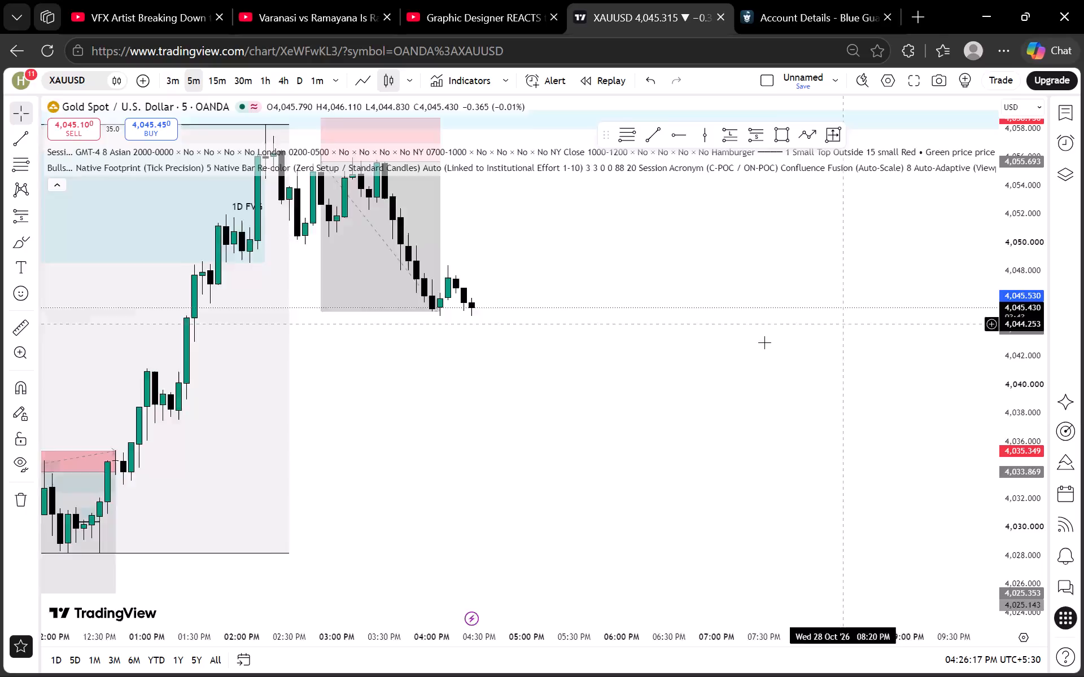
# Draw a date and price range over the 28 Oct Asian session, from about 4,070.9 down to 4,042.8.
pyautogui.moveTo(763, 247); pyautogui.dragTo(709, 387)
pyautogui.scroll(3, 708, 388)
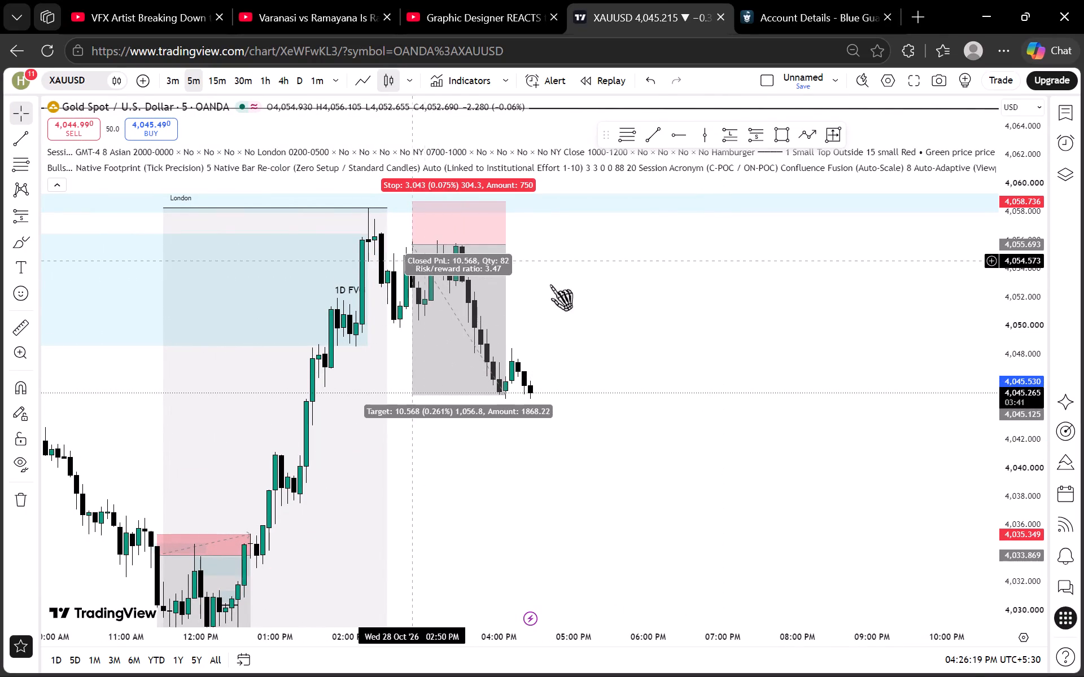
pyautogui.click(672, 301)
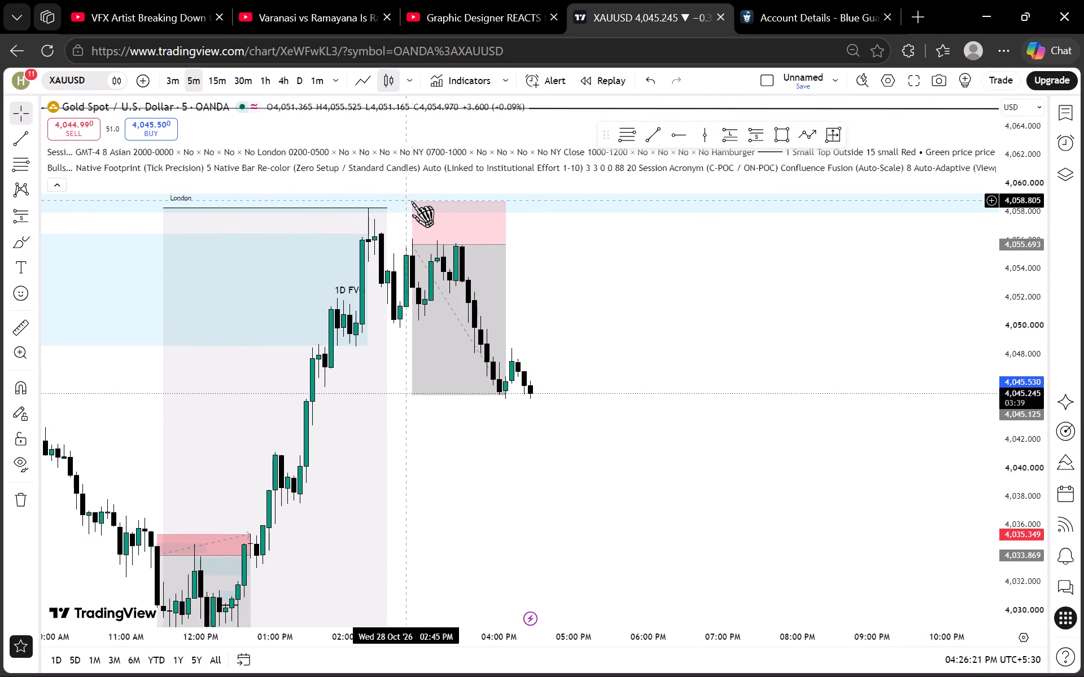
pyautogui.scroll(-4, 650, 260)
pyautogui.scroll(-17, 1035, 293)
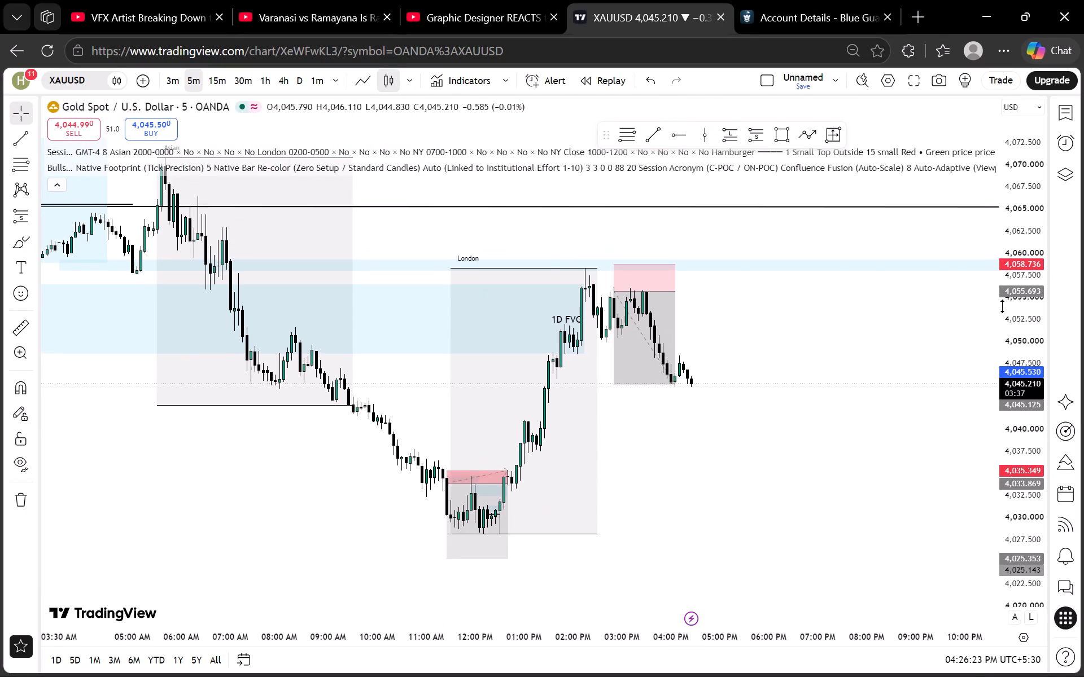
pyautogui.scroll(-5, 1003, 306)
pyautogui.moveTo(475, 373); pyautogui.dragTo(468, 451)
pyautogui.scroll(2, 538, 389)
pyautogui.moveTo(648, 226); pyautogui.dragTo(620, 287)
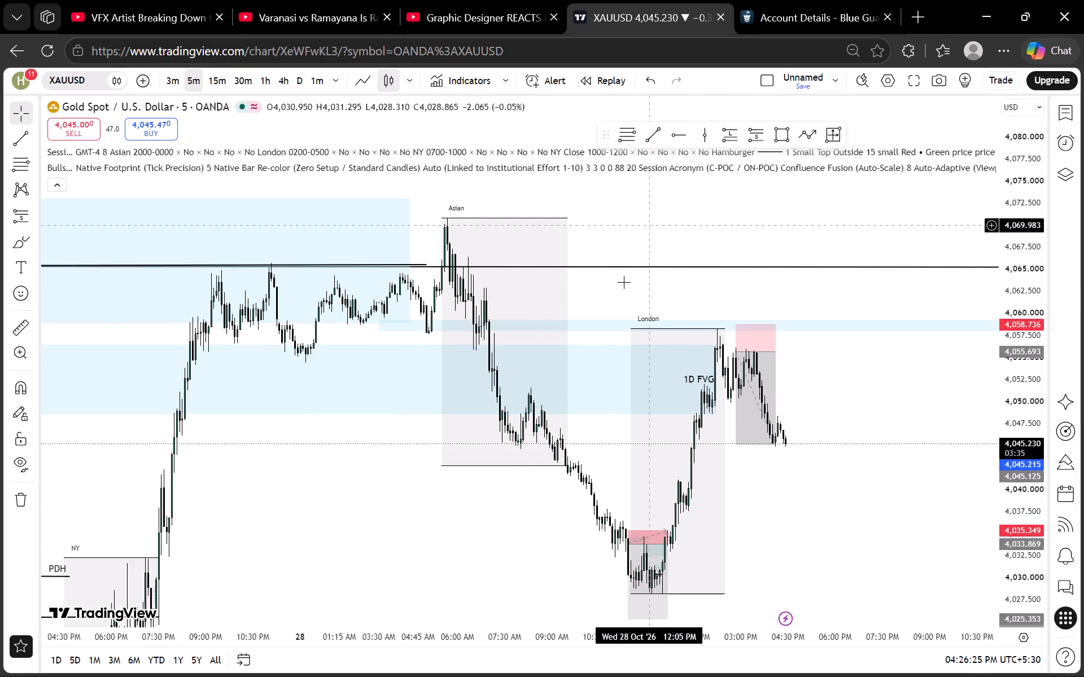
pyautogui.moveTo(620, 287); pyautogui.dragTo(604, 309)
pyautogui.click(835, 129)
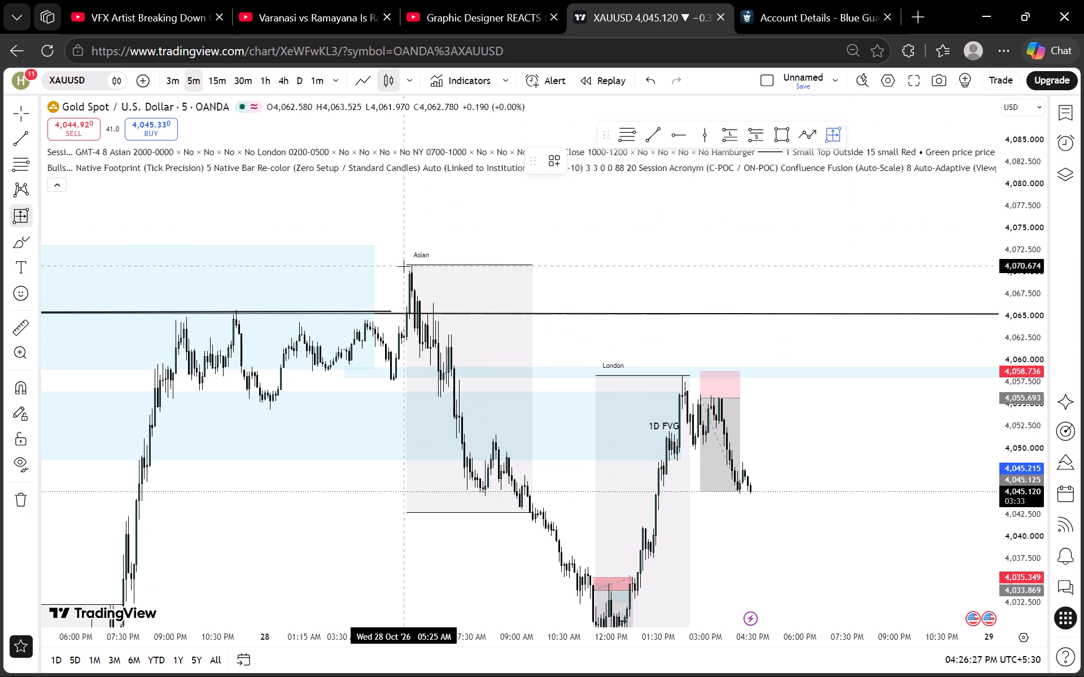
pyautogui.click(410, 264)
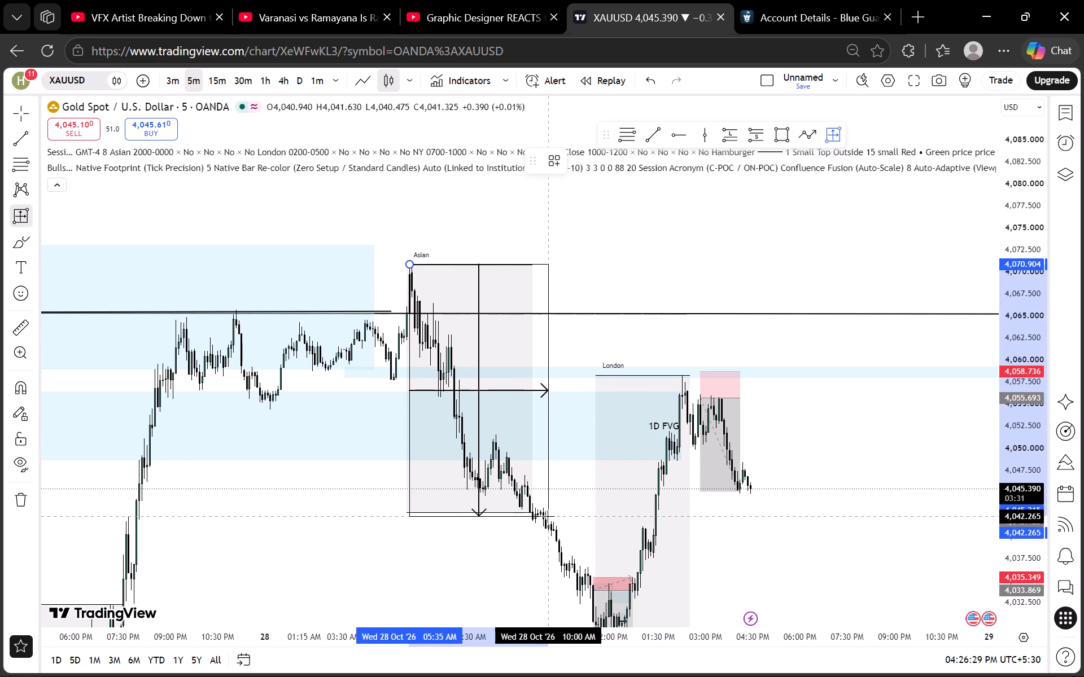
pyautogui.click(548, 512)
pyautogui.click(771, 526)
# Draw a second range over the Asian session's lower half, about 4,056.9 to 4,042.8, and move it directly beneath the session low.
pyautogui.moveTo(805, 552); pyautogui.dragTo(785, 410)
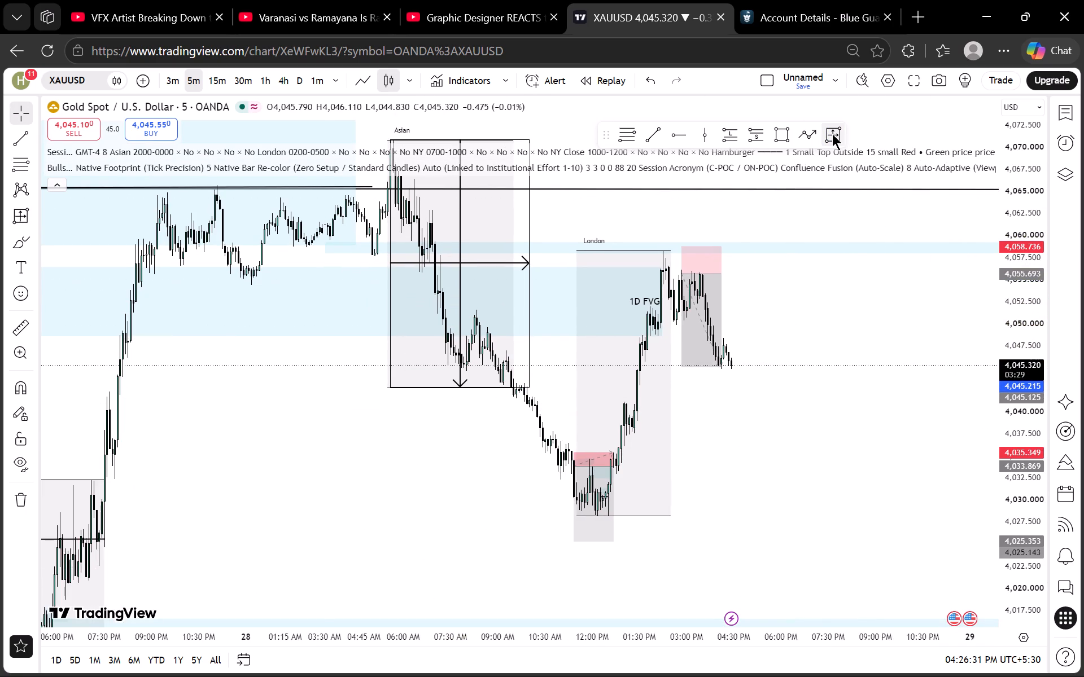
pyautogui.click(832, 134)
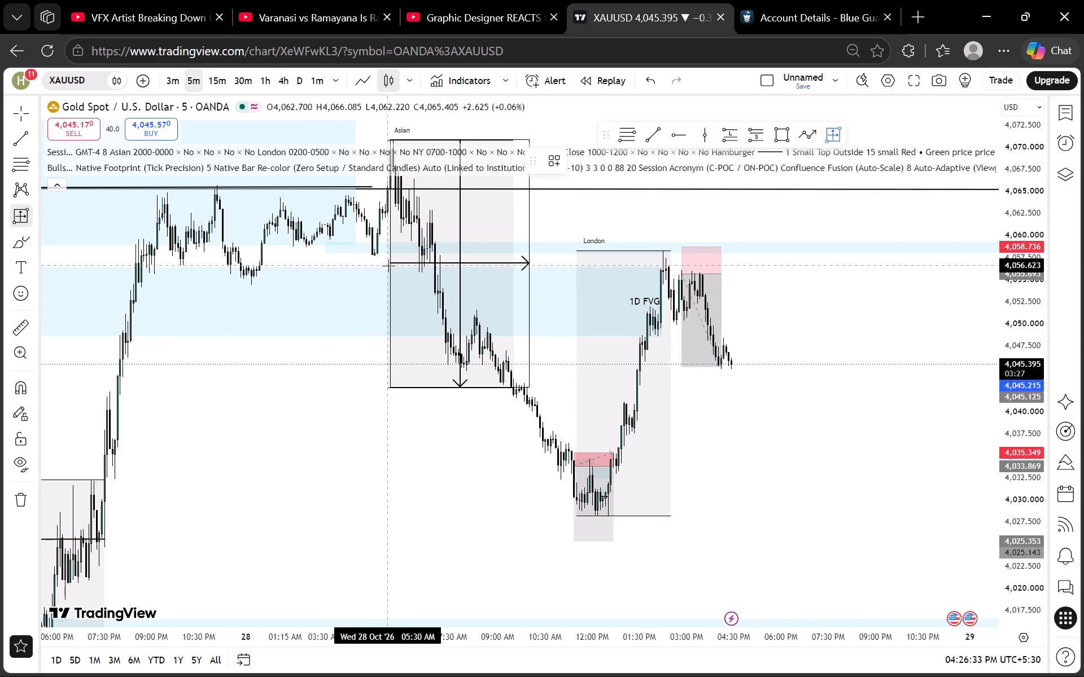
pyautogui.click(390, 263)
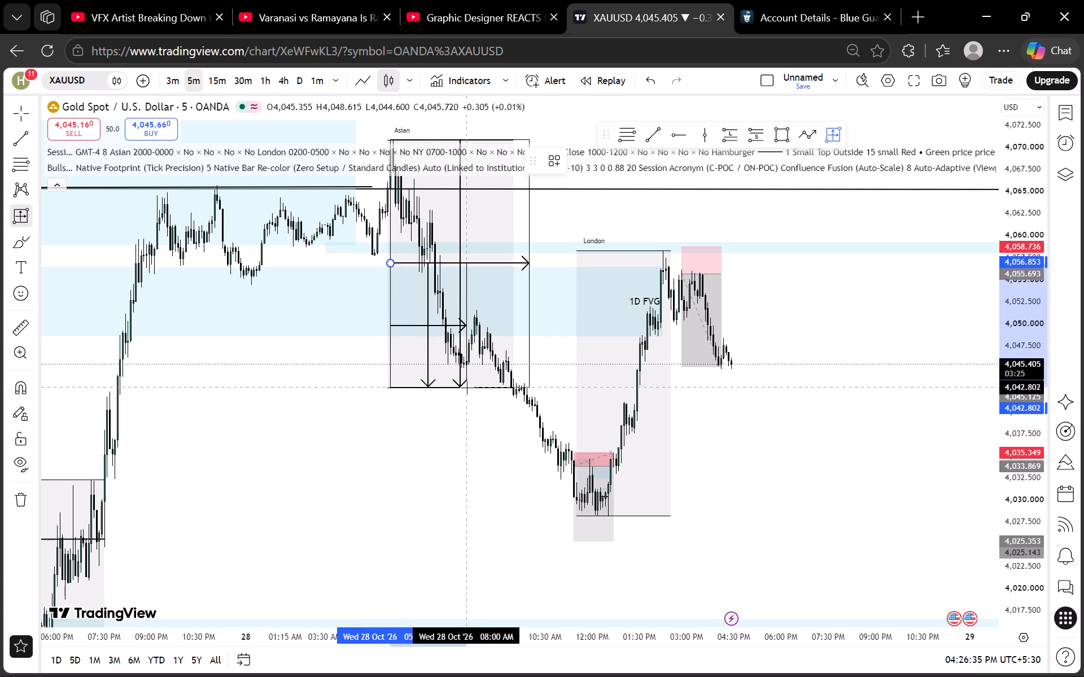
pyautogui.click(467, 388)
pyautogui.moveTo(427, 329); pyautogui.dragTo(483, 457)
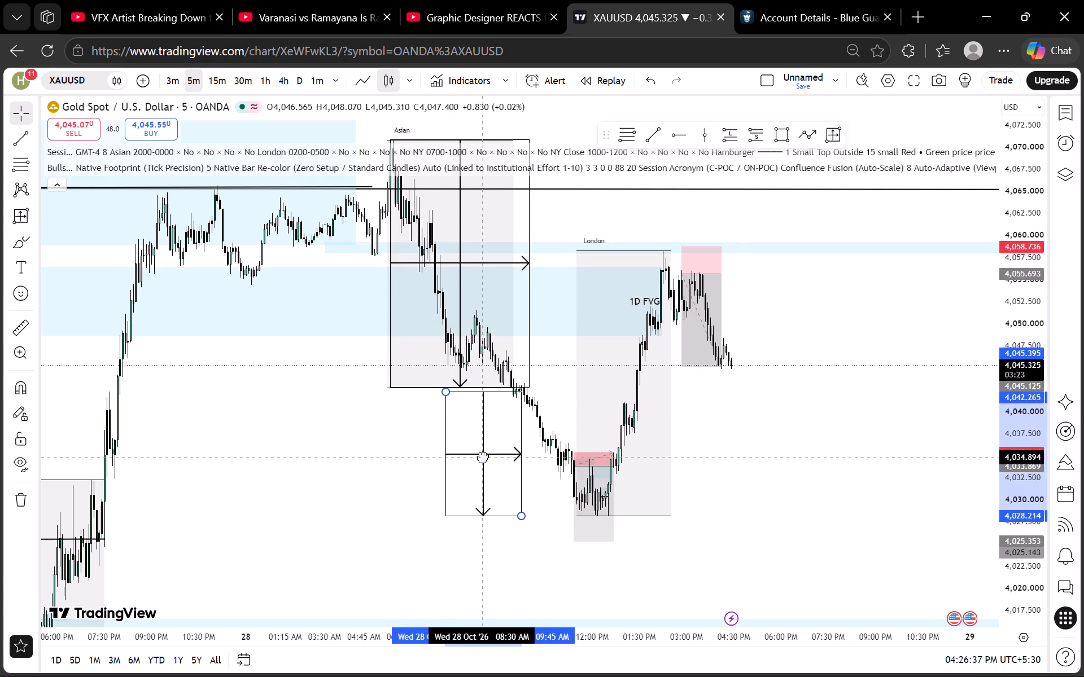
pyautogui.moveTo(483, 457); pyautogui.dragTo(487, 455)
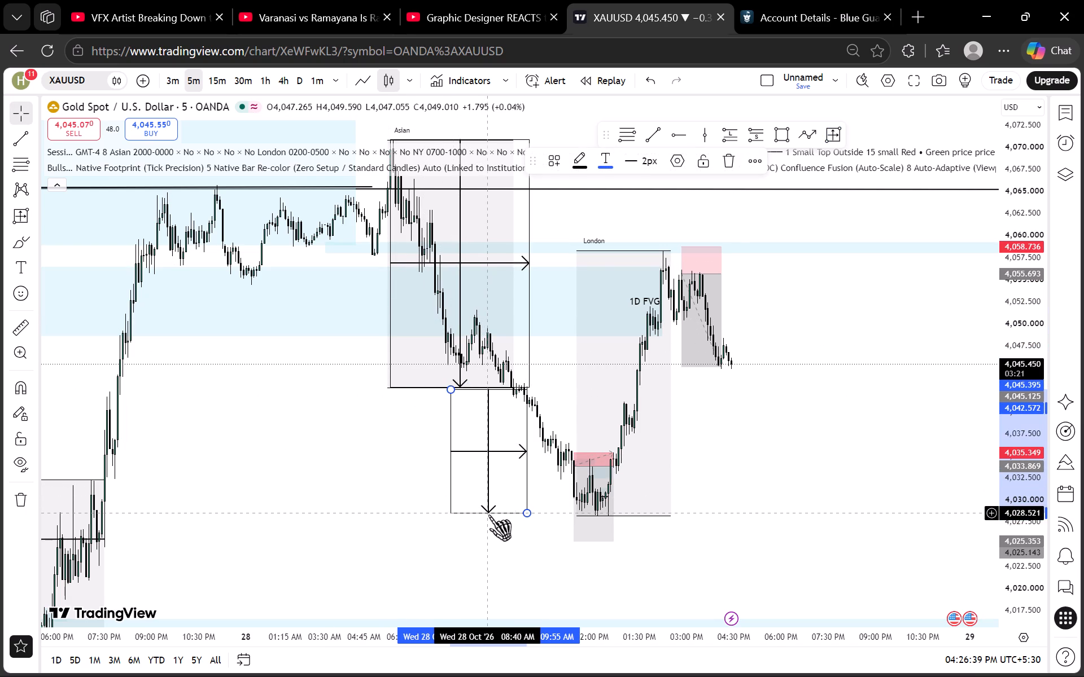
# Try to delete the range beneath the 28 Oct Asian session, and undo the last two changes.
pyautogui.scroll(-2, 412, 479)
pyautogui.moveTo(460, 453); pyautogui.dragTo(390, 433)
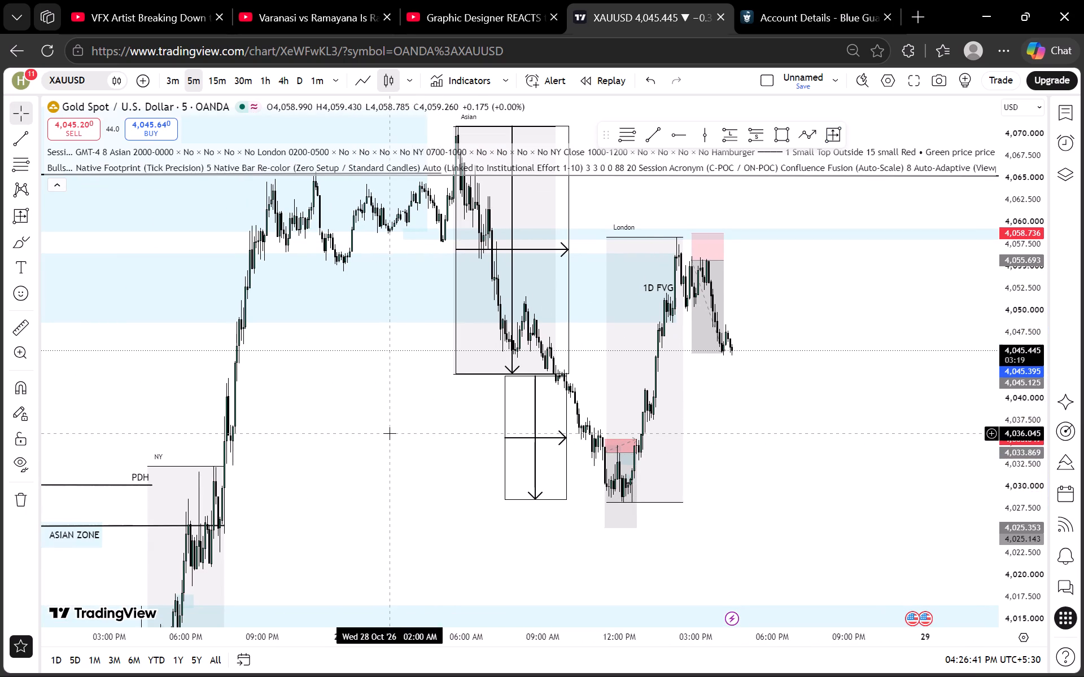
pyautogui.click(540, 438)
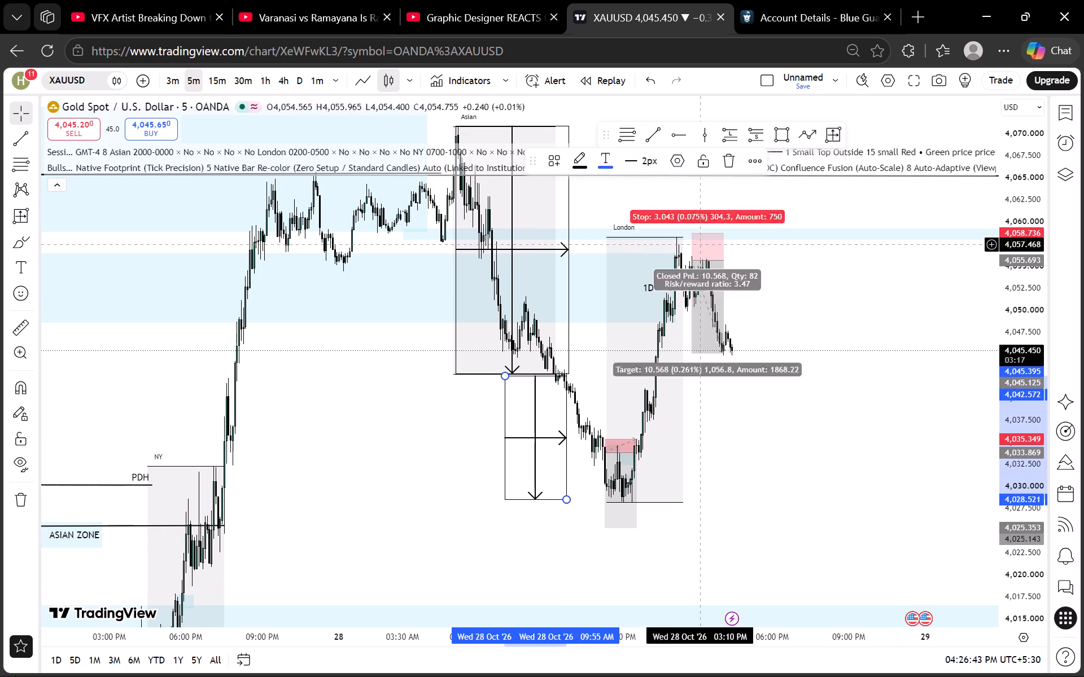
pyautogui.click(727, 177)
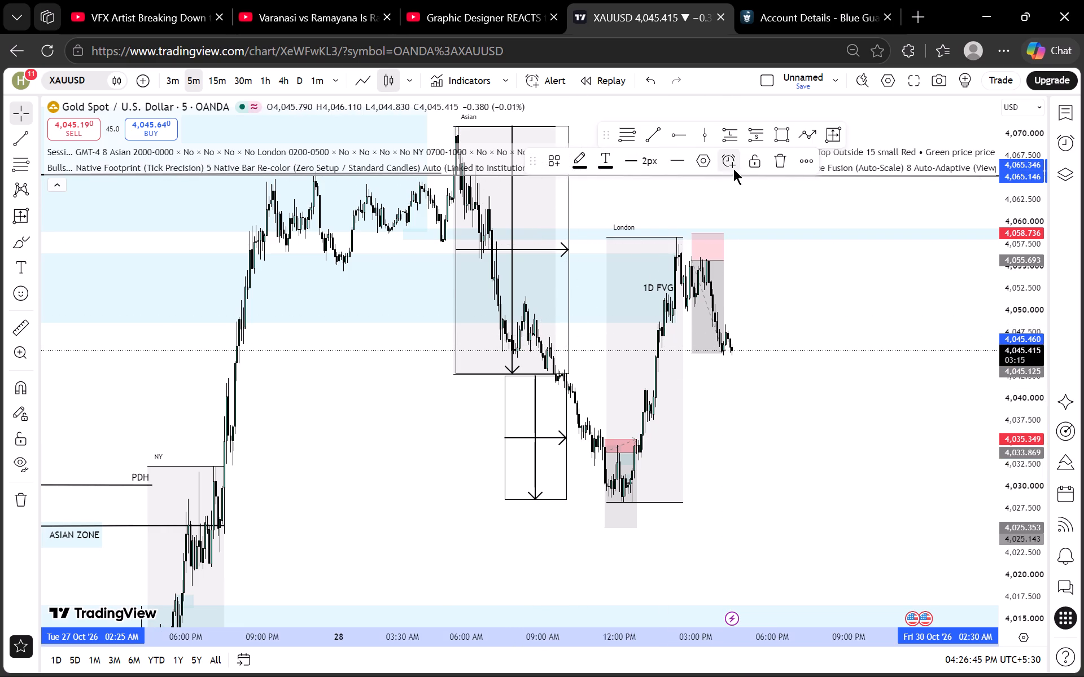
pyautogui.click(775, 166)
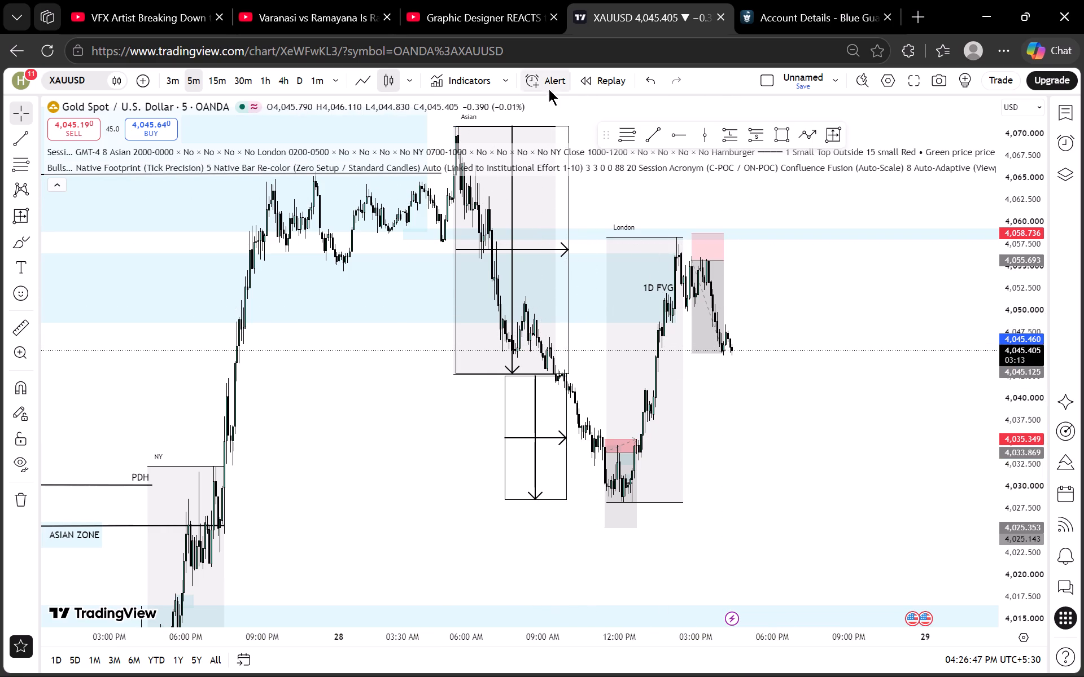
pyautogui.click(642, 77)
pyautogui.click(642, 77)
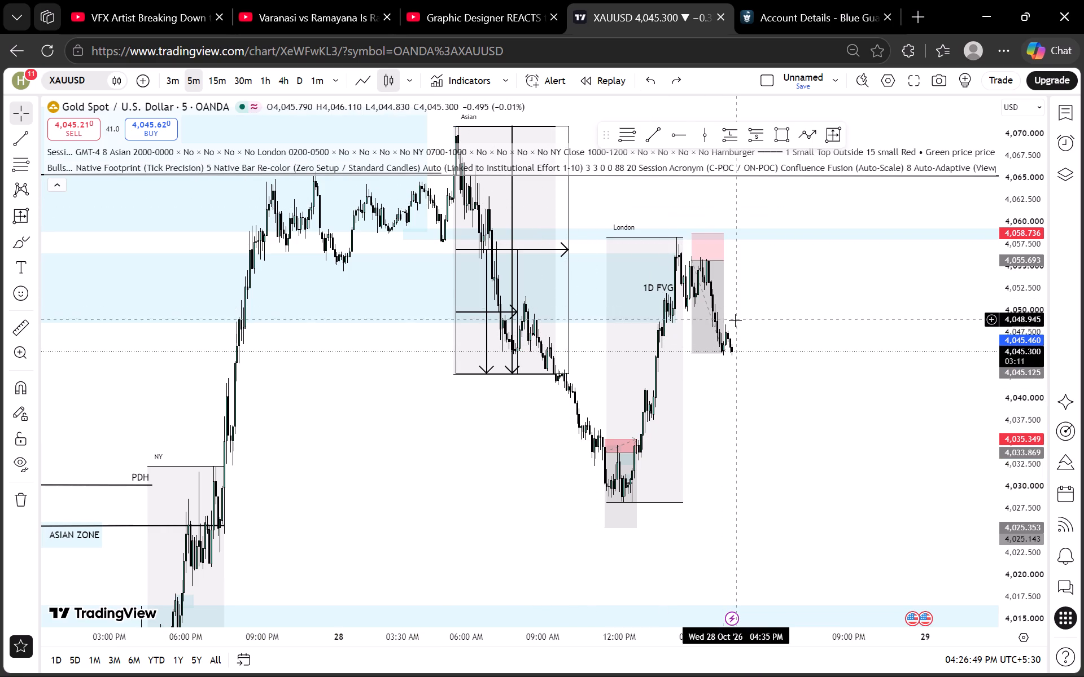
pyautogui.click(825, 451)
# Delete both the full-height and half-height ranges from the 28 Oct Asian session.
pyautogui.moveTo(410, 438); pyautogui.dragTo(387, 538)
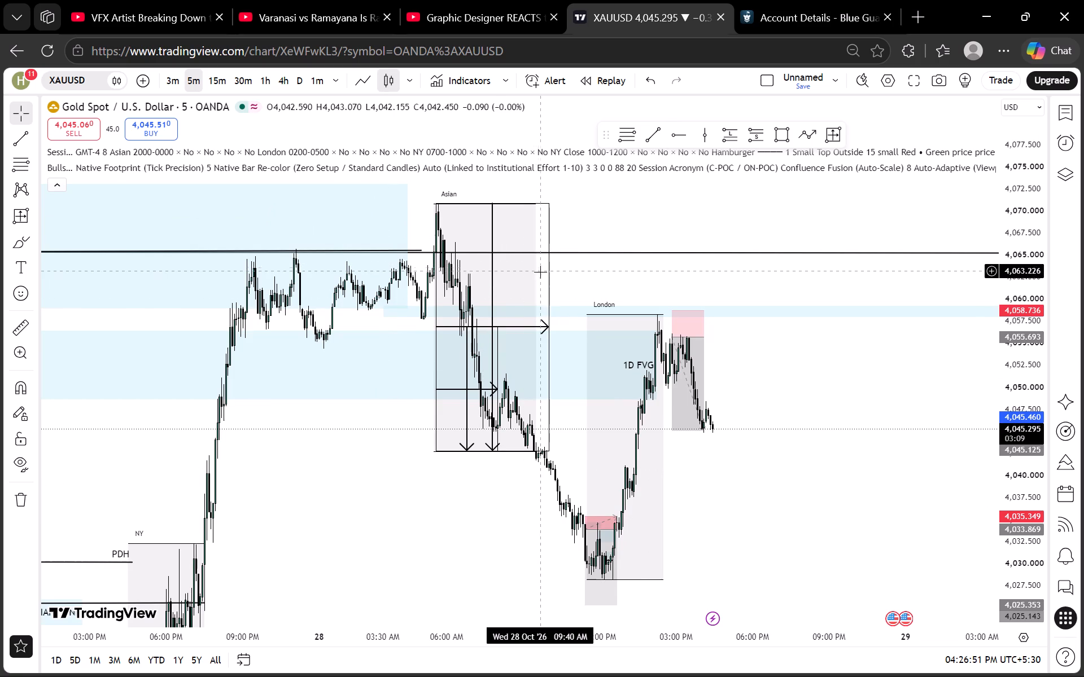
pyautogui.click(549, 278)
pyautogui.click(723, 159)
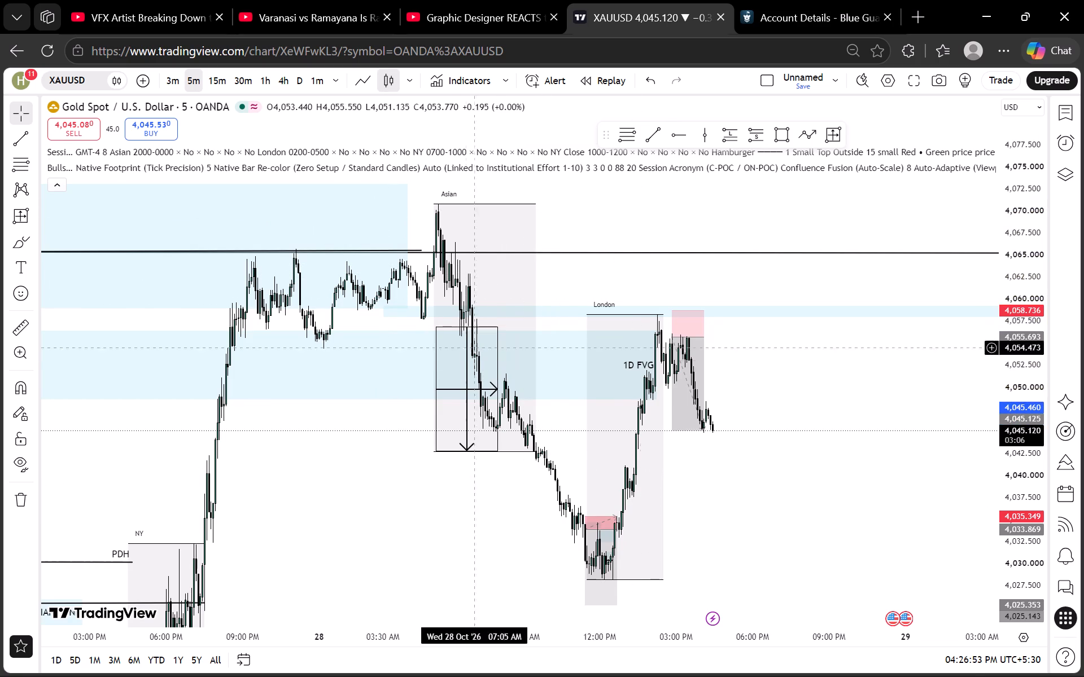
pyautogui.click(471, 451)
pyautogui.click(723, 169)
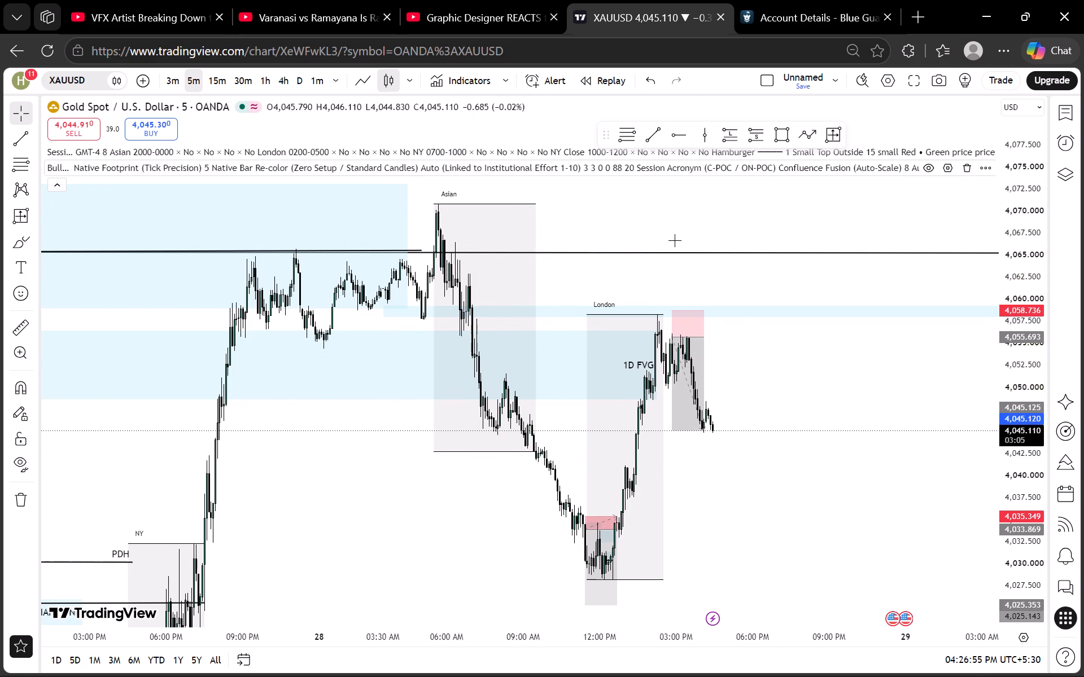
# Draw a date and price range over the 27 Oct Asian session, from about 4,021.6 down to 4,003.9.
pyautogui.scroll(-17, 1037, 346)
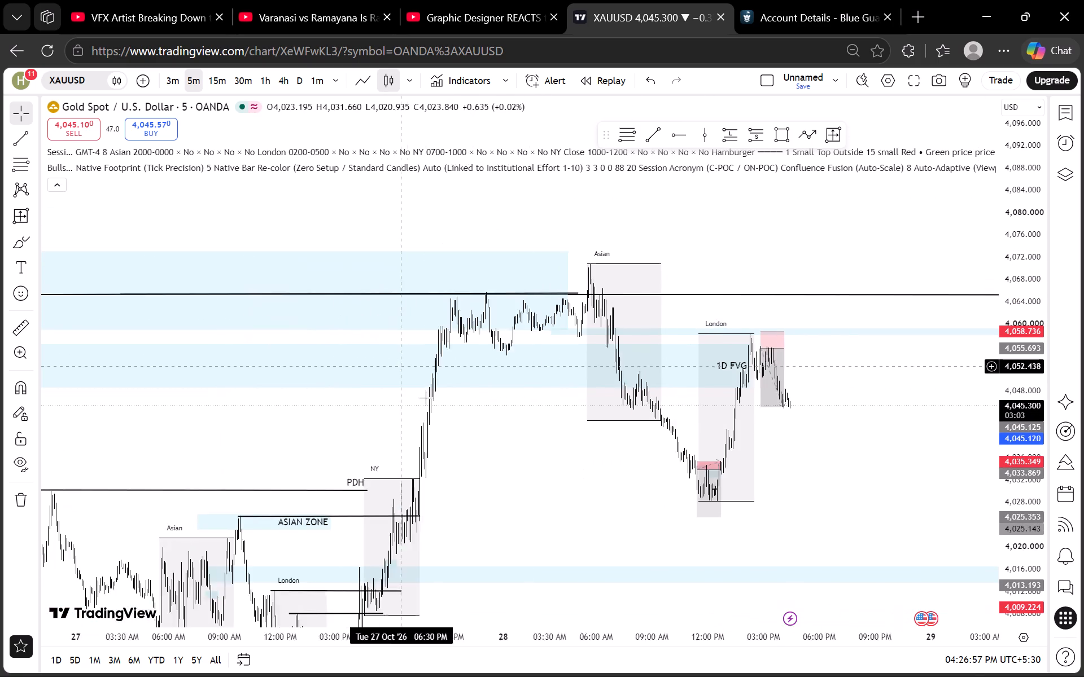
pyautogui.scroll(-2, 428, 401)
pyautogui.moveTo(683, 508); pyautogui.dragTo(696, 338)
pyautogui.scroll(2, 635, 314)
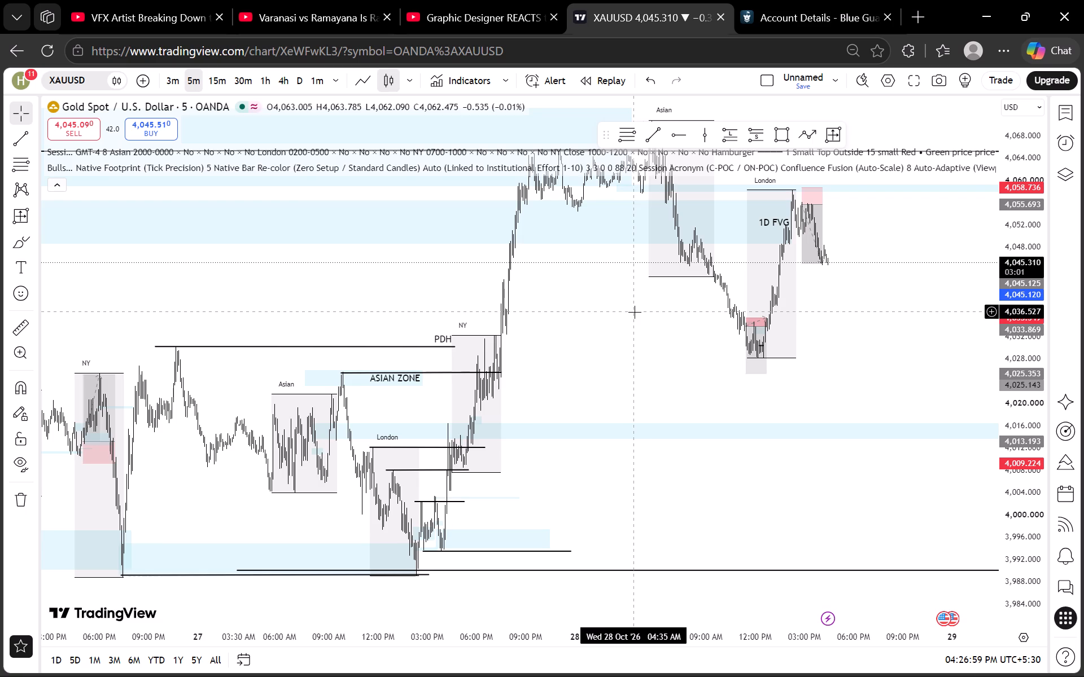
pyautogui.moveTo(668, 310); pyautogui.dragTo(806, 260)
pyautogui.moveTo(757, 483); pyautogui.dragTo(917, 397)
pyautogui.scroll(4, 1015, 405)
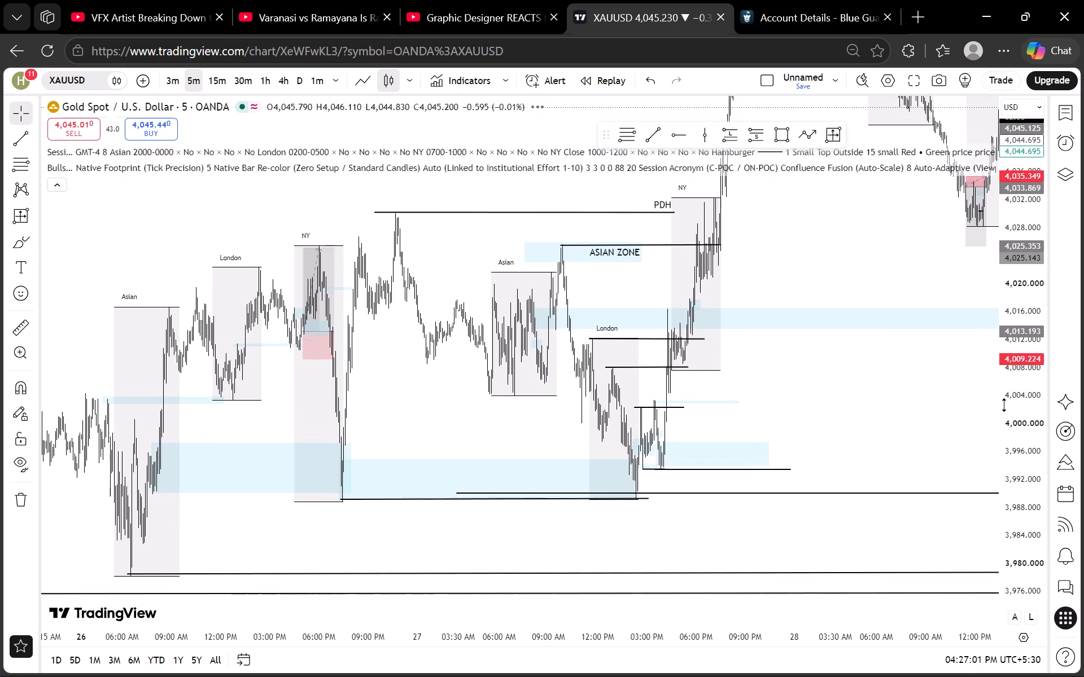
pyautogui.scroll(16, 1004, 405)
pyautogui.moveTo(649, 401); pyautogui.dragTo(1003, 402)
pyautogui.scroll(-1, 181, 419)
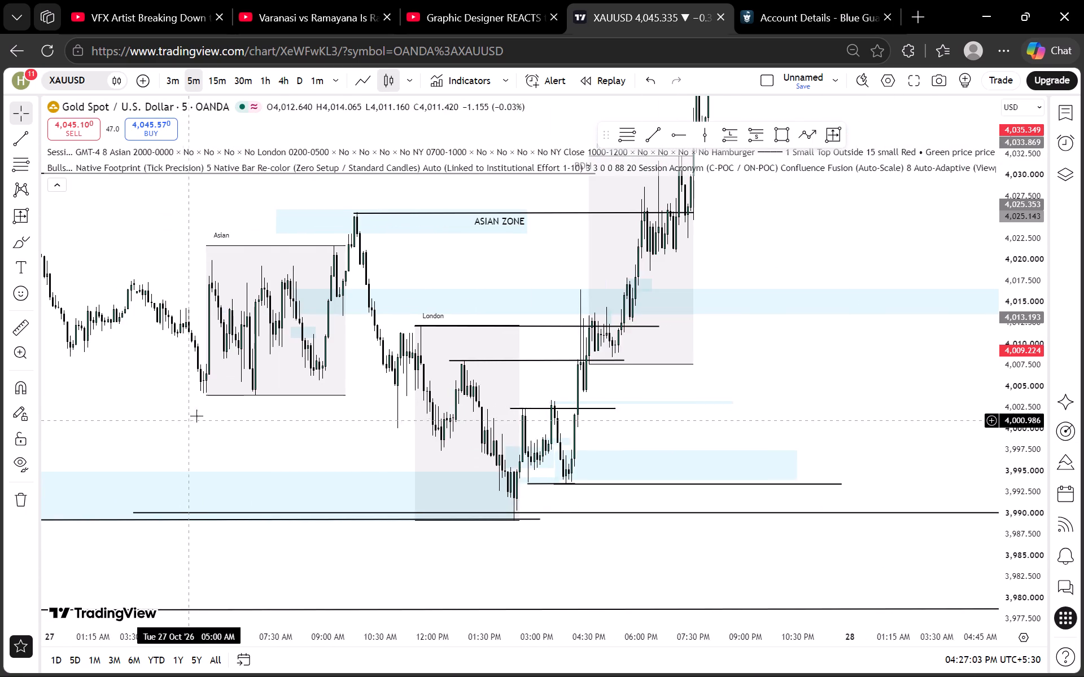
pyautogui.moveTo(195, 401); pyautogui.dragTo(285, 414)
pyautogui.click(827, 132)
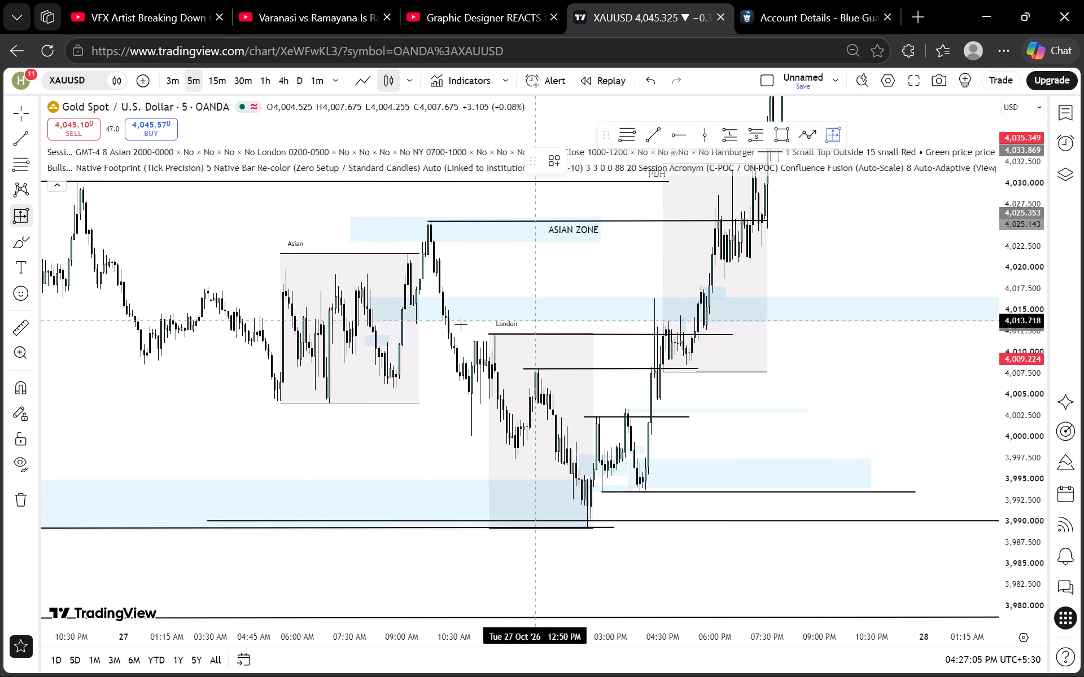
pyautogui.click(279, 254)
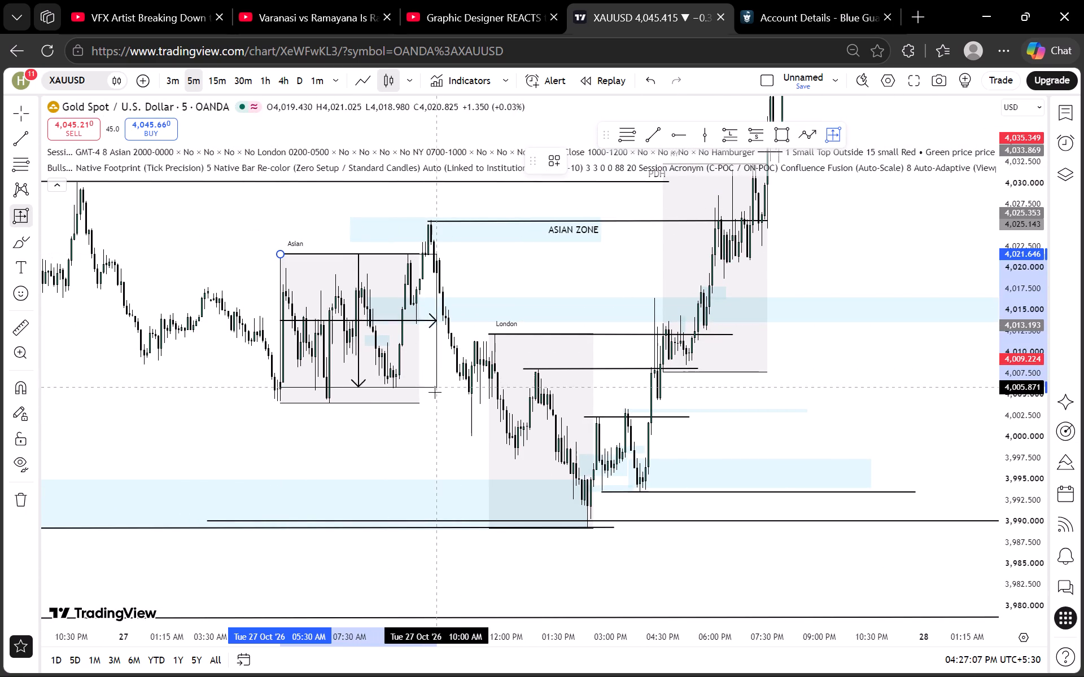
pyautogui.click(417, 404)
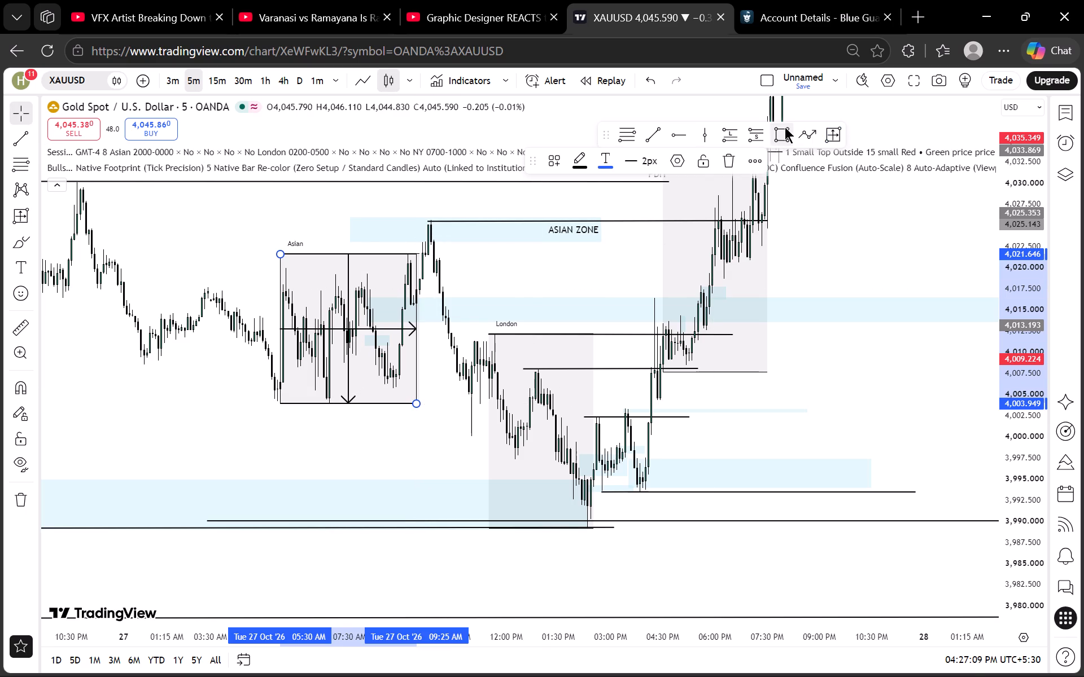
# Draw a range over that session's lower half, about 4,012.9 to 4,003.9, and move it beneath the session low to about 3,995.1.
pyautogui.click(826, 131)
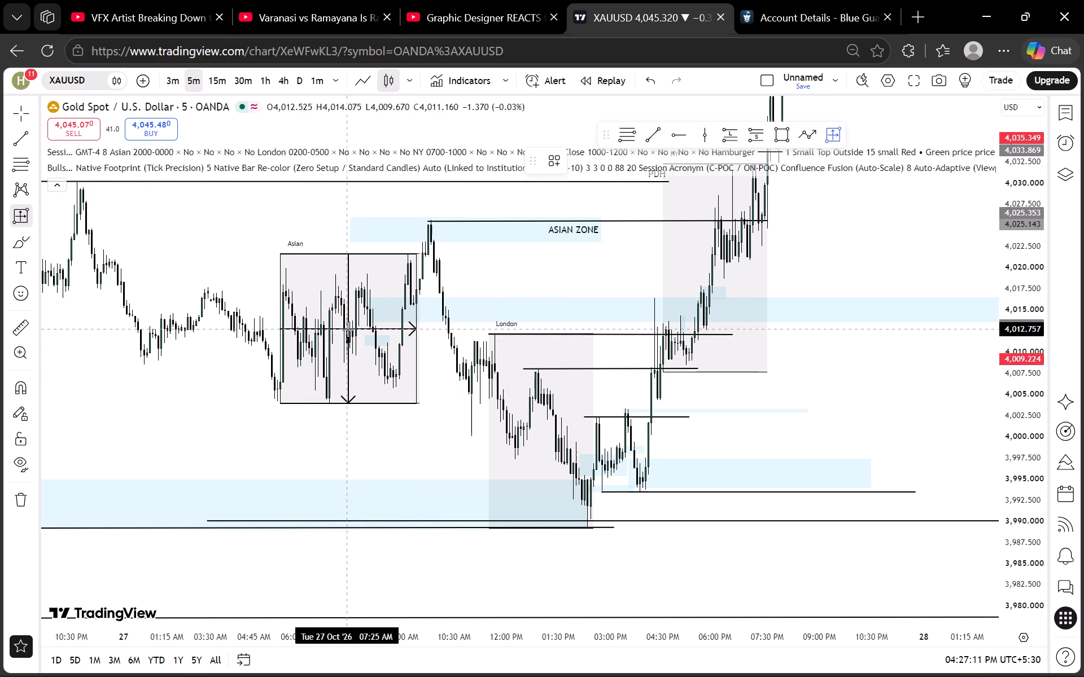
pyautogui.click(349, 328)
pyautogui.click(418, 404)
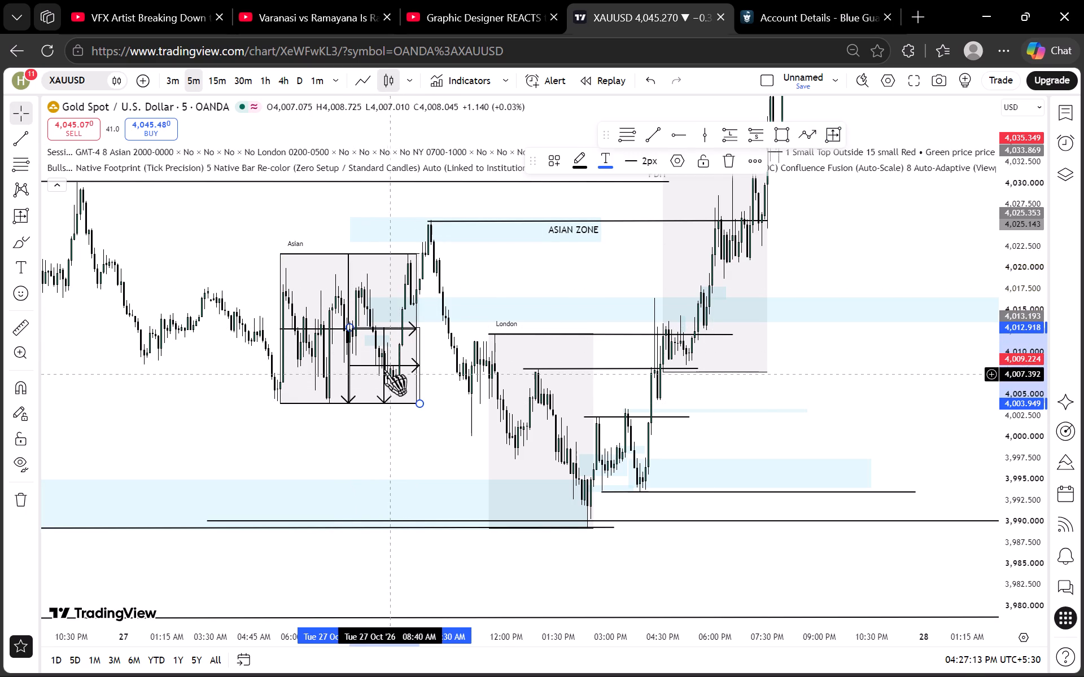
pyautogui.moveTo(382, 368); pyautogui.dragTo(388, 443)
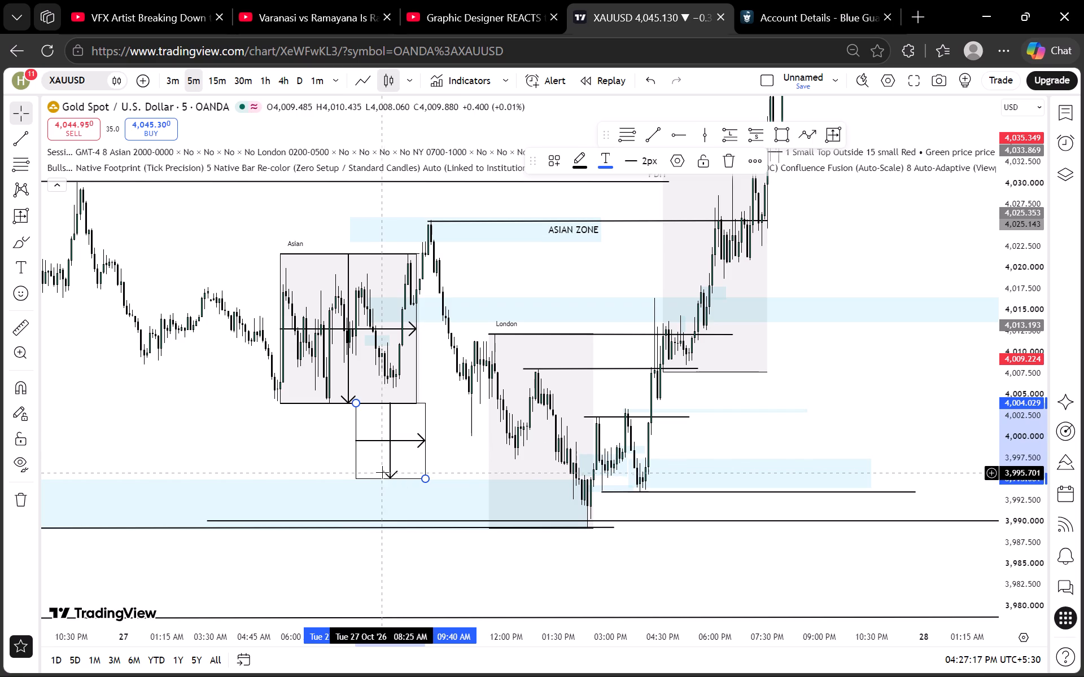
# Switch the chart to the 15-minute timeframe and shift the light-blue zone starting in the 26 Oct Asian session slightly lower.
pyautogui.click(213, 80)
pyautogui.scroll(5, 504, 412)
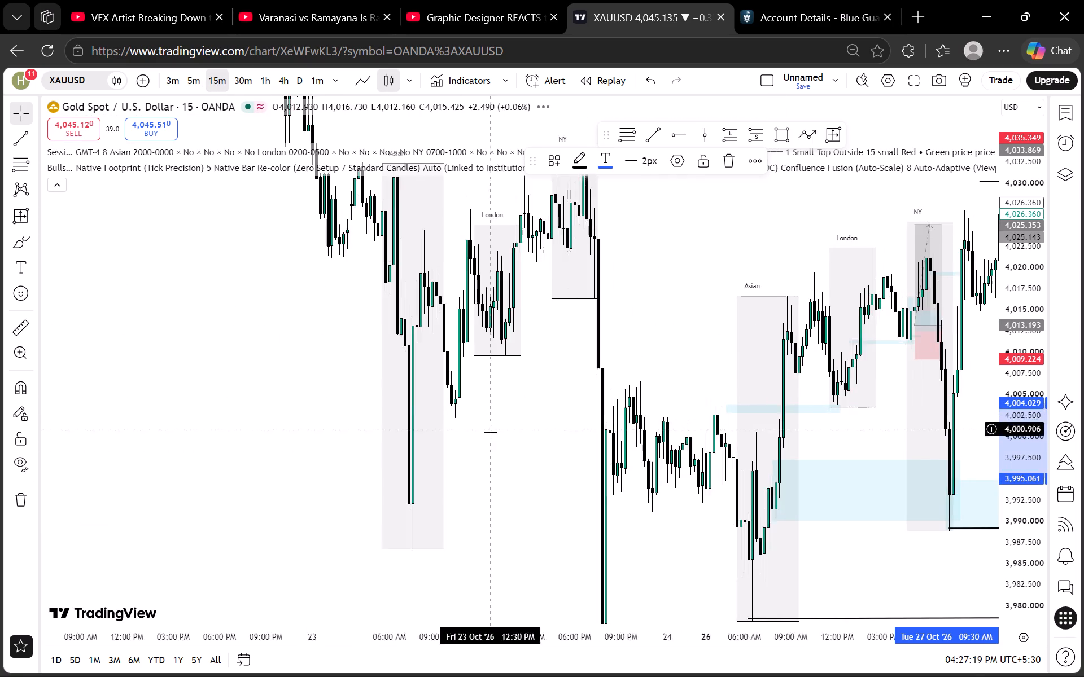
pyautogui.scroll(1, 491, 432)
pyautogui.moveTo(720, 521); pyautogui.dragTo(724, 535)
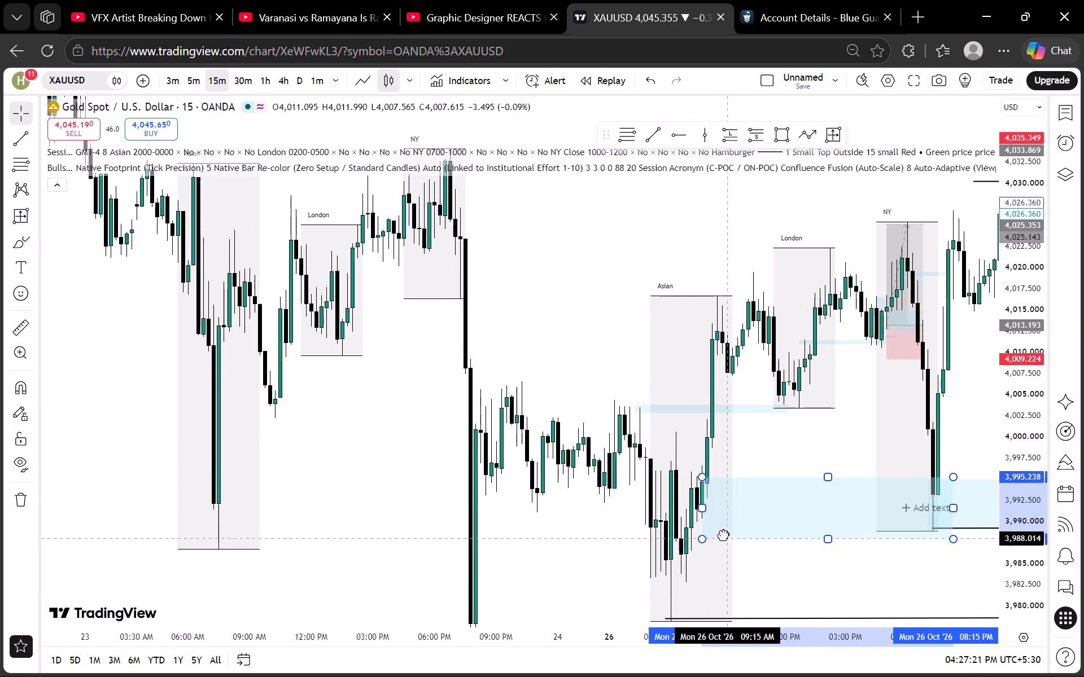
pyautogui.moveTo(724, 535); pyautogui.dragTo(722, 530)
pyautogui.click(780, 445)
# Delete both the half-height projection and the full-height range from the 27 Oct Asian session.
pyautogui.moveTo(794, 447); pyautogui.dragTo(370, 333)
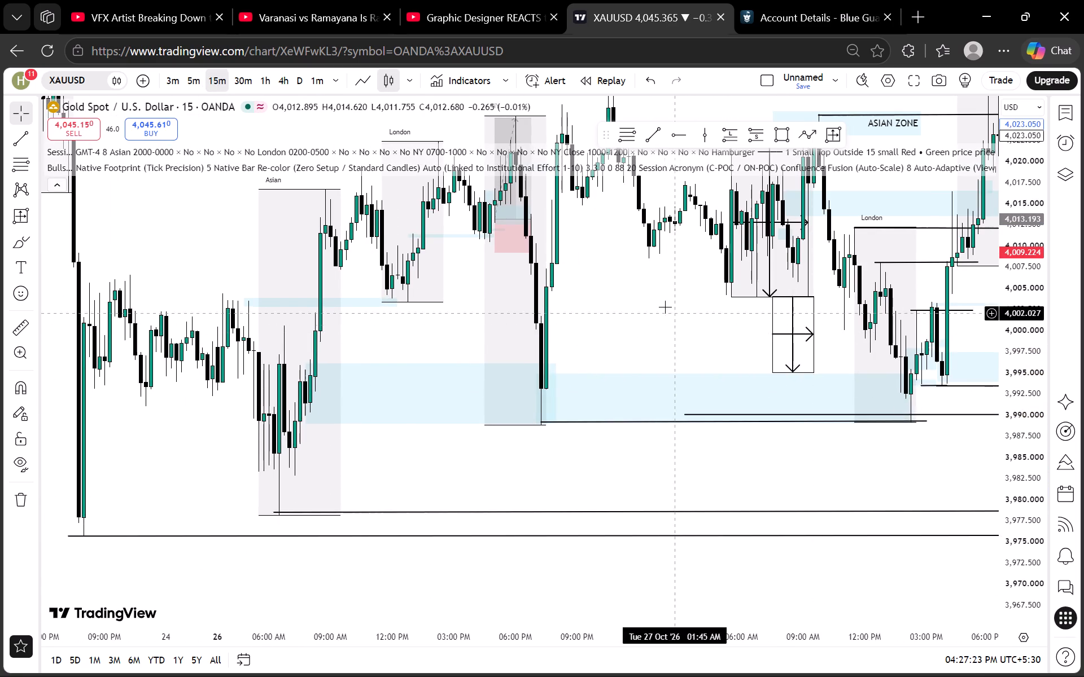
pyautogui.moveTo(665, 306); pyautogui.dragTo(405, 357)
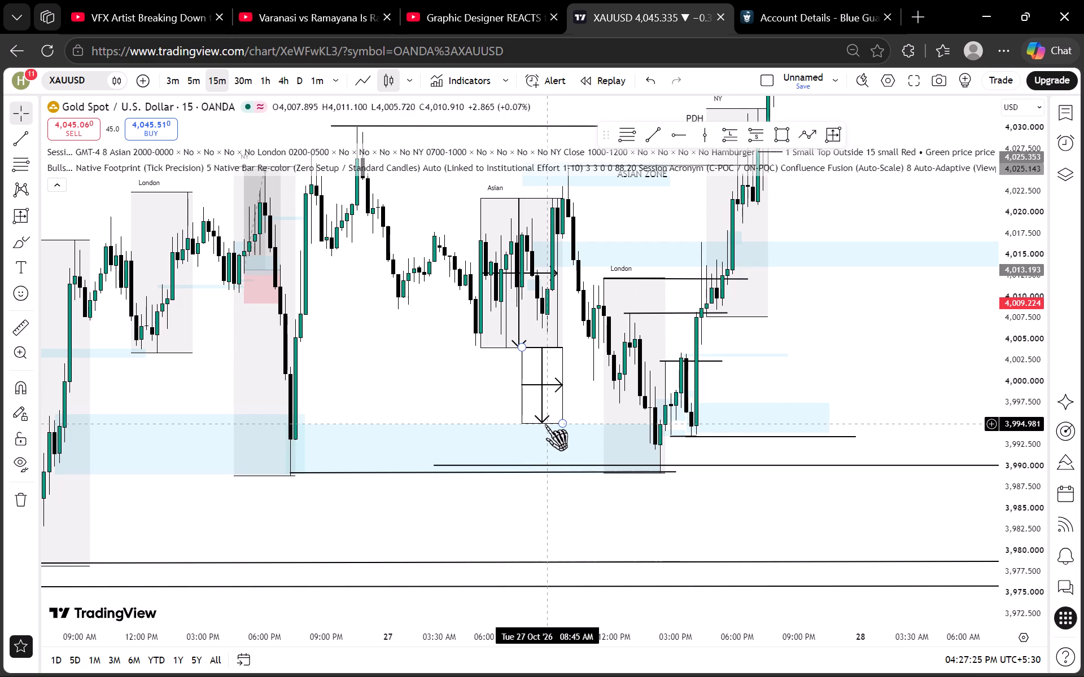
pyautogui.moveTo(477, 376); pyautogui.dragTo(462, 398)
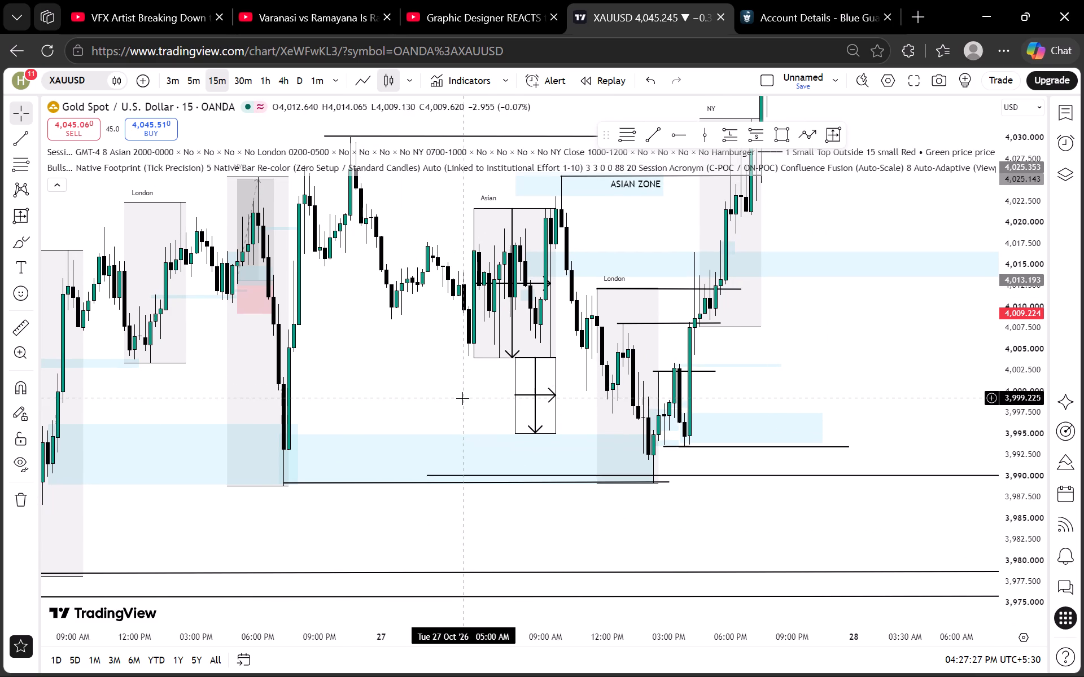
pyautogui.moveTo(412, 380); pyautogui.dragTo(399, 424)
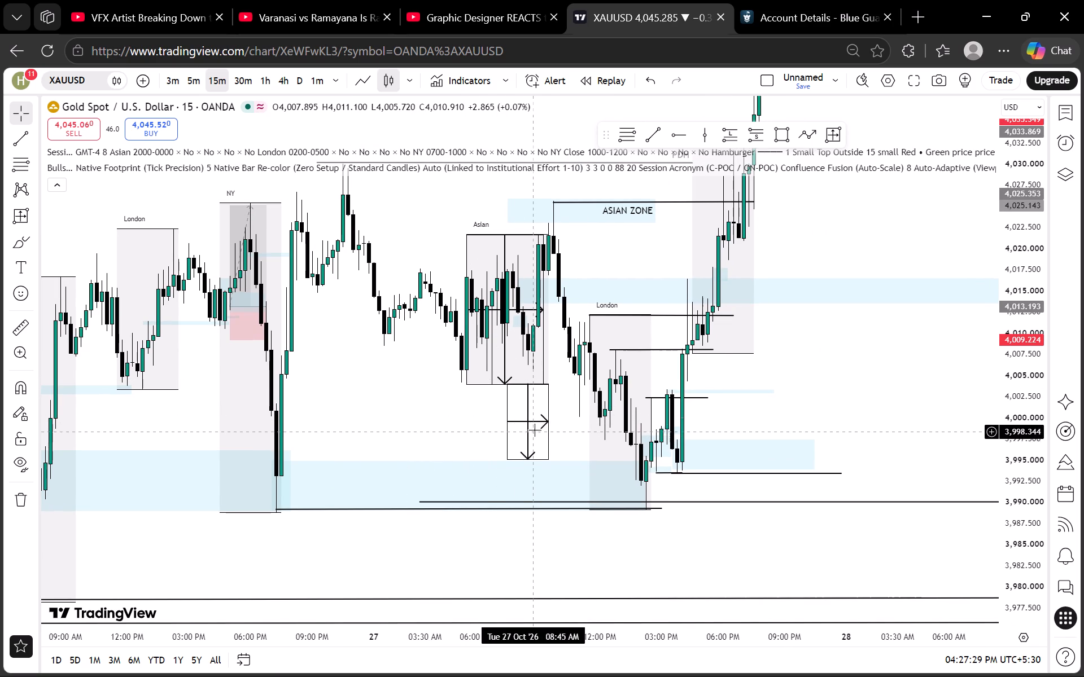
pyautogui.click(534, 419)
pyautogui.click(531, 423)
pyautogui.click(725, 159)
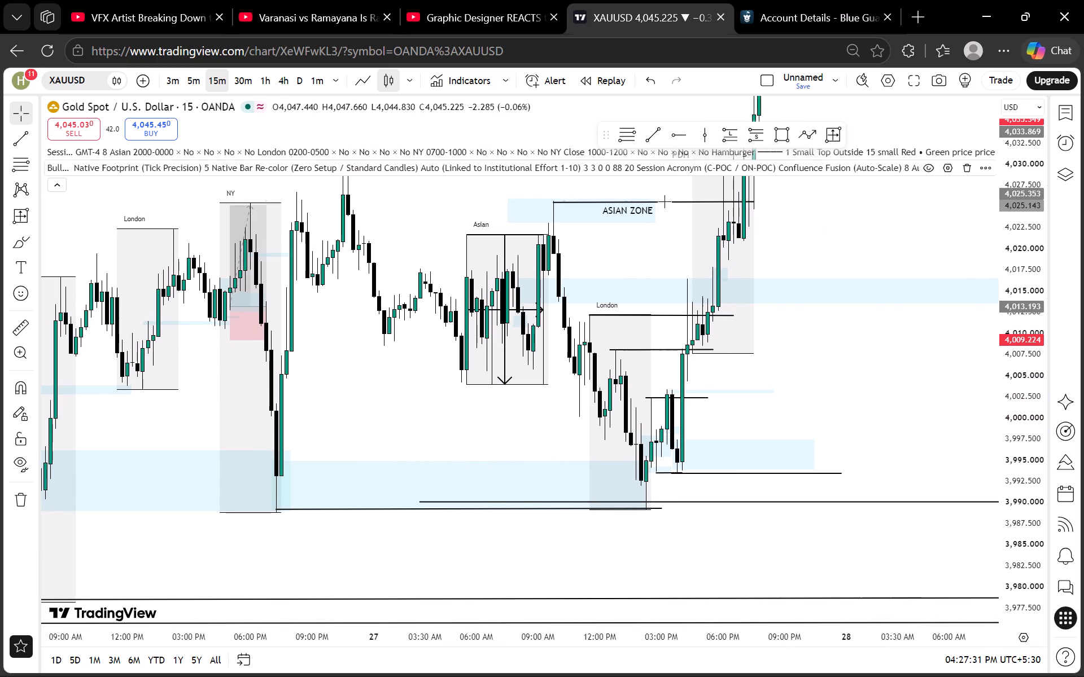
pyautogui.click(467, 238)
pyautogui.click(727, 155)
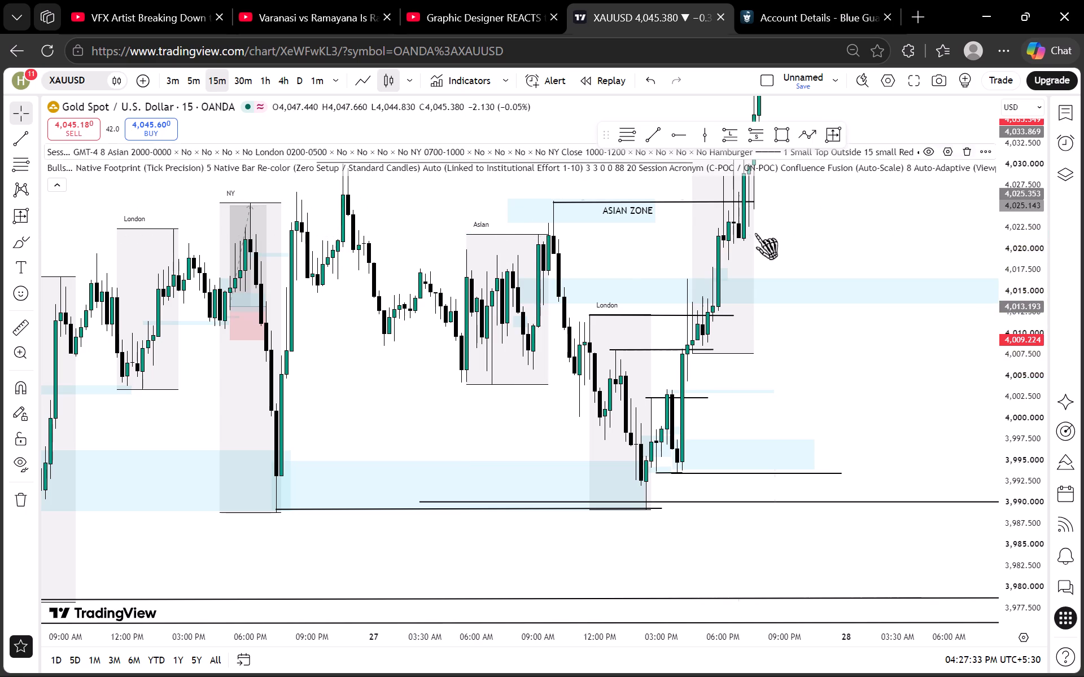
# Switch the chart to the 1-minute timeframe at the latest 28 Oct price action.
pyautogui.moveTo(837, 219); pyautogui.dragTo(502, 507)
pyautogui.moveTo(631, 416); pyautogui.dragTo(438, 517)
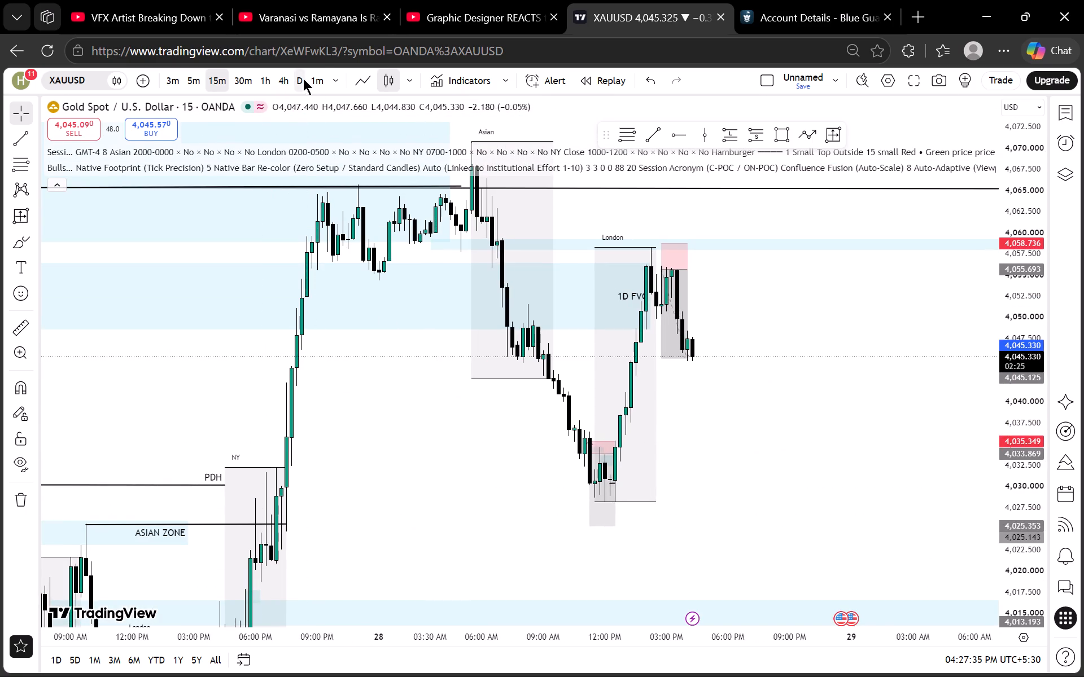
pyautogui.click(307, 72)
# Examine the 1-minute price action of 28 Oct around the afternoon short position and the London session's rise.
pyautogui.scroll(-10, 437, 234)
pyautogui.scroll(5, 977, 351)
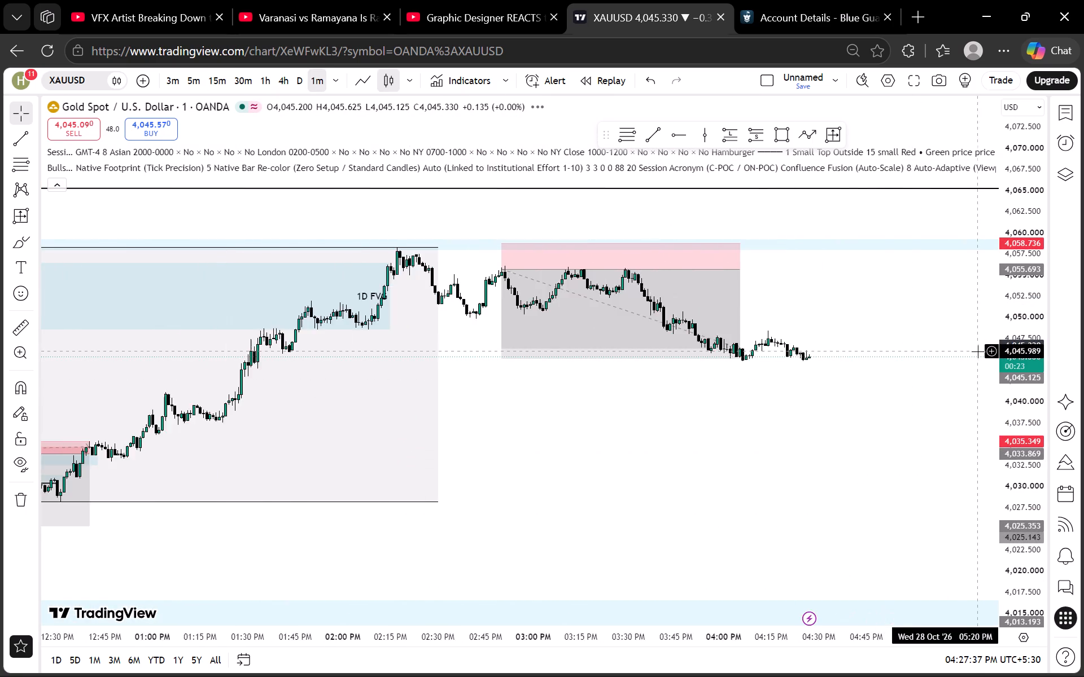
pyautogui.scroll(15, 978, 351)
pyautogui.scroll(-4, 1006, 341)
pyautogui.scroll(7, 1031, 359)
pyautogui.scroll(-7, 903, 357)
pyautogui.scroll(6, 1037, 399)
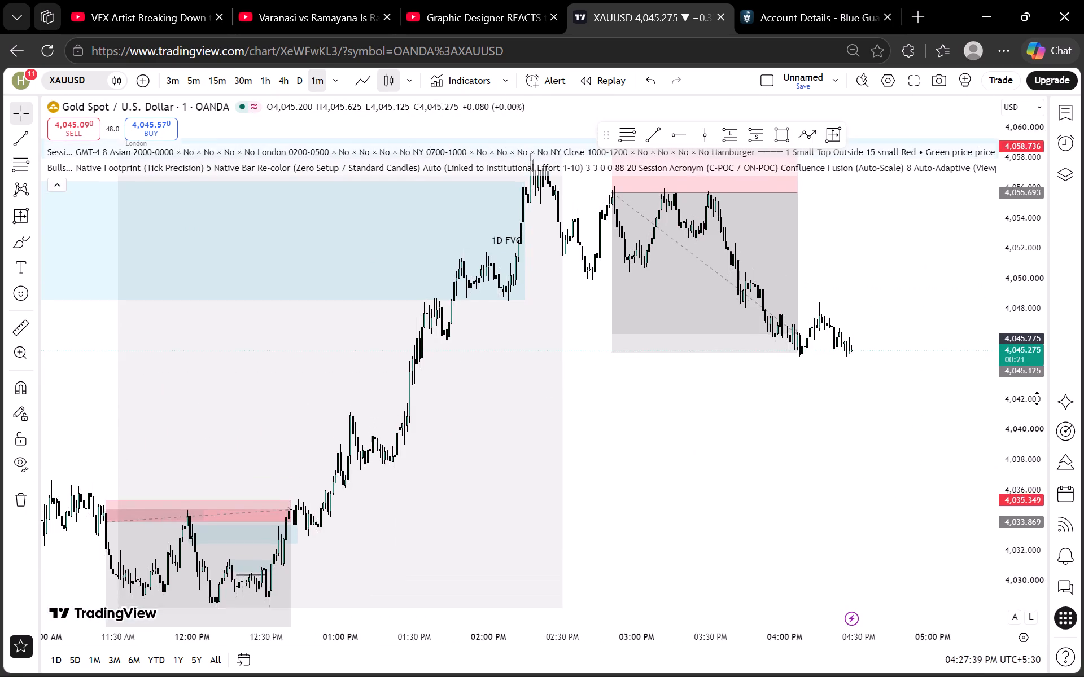
pyautogui.scroll(11, 1037, 398)
pyautogui.moveTo(574, 388); pyautogui.dragTo(589, 495)
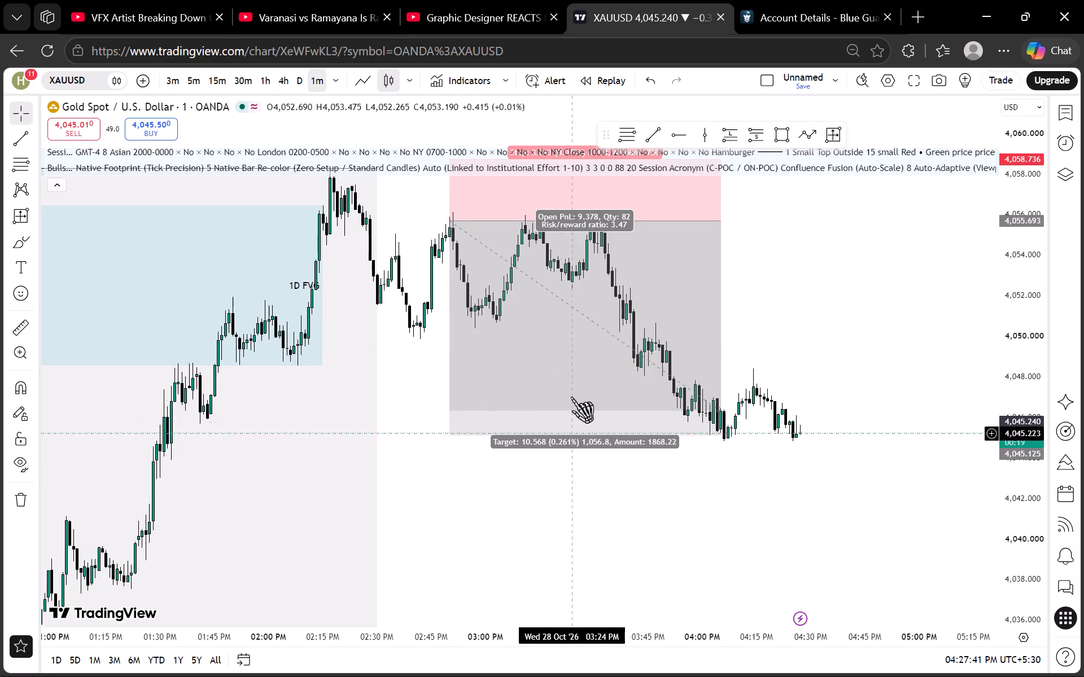
pyautogui.moveTo(500, 497); pyautogui.dragTo(537, 548)
pyautogui.moveTo(530, 522); pyautogui.dragTo(622, 416)
pyautogui.moveTo(510, 414); pyautogui.dragTo(638, 348)
pyautogui.moveTo(555, 395); pyautogui.dragTo(654, 292)
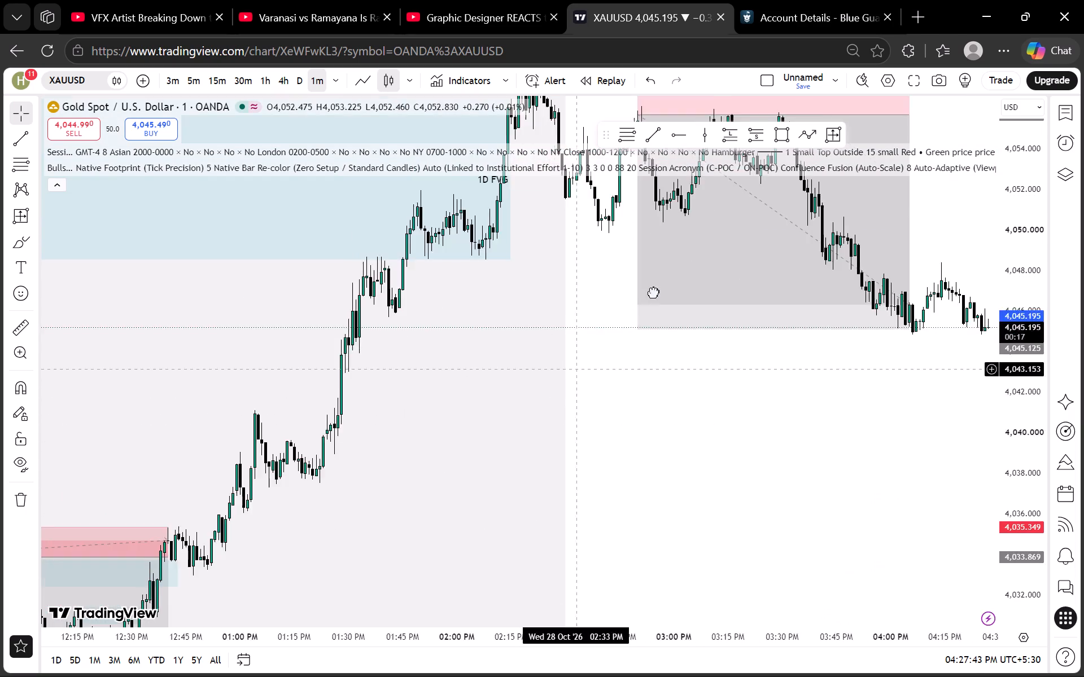
pyautogui.moveTo(654, 292); pyautogui.dragTo(738, 274)
pyautogui.scroll(-14, 998, 340)
pyautogui.moveTo(882, 324); pyautogui.dragTo(744, 513)
pyautogui.moveTo(763, 427); pyautogui.dragTo(764, 411)
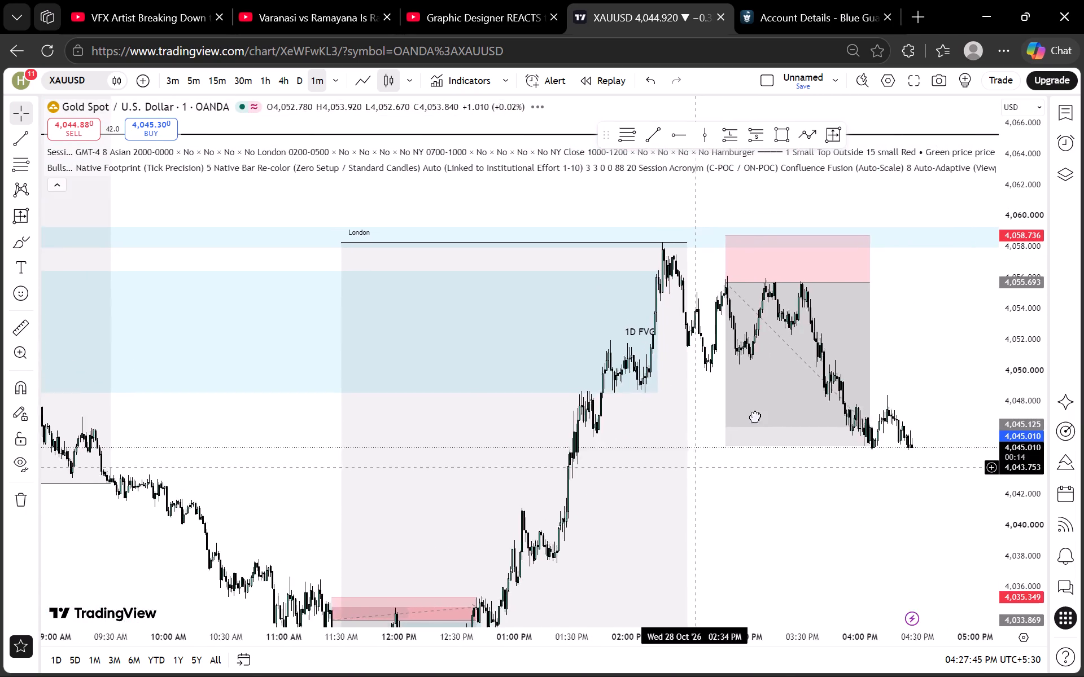
pyautogui.moveTo(764, 411); pyautogui.dragTo(847, 351)
# Examine the 1-minute candles around the 28 Oct London session open at 11:30 AM.
pyautogui.moveTo(380, 353); pyautogui.dragTo(585, 204)
pyautogui.scroll(19, 1024, 362)
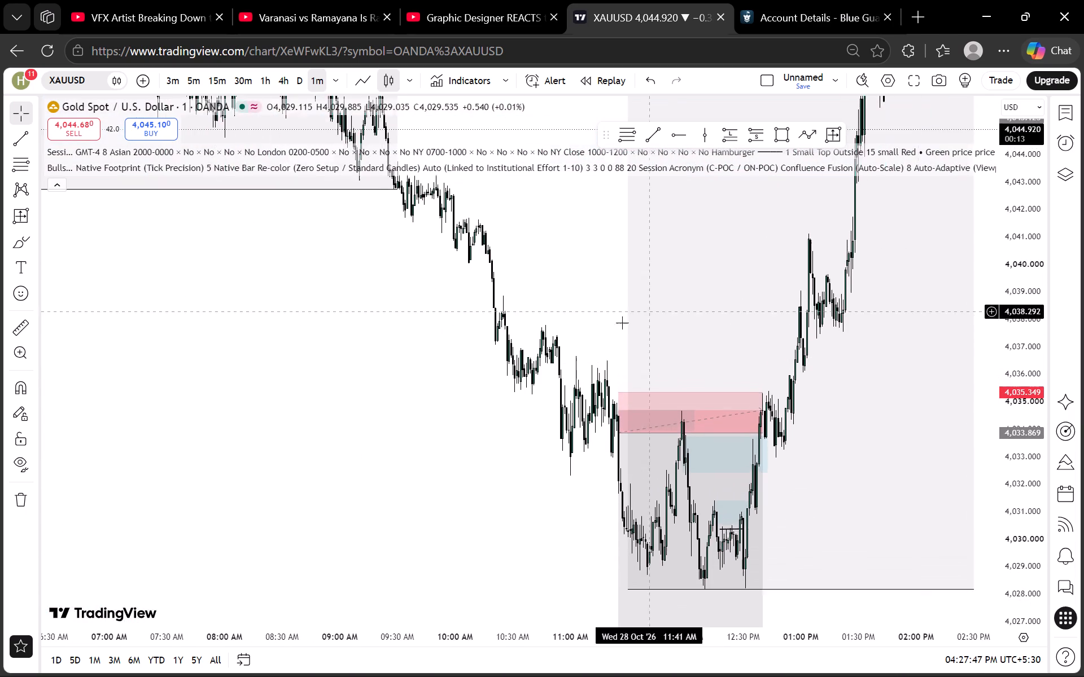
pyautogui.scroll(6, 621, 323)
pyautogui.moveTo(138, 279); pyautogui.dragTo(472, 198)
pyautogui.scroll(4, 1041, 347)
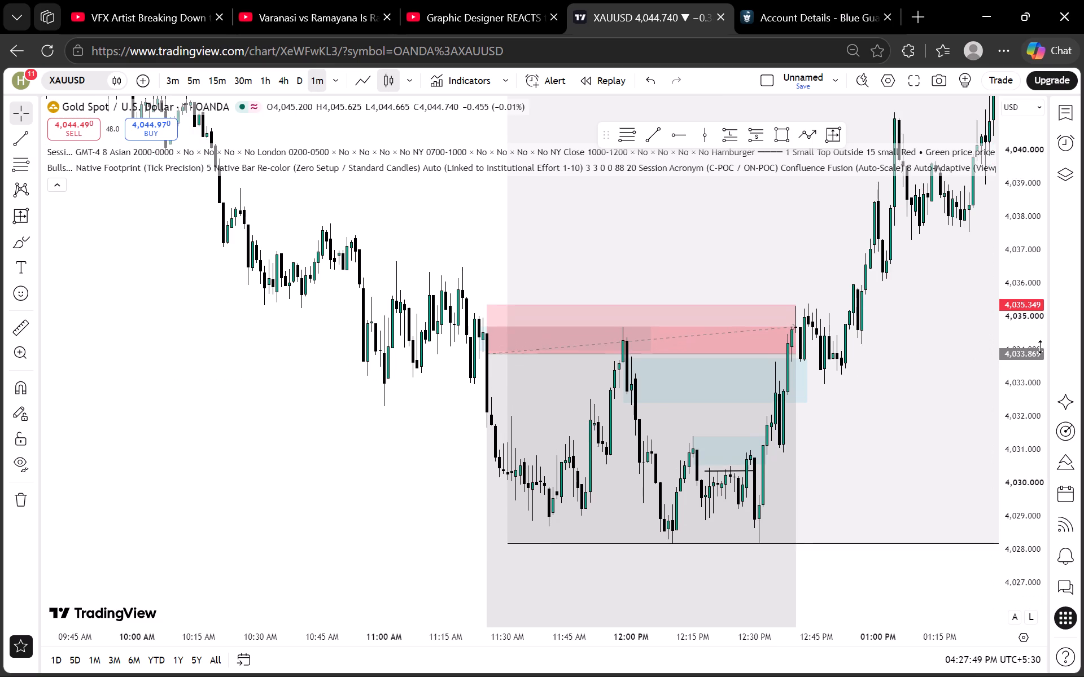
pyautogui.scroll(17, 1041, 347)
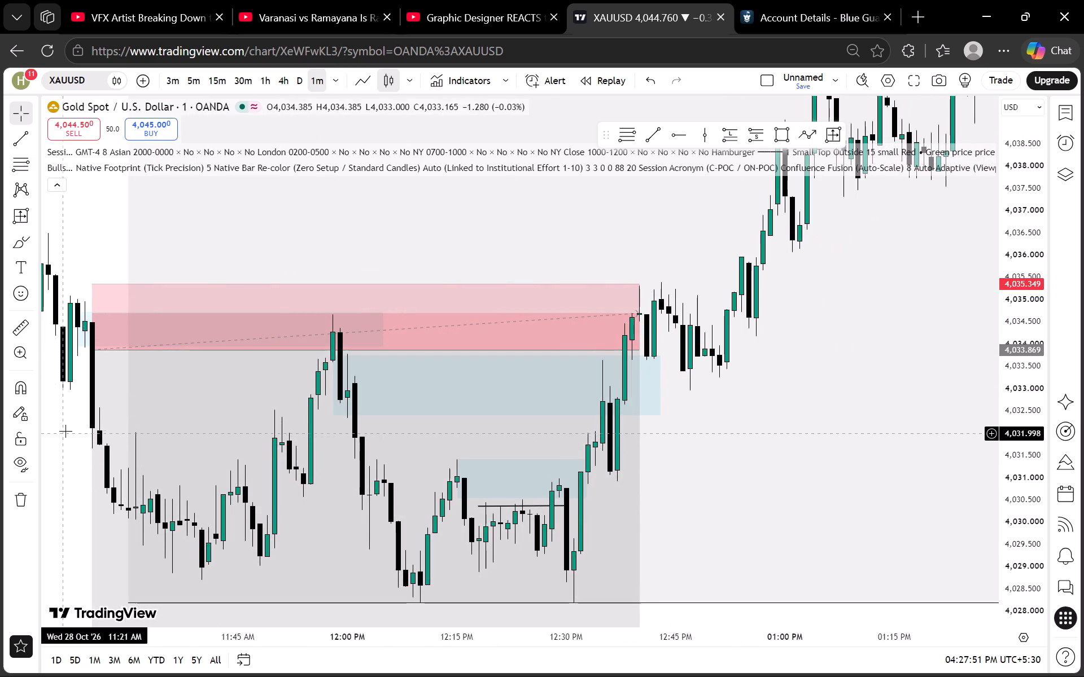
pyautogui.moveTo(66, 420); pyautogui.dragTo(434, 445)
pyautogui.scroll(3, 421, 443)
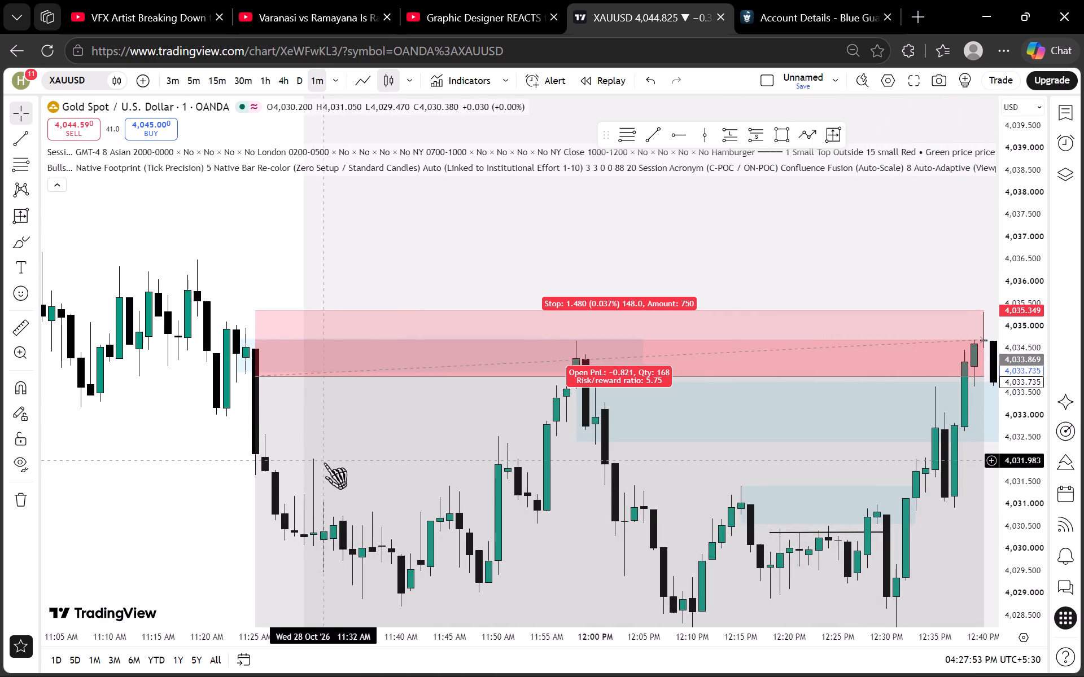
pyautogui.scroll(-1, 309, 450)
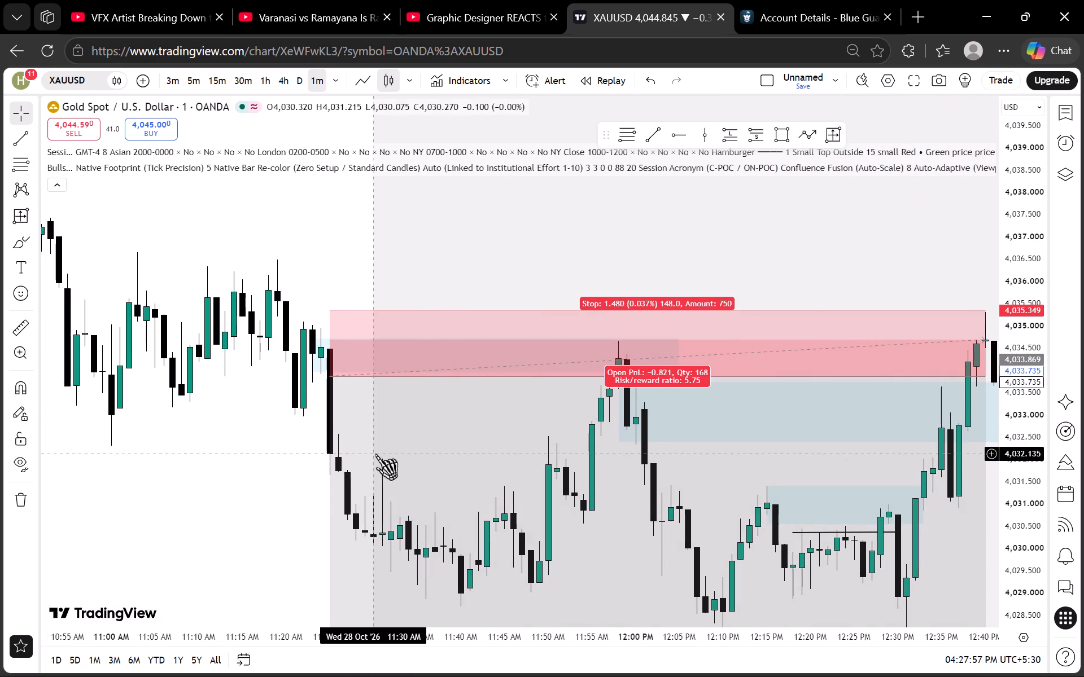
pyautogui.scroll(-4, 296, 443)
pyautogui.moveTo(355, 470); pyautogui.dragTo(234, 414)
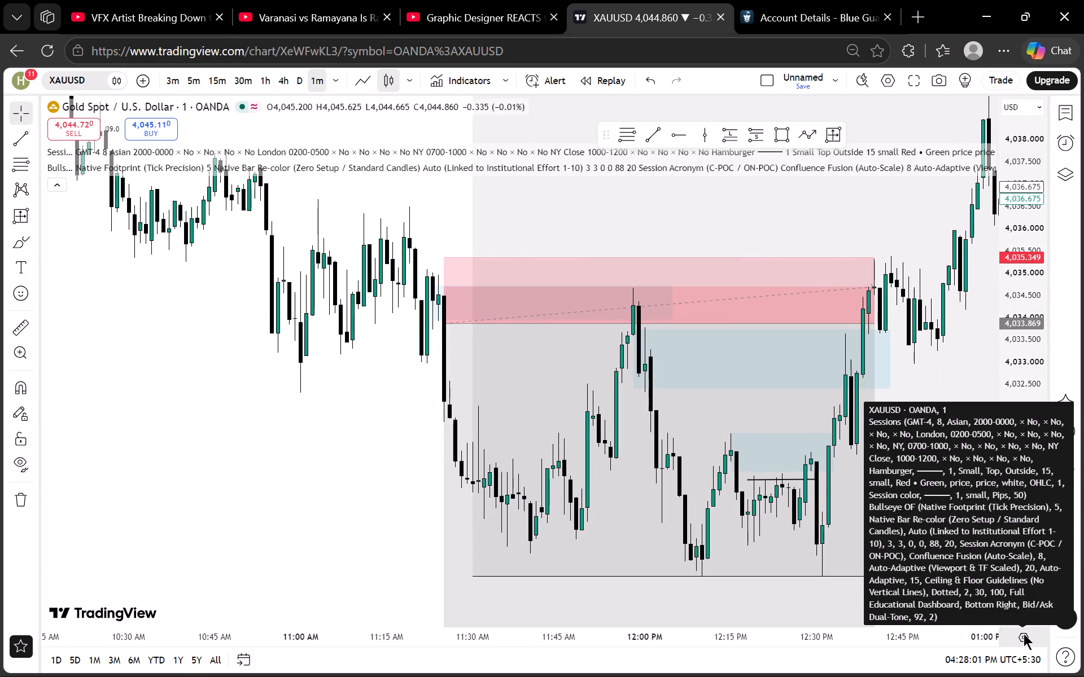
# Check the chart's time zone options without choosing another one.
pyautogui.click(1001, 662)
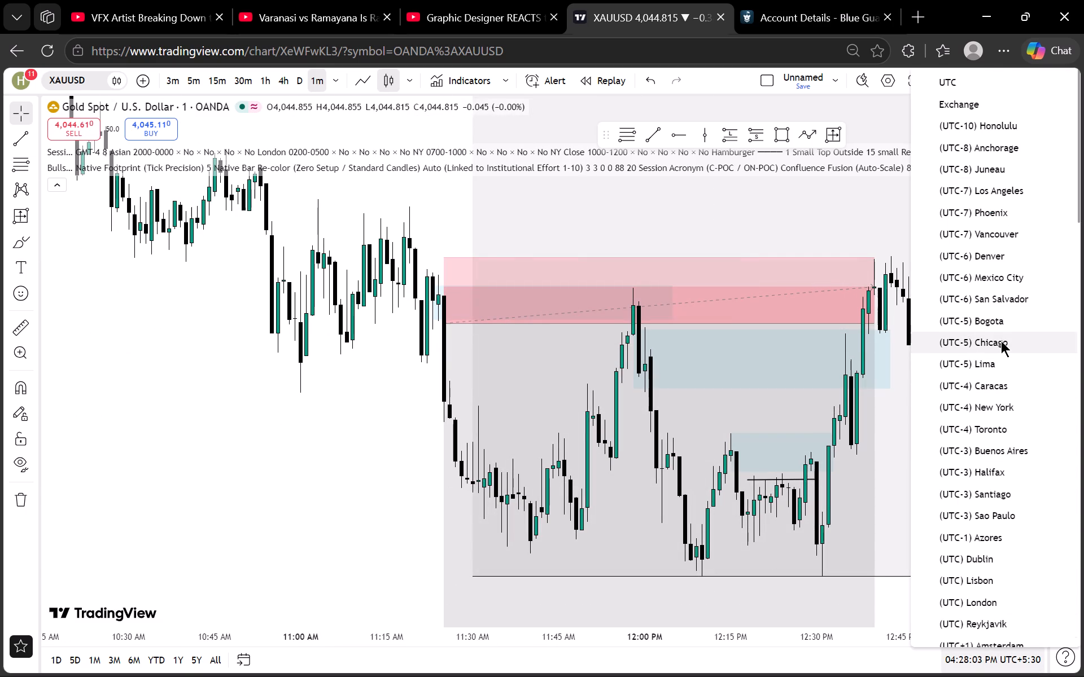
pyautogui.click(355, 407)
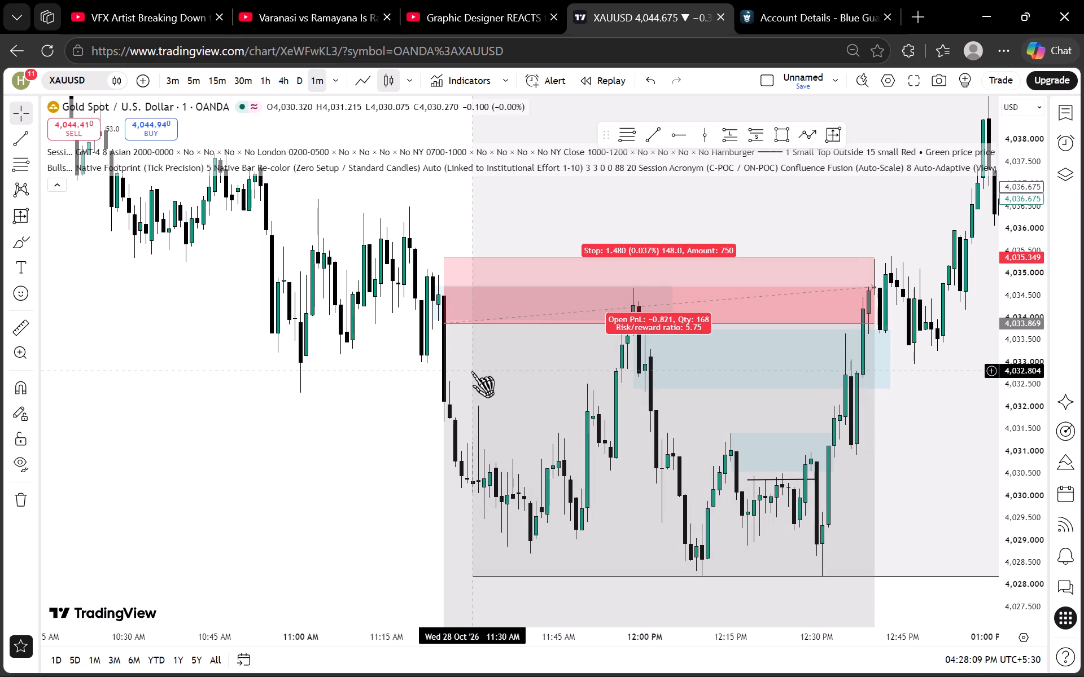
# Draw a Fibonacci retracement across the 28 Oct London open drop, from about 4,035.1 down to about 4,030.2 at 11:33 AM.
pyautogui.scroll(2, 368, 415)
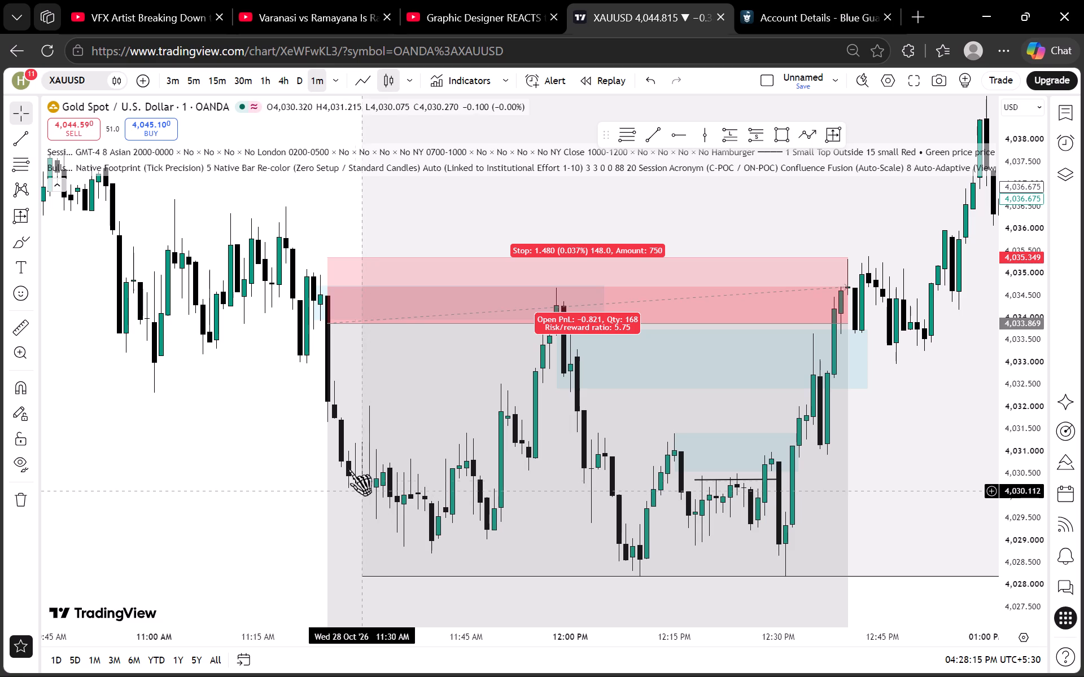
pyautogui.click(620, 131)
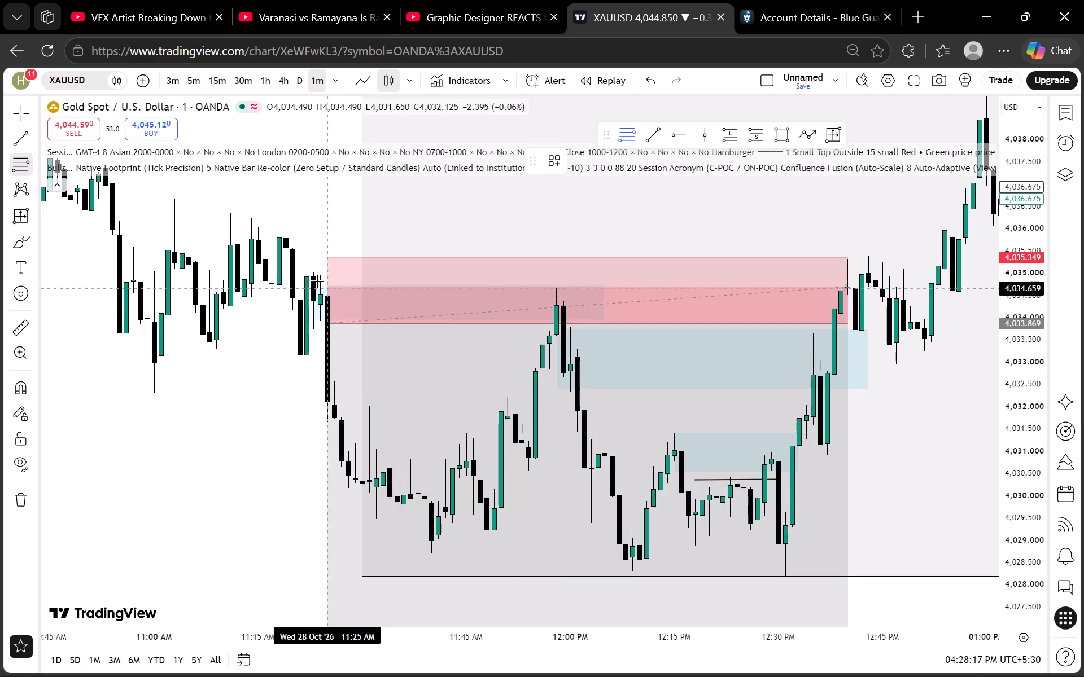
pyautogui.click(303, 268)
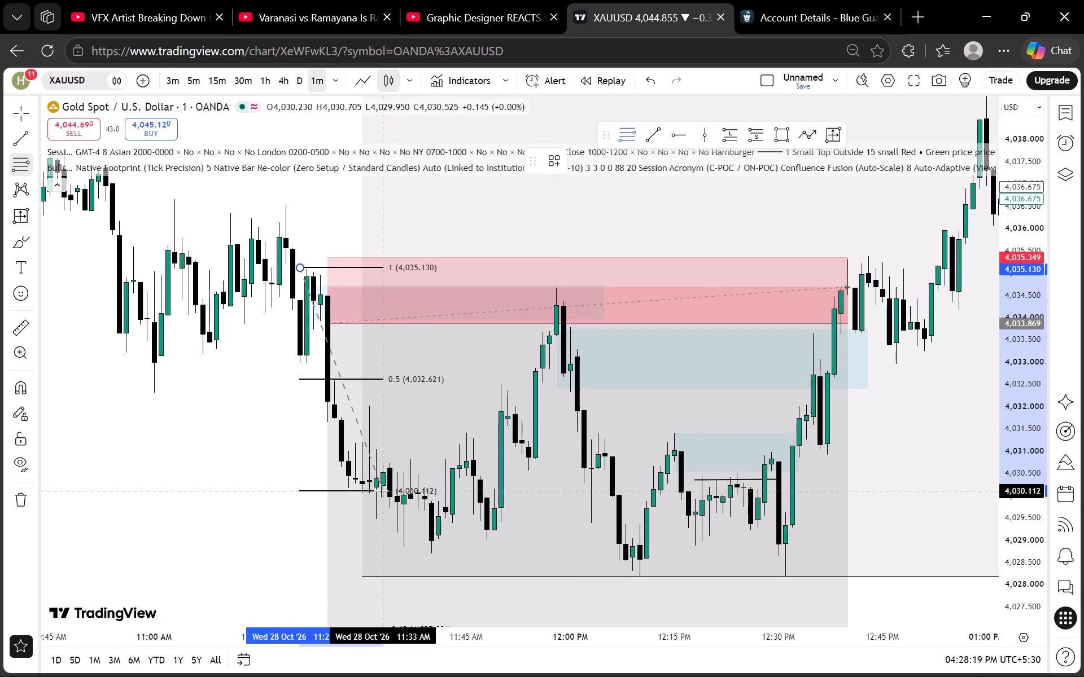
pyautogui.click(381, 489)
# Examine the 28 Oct price action against the Fibonacci extension levels above and below the London open drop.
pyautogui.scroll(-20, 1024, 319)
pyautogui.scroll(-2, 1024, 319)
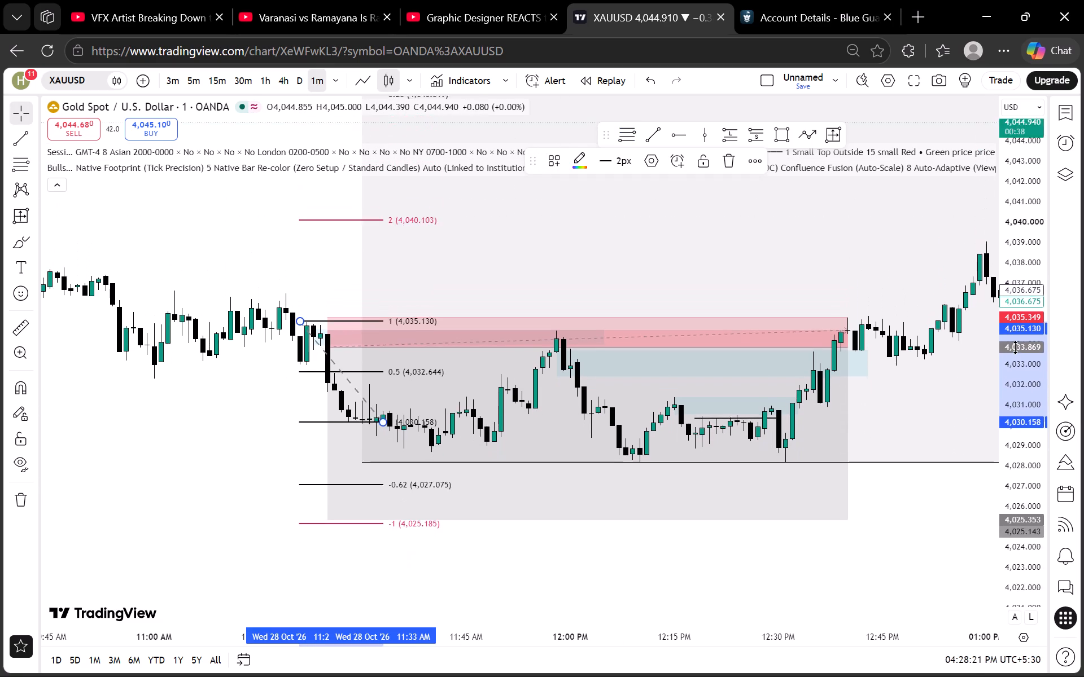
pyautogui.scroll(-20, 1016, 348)
pyautogui.scroll(-2, 1016, 348)
pyautogui.moveTo(644, 247); pyautogui.dragTo(263, 367)
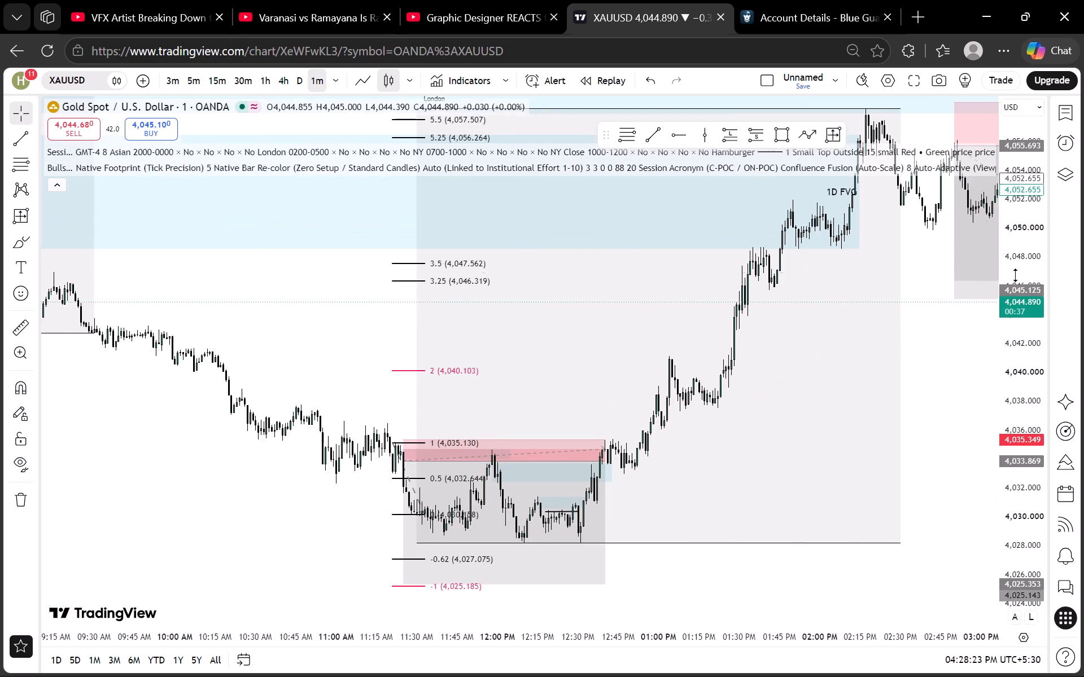
pyautogui.scroll(-20, 1029, 277)
pyautogui.scroll(-2, 1029, 277)
pyautogui.scroll(-1, 492, 332)
pyautogui.moveTo(654, 323); pyautogui.dragTo(225, 371)
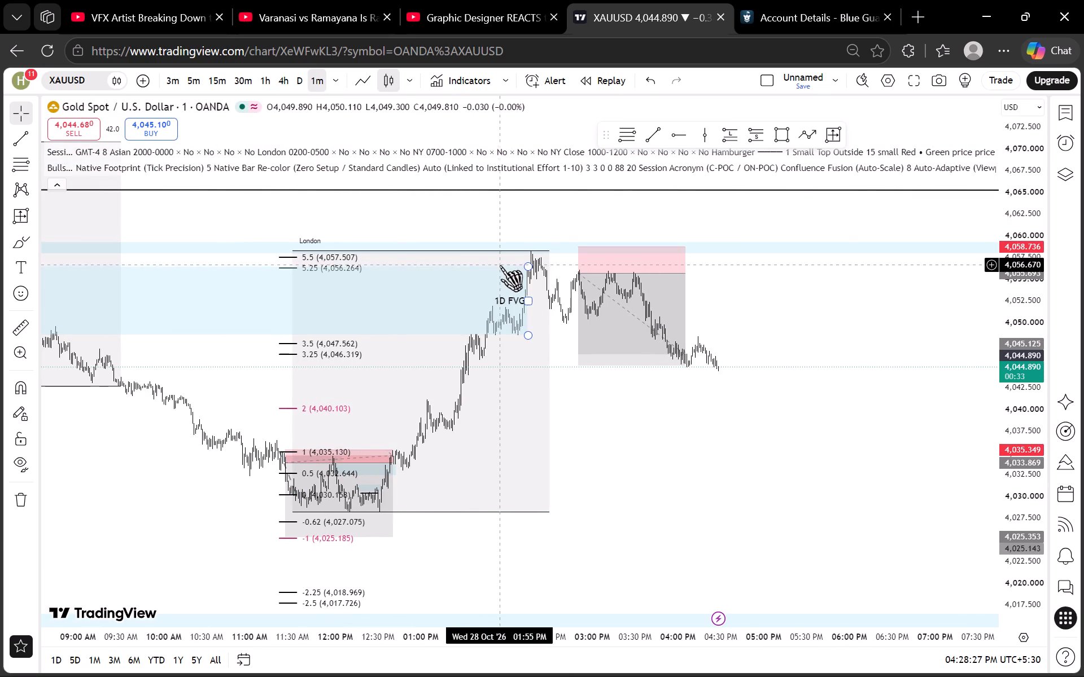
pyautogui.moveTo(770, 451); pyautogui.dragTo(838, 336)
pyautogui.scroll(6, 1032, 361)
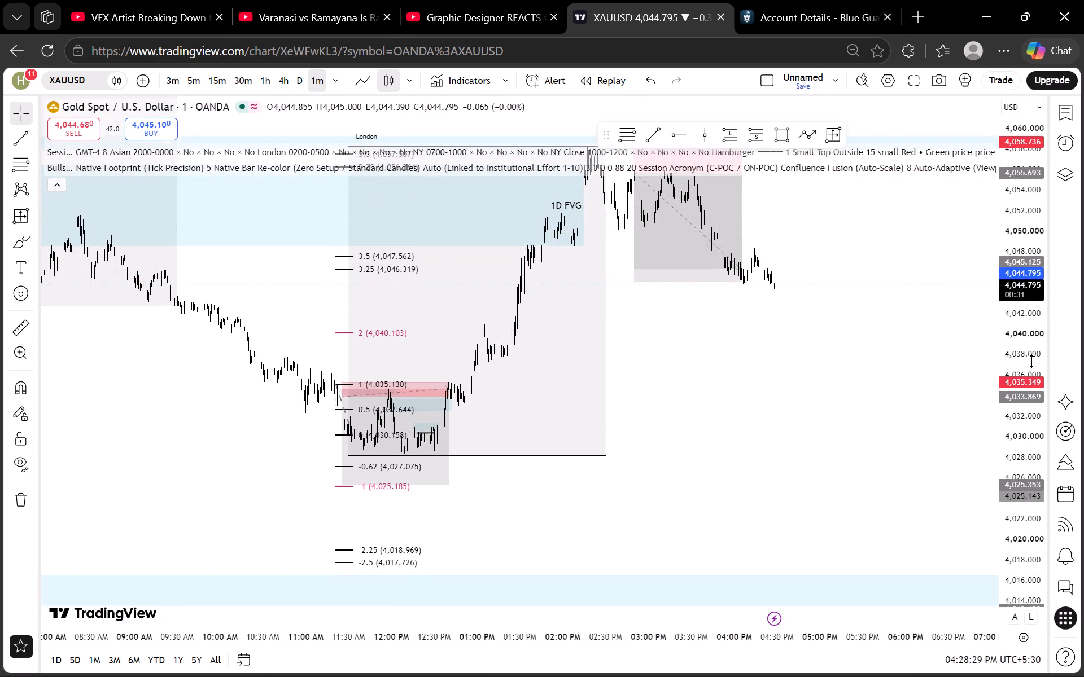
pyautogui.scroll(6, 1032, 361)
pyautogui.moveTo(667, 432); pyautogui.dragTo(765, 350)
pyautogui.scroll(-1, 748, 354)
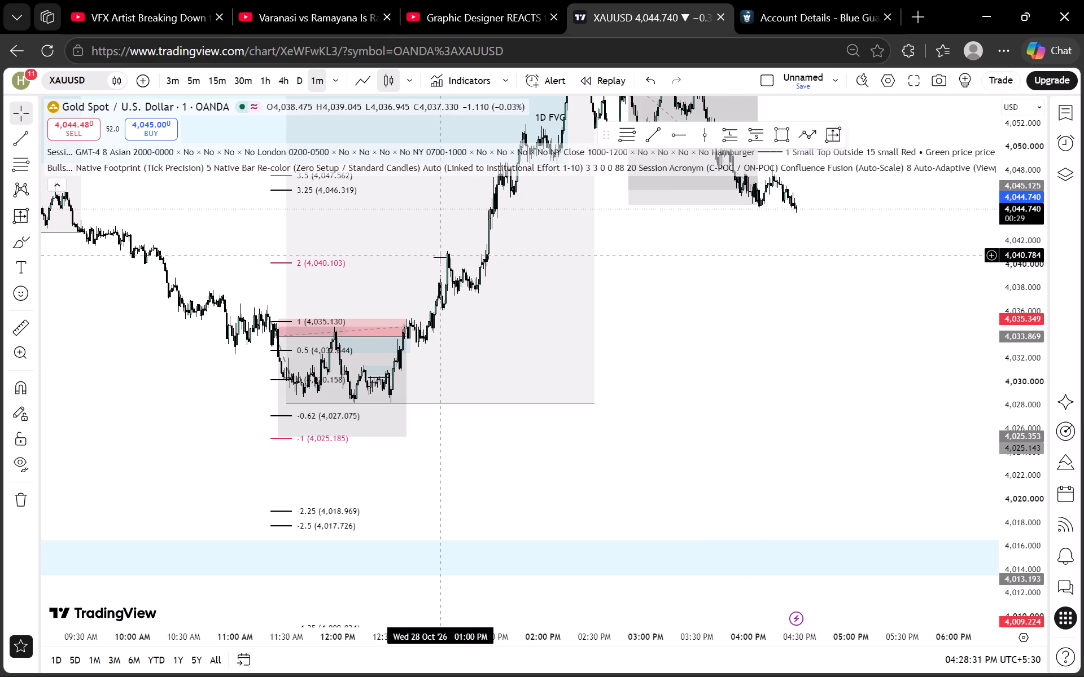
pyautogui.moveTo(722, 380); pyautogui.dragTo(743, 301)
pyautogui.moveTo(743, 301); pyautogui.dragTo(750, 441)
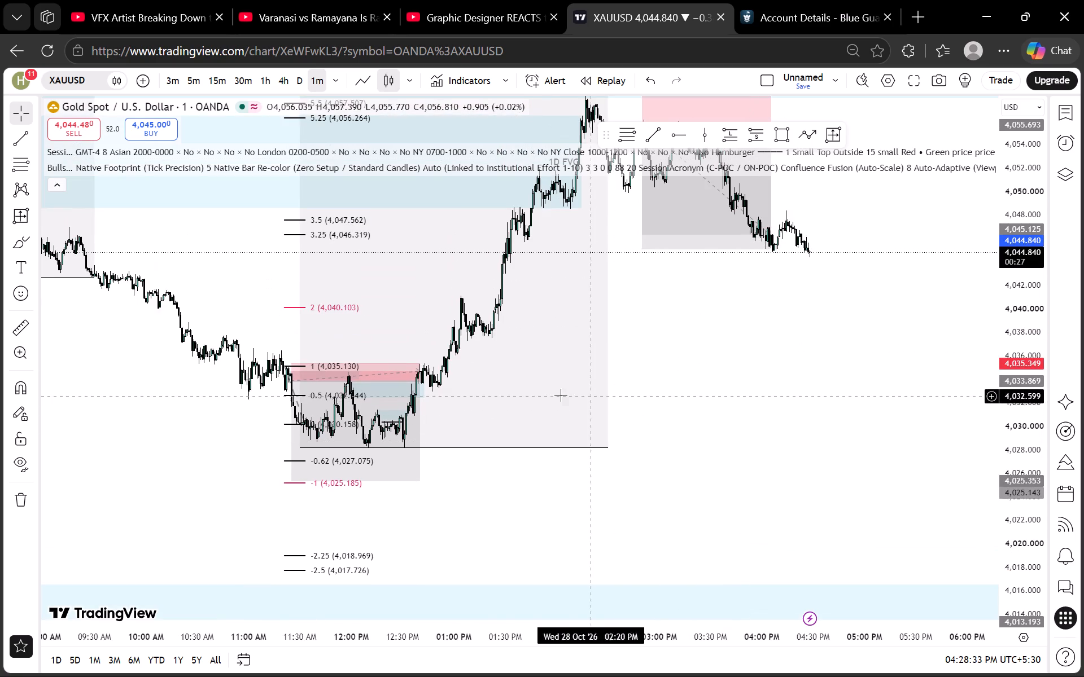
pyautogui.moveTo(752, 361); pyautogui.dragTo(775, 408)
pyautogui.moveTo(763, 301); pyautogui.dragTo(781, 350)
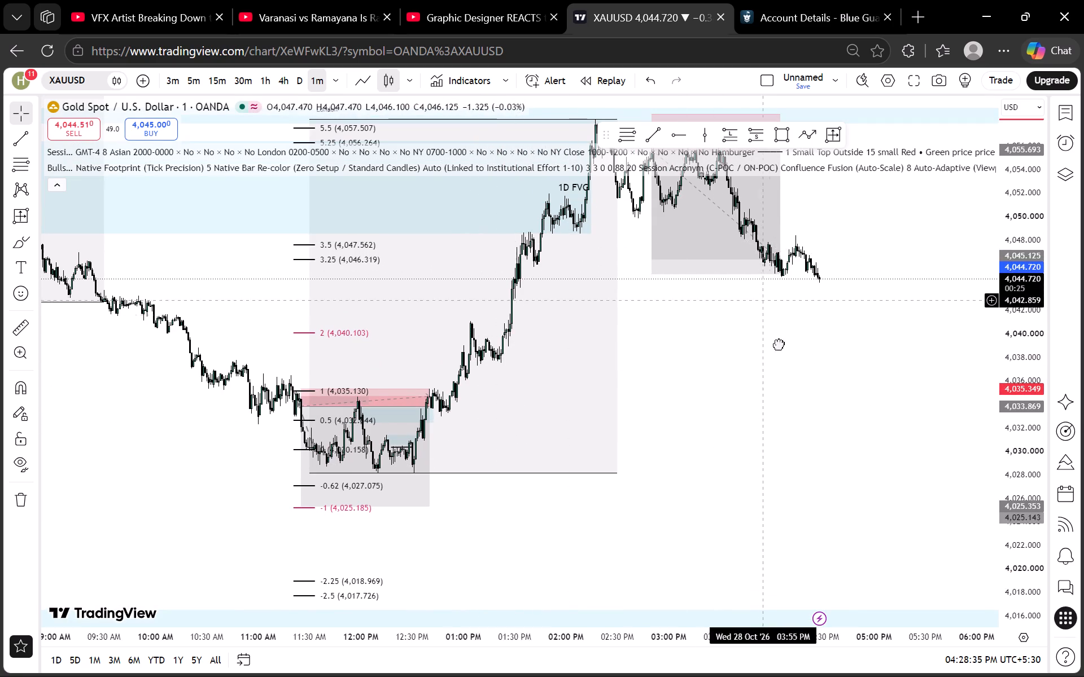
pyautogui.moveTo(781, 350); pyautogui.dragTo(806, 450)
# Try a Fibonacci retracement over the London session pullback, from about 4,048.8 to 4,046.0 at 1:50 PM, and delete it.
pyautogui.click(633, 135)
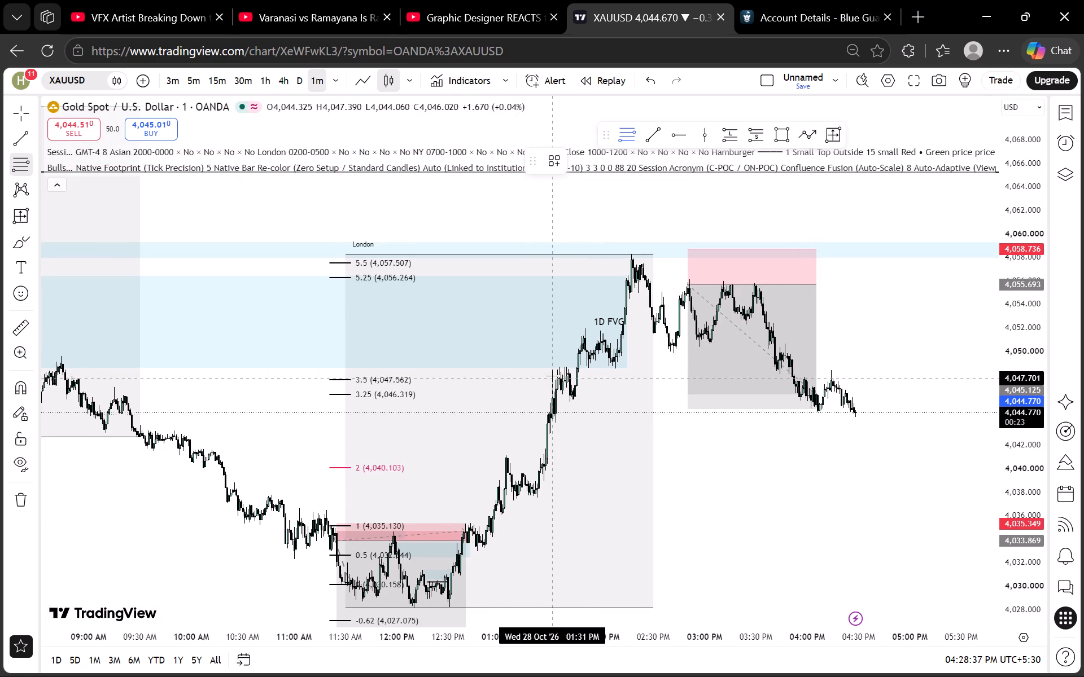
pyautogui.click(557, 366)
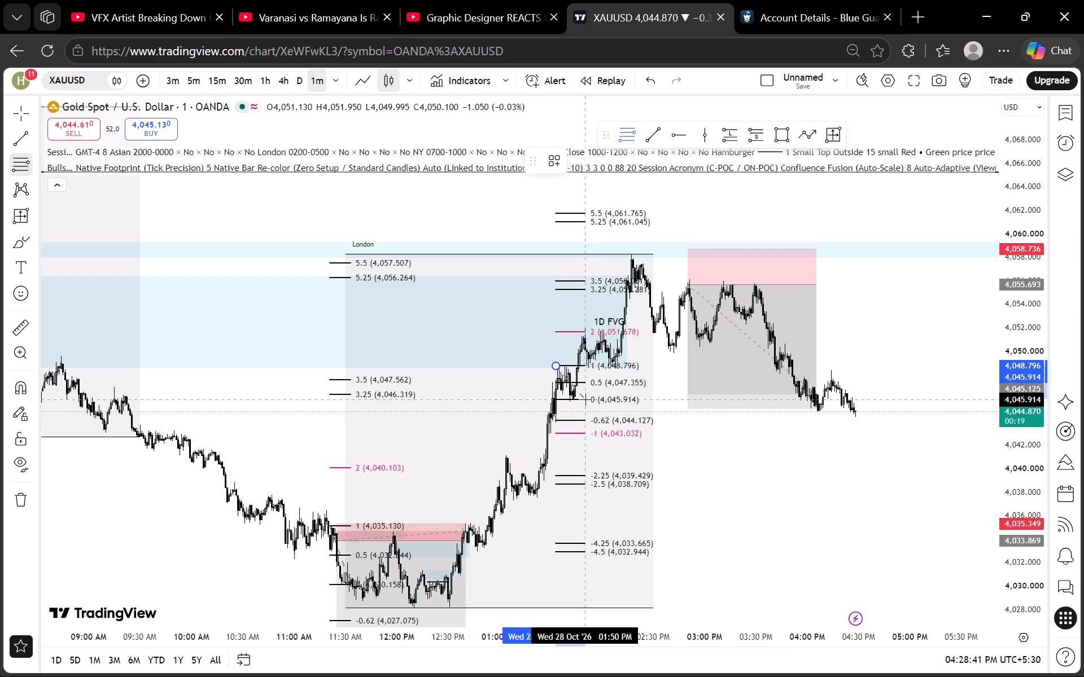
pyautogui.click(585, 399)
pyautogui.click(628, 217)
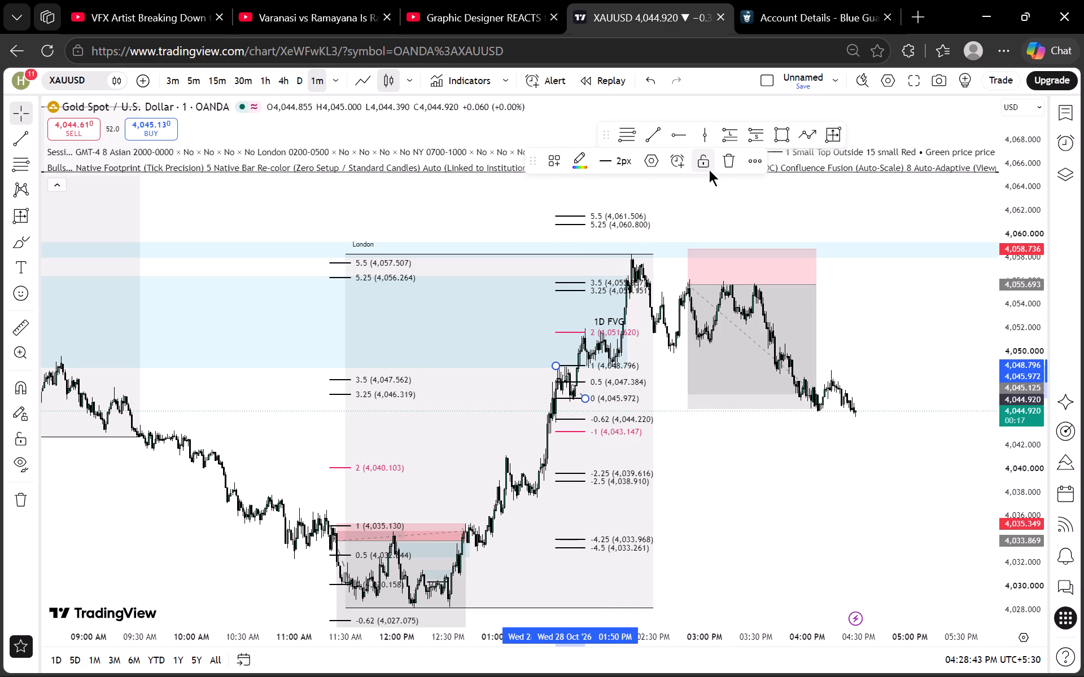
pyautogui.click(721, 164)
# Delete the Fibonacci retracement drawn across the 28 Oct London open drop.
pyautogui.scroll(-2, 723, 439)
pyautogui.moveTo(785, 487); pyautogui.dragTo(776, 379)
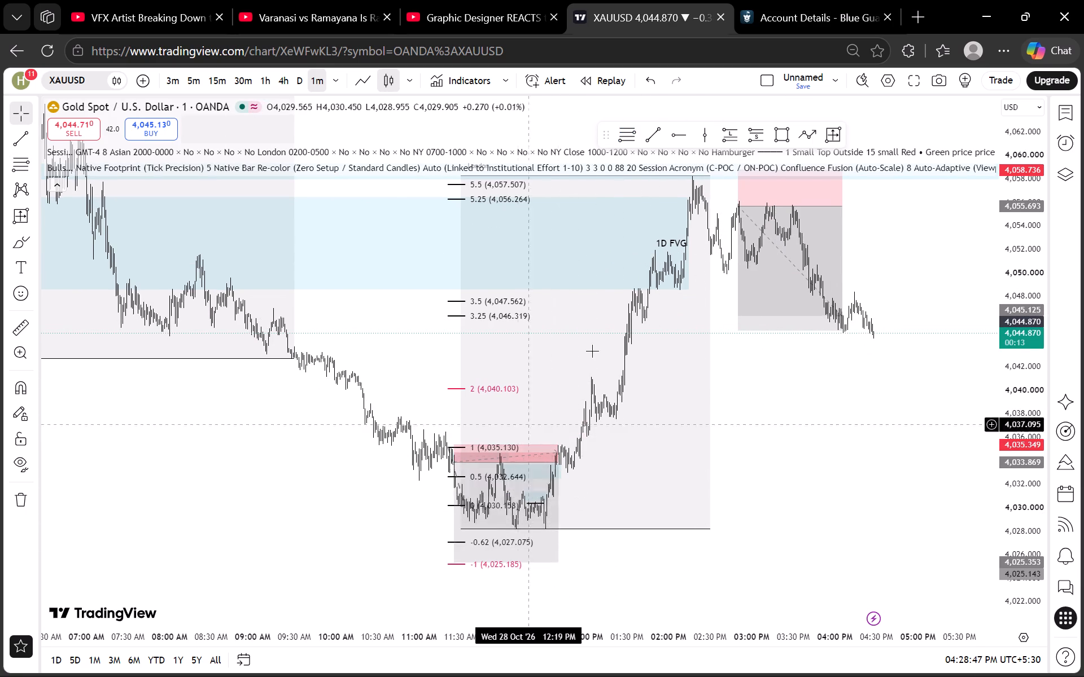
pyautogui.click(485, 319)
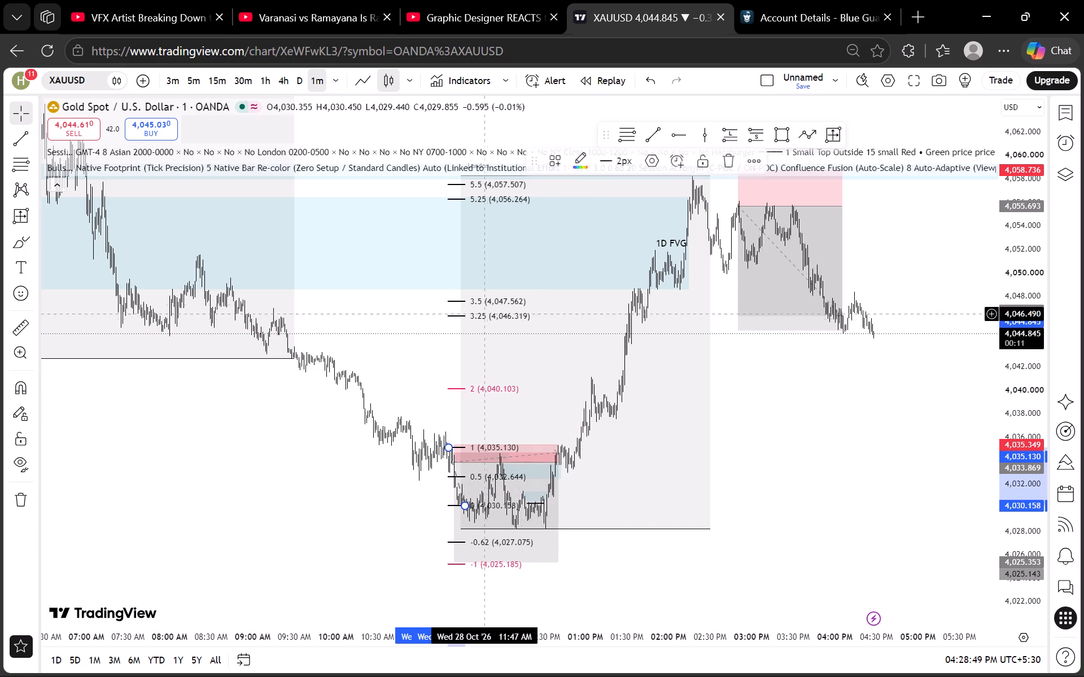
pyautogui.click(726, 159)
# Measure the decline from the 28 Oct London session high, starting at about 4,058.6 at 02:24 PM, down to the latest price.
pyautogui.scroll(8, 1050, 346)
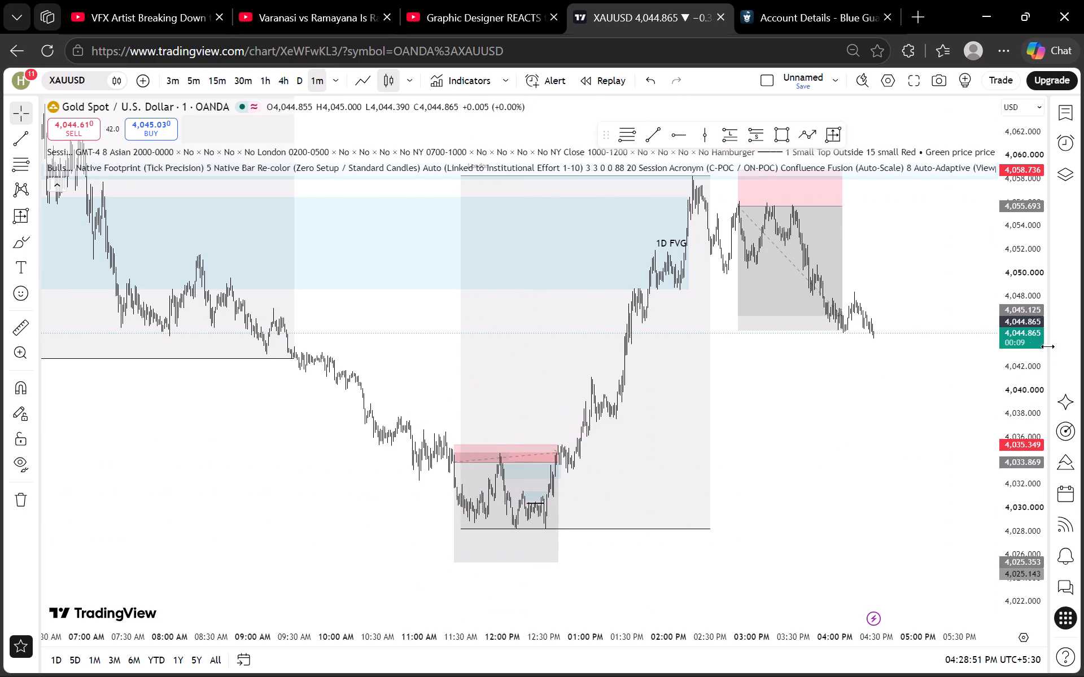
pyautogui.scroll(14, 1046, 346)
pyautogui.moveTo(777, 393); pyautogui.dragTo(807, 542)
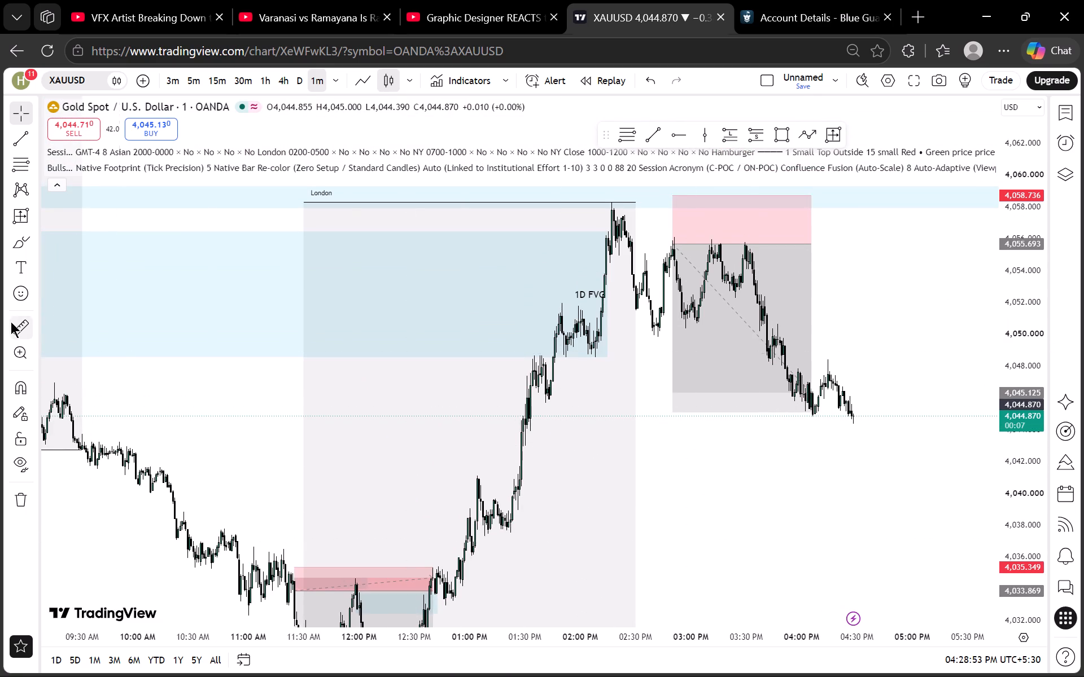
pyautogui.click(19, 319)
pyautogui.click(625, 198)
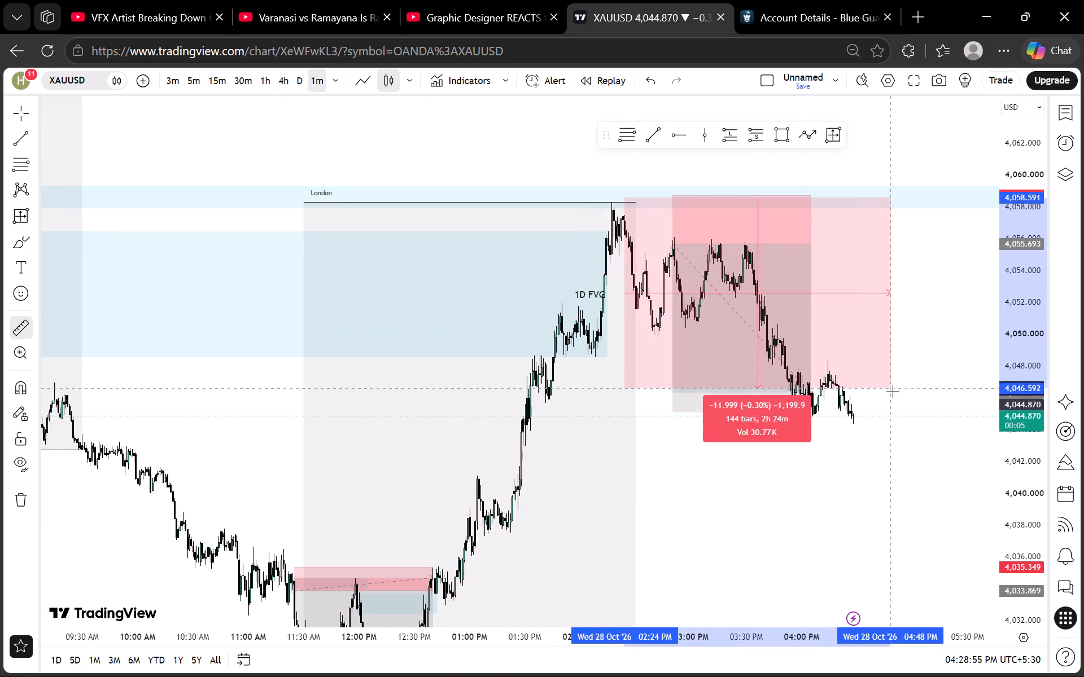
pyautogui.click(873, 425)
pyautogui.click(741, 448)
# Switch to the daily timeframe and examine the 22–28 Oct candles against the PDH, PDL and 1D FVG levels.
pyautogui.scroll(-4, 440, 427)
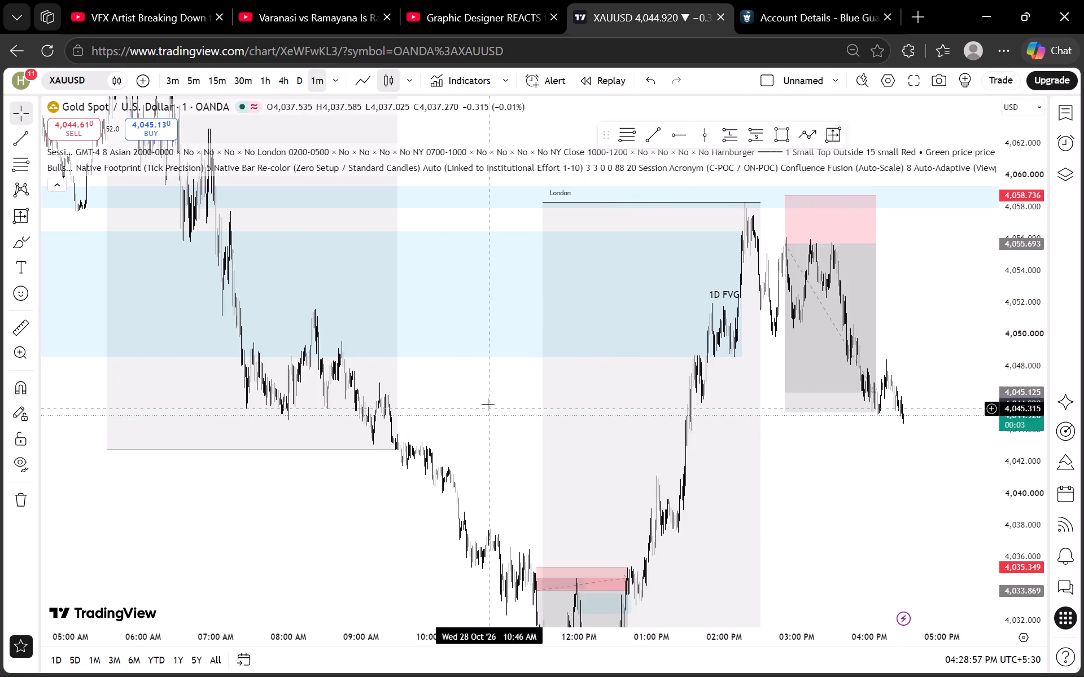
pyautogui.moveTo(488, 404); pyautogui.dragTo(503, 455)
pyautogui.scroll(2, 503, 455)
pyautogui.click(303, 72)
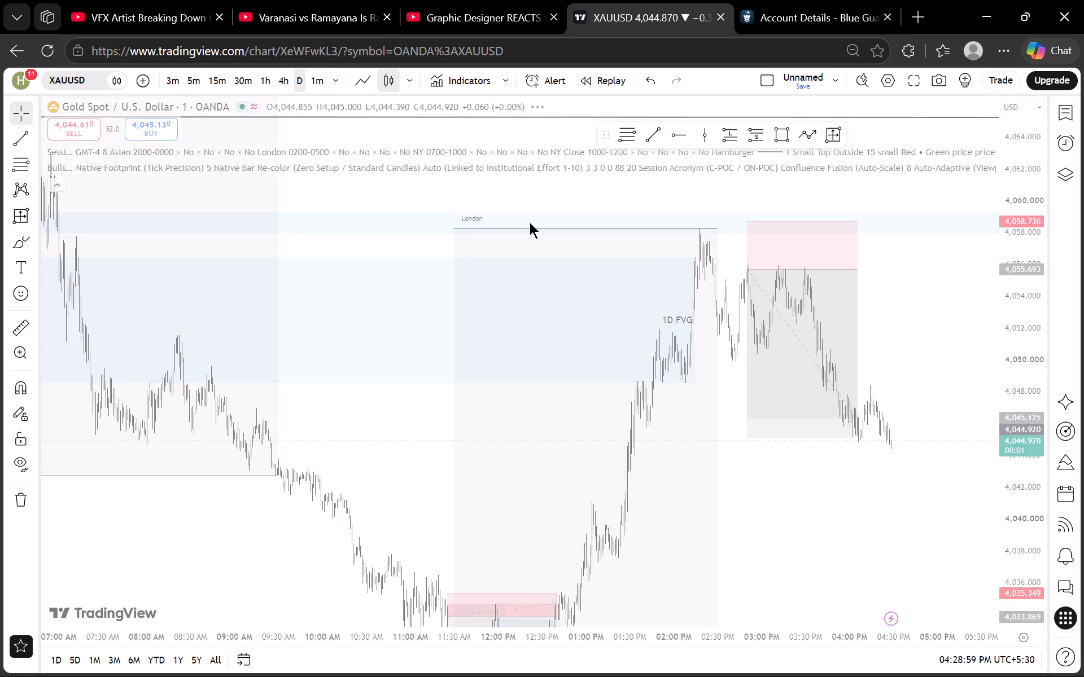
pyautogui.scroll(10, 729, 270)
pyautogui.scroll(-20, 1027, 347)
pyautogui.scroll(-3, 1027, 347)
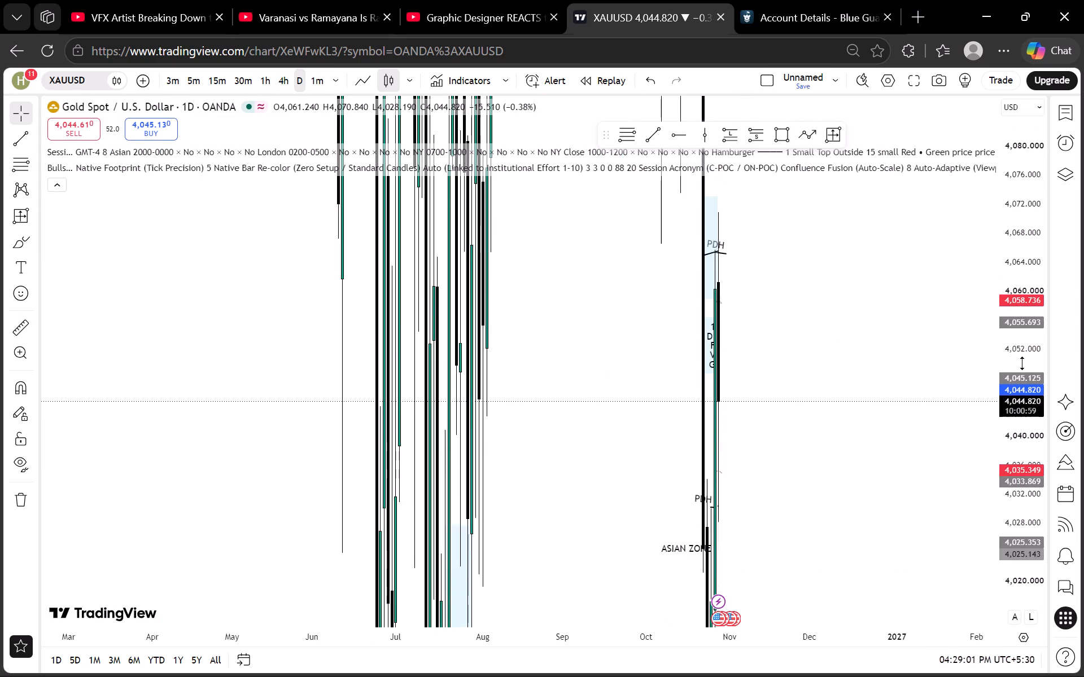
pyautogui.scroll(-20, 1022, 363)
pyautogui.scroll(16, 951, 345)
pyautogui.moveTo(508, 324); pyautogui.dragTo(707, 336)
pyautogui.moveTo(483, 358); pyautogui.dragTo(825, 342)
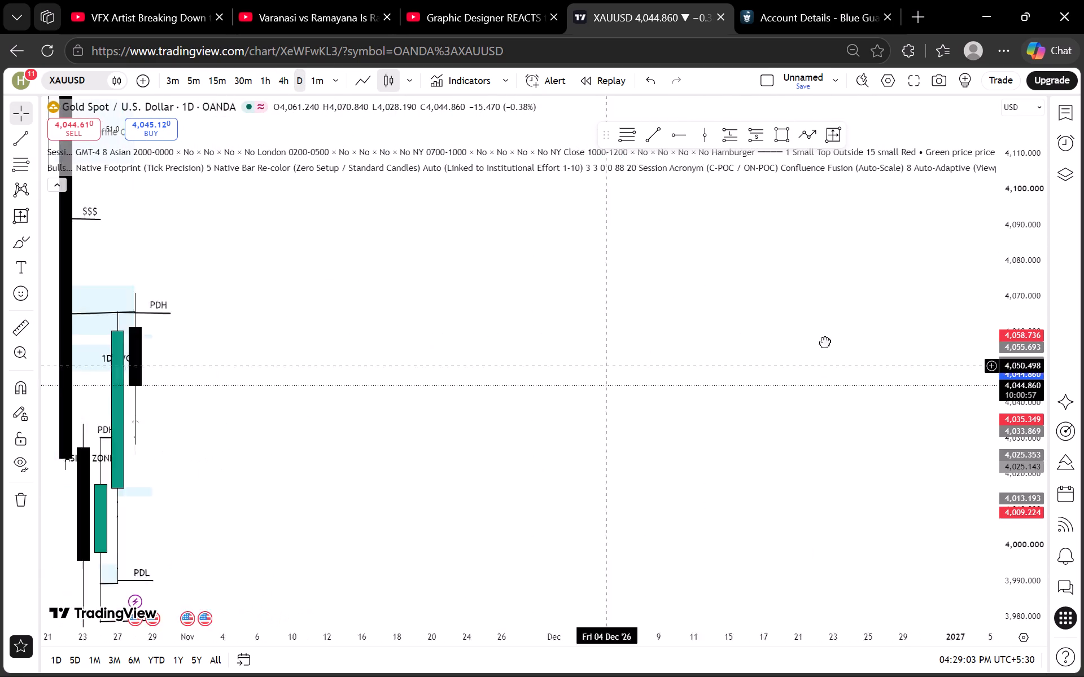
pyautogui.moveTo(825, 342); pyautogui.dragTo(854, 341)
pyautogui.scroll(1, 553, 335)
pyautogui.moveTo(499, 330); pyautogui.dragTo(728, 346)
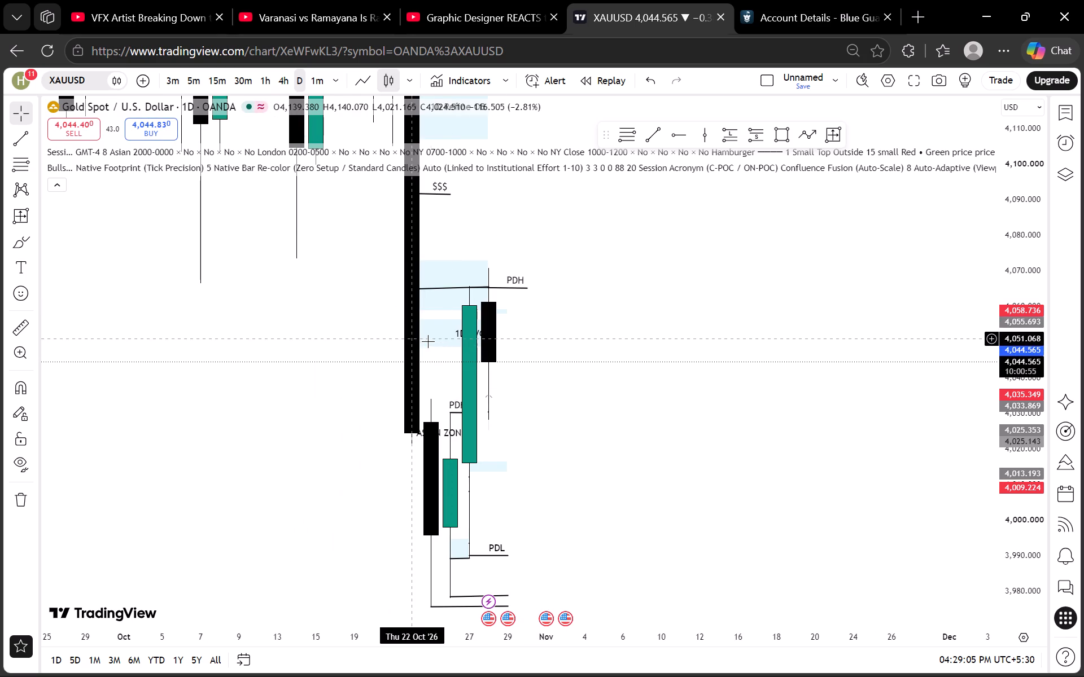
# On the 4-hour timeframe, shorten the 1D FVG zone so it ends at the tall bullish candle of 27 Oct, 06:30 PM.
pyautogui.click(280, 75)
pyautogui.scroll(-3, 451, 261)
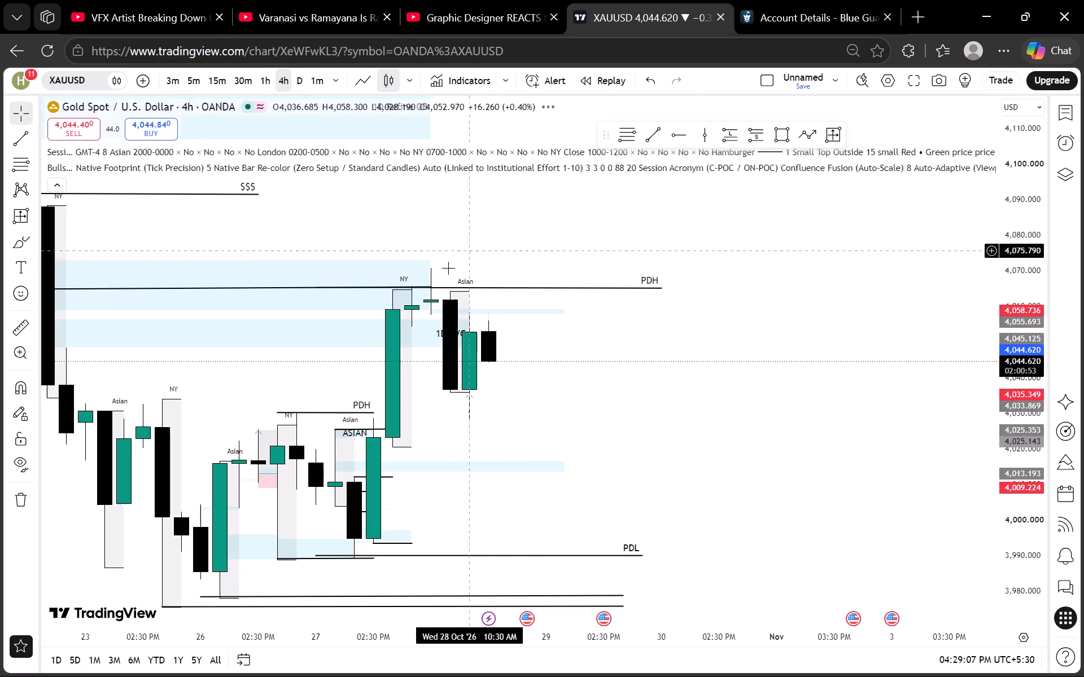
pyautogui.scroll(-4, 447, 272)
pyautogui.moveTo(910, 292); pyautogui.dragTo(694, 342)
pyautogui.scroll(6, 1019, 352)
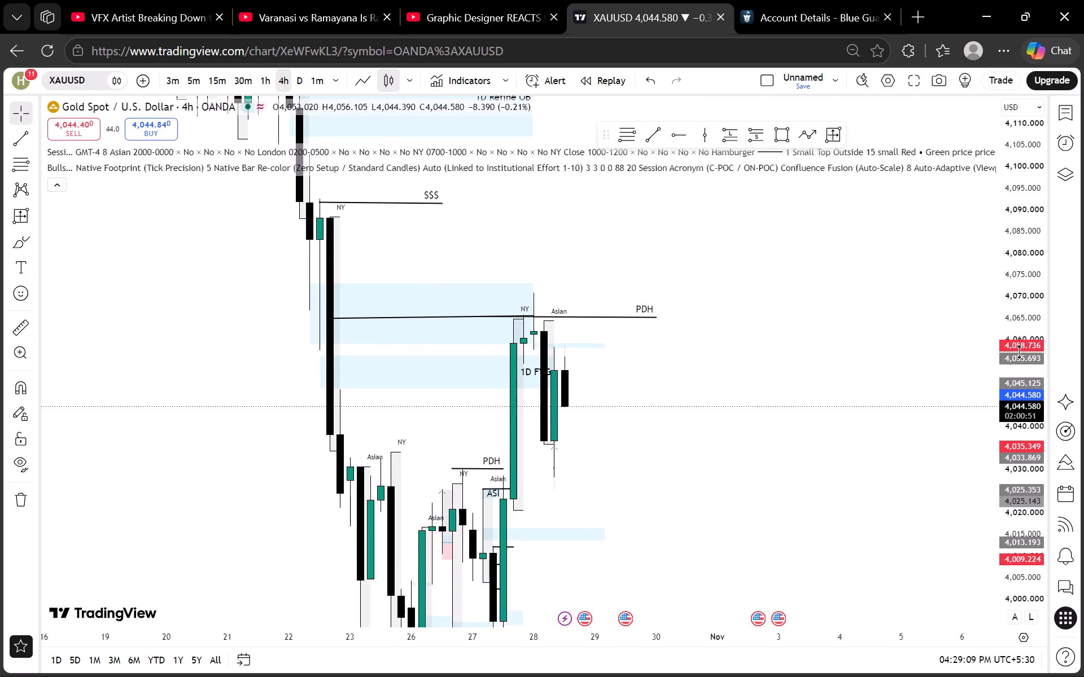
pyautogui.scroll(2, 1020, 352)
pyautogui.click(553, 367)
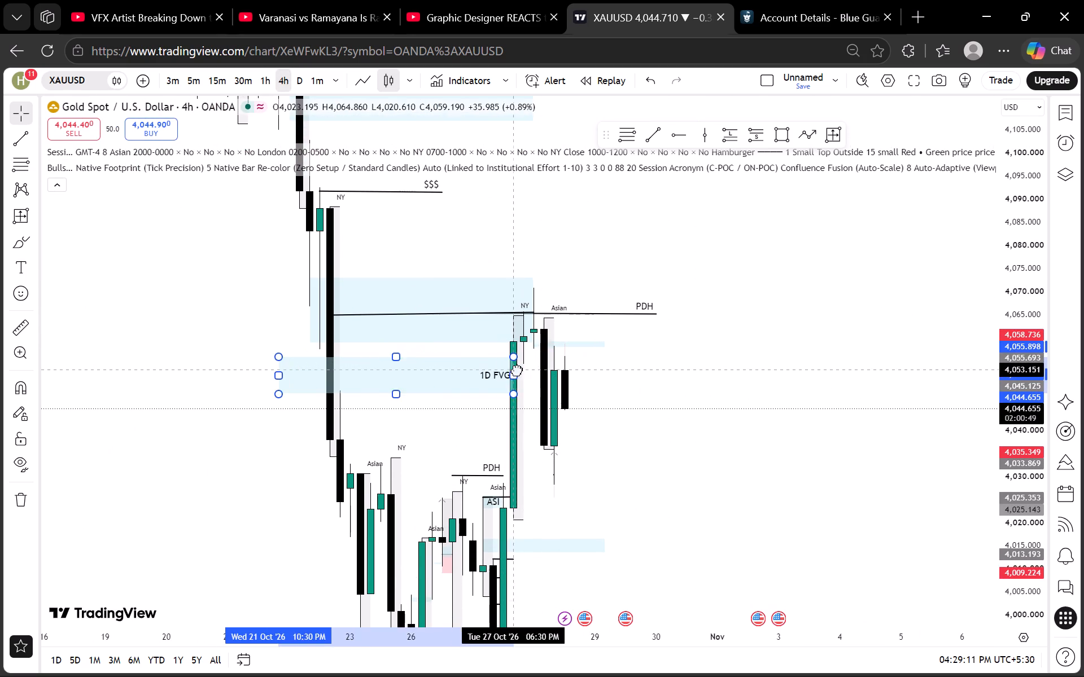
pyautogui.moveTo(556, 370); pyautogui.dragTo(526, 372)
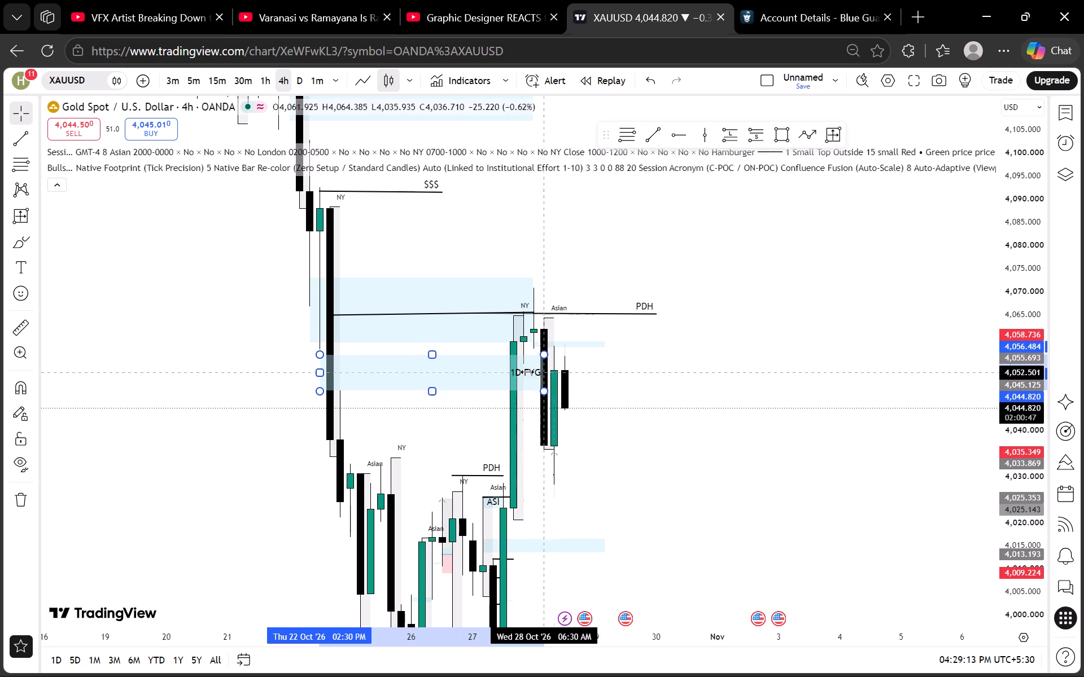
pyautogui.moveTo(526, 372); pyautogui.dragTo(683, 369)
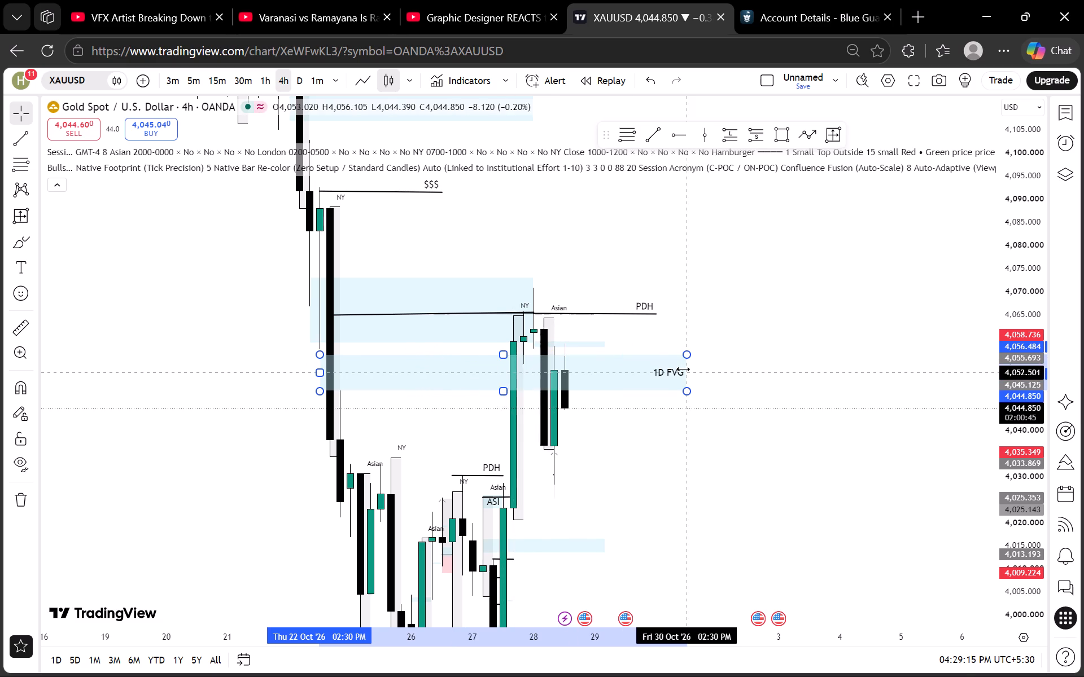
pyautogui.moveTo(683, 369); pyautogui.dragTo(512, 368)
pyautogui.click(722, 324)
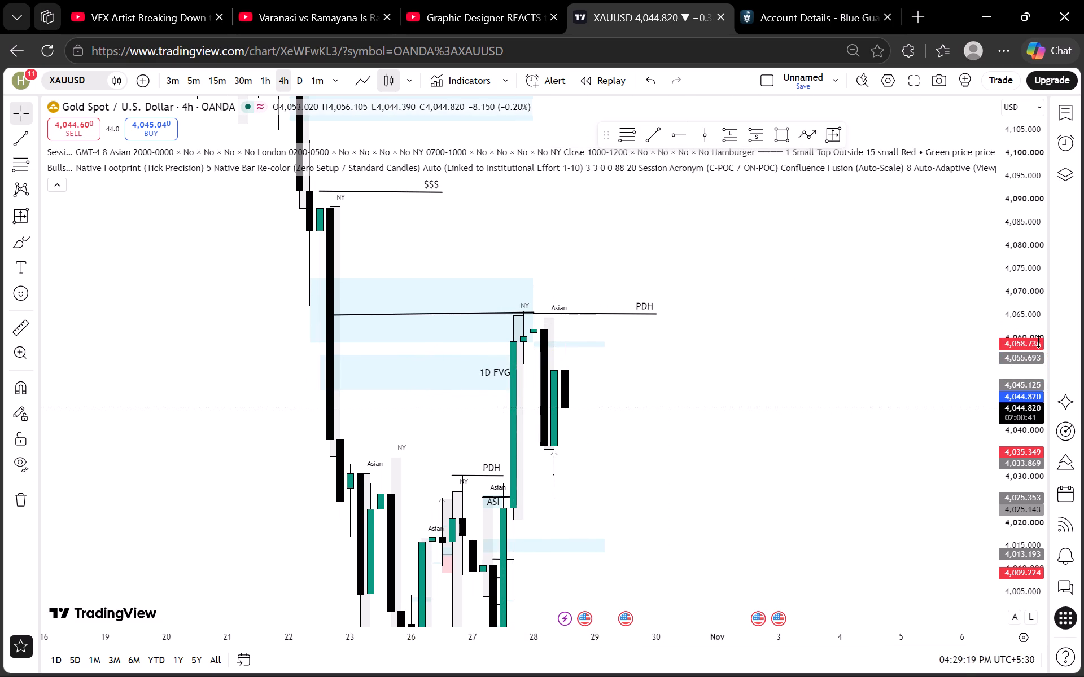
# Examine the 4-hour chart and the 1-hour chart for the 28 Oct Asian and London sessions relative to PDH and the marked zones.
pyautogui.scroll(4, 1046, 344)
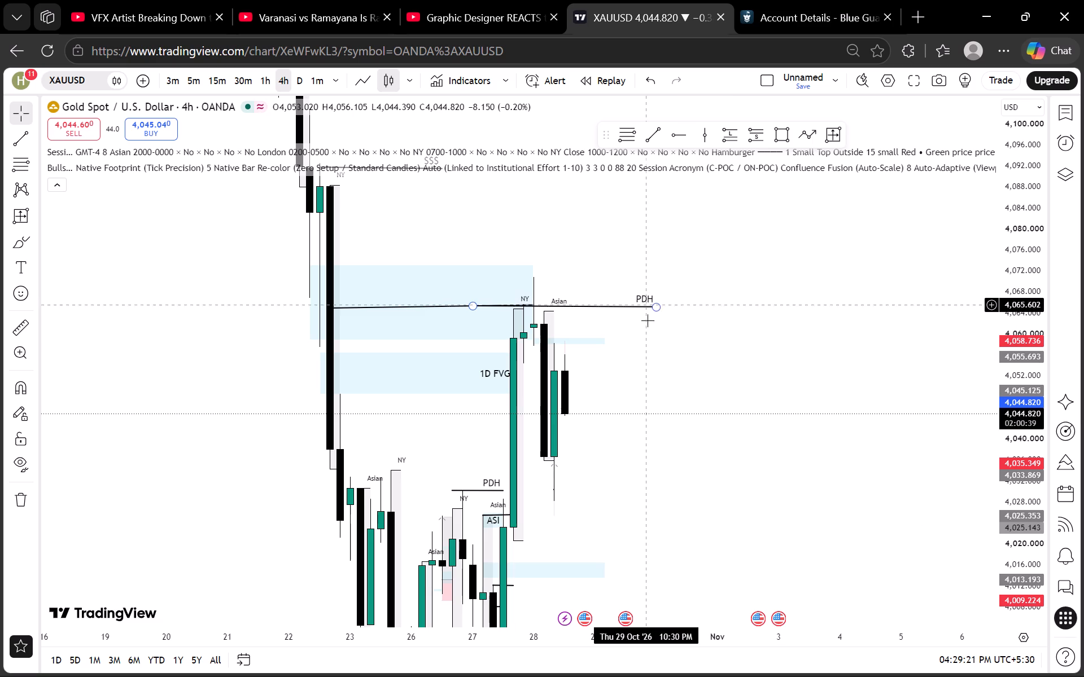
pyautogui.scroll(-4, 1009, 266)
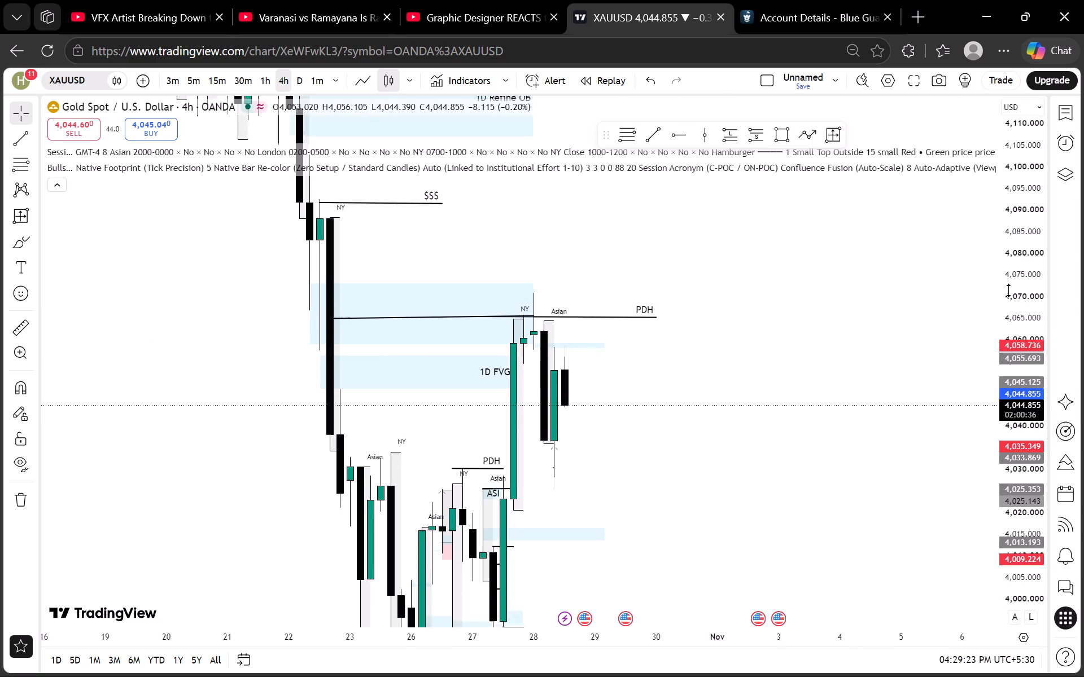
pyautogui.scroll(-10, 1009, 291)
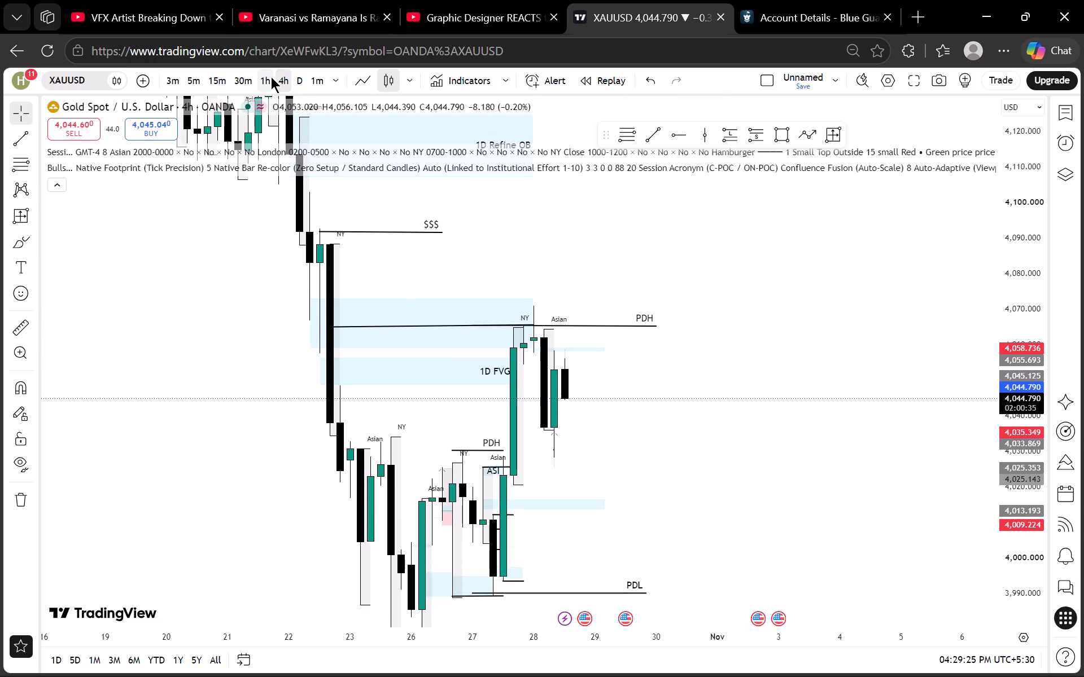
pyautogui.click(271, 77)
pyautogui.scroll(-5, 301, 209)
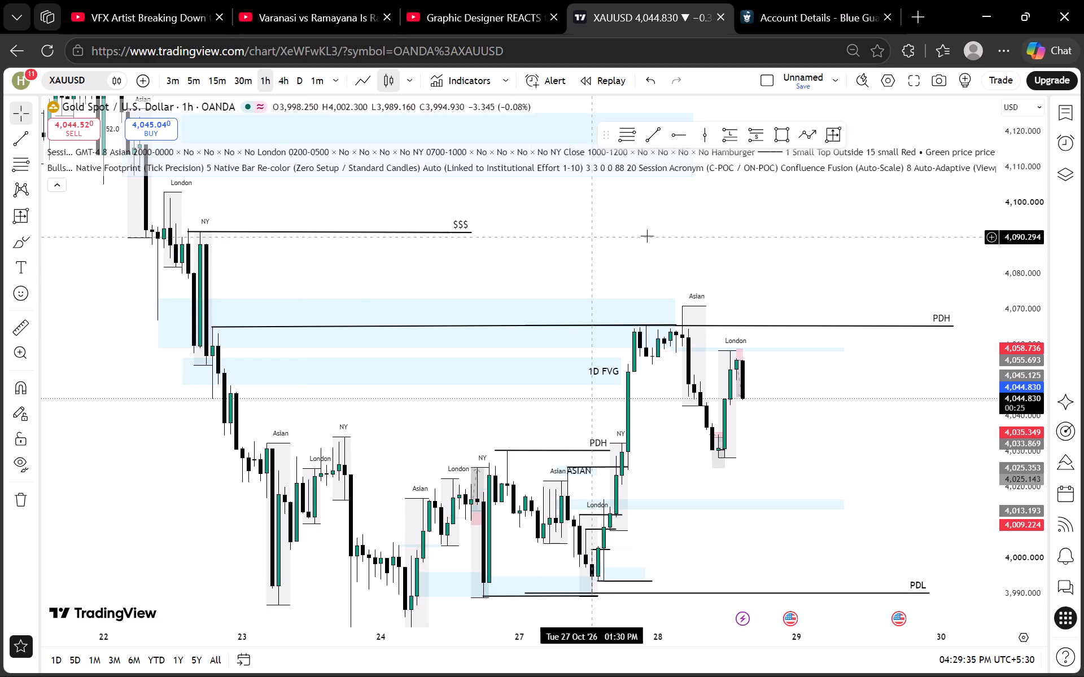
pyautogui.moveTo(770, 236); pyautogui.dragTo(663, 228)
pyautogui.moveTo(793, 446); pyautogui.dragTo(763, 325)
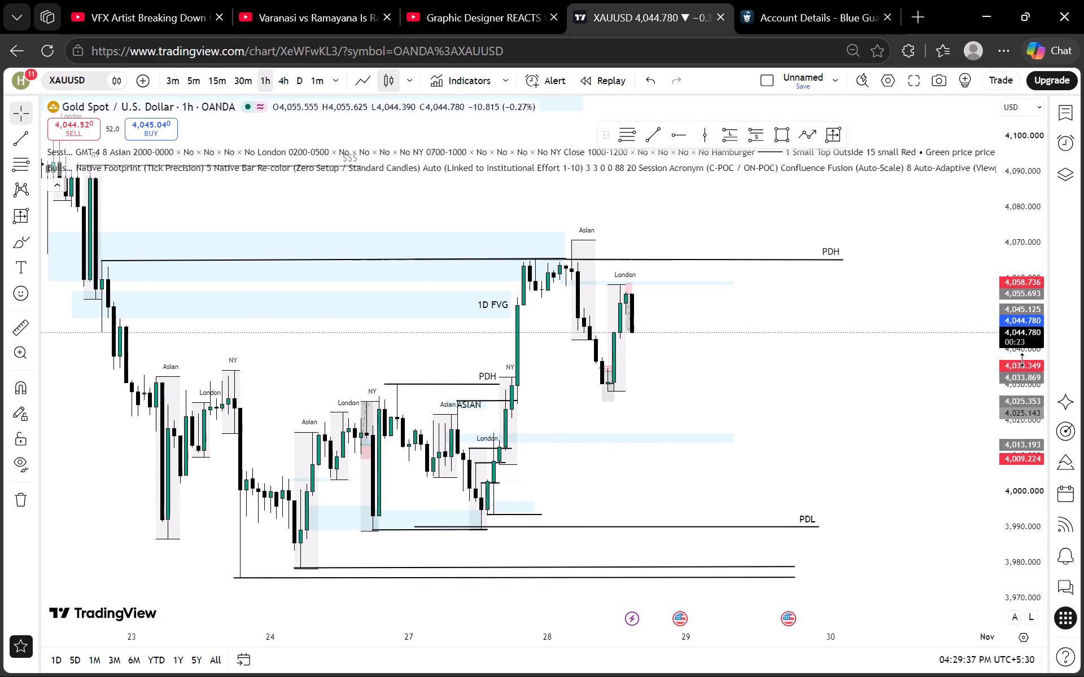
pyautogui.scroll(2, 1022, 357)
pyautogui.scroll(-3, 824, 316)
pyautogui.moveTo(837, 368); pyautogui.dragTo(808, 364)
pyautogui.scroll(3, 1015, 334)
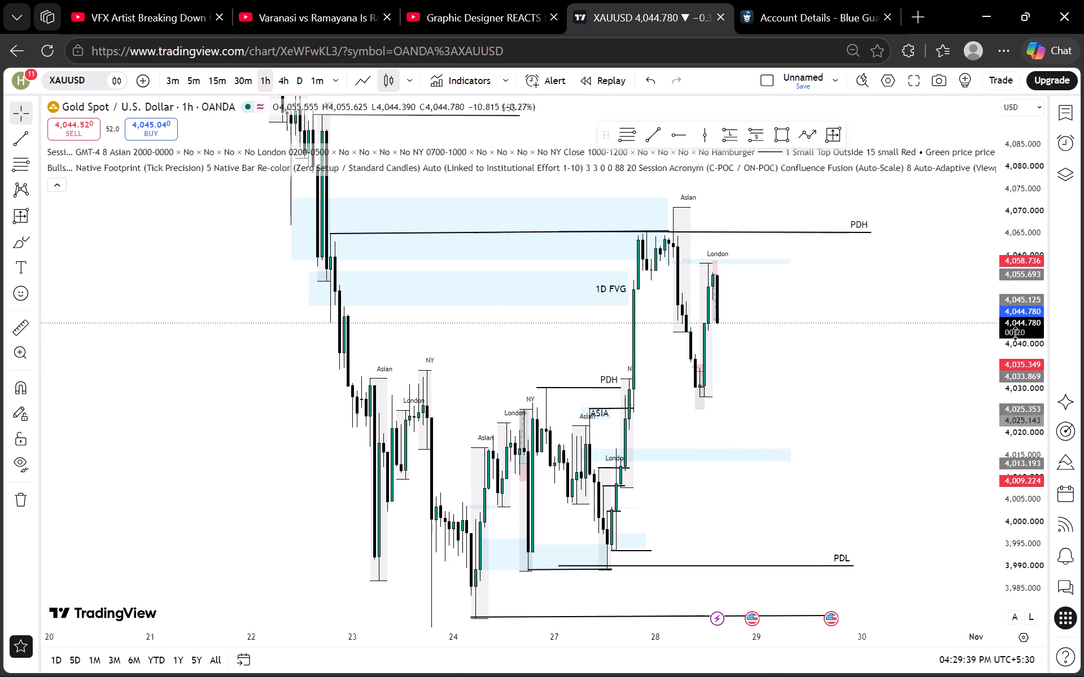
pyautogui.scroll(18, 1016, 333)
pyautogui.scroll(3, 613, 362)
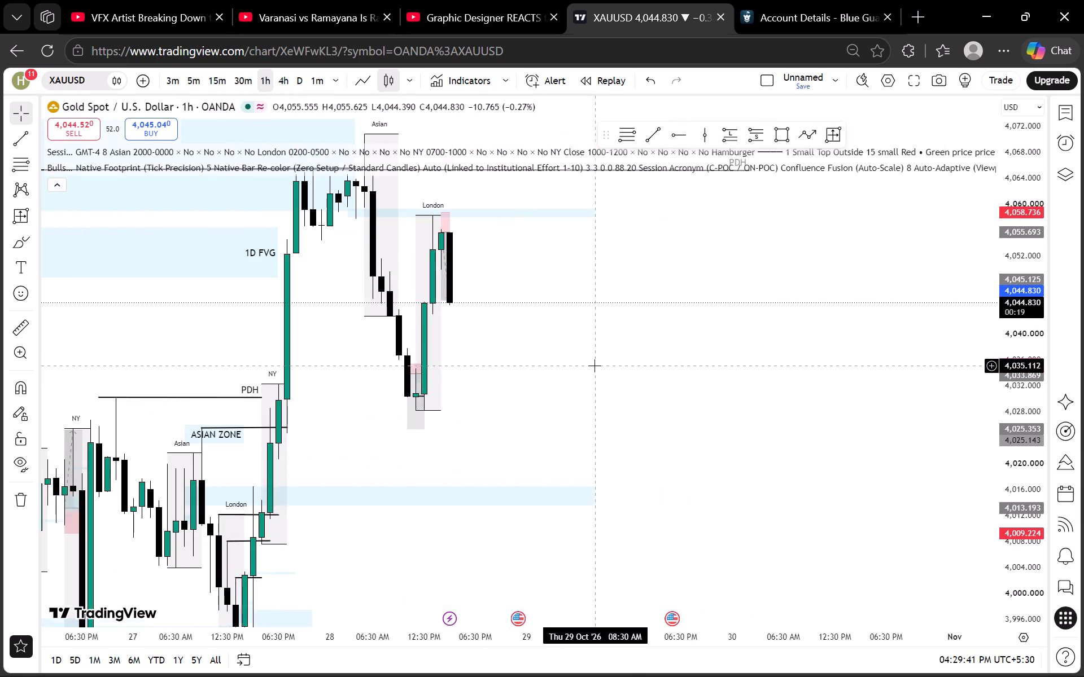
pyautogui.moveTo(566, 340); pyautogui.dragTo(555, 384)
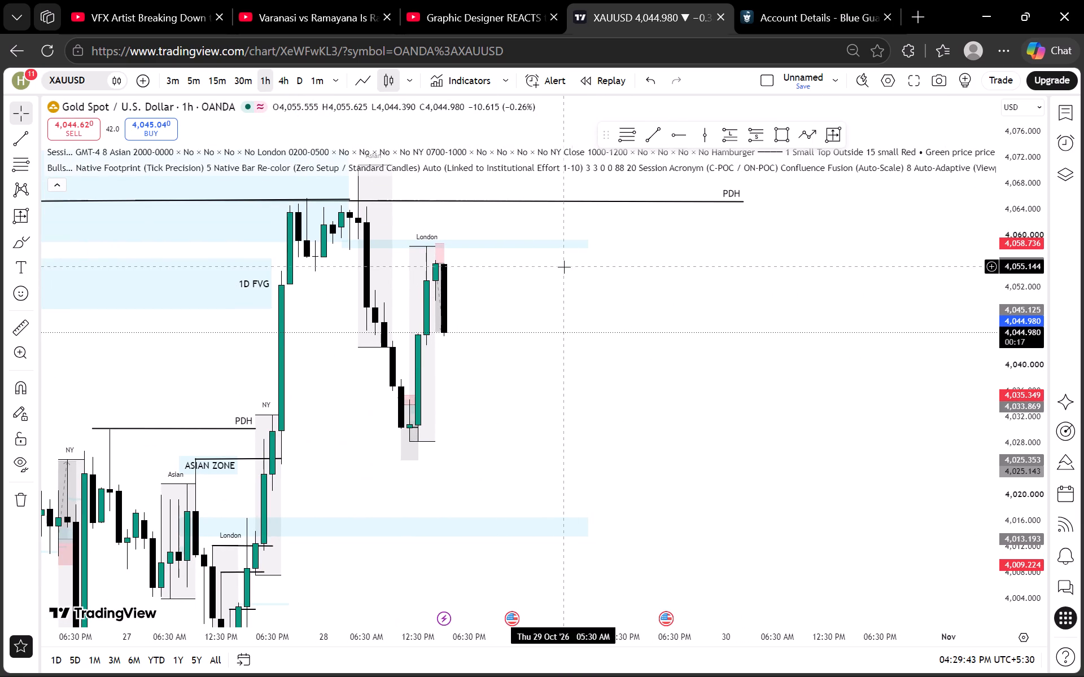
# Switch to the 30-minute timeframe and examine the 28 Oct London session rally and the pullback after it.
pyautogui.click(246, 78)
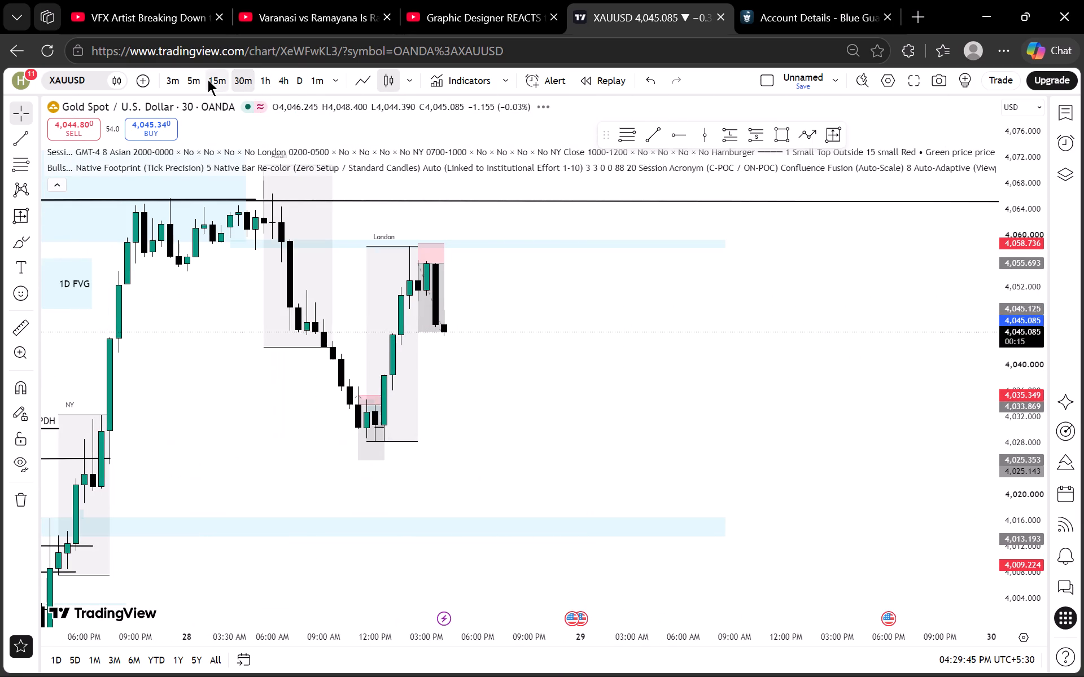
pyautogui.scroll(14, 1008, 345)
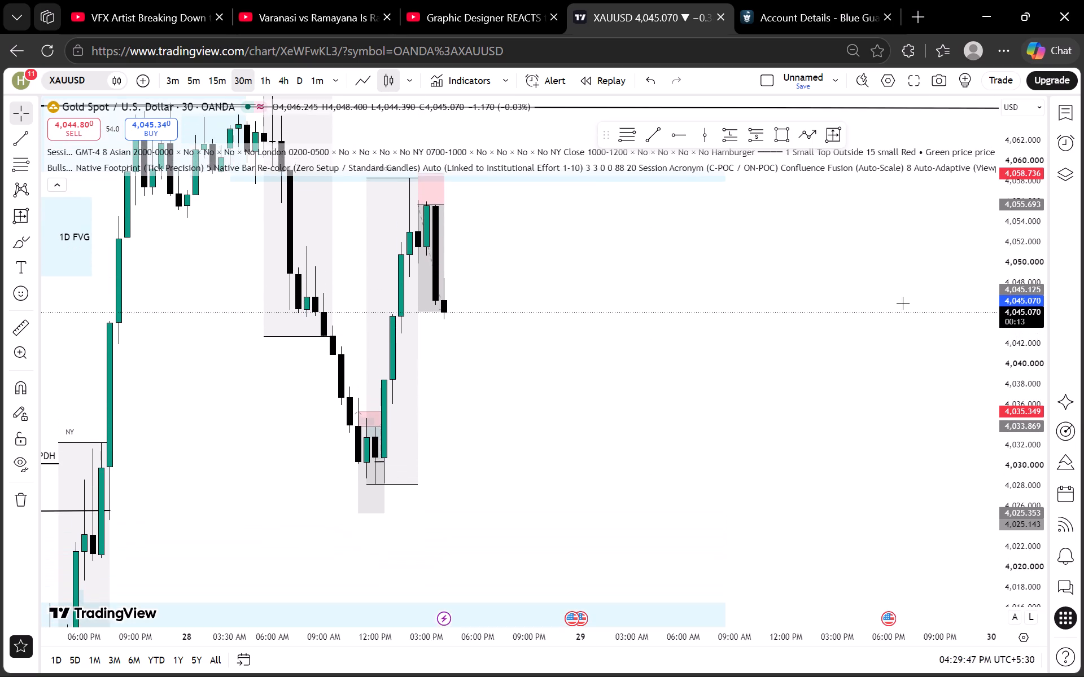
pyautogui.scroll(-2, 745, 282)
pyautogui.moveTo(718, 266); pyautogui.dragTo(711, 317)
pyautogui.scroll(2, 711, 318)
pyautogui.moveTo(602, 433); pyautogui.dragTo(640, 326)
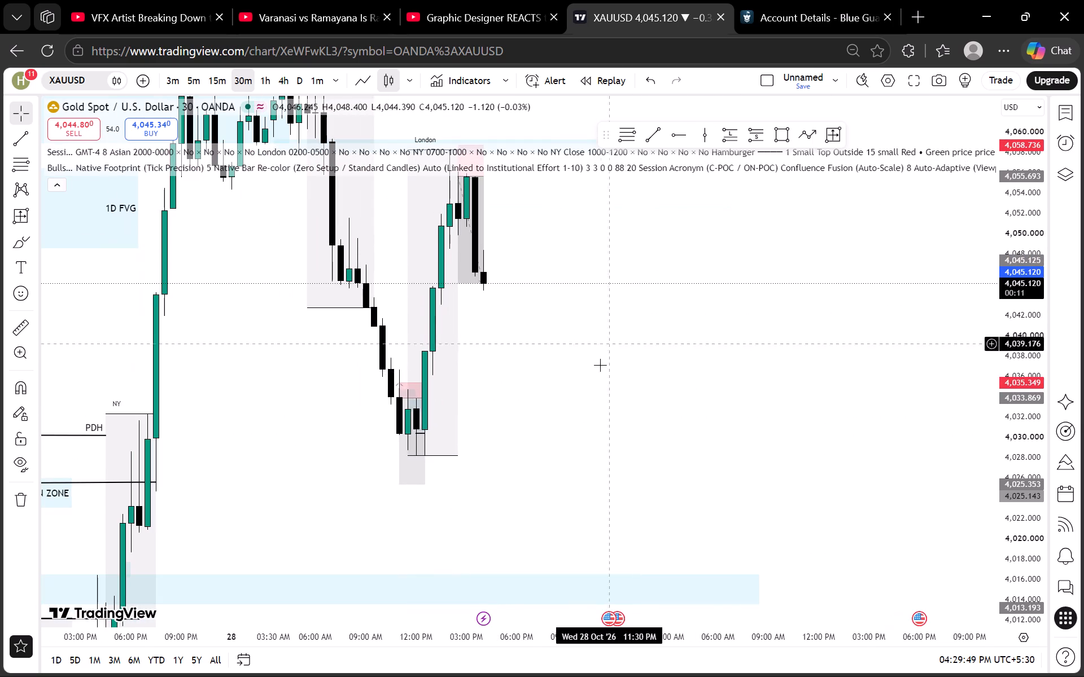
pyautogui.moveTo(620, 338); pyautogui.dragTo(628, 419)
pyautogui.scroll(-15, 999, 298)
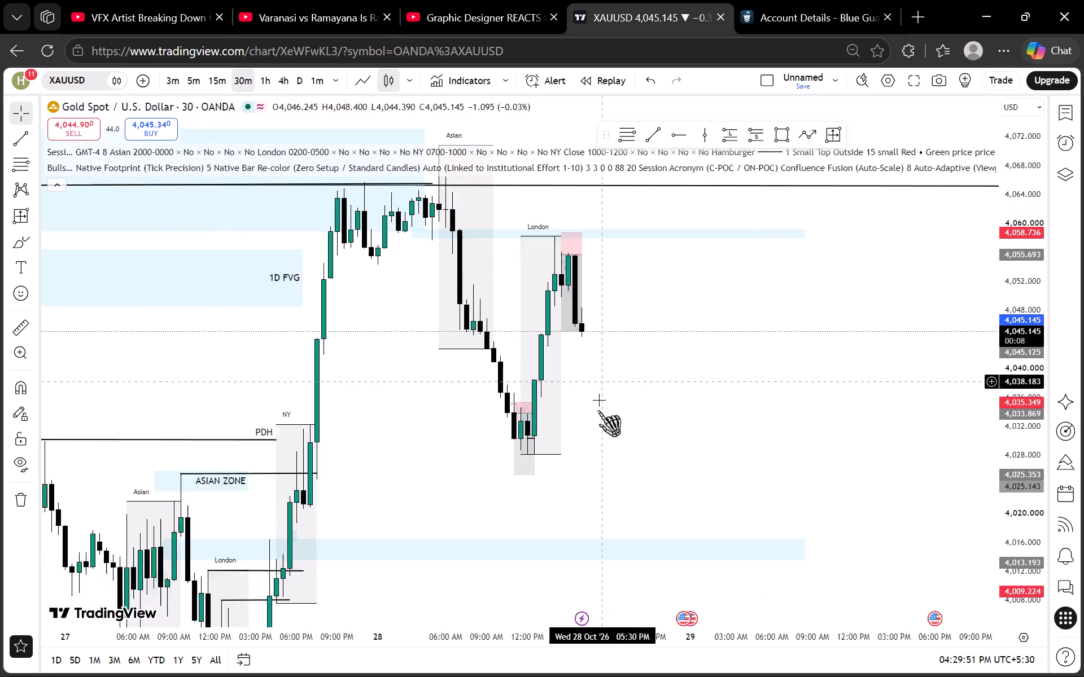
pyautogui.moveTo(722, 433); pyautogui.dragTo(707, 394)
# Compare the 1-hour and 4-hour timeframes, examining the 28 Oct candles between the PDH line and the zones below it.
pyautogui.click(262, 83)
pyautogui.scroll(3, 749, 341)
pyautogui.scroll(-16, 1017, 318)
pyautogui.moveTo(815, 357); pyautogui.dragTo(714, 357)
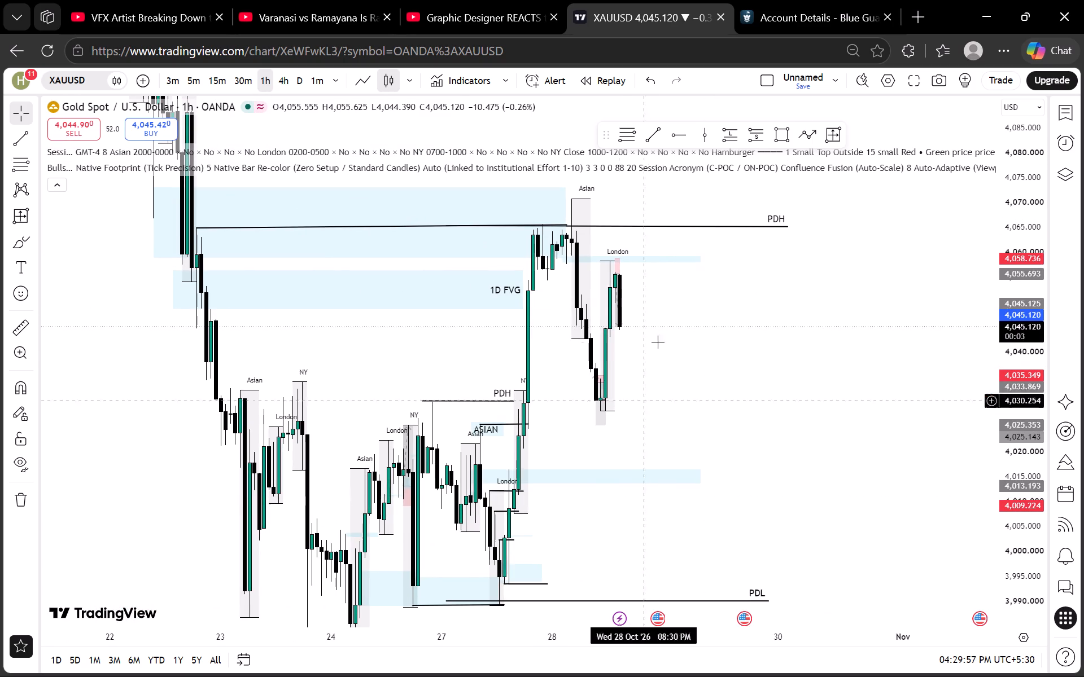
pyautogui.click(282, 85)
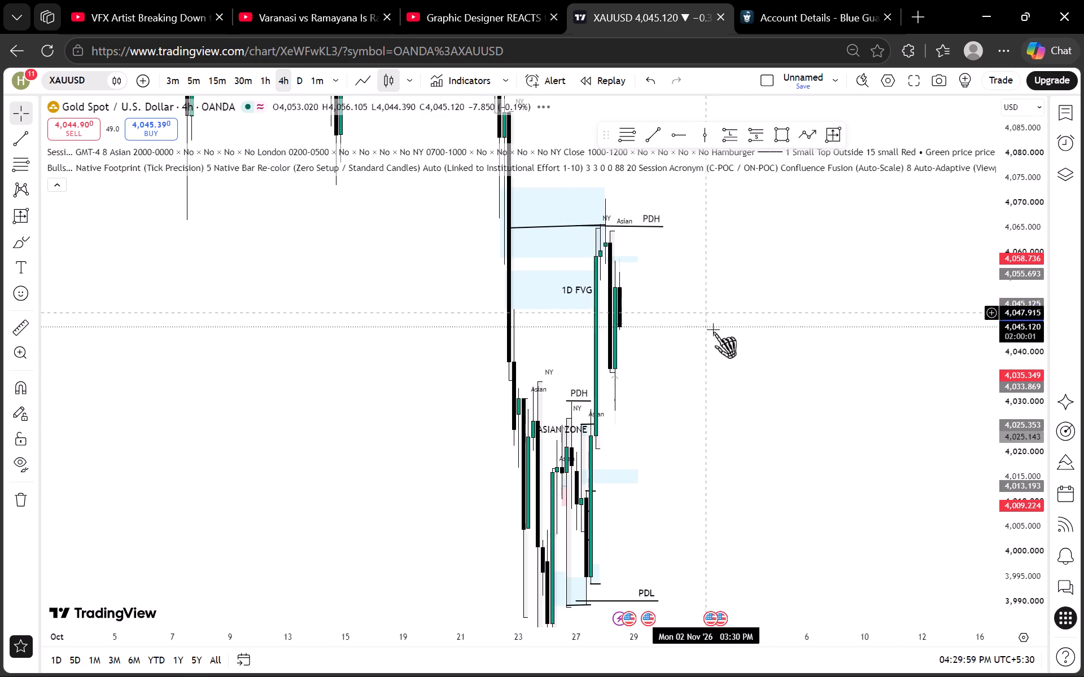
pyautogui.scroll(4, 714, 332)
pyautogui.scroll(-20, 1048, 374)
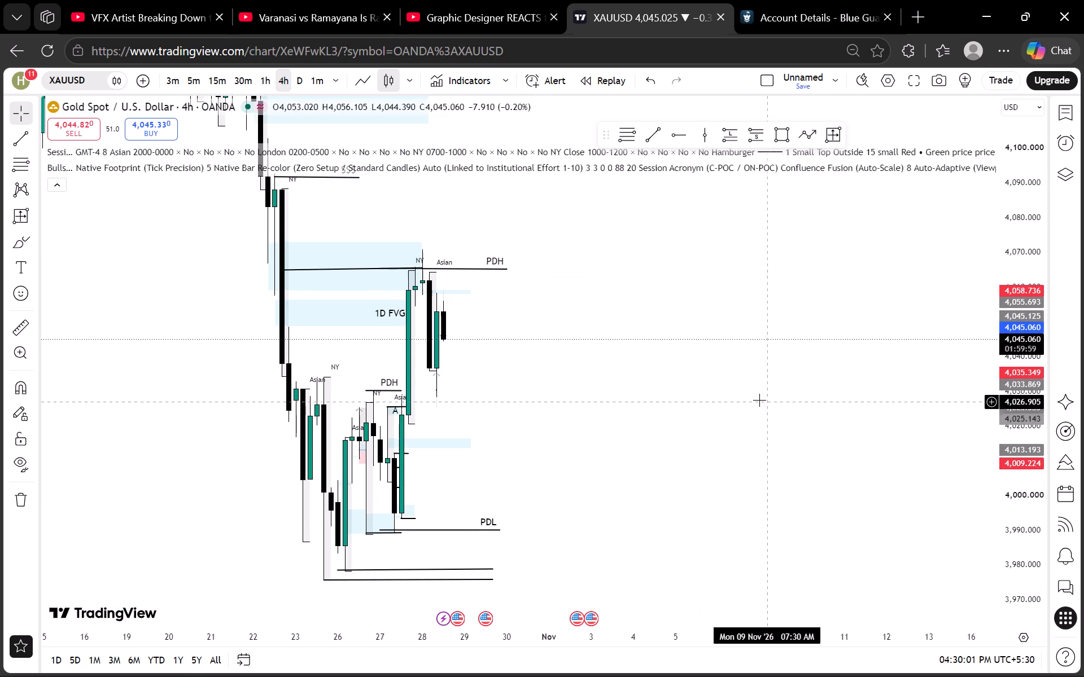
pyautogui.scroll(2, 741, 398)
pyautogui.moveTo(571, 399); pyautogui.dragTo(752, 410)
pyautogui.scroll(10, 1002, 352)
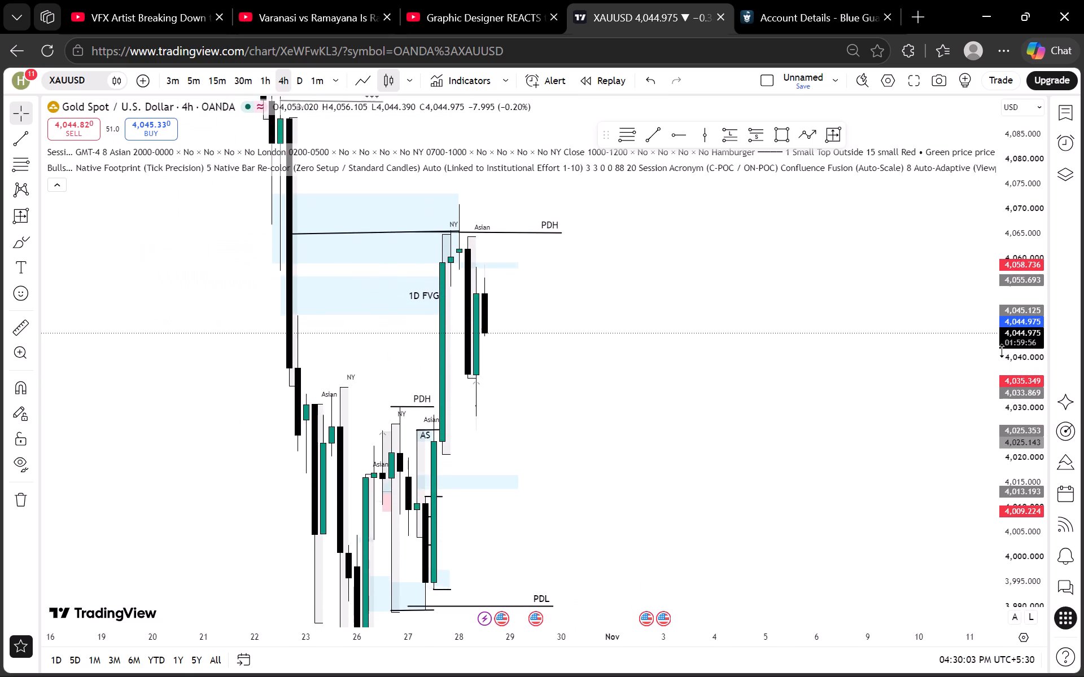
pyautogui.scroll(11, 1002, 351)
pyautogui.moveTo(763, 243); pyautogui.dragTo(819, 407)
pyautogui.scroll(14, 1019, 401)
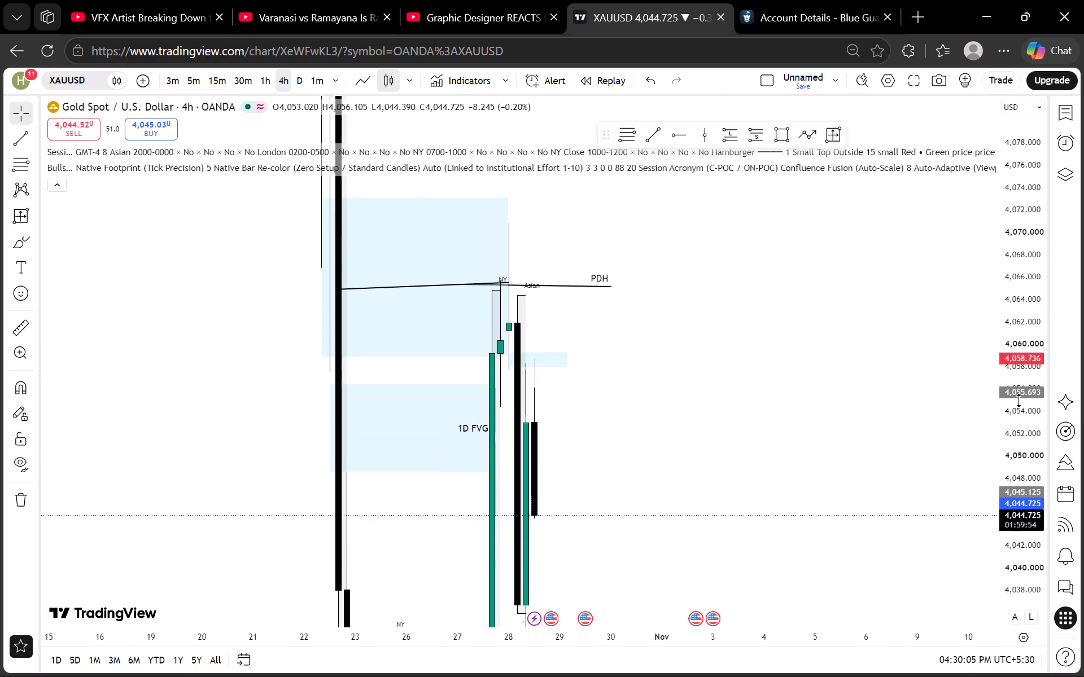
pyautogui.scroll(1, 1019, 401)
pyautogui.scroll(-18, 1019, 401)
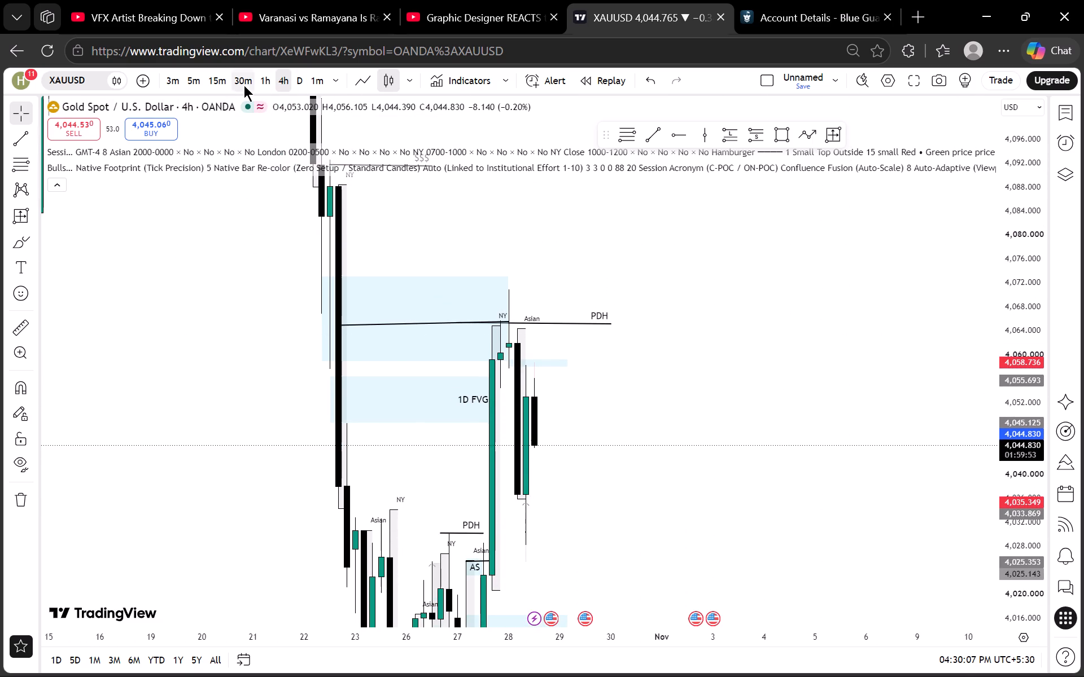
# Compare the 1-hour and 4-hour timeframes, examining the 28 Oct London rally and New York open against PDH and the 1D FVG.
pyautogui.click(264, 77)
pyautogui.scroll(-3, 581, 278)
pyautogui.moveTo(785, 394); pyautogui.dragTo(675, 254)
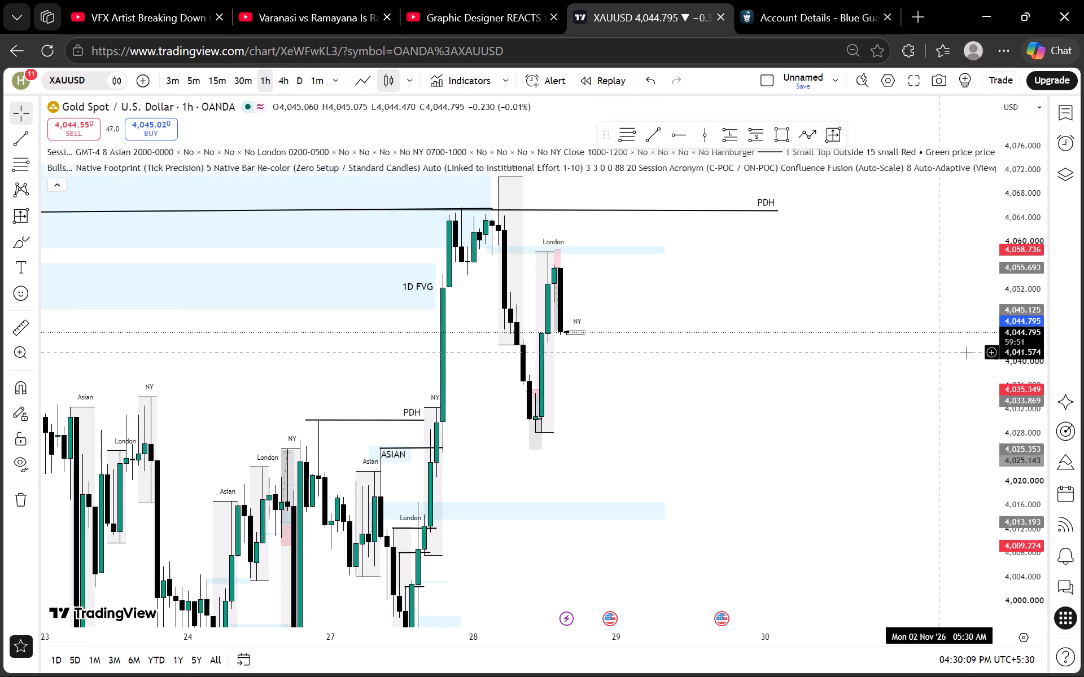
pyautogui.scroll(3, 1039, 372)
pyautogui.scroll(-2, 915, 341)
pyautogui.moveTo(931, 301); pyautogui.dragTo(831, 320)
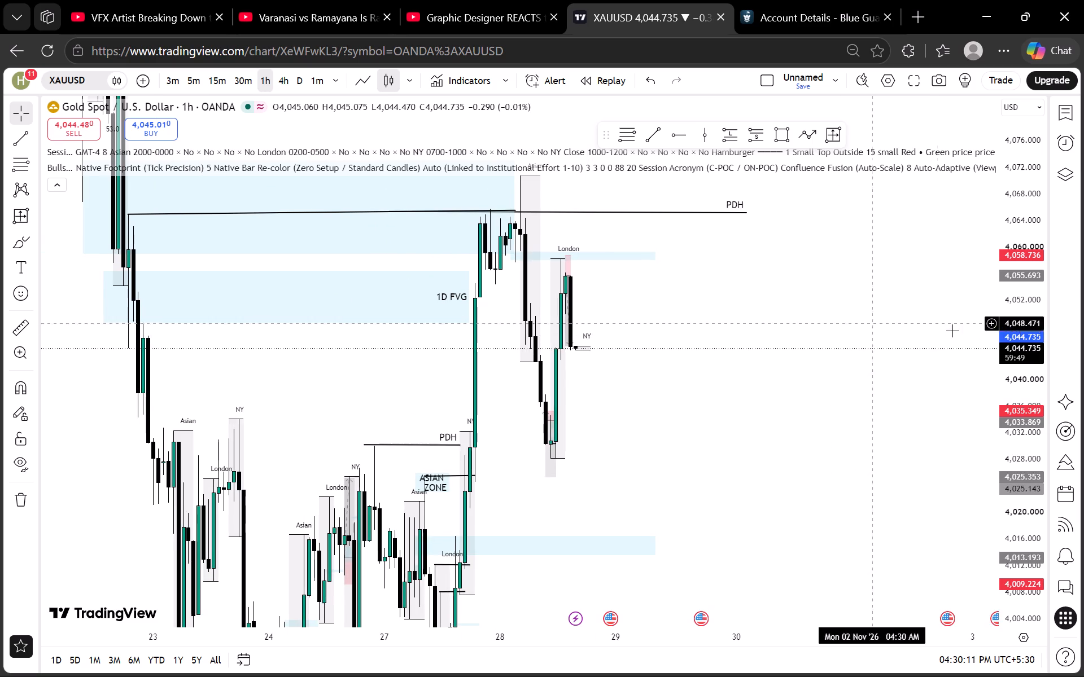
pyautogui.scroll(-6, 1017, 322)
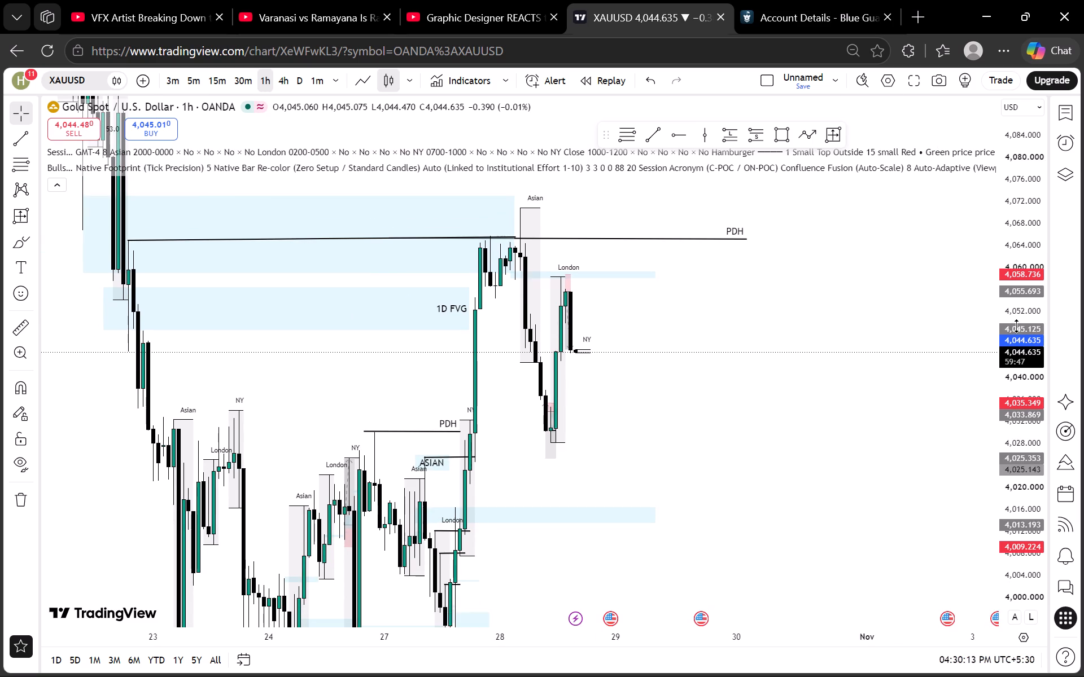
pyautogui.scroll(-1, 1017, 326)
pyautogui.click(290, 85)
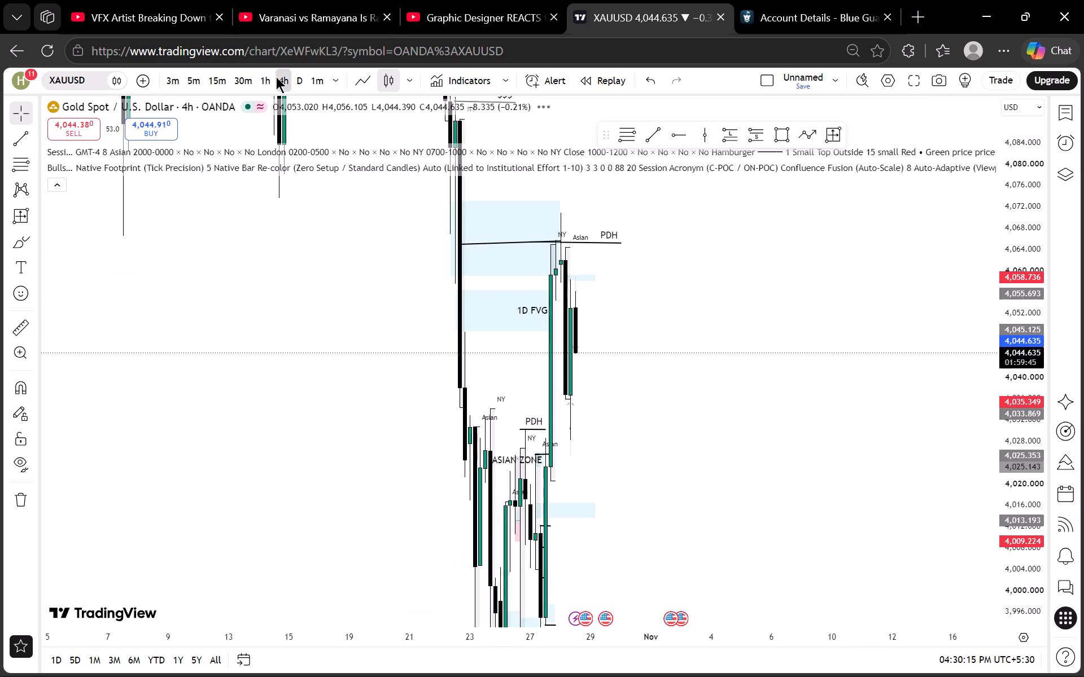
pyautogui.click(270, 73)
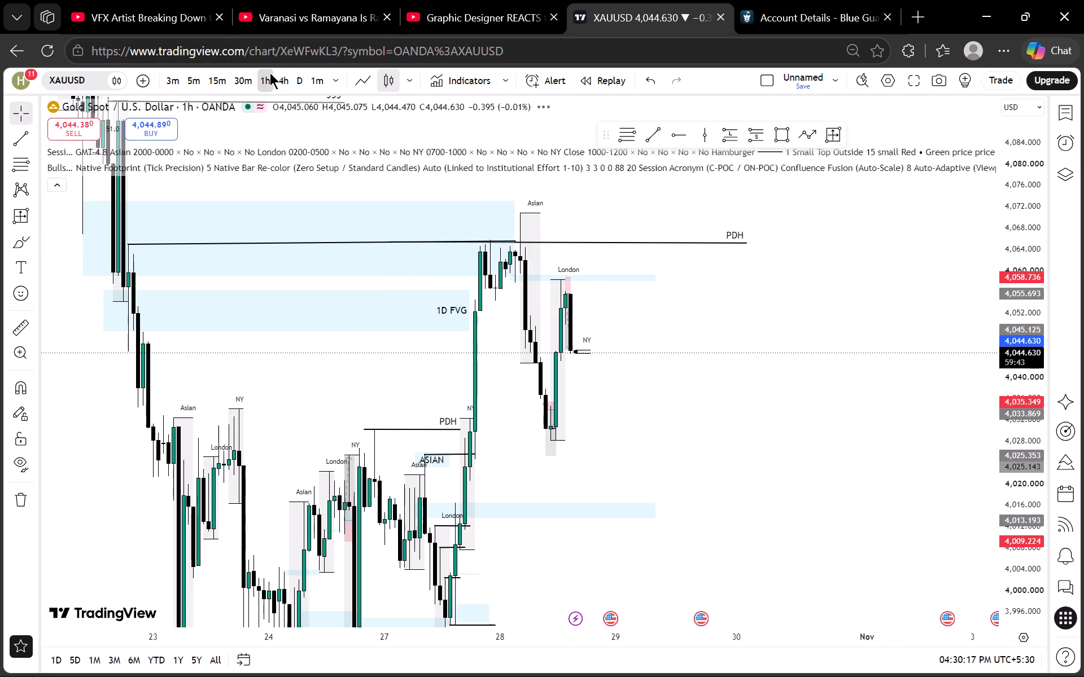
pyautogui.click(286, 71)
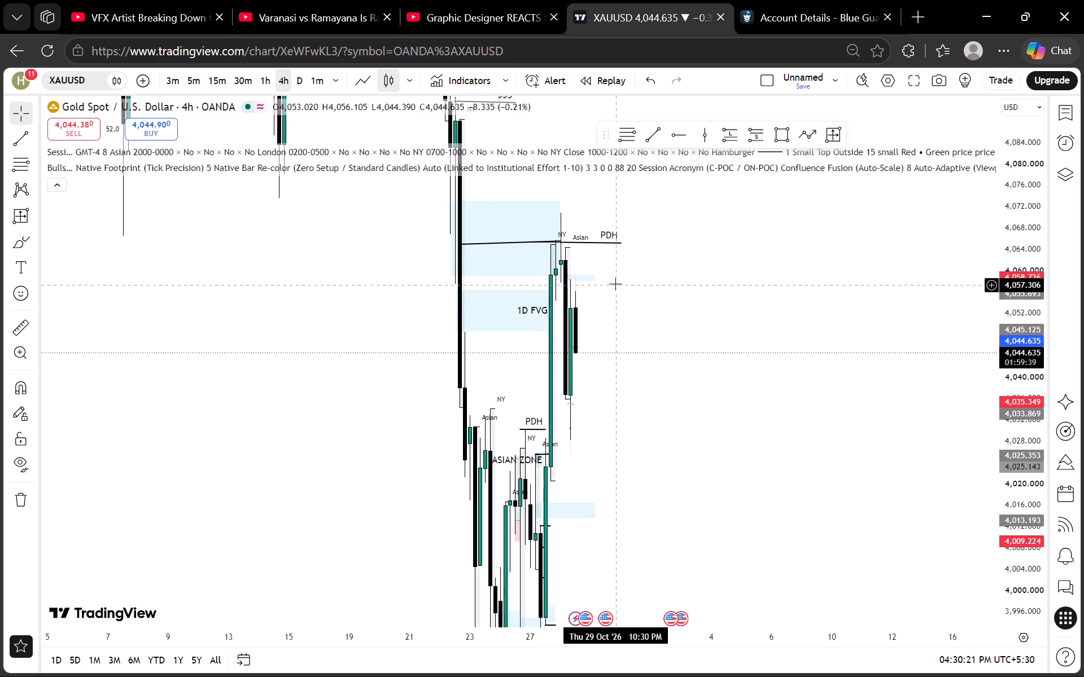
# Examine the 28 Oct London high and the pullback into New York on the 15-minute timeframe, checking briefly against the 30-minute.
pyautogui.click(206, 81)
pyautogui.scroll(-4, 709, 309)
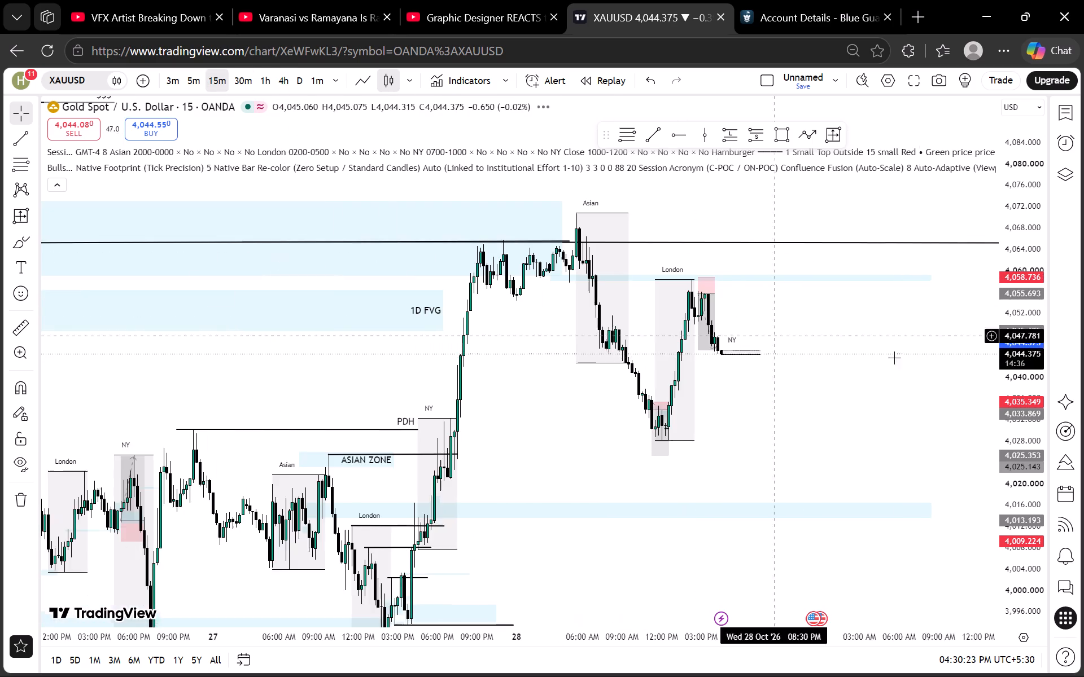
pyautogui.scroll(20, 999, 369)
pyautogui.scroll(4, 999, 369)
pyautogui.scroll(-6, 1001, 331)
pyautogui.scroll(4, 858, 385)
pyautogui.scroll(-3, 825, 394)
pyautogui.scroll(4, 1031, 377)
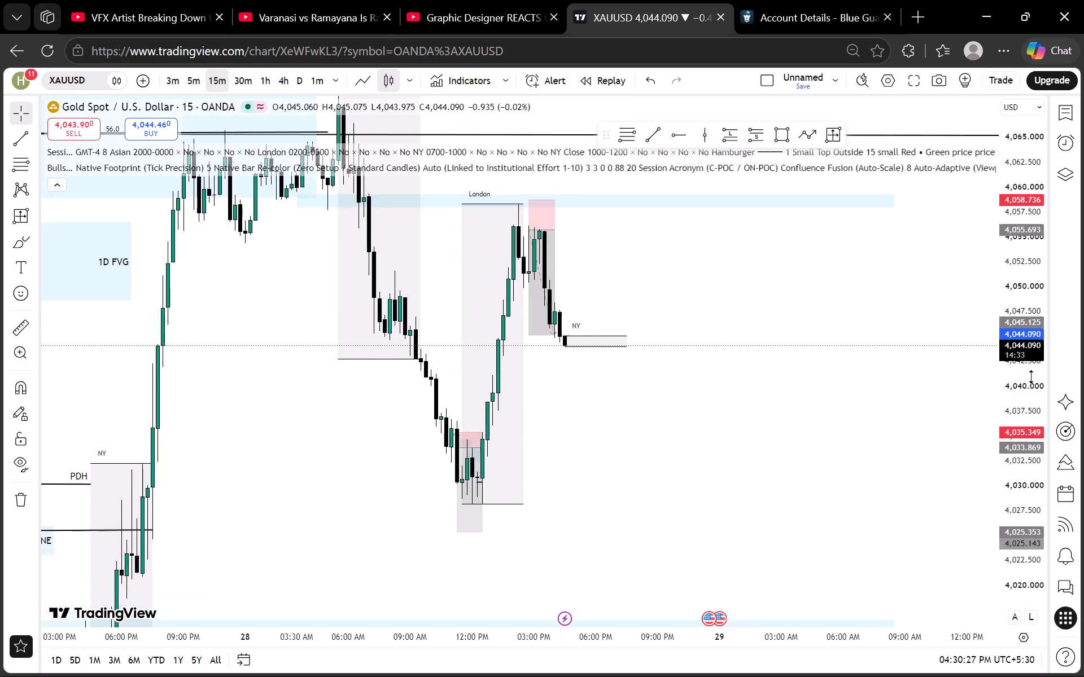
pyautogui.click(244, 80)
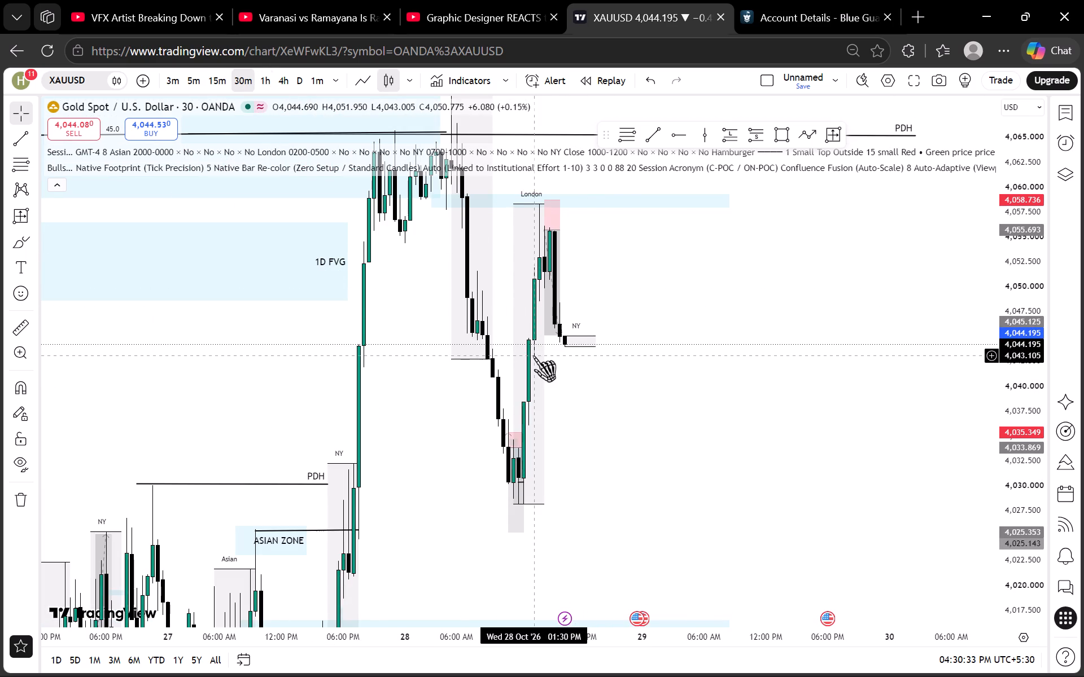
pyautogui.click(206, 76)
pyautogui.scroll(3, 1009, 304)
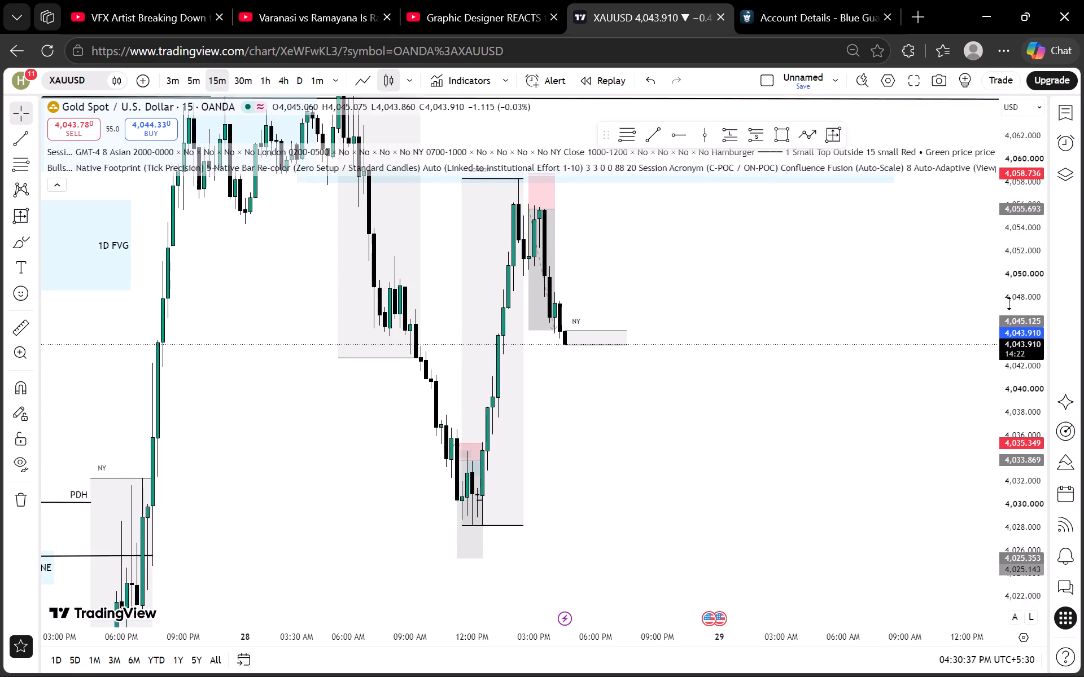
pyautogui.scroll(5, 1009, 304)
pyautogui.scroll(-2, 815, 241)
pyautogui.moveTo(811, 227); pyautogui.dragTo(748, 344)
pyautogui.scroll(3, 748, 344)
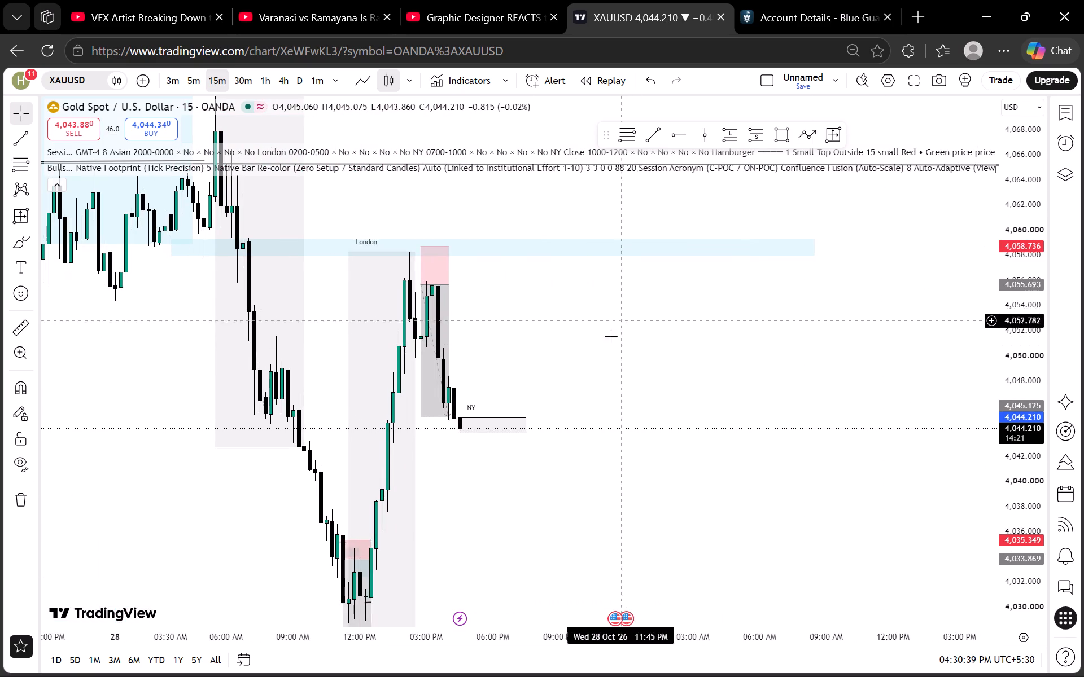
pyautogui.moveTo(583, 491); pyautogui.dragTo(591, 433)
pyautogui.scroll(-9, 1018, 344)
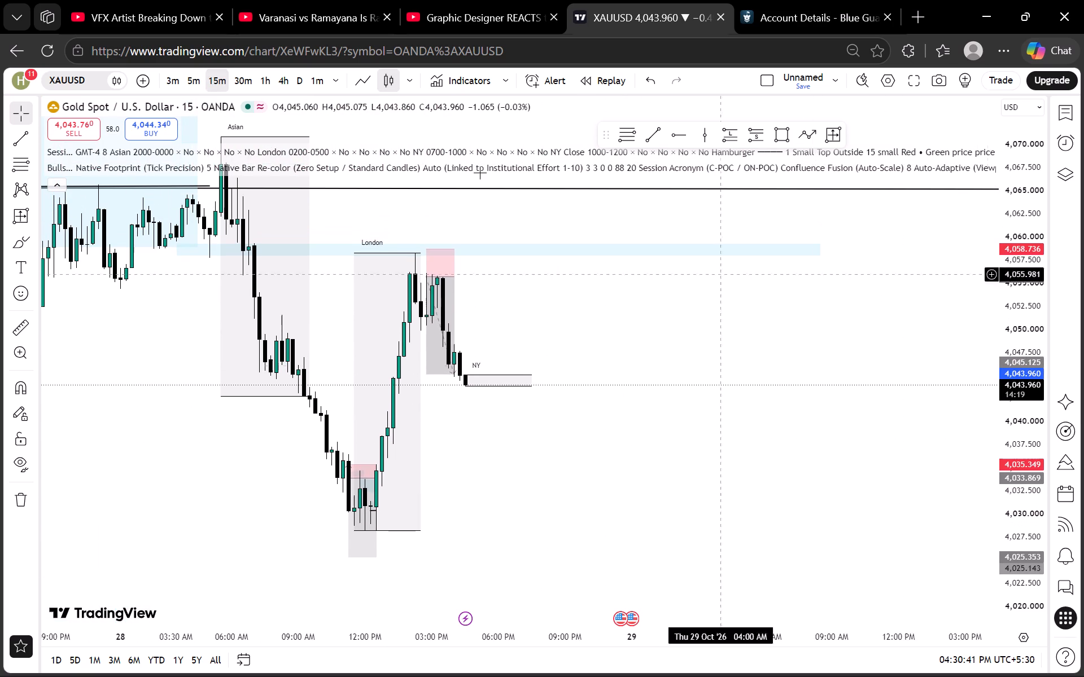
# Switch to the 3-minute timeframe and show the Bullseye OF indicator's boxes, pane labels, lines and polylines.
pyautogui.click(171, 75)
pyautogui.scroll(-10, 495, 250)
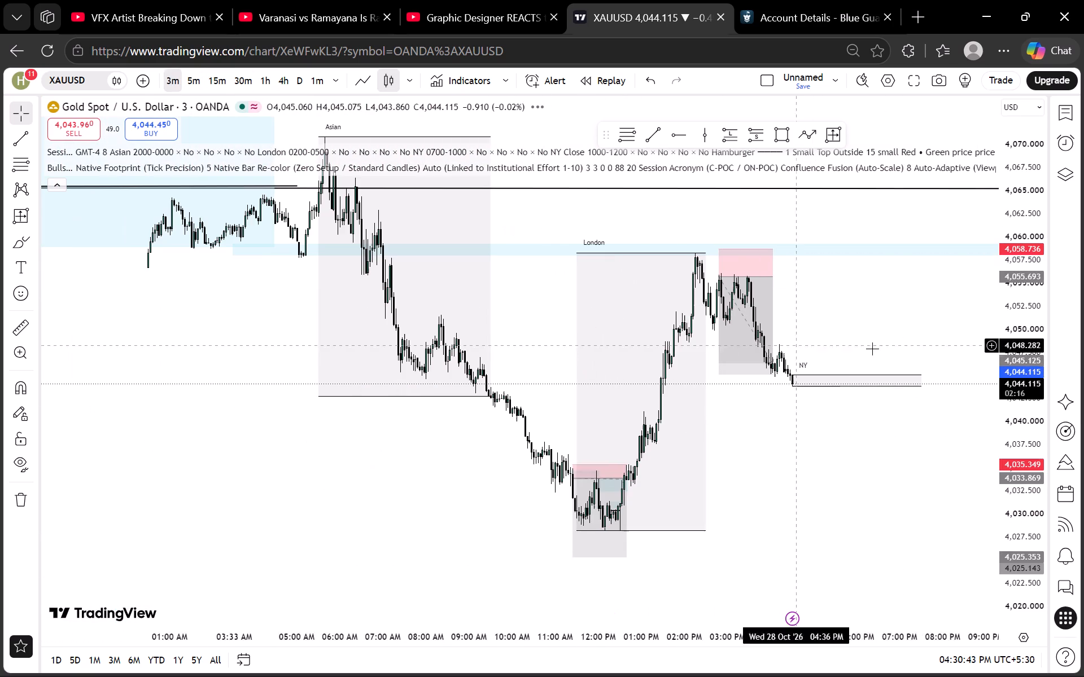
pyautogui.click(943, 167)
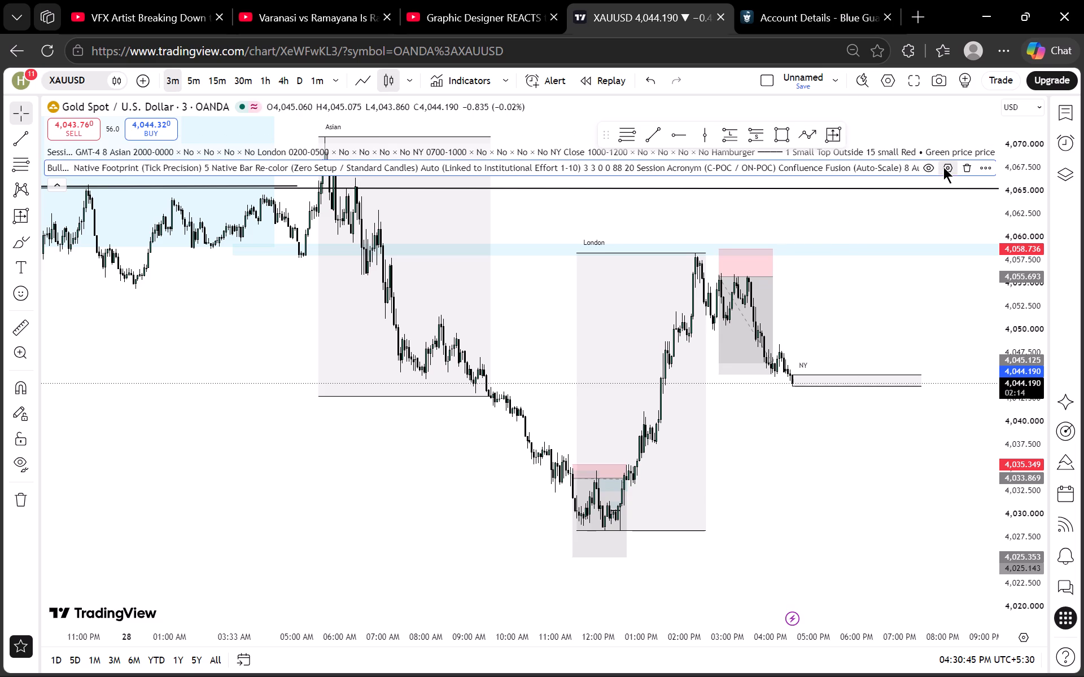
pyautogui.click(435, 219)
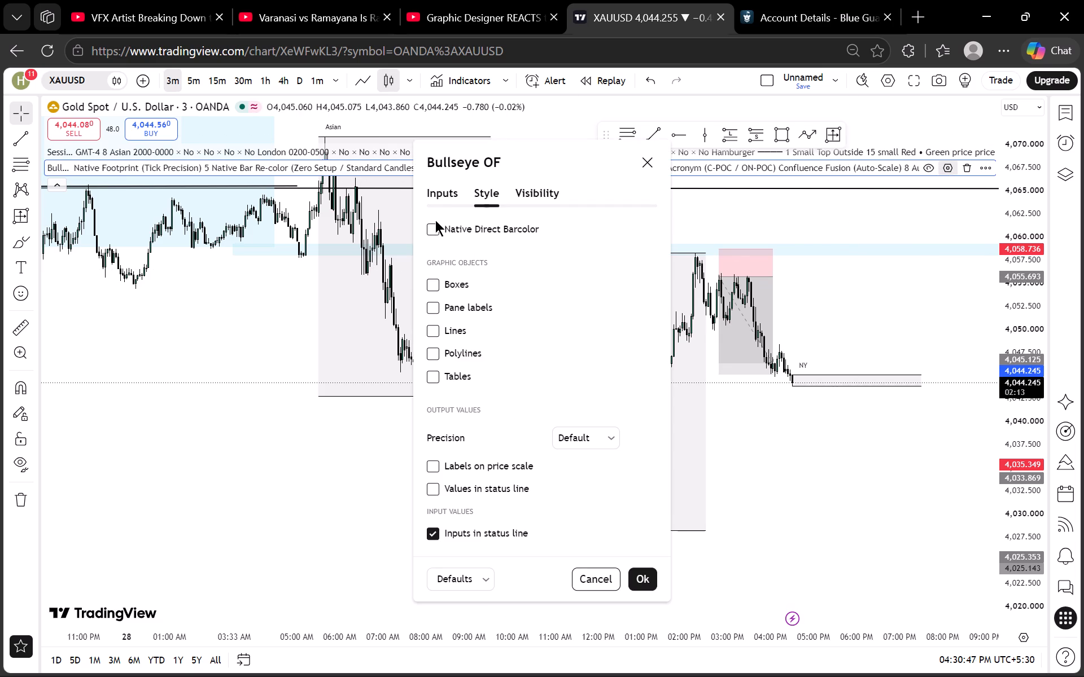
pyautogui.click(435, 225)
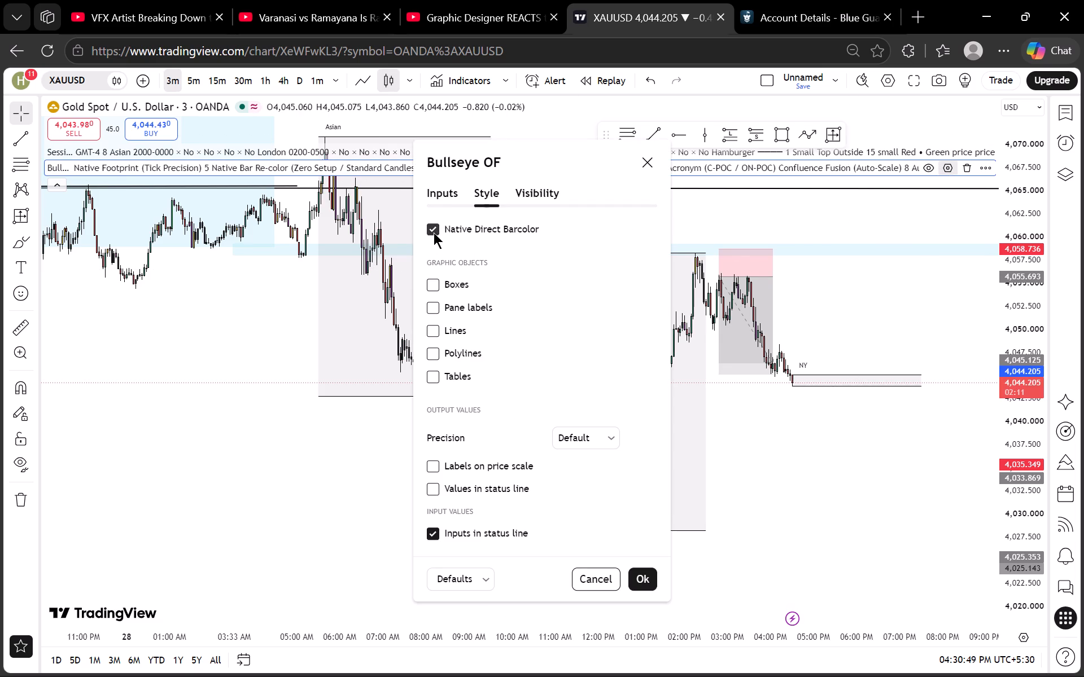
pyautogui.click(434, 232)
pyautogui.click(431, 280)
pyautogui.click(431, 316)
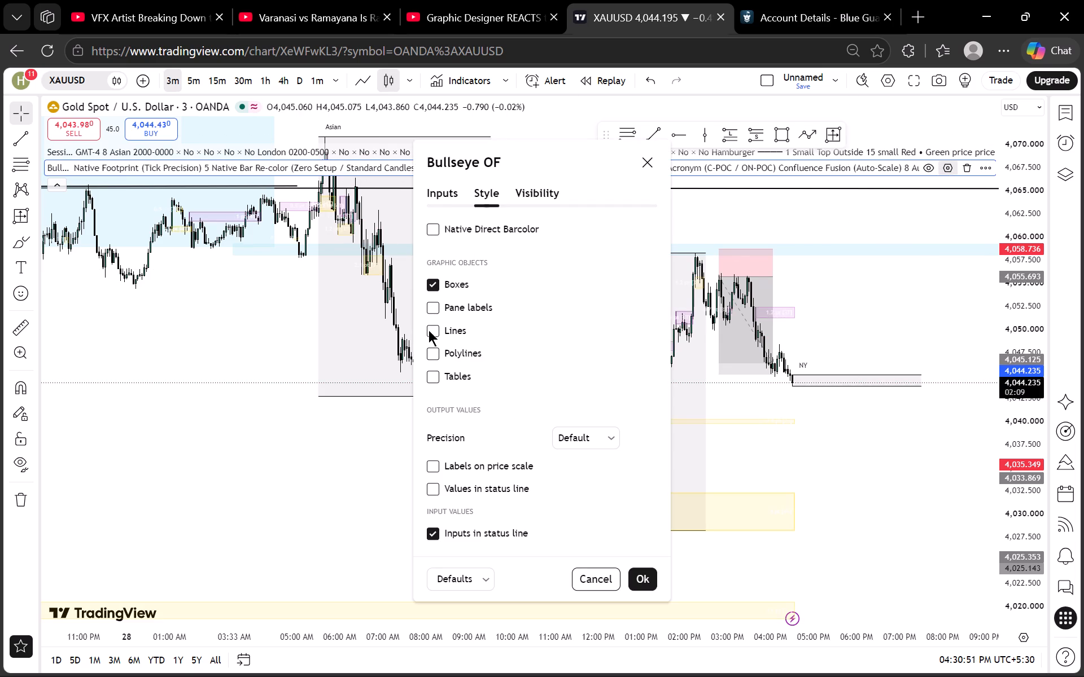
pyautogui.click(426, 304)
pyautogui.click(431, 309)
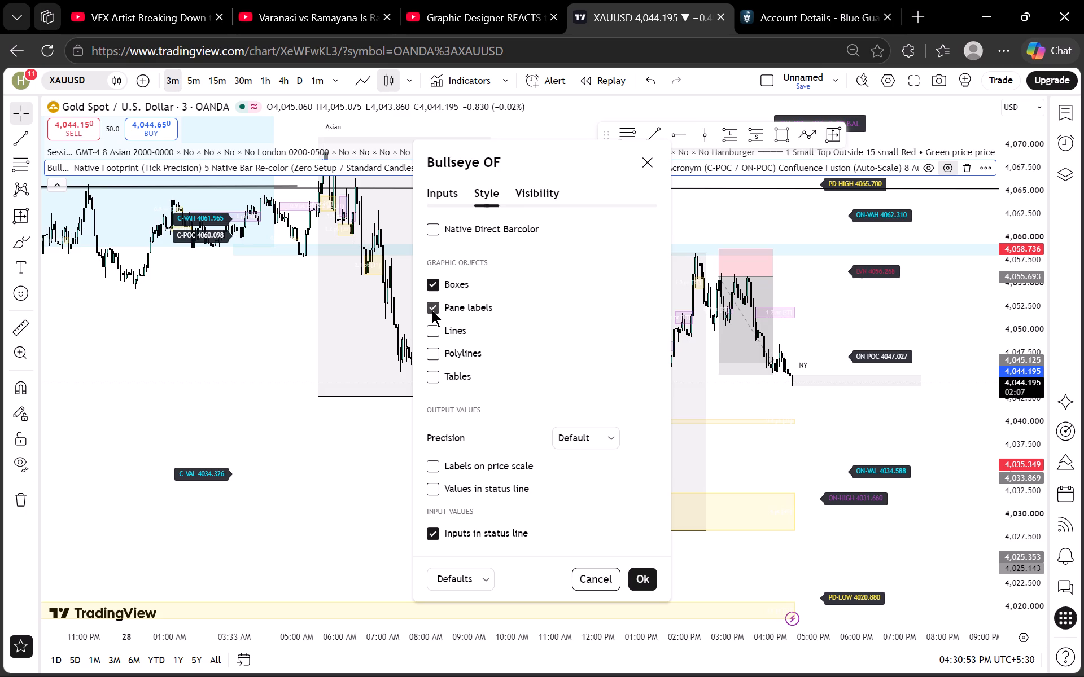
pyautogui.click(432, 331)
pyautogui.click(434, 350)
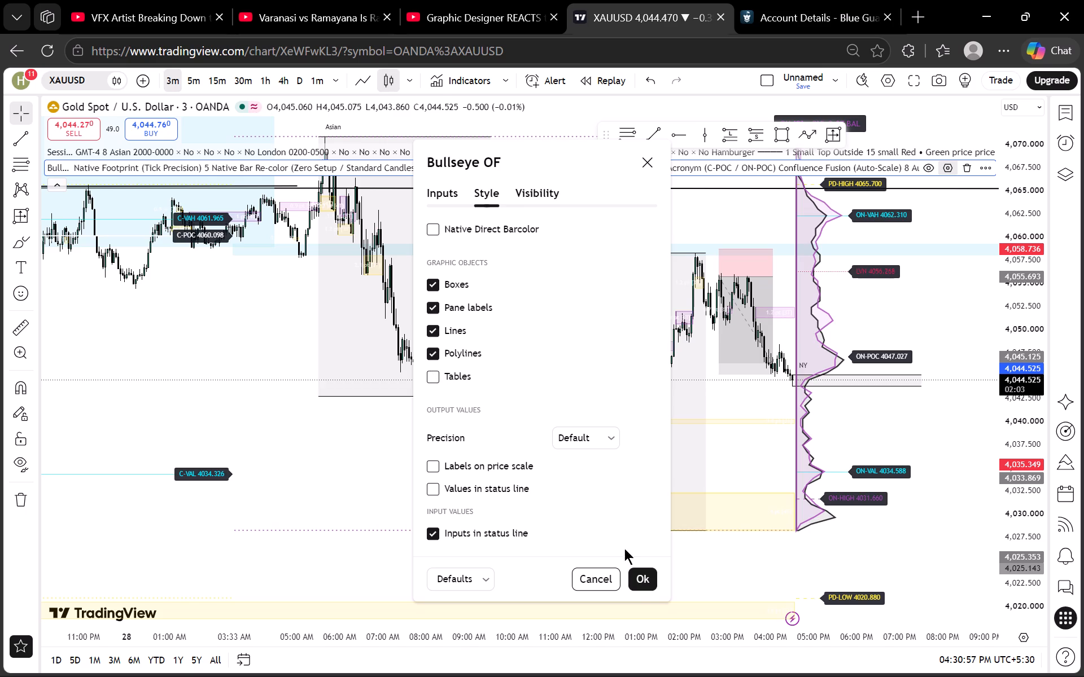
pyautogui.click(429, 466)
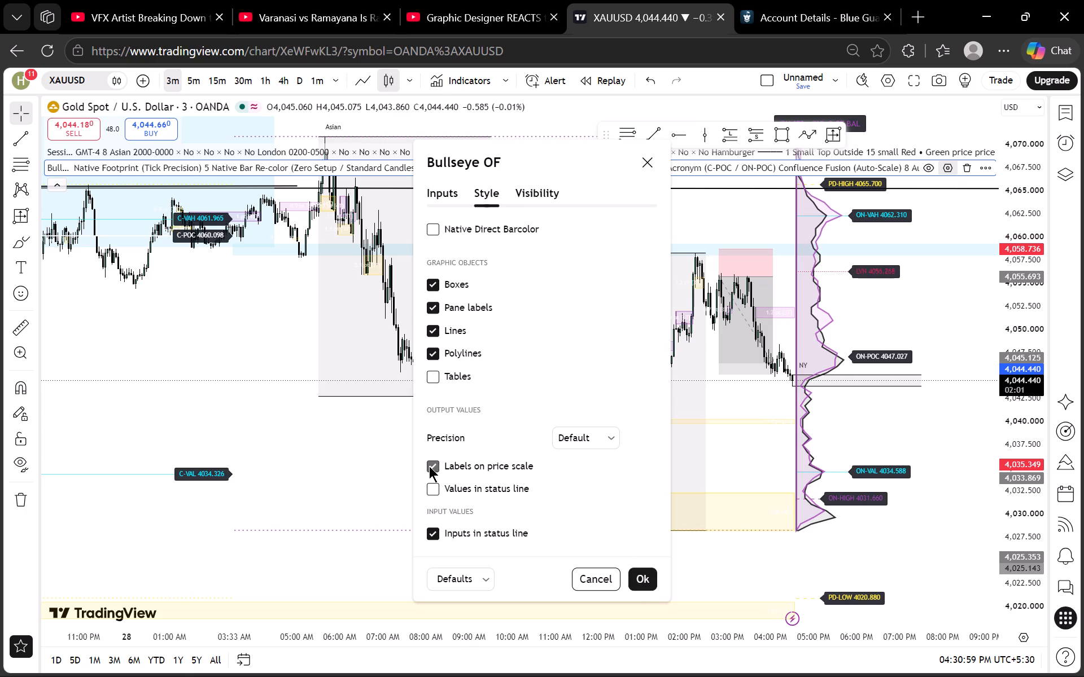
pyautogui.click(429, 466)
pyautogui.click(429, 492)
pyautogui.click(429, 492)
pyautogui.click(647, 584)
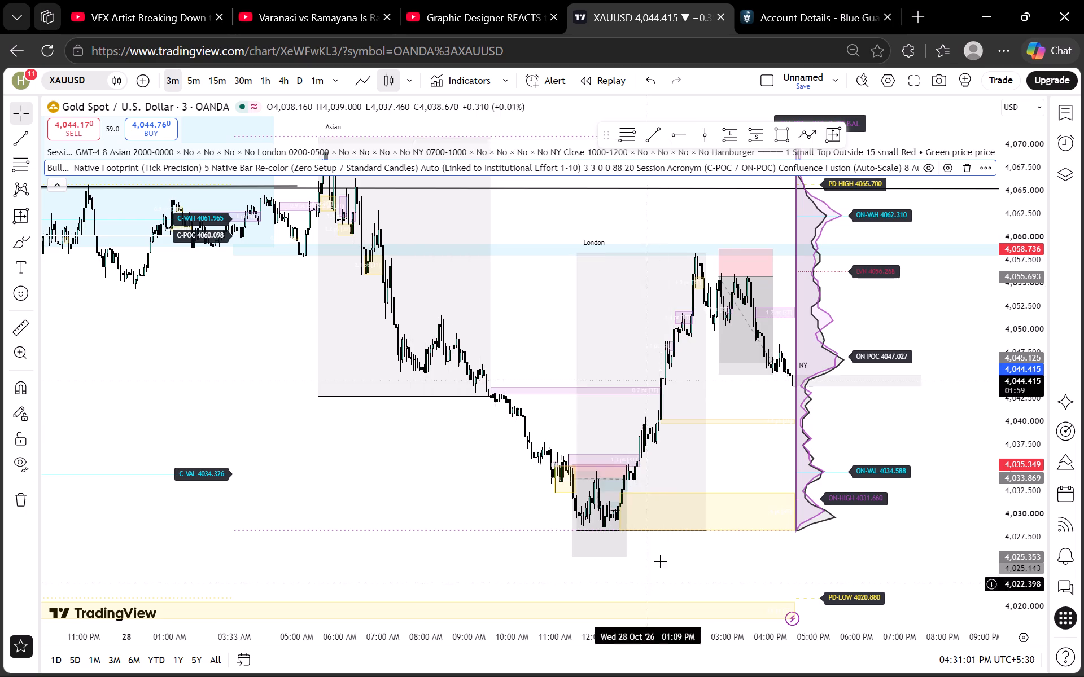
# Examine the Bullseye OF volume profiles, value-area levels and zones on the 3-minute chart across the 27 and 28 Oct sessions.
pyautogui.scroll(20, 1056, 418)
pyautogui.scroll(2, 1056, 418)
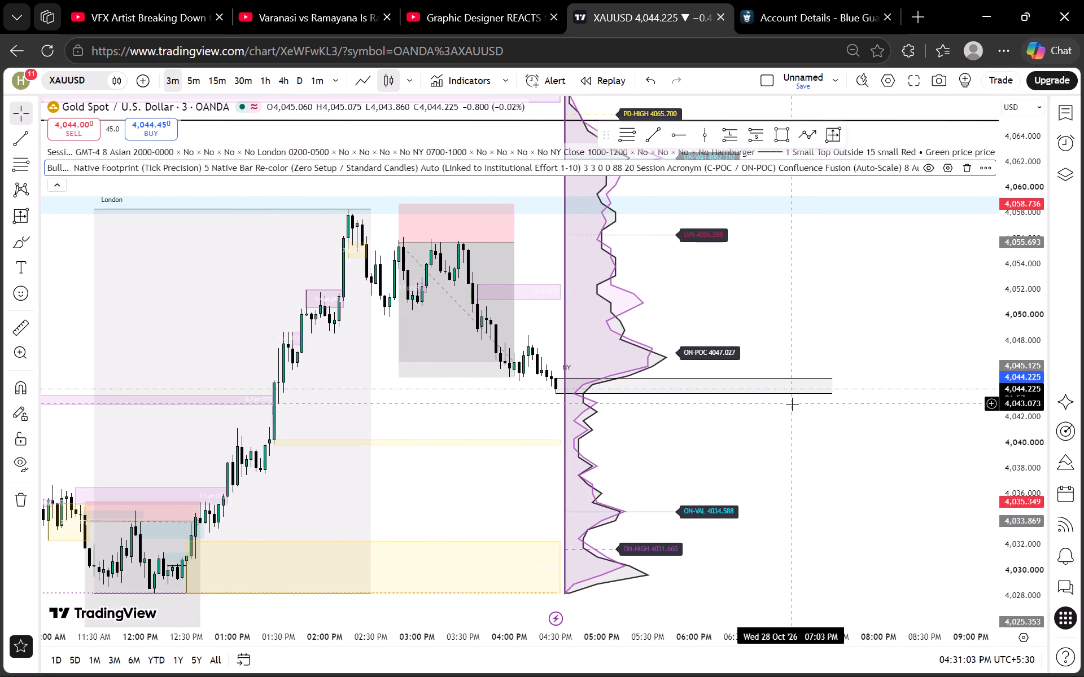
pyautogui.scroll(-6, 1028, 390)
pyautogui.scroll(-16, 1028, 397)
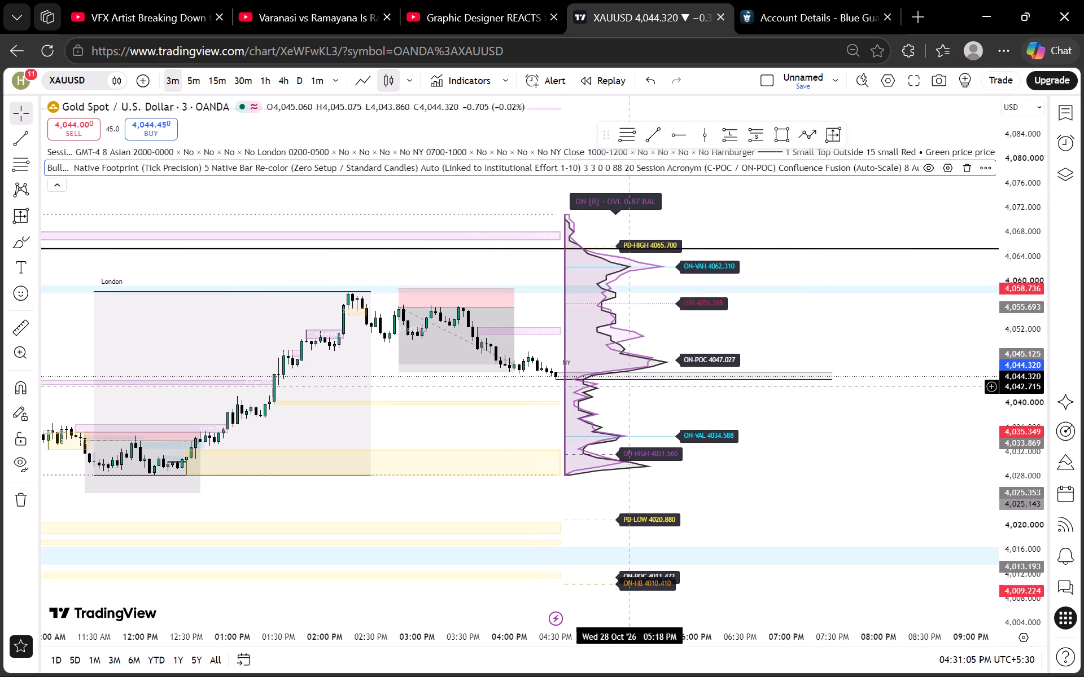
pyautogui.scroll(-1, 620, 392)
pyautogui.scroll(-4, 533, 367)
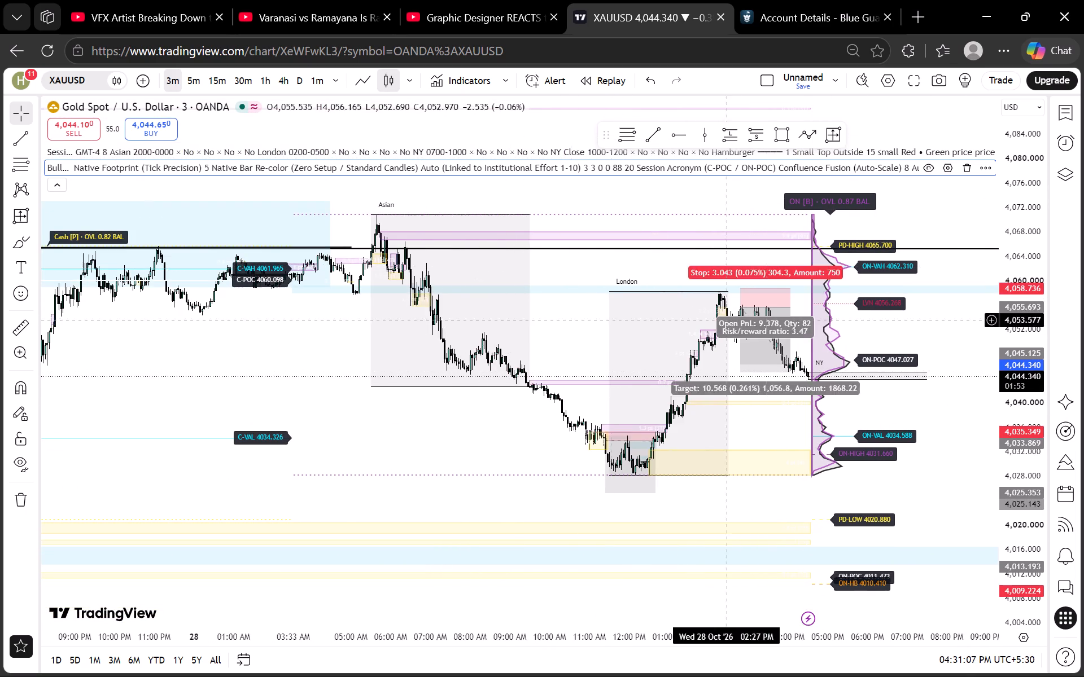
pyautogui.moveTo(283, 350); pyautogui.dragTo(618, 350)
pyautogui.moveTo(524, 364); pyautogui.dragTo(665, 277)
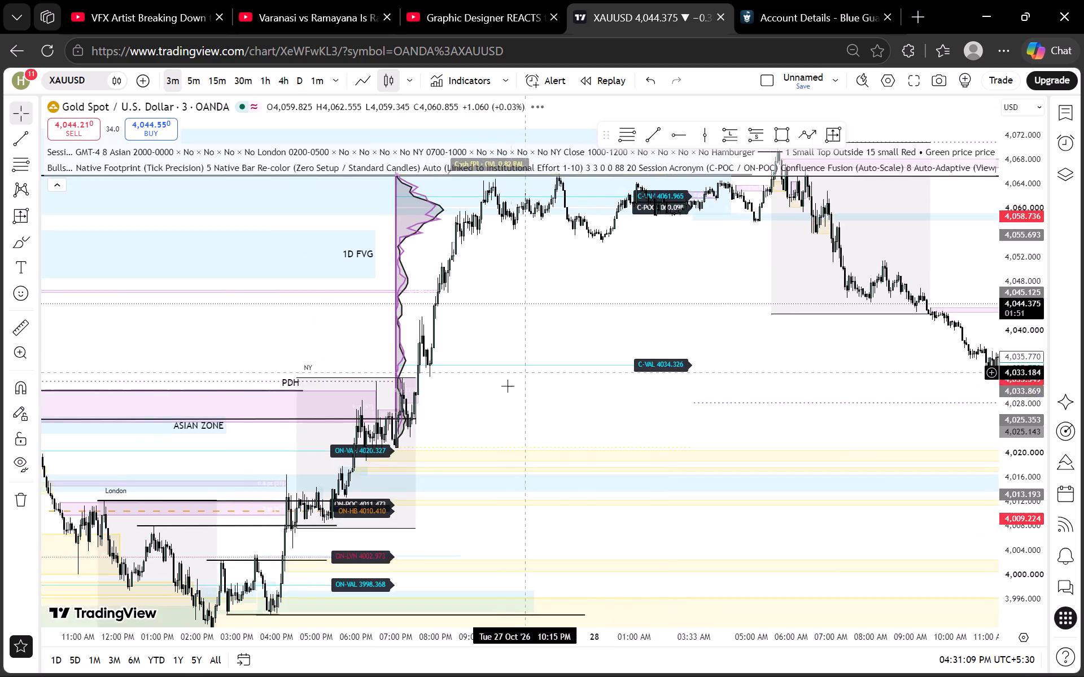
pyautogui.moveTo(505, 387); pyautogui.dragTo(607, 316)
pyautogui.moveTo(571, 371); pyautogui.dragTo(675, 300)
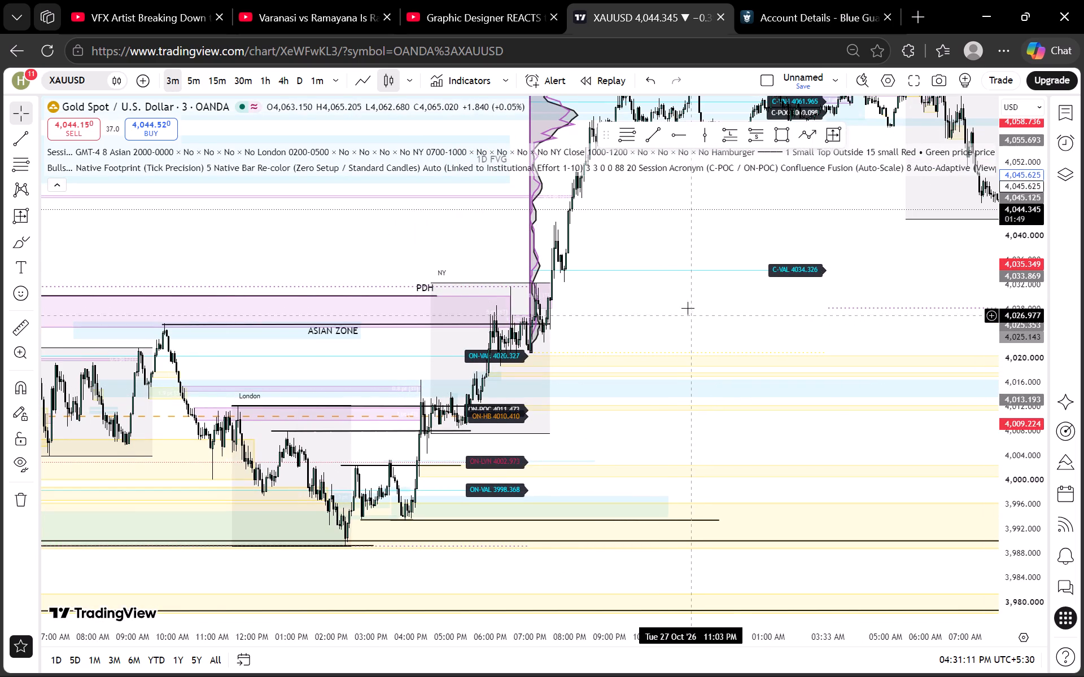
pyautogui.moveTo(814, 223); pyautogui.dragTo(517, 311)
pyautogui.moveTo(792, 281); pyautogui.dragTo(517, 376)
pyautogui.scroll(3, 983, 367)
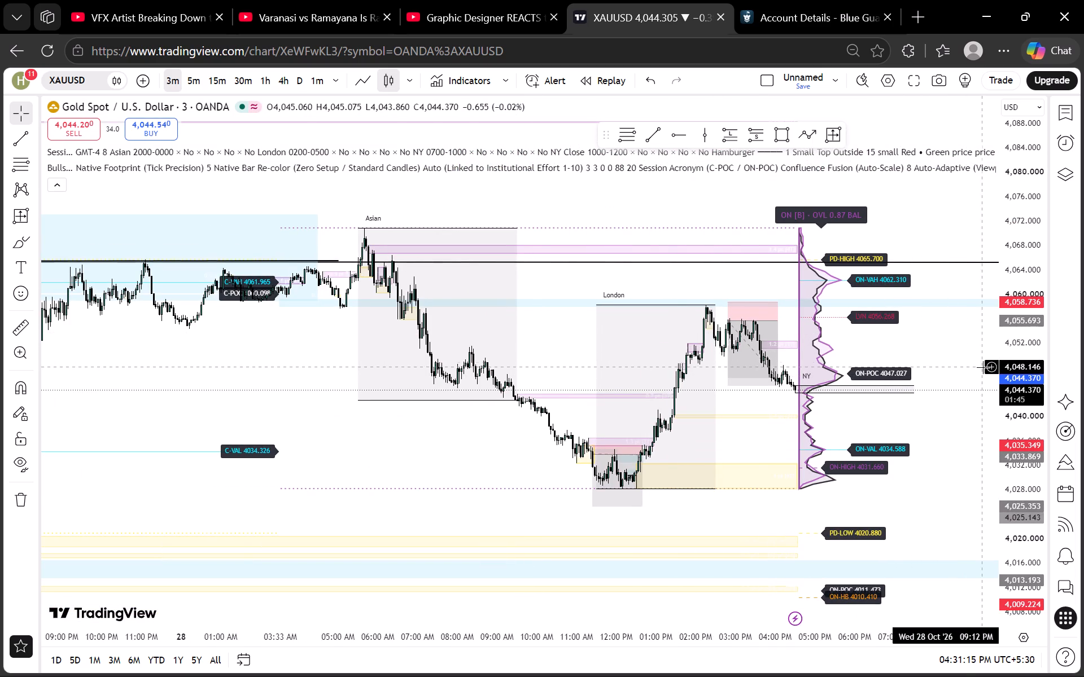
pyautogui.scroll(10, 983, 367)
pyautogui.scroll(-5, 928, 387)
pyautogui.scroll(14, 1021, 403)
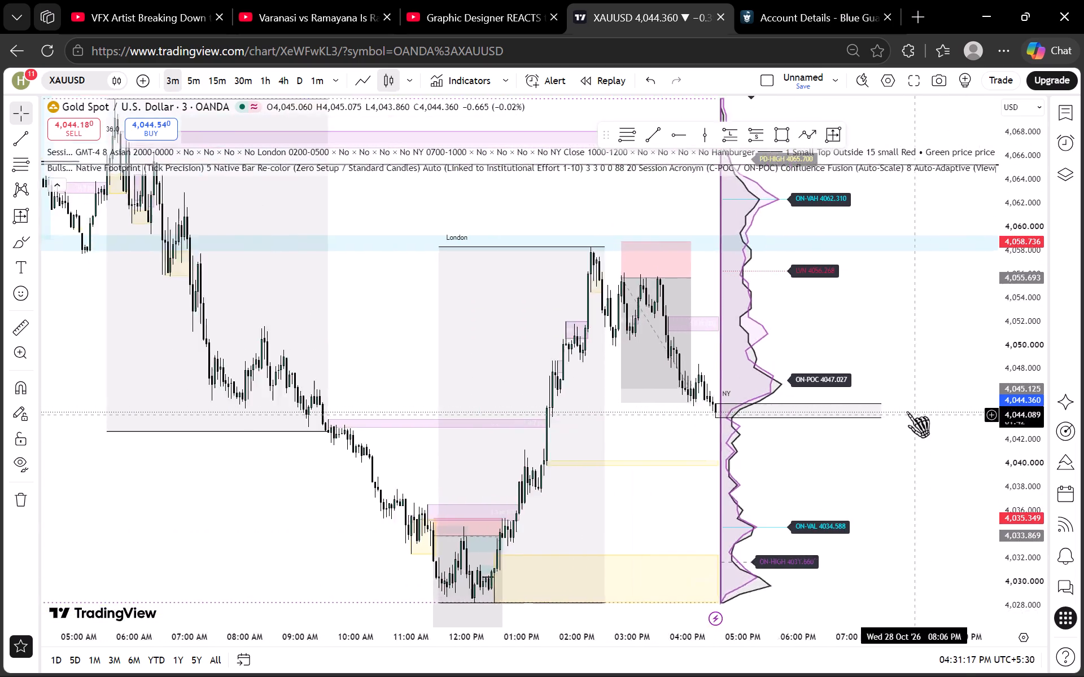
pyautogui.scroll(-15, 994, 377)
pyautogui.scroll(1, 1002, 372)
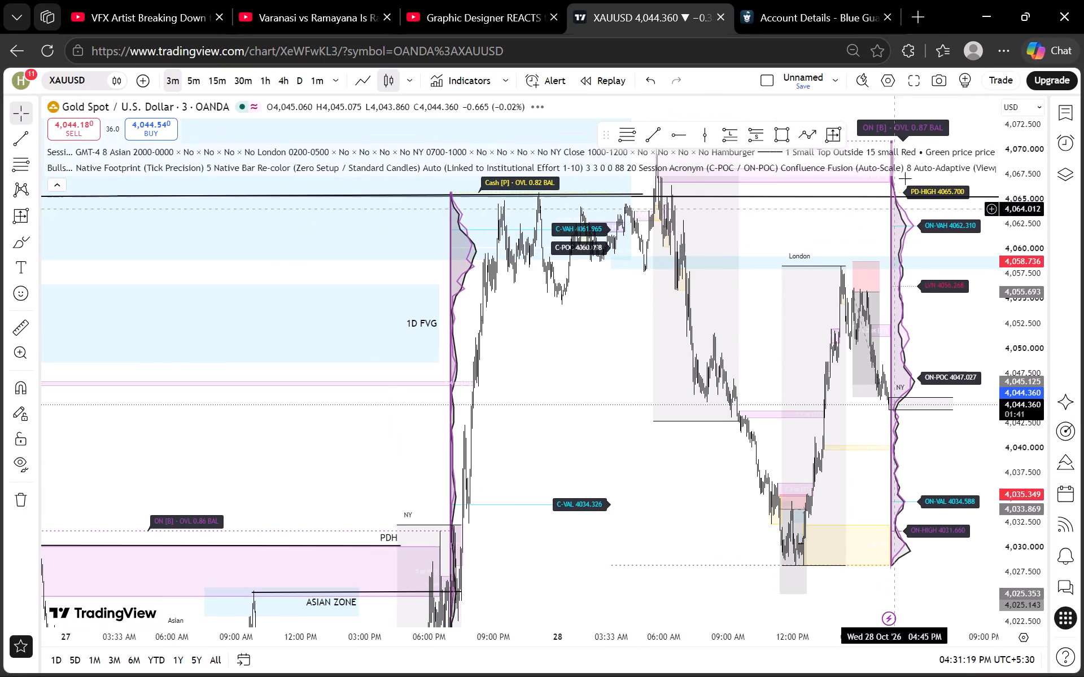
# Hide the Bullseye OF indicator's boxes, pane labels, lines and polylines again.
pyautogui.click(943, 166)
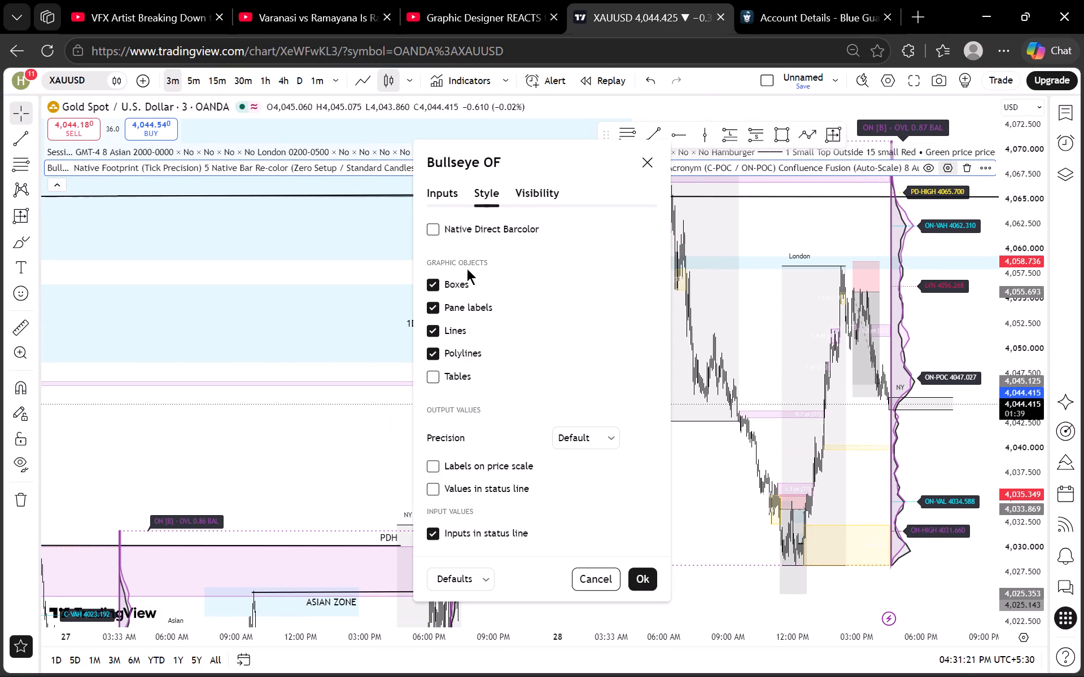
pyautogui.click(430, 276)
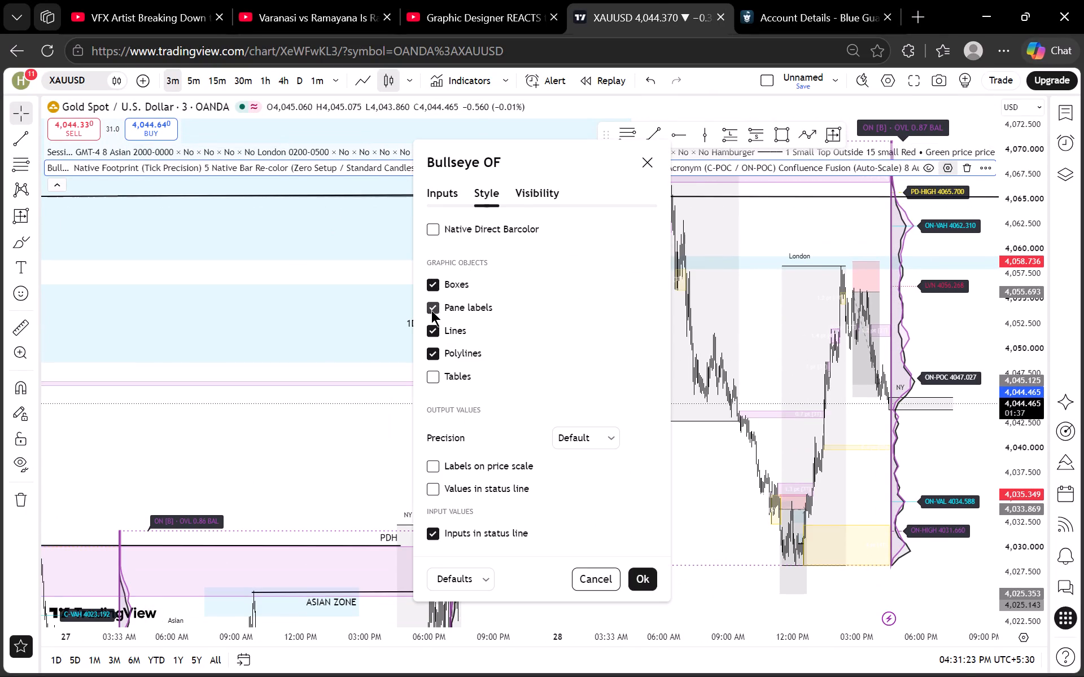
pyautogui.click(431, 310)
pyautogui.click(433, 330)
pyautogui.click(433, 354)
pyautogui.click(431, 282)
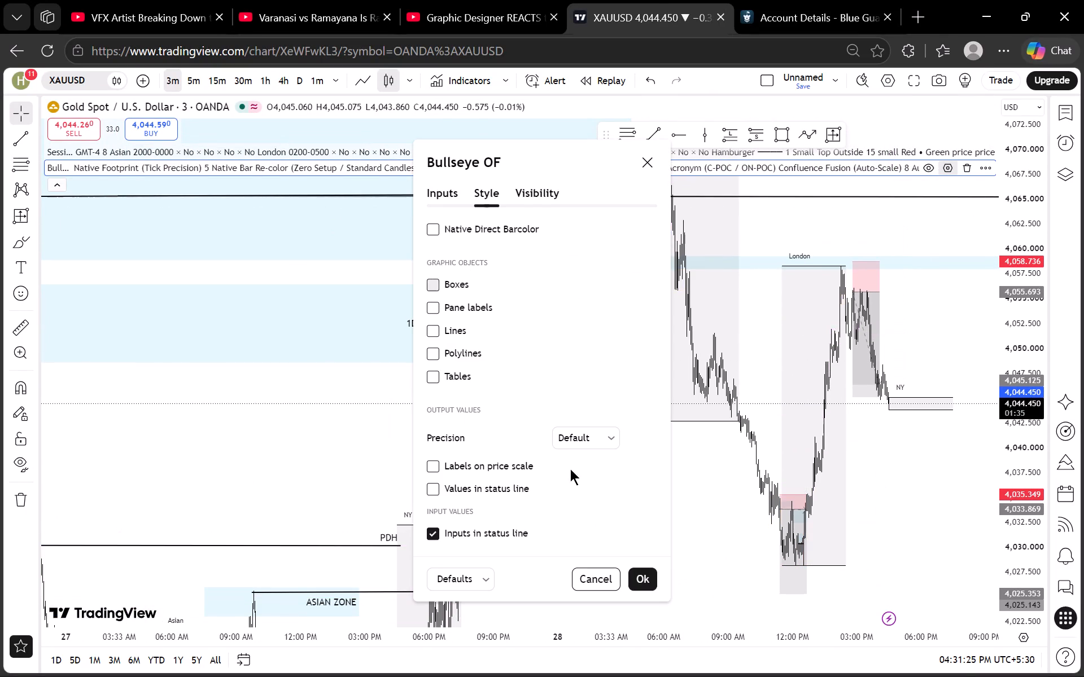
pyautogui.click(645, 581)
# Return to the 15-minute timeframe and examine price at the 28 Oct New York open relative to the London range.
pyautogui.scroll(2, 677, 429)
pyautogui.scroll(-10, 1012, 366)
pyautogui.scroll(6, 874, 400)
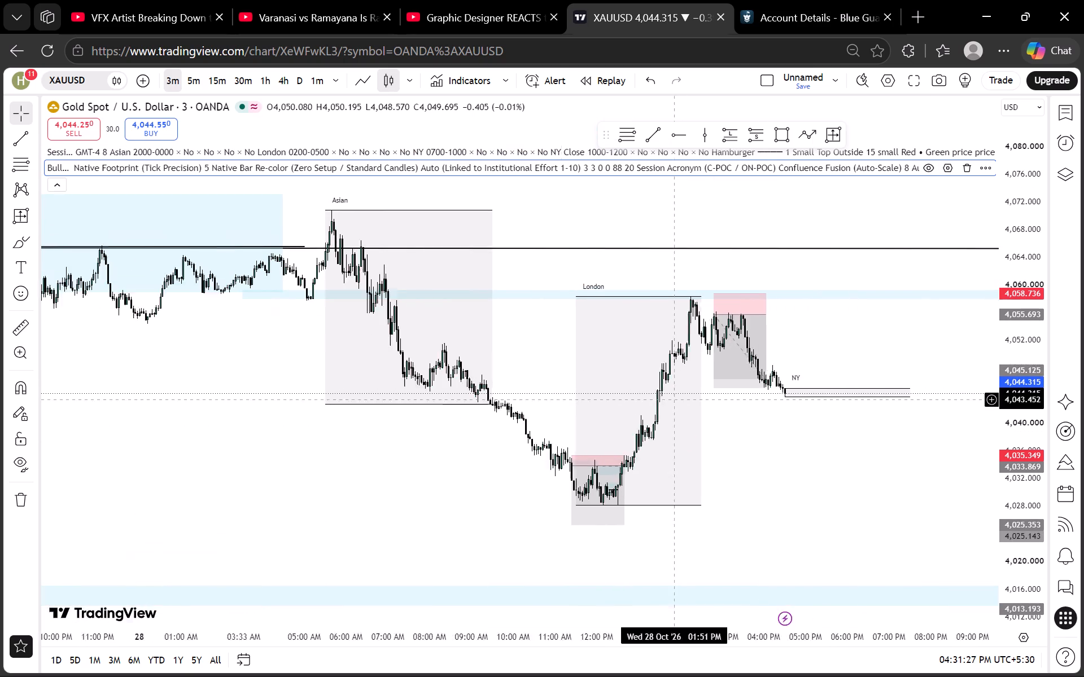
pyautogui.click(222, 91)
pyautogui.scroll(5, 652, 397)
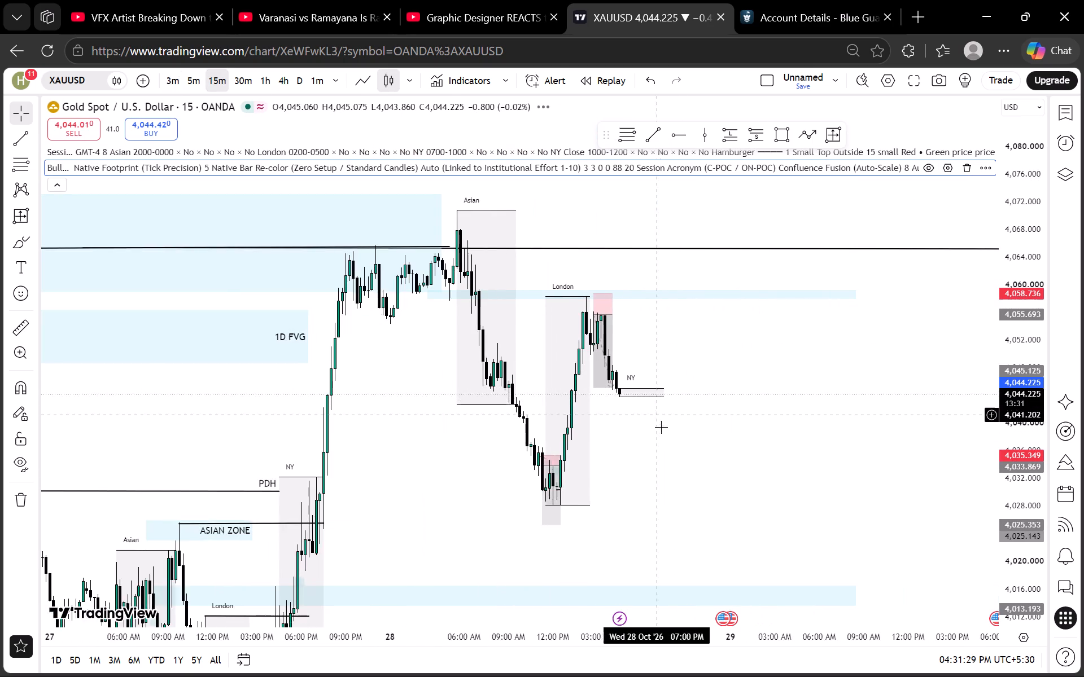
pyautogui.scroll(2, 661, 428)
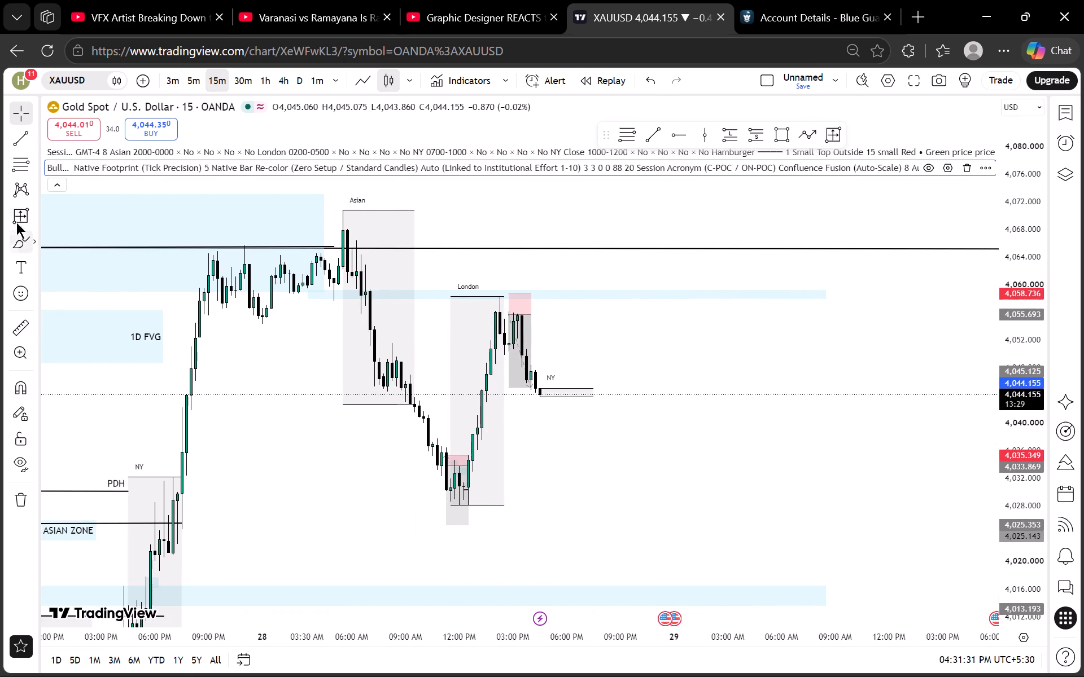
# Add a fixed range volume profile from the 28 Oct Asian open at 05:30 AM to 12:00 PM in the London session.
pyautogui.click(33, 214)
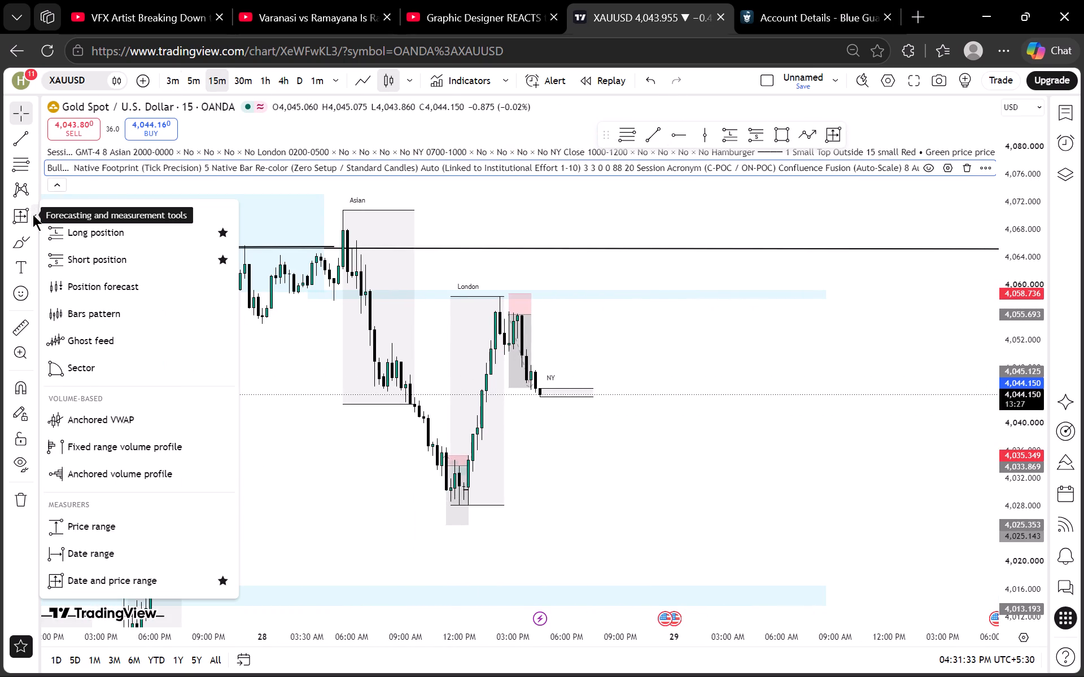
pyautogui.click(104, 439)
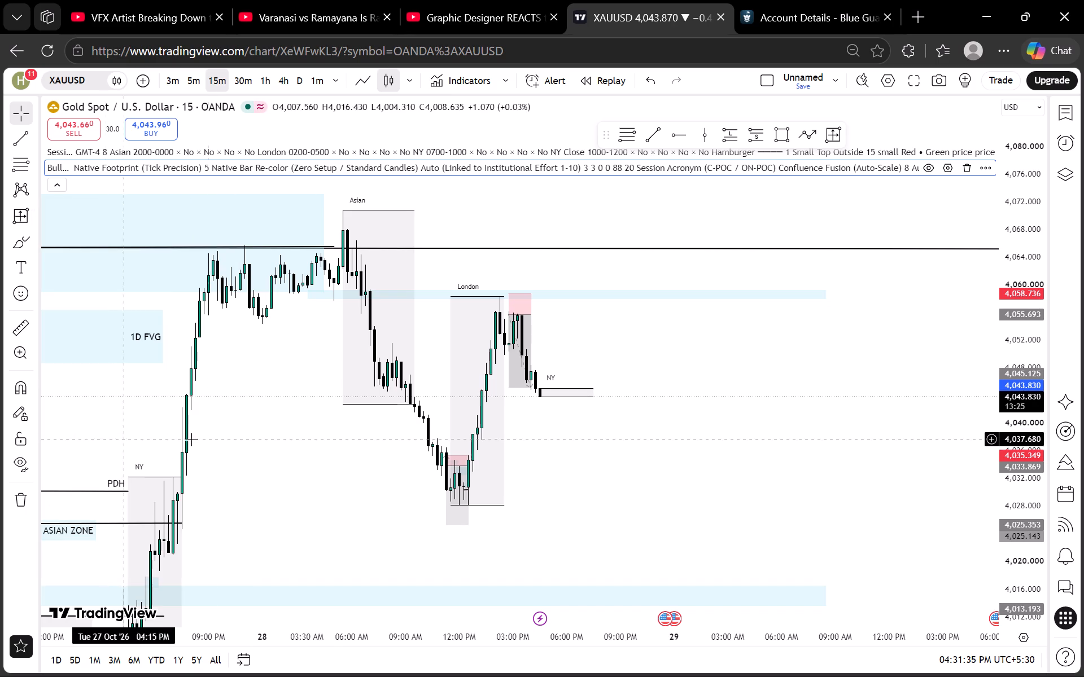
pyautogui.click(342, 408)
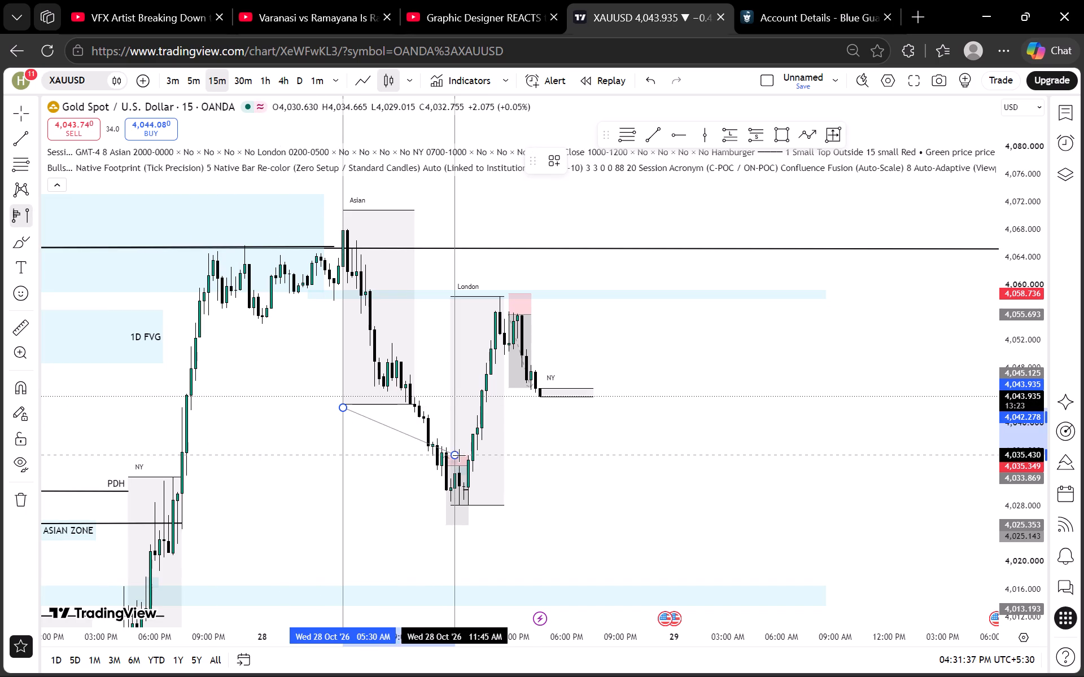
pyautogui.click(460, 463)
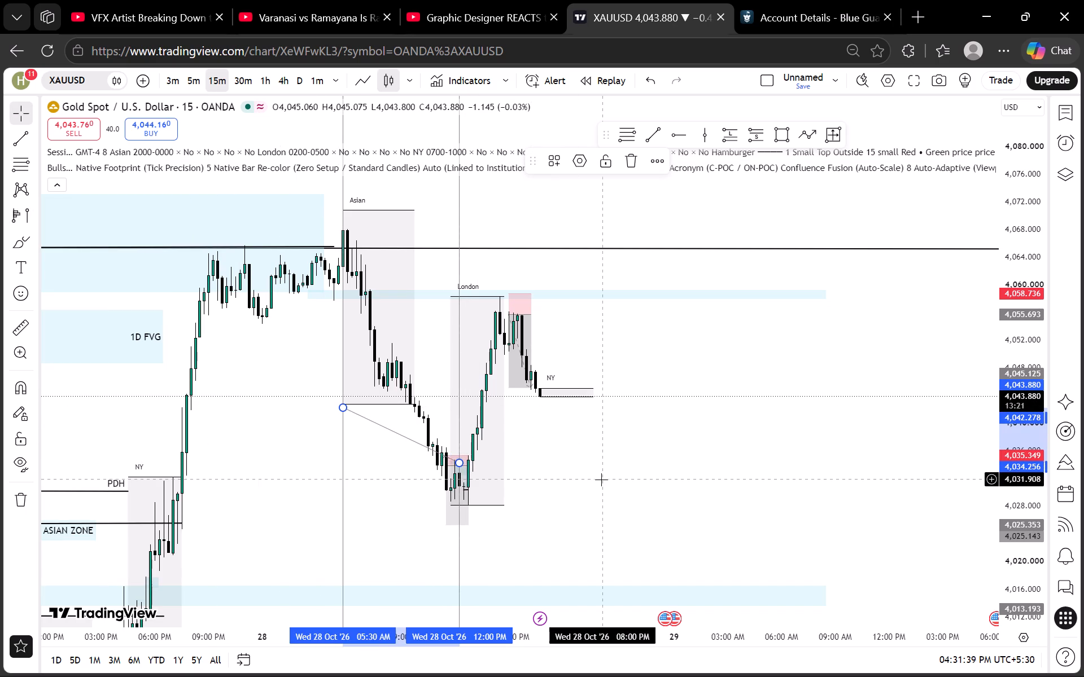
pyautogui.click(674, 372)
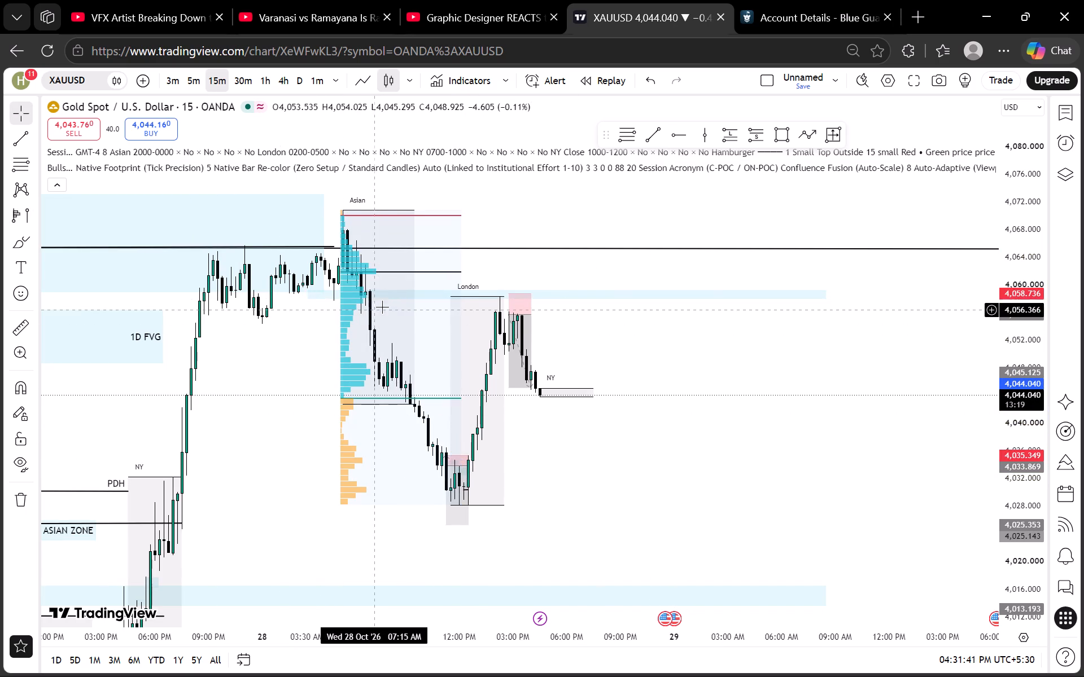
# Examine the volume profile against the Asian and London price action on the 15-minute chart, and switch to the 5-minute timeframe.
pyautogui.scroll(4, 662, 364)
pyautogui.moveTo(602, 363); pyautogui.dragTo(963, 376)
pyautogui.scroll(8, 1034, 386)
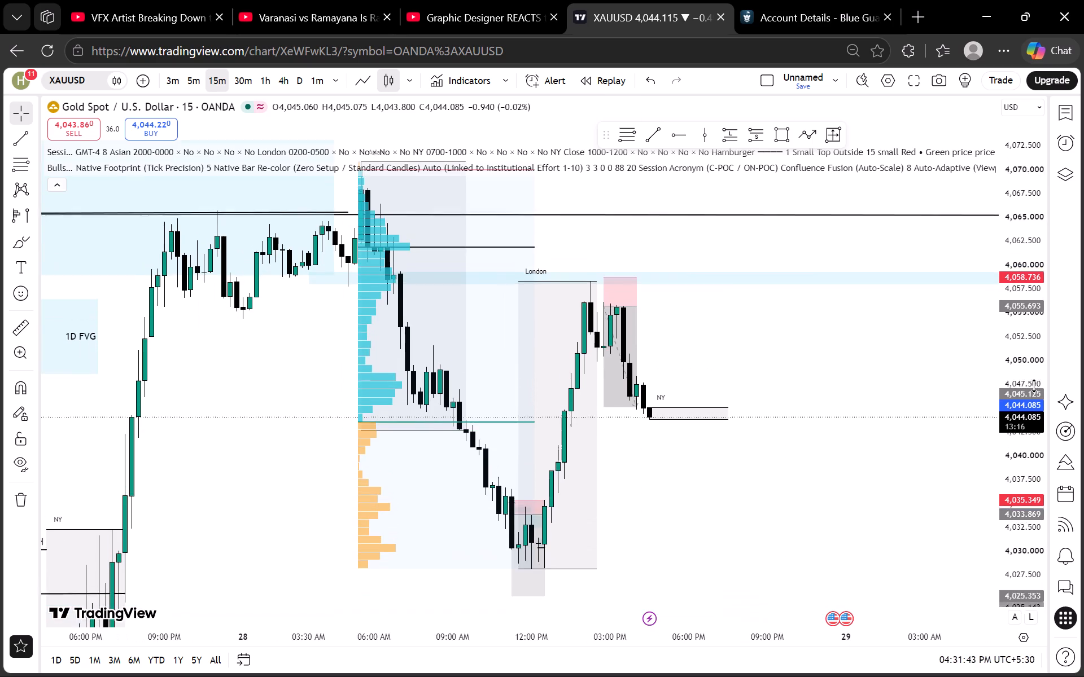
pyautogui.scroll(6, 1034, 386)
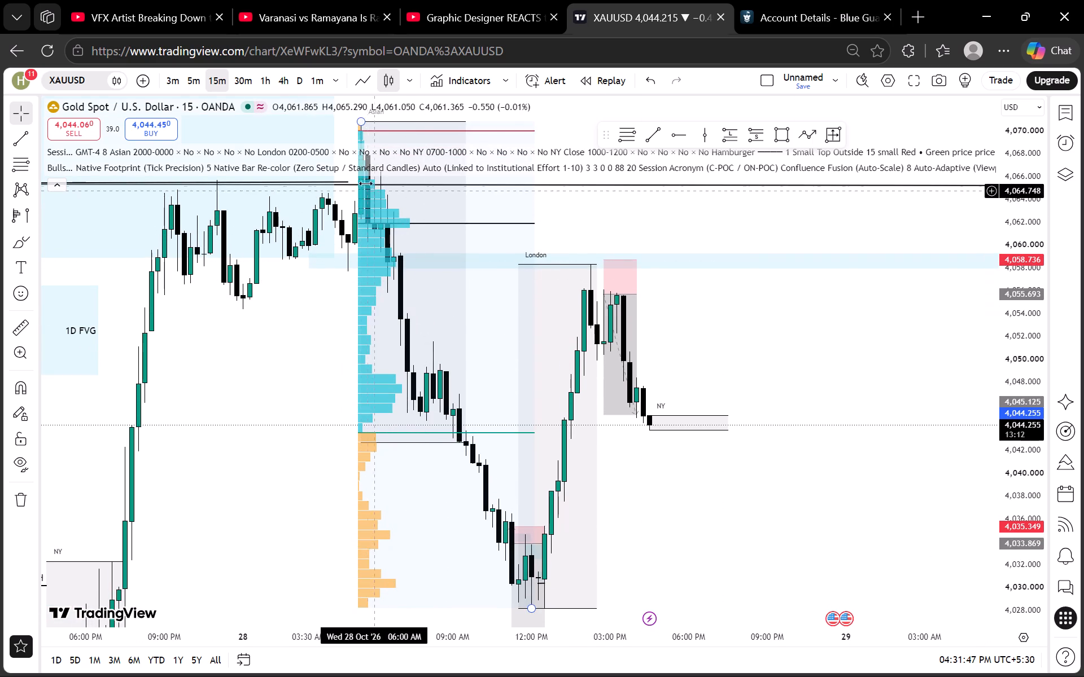
pyautogui.click(196, 74)
pyautogui.scroll(-6, 427, 288)
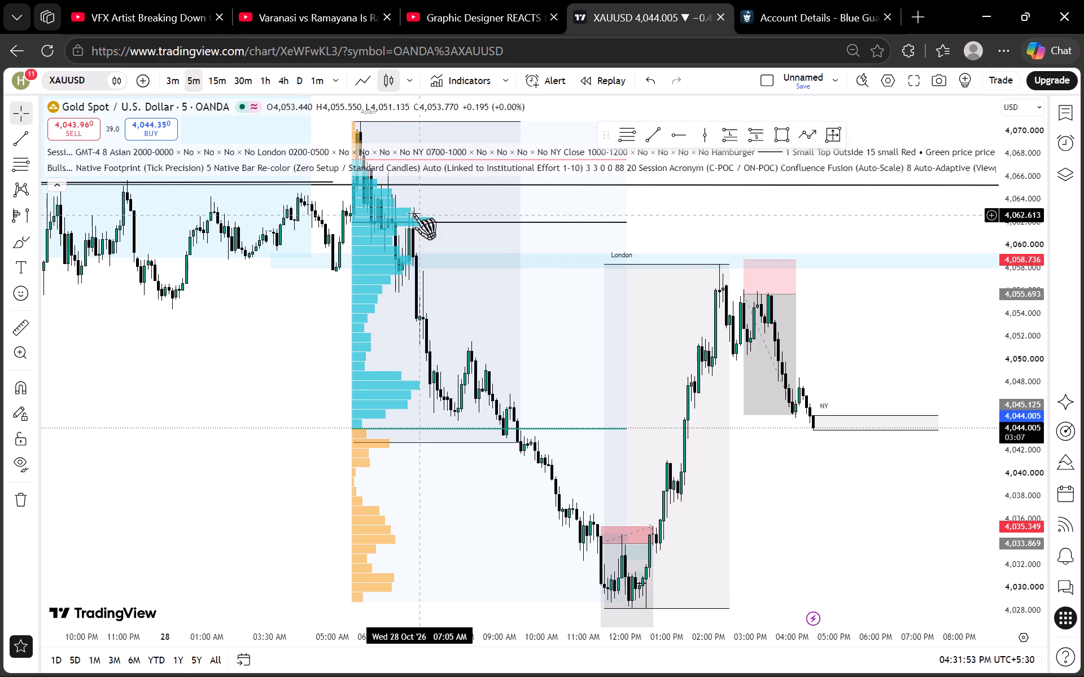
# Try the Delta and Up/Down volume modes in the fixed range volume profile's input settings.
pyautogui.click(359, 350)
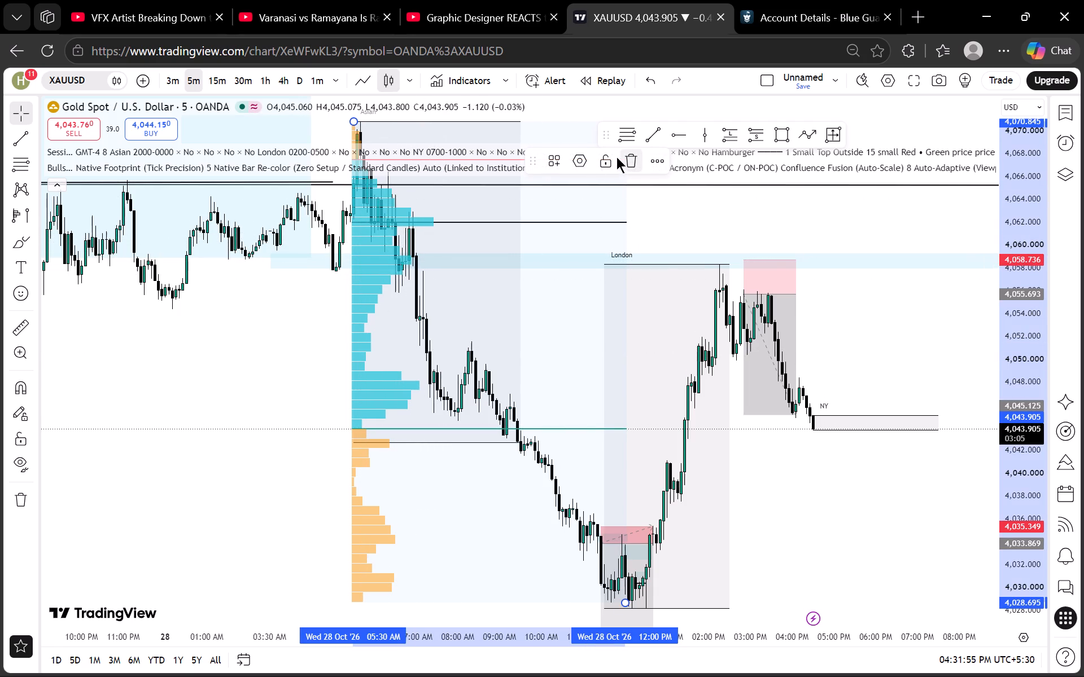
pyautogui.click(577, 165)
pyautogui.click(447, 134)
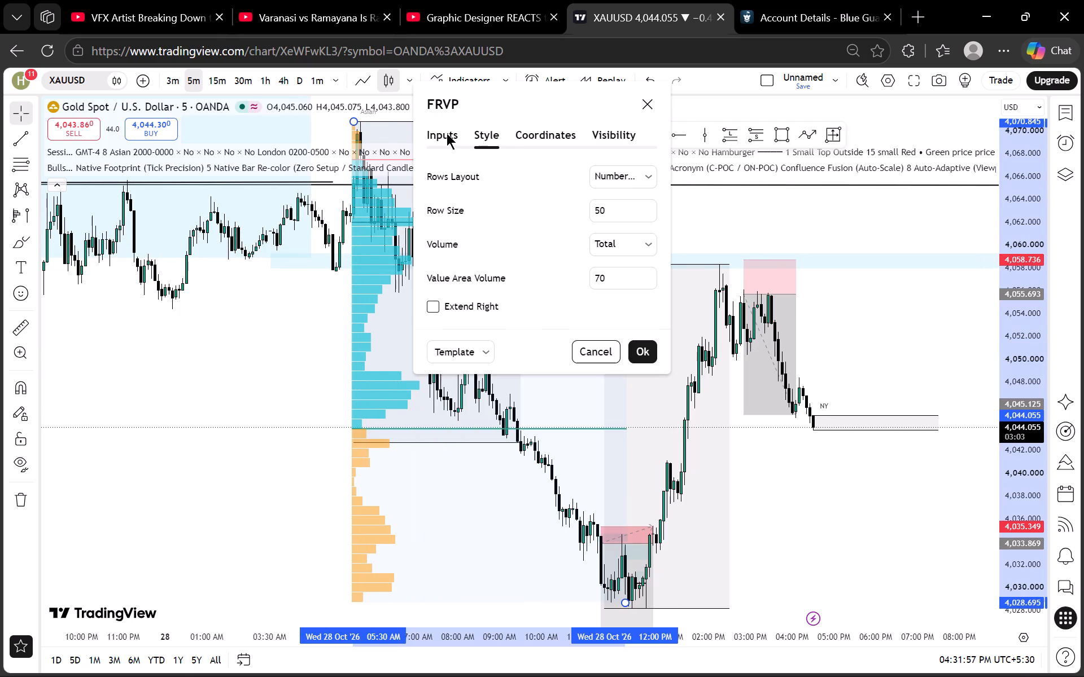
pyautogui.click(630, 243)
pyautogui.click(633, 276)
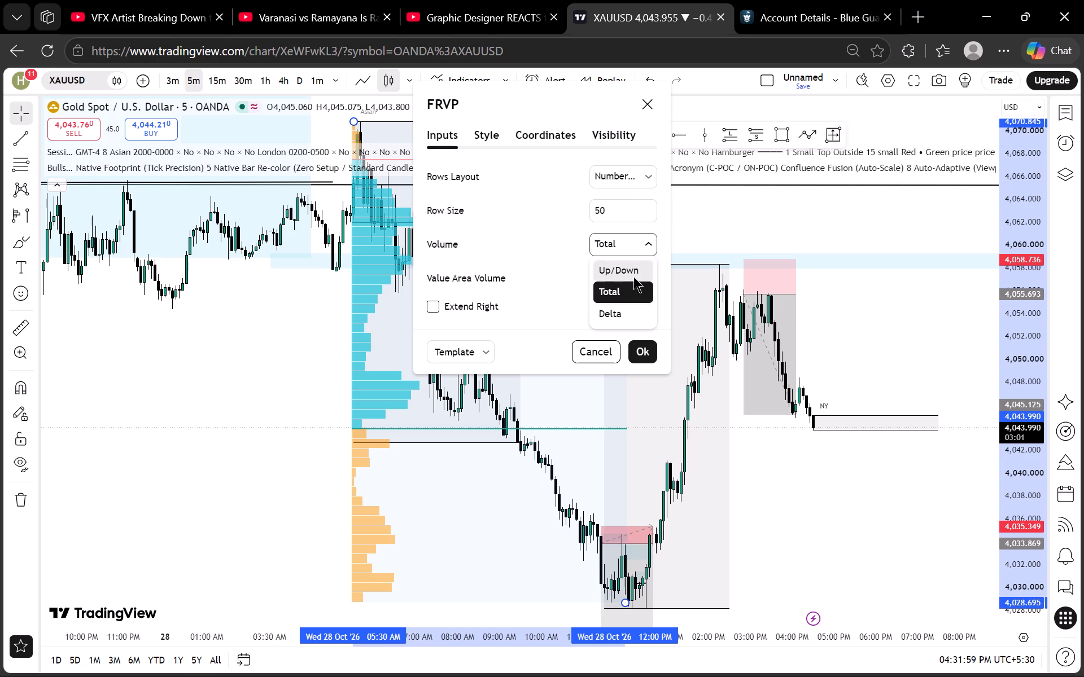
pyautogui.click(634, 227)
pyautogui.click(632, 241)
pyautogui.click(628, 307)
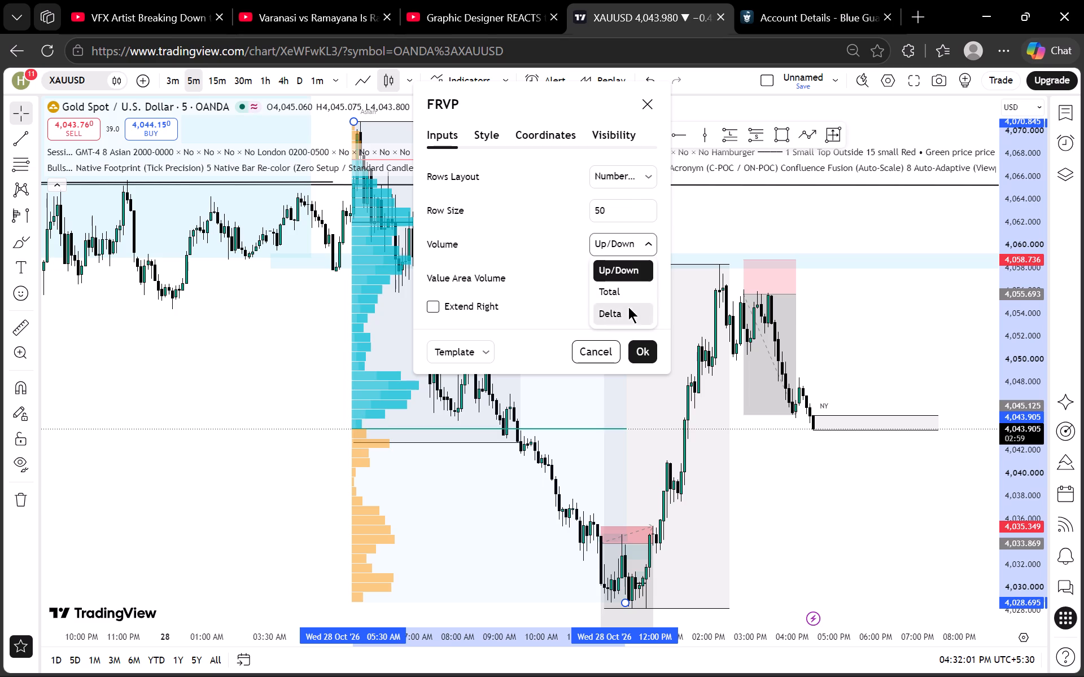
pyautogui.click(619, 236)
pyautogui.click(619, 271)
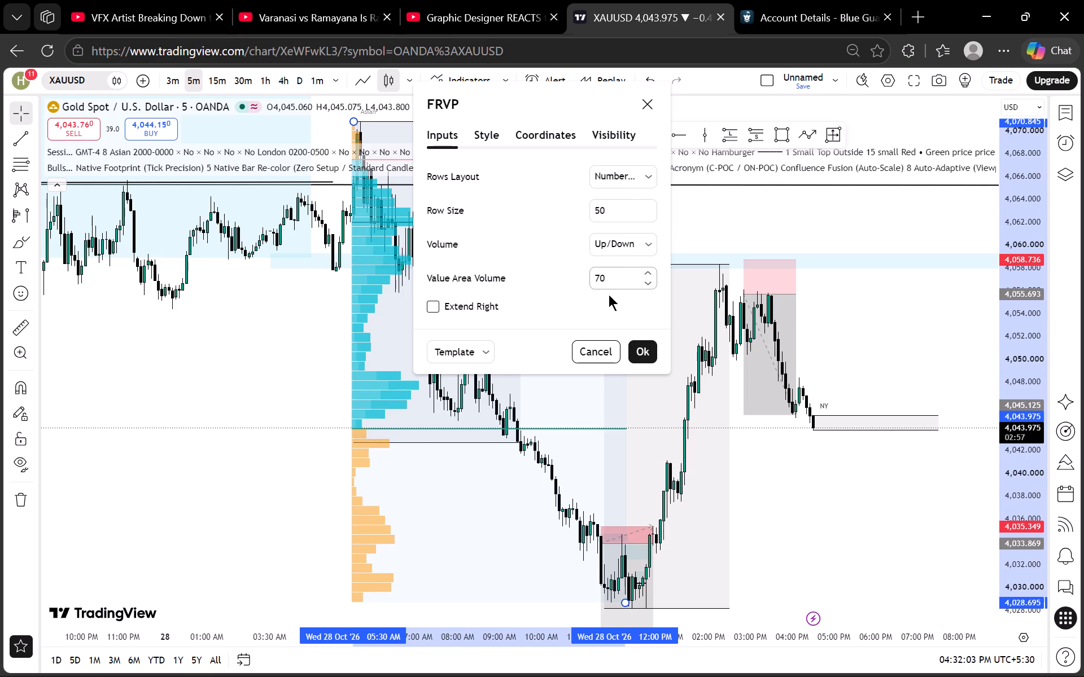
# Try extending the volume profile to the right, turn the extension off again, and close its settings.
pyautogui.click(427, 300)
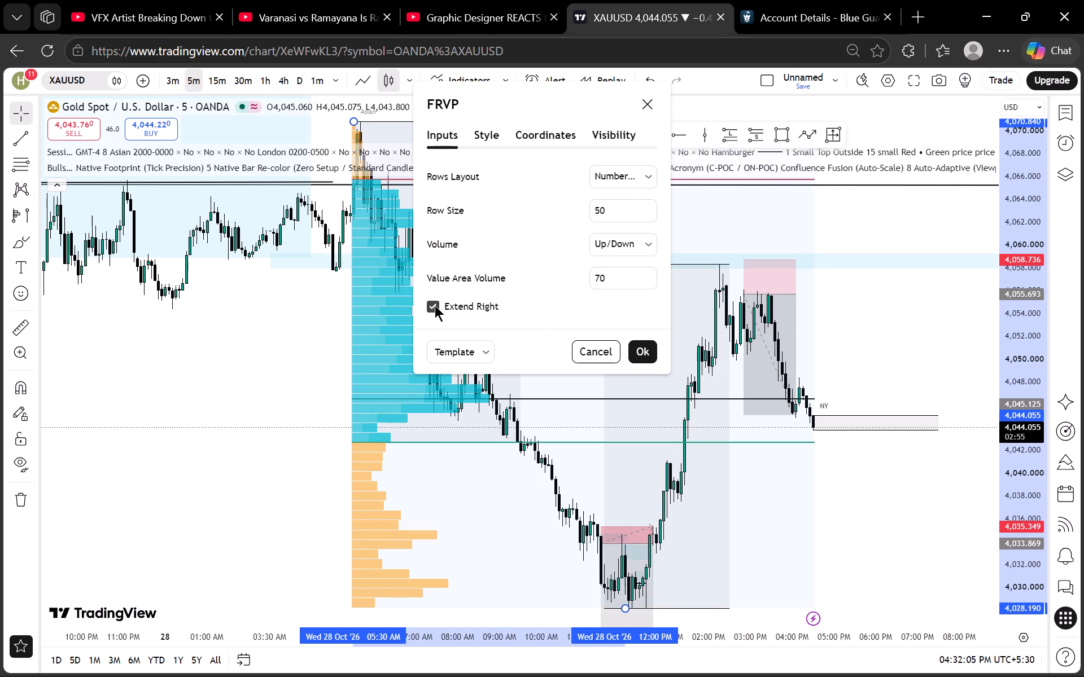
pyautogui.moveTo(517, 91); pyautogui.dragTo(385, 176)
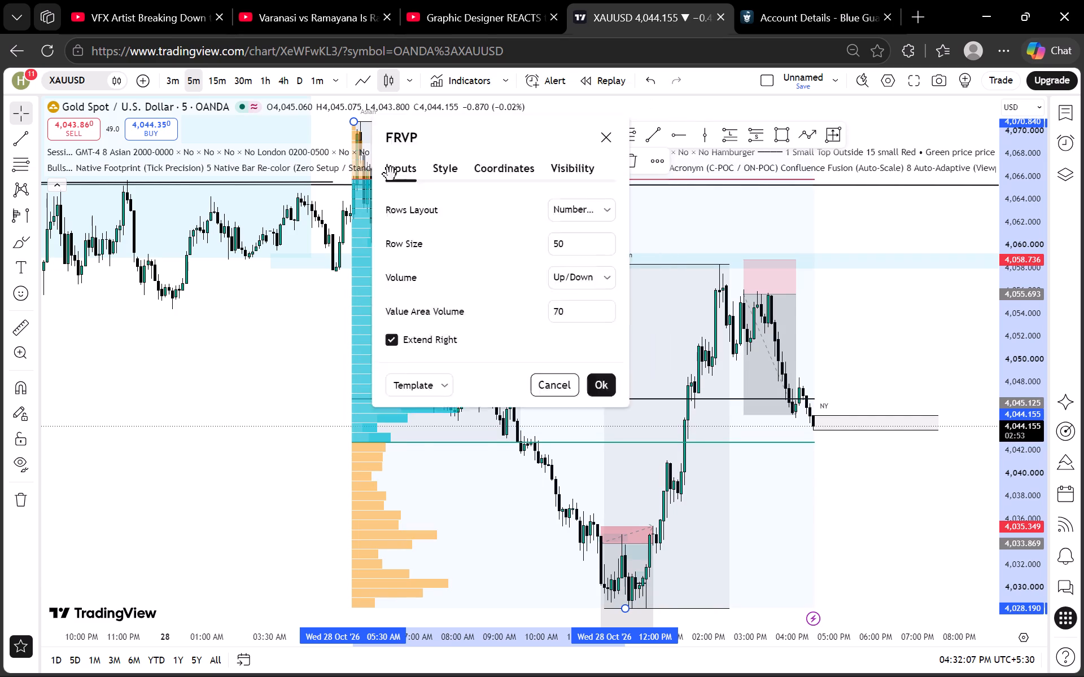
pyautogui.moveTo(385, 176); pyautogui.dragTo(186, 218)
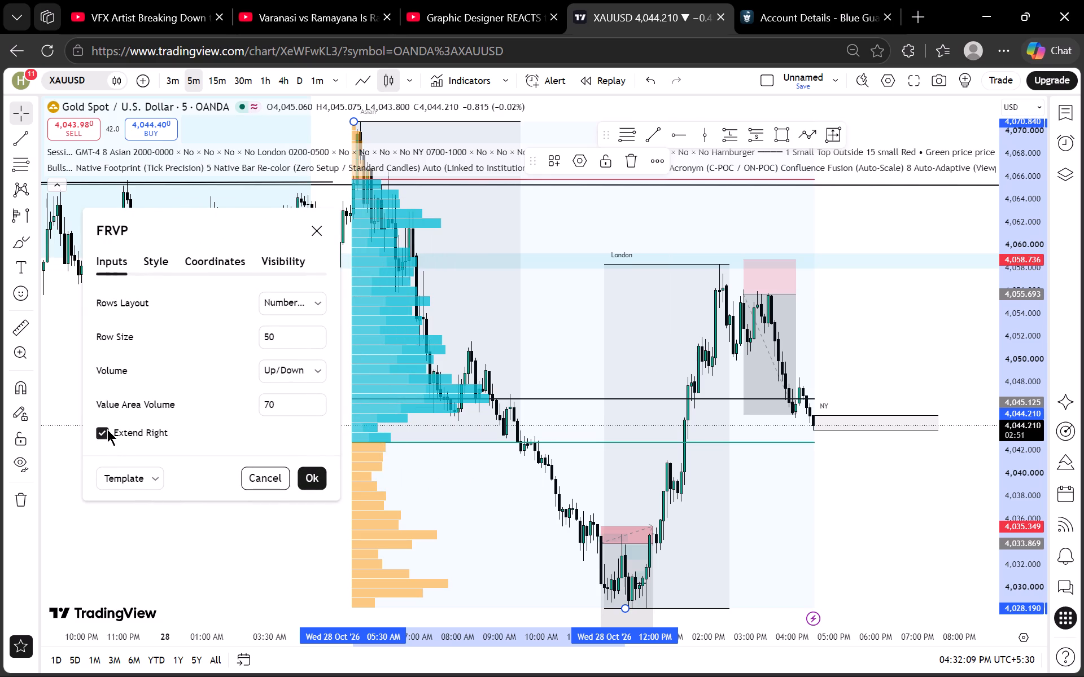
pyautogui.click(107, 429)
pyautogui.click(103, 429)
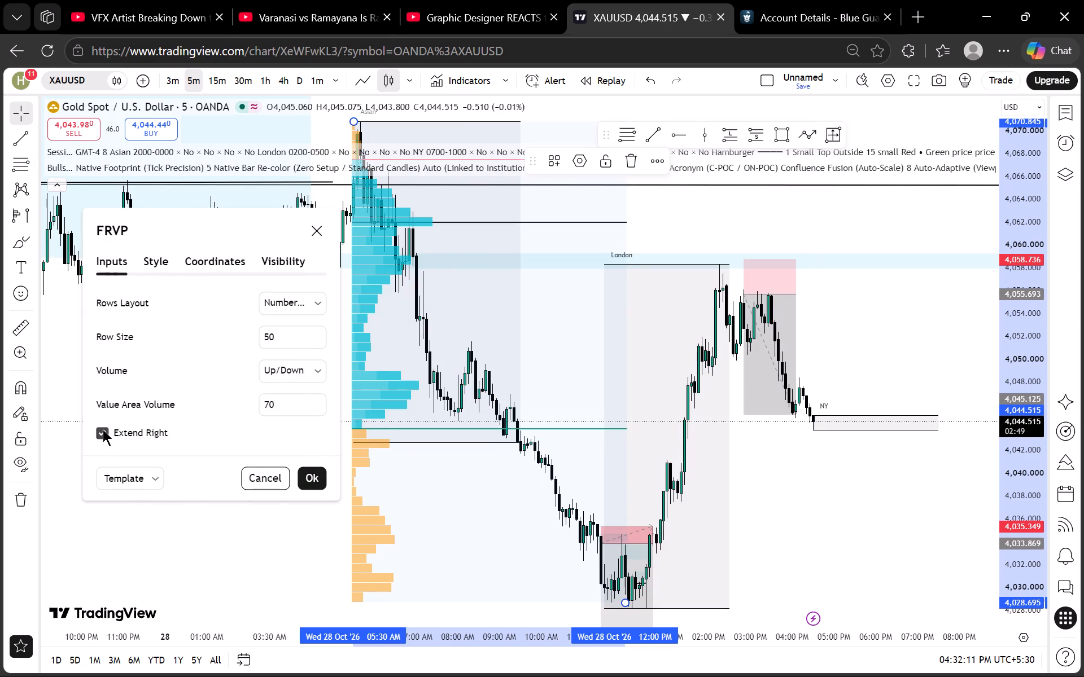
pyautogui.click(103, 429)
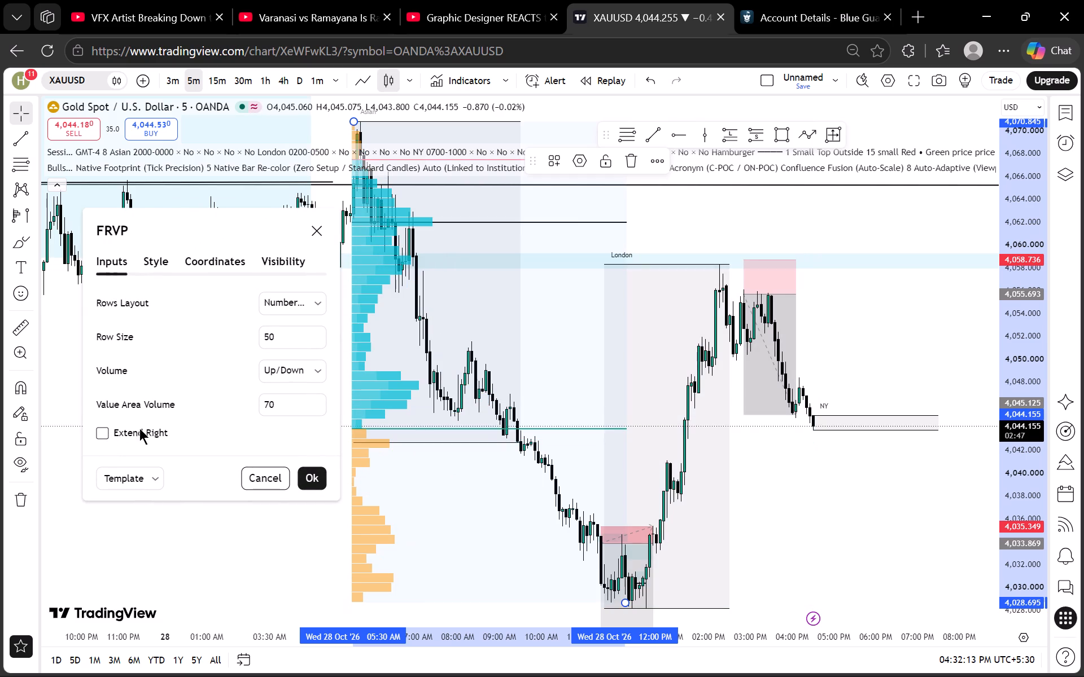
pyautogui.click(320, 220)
# Examine the volume profile's value-area lines against the 28 Oct London and New York sessions on the 5-minute chart.
pyautogui.scroll(-4, 1001, 313)
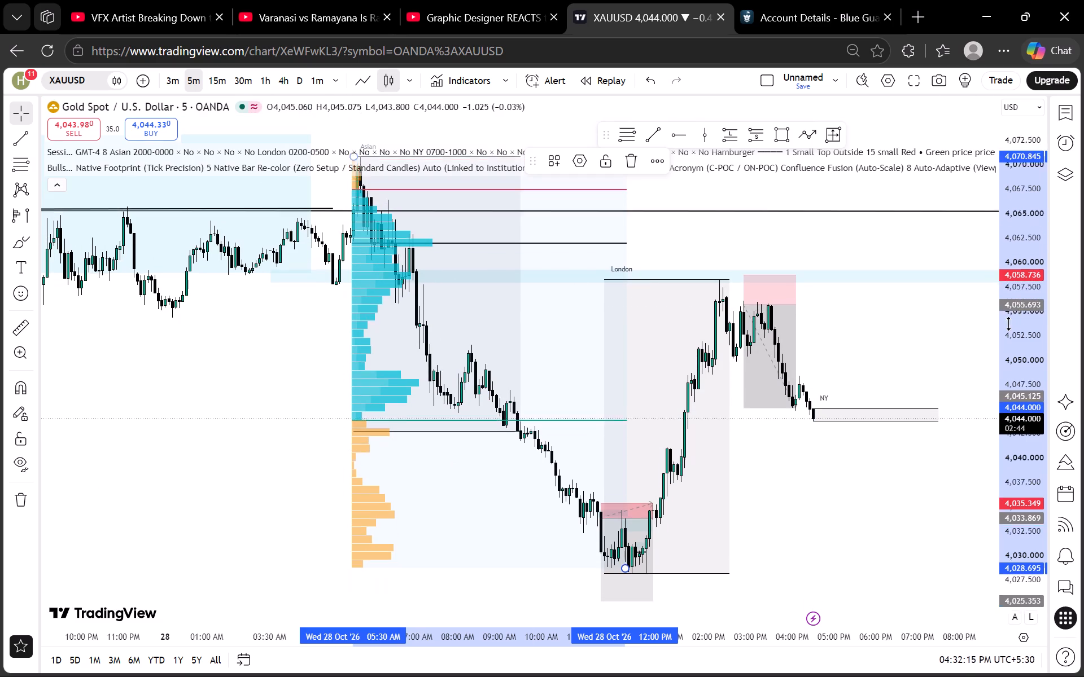
pyautogui.scroll(-16, 1010, 324)
pyautogui.moveTo(474, 383); pyautogui.dragTo(392, 358)
pyautogui.moveTo(441, 352); pyautogui.dragTo(355, 359)
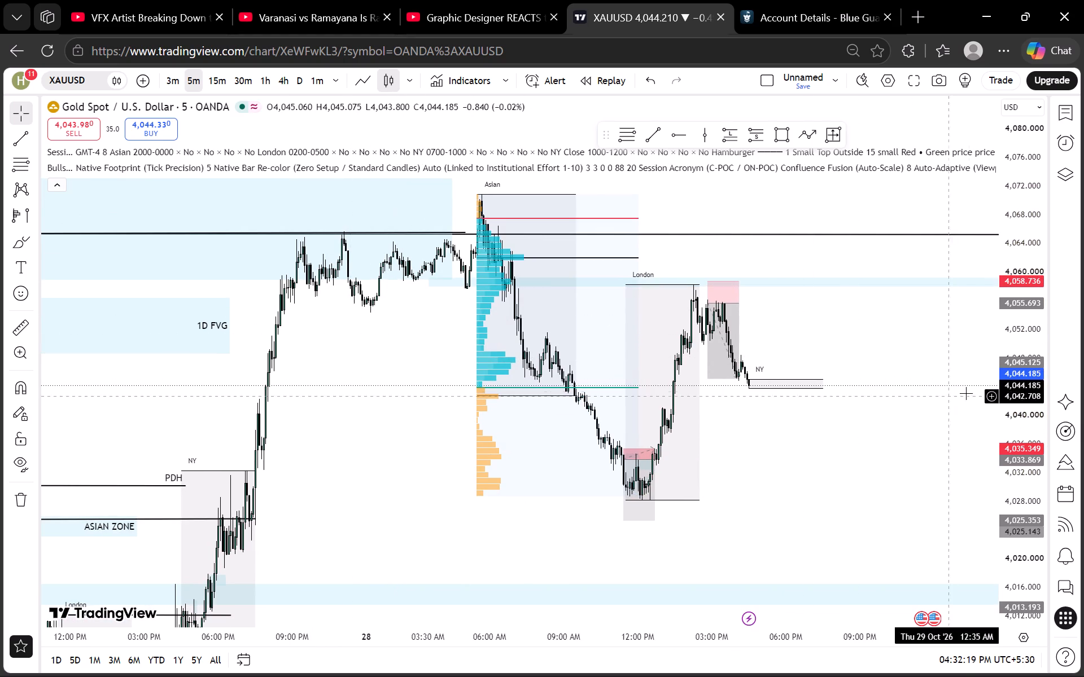
pyautogui.scroll(8, 1010, 387)
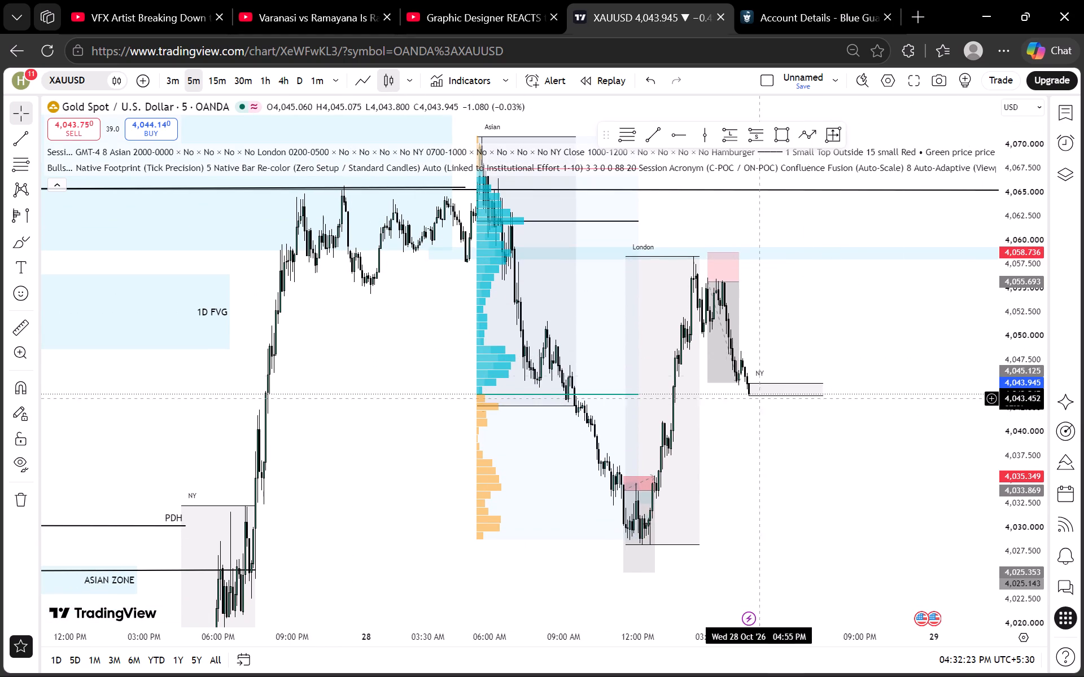
# Return to the 15-minute timeframe and examine the New York open against the volume profile and the London range.
pyautogui.click(215, 73)
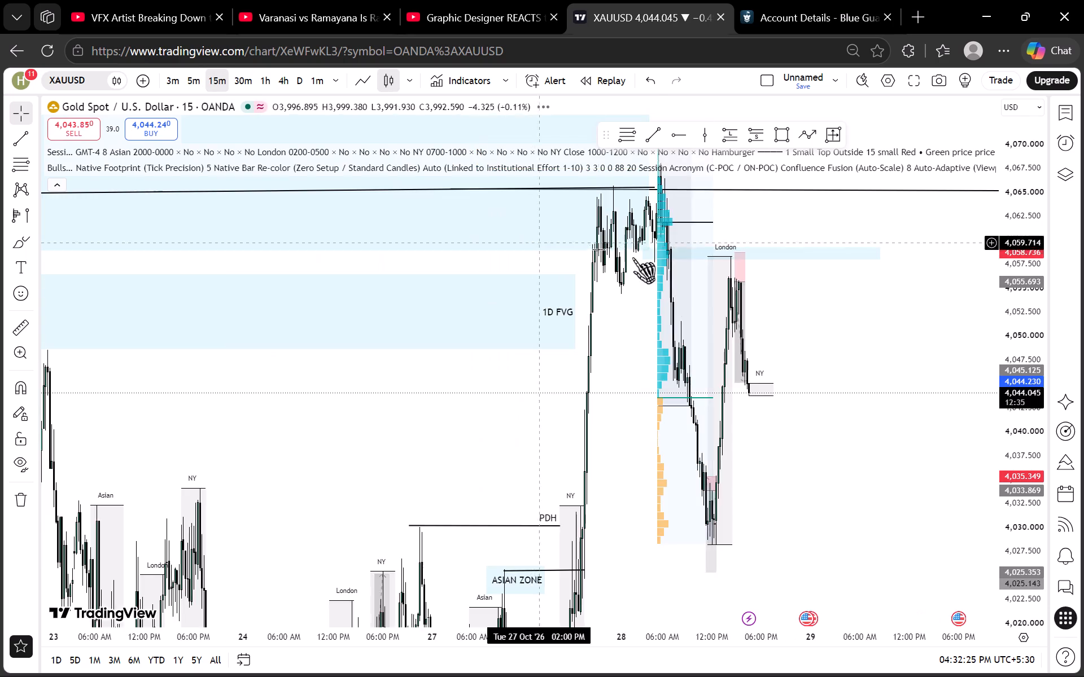
pyautogui.scroll(5, 654, 263)
pyautogui.scroll(-7, 1023, 321)
pyautogui.scroll(9, 973, 342)
pyautogui.moveTo(573, 337); pyautogui.dragTo(964, 337)
pyautogui.scroll(8, 1031, 351)
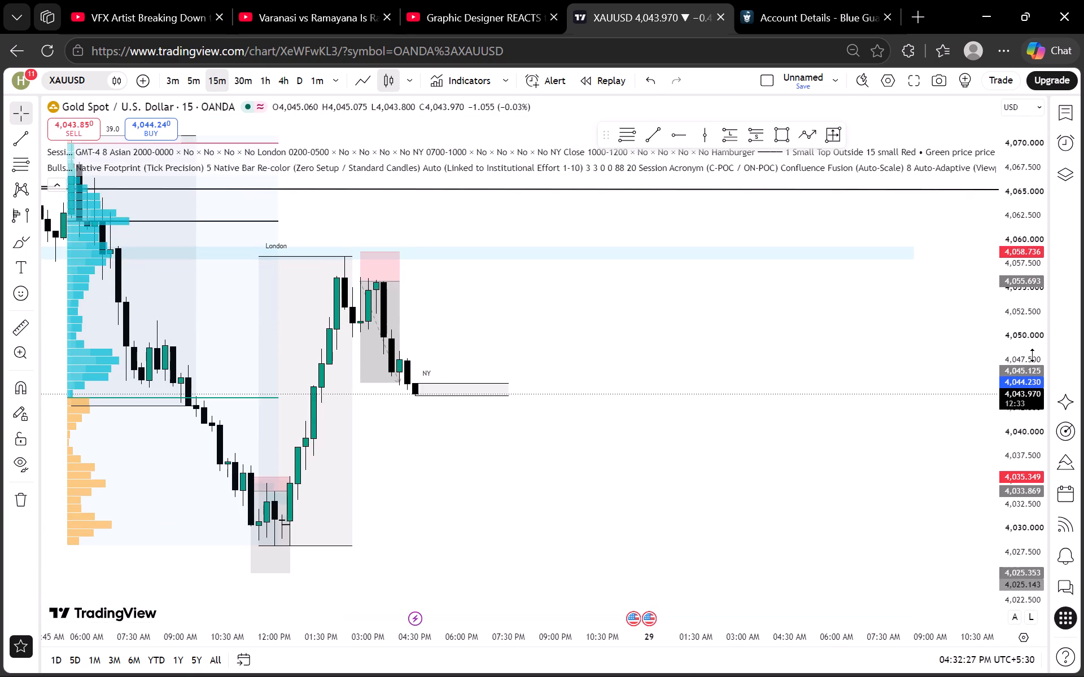
pyautogui.scroll(3, 1033, 355)
pyautogui.scroll(-5, 936, 359)
pyautogui.scroll(-6, 1054, 350)
pyautogui.scroll(5, 928, 361)
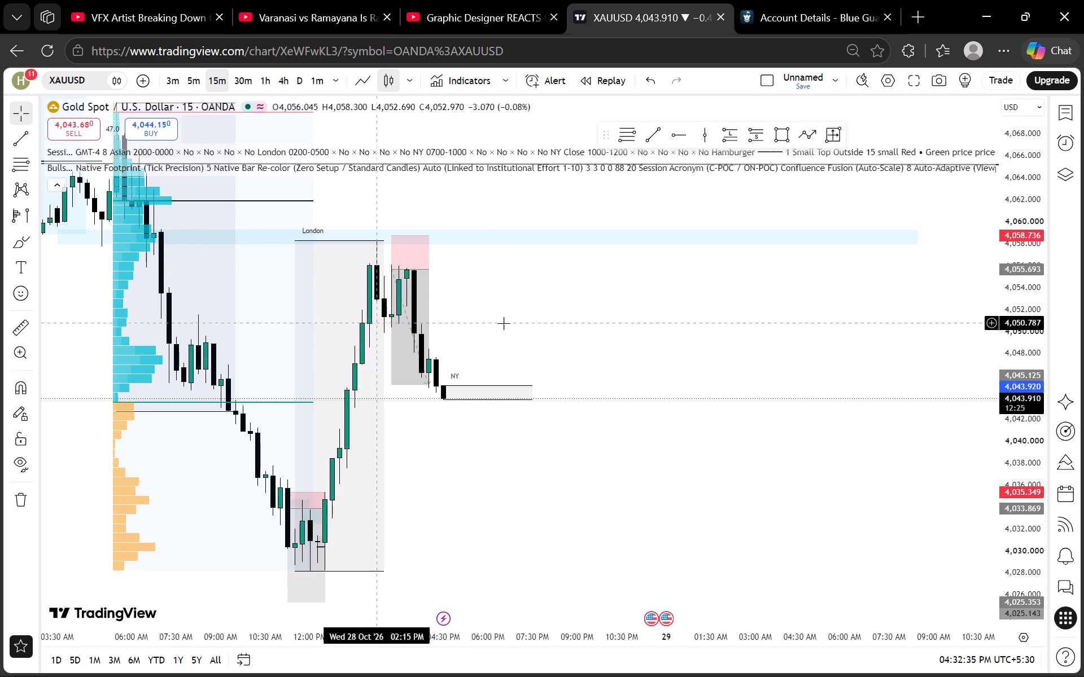
pyautogui.scroll(-19, 1073, 332)
pyautogui.moveTo(685, 344); pyautogui.dragTo(828, 319)
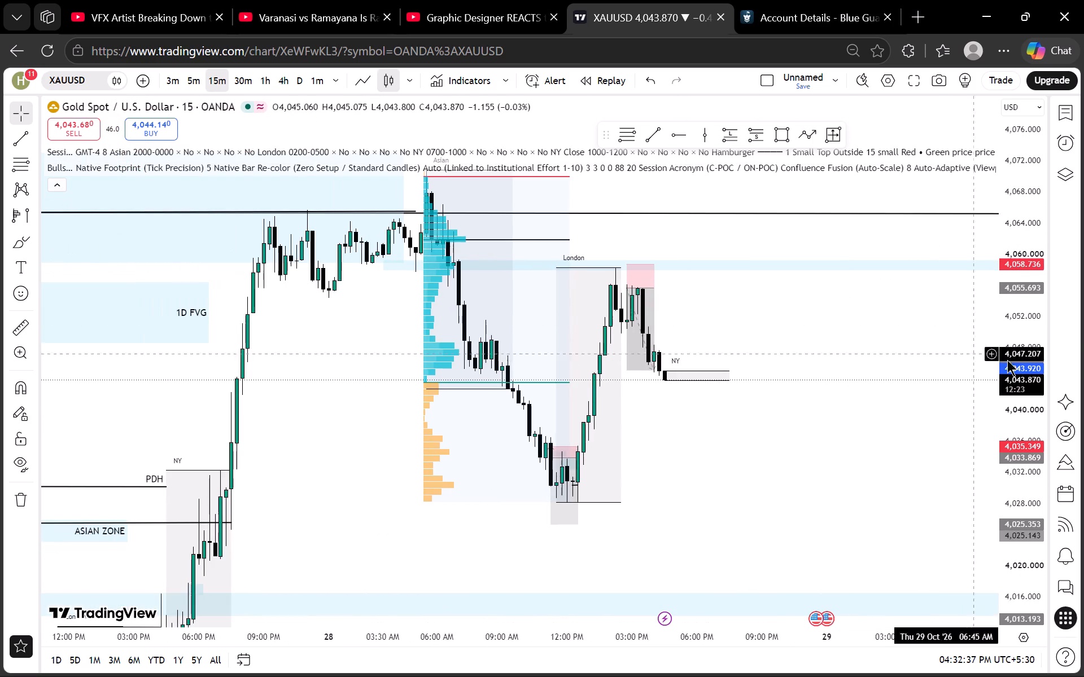
pyautogui.scroll(4, 1050, 355)
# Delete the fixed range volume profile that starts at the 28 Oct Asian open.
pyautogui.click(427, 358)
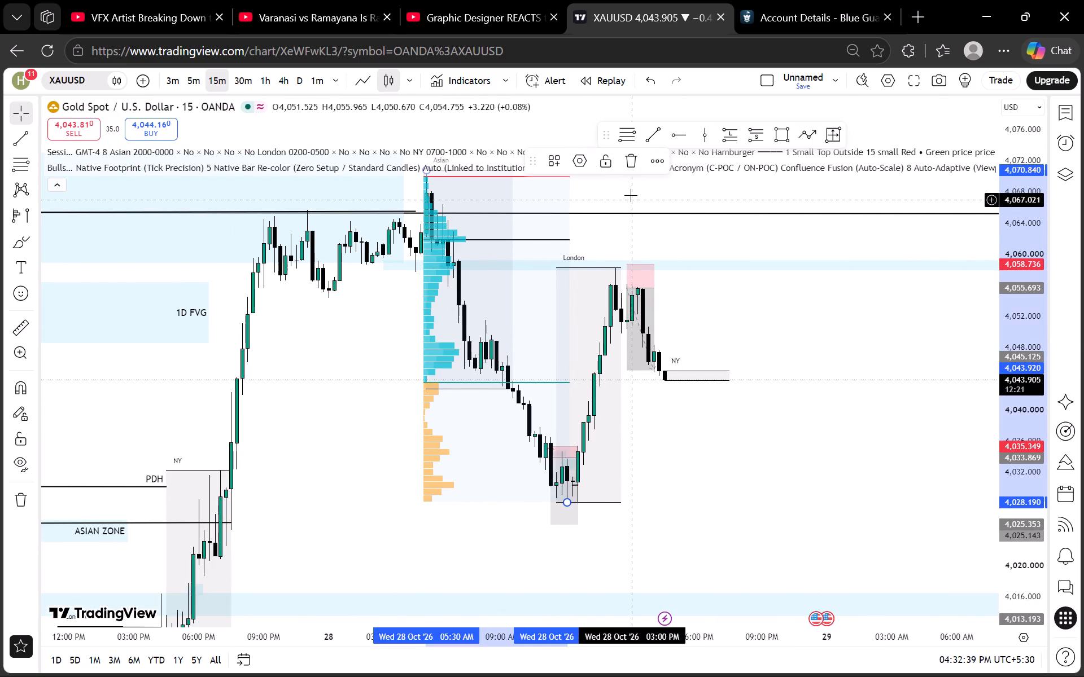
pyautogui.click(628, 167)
# Examine the decline from the London high into the 28 Oct New York open on the 5-minute and 3-minute timeframes.
pyautogui.scroll(12, 1022, 356)
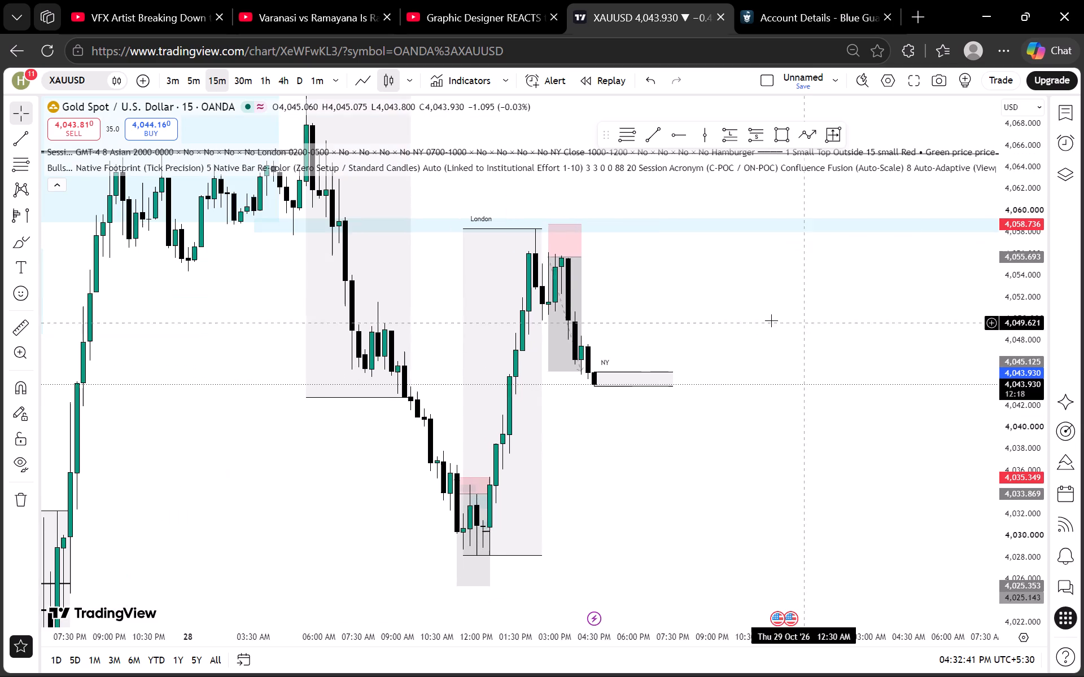
pyautogui.click(186, 72)
pyautogui.scroll(-5, 617, 293)
pyautogui.scroll(20, 1052, 351)
pyautogui.scroll(7, 1052, 351)
pyautogui.moveTo(880, 262); pyautogui.dragTo(746, 258)
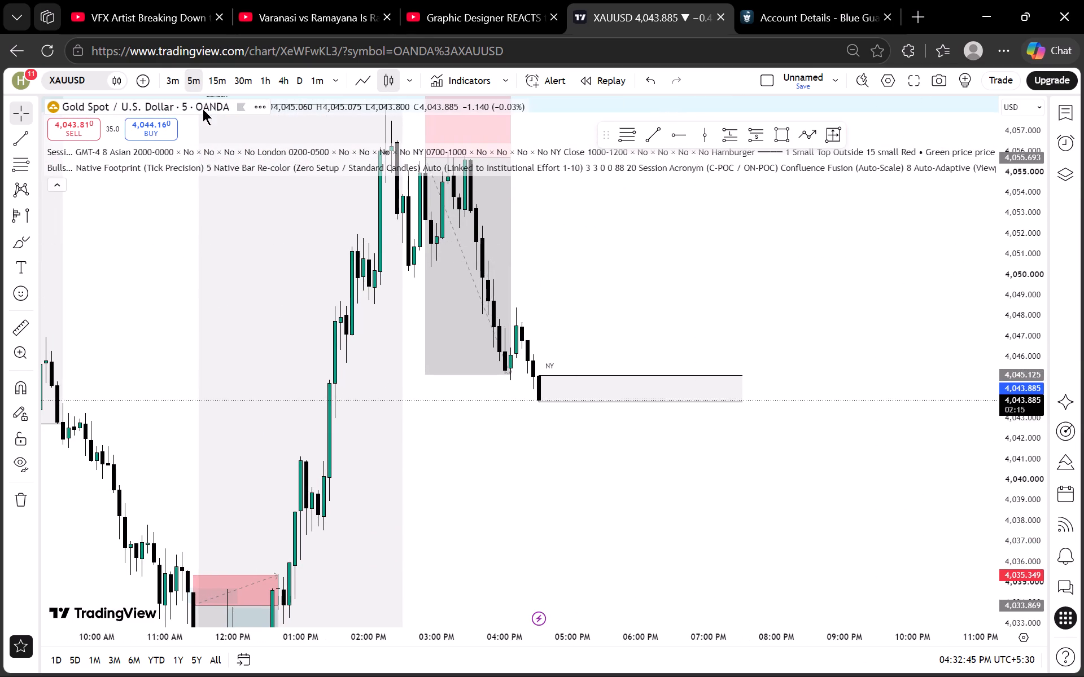
pyautogui.click(164, 74)
pyautogui.scroll(-3, 497, 247)
pyautogui.moveTo(709, 300); pyautogui.dragTo(693, 239)
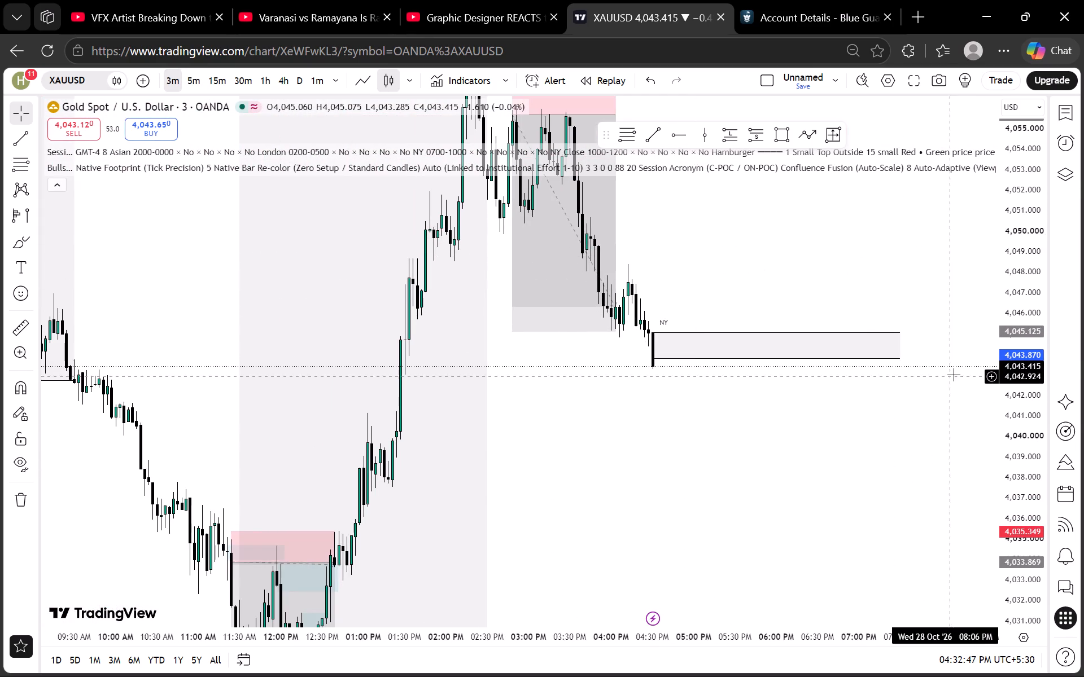
pyautogui.scroll(10, 987, 351)
pyautogui.scroll(-4, 1024, 363)
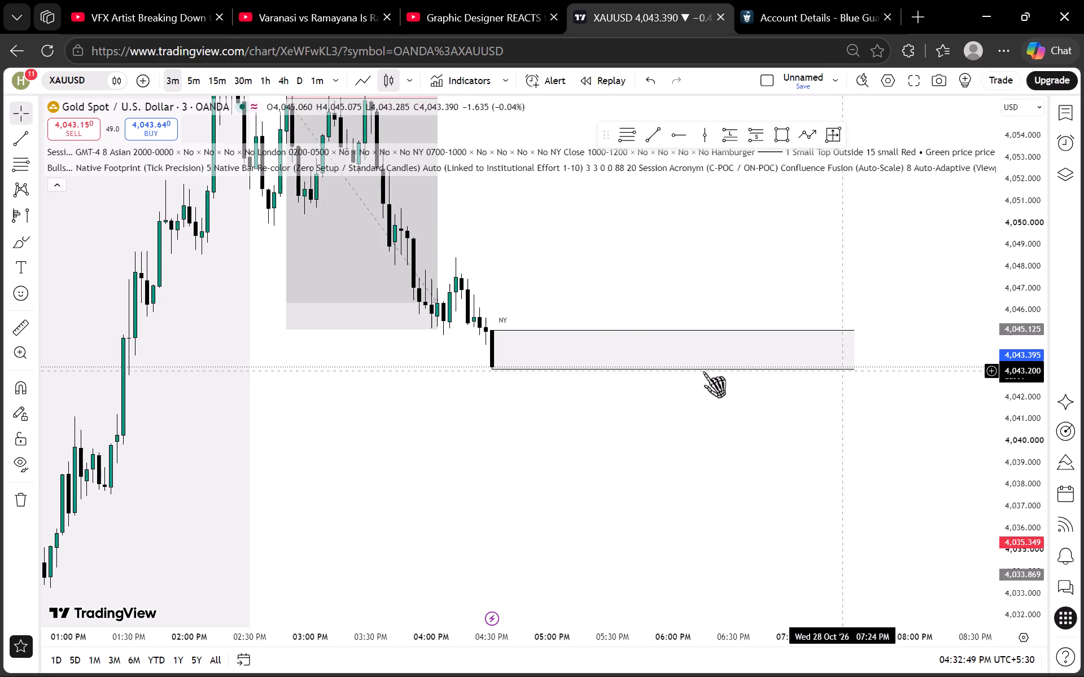
pyautogui.scroll(-3, 703, 371)
pyautogui.scroll(-12, 1041, 315)
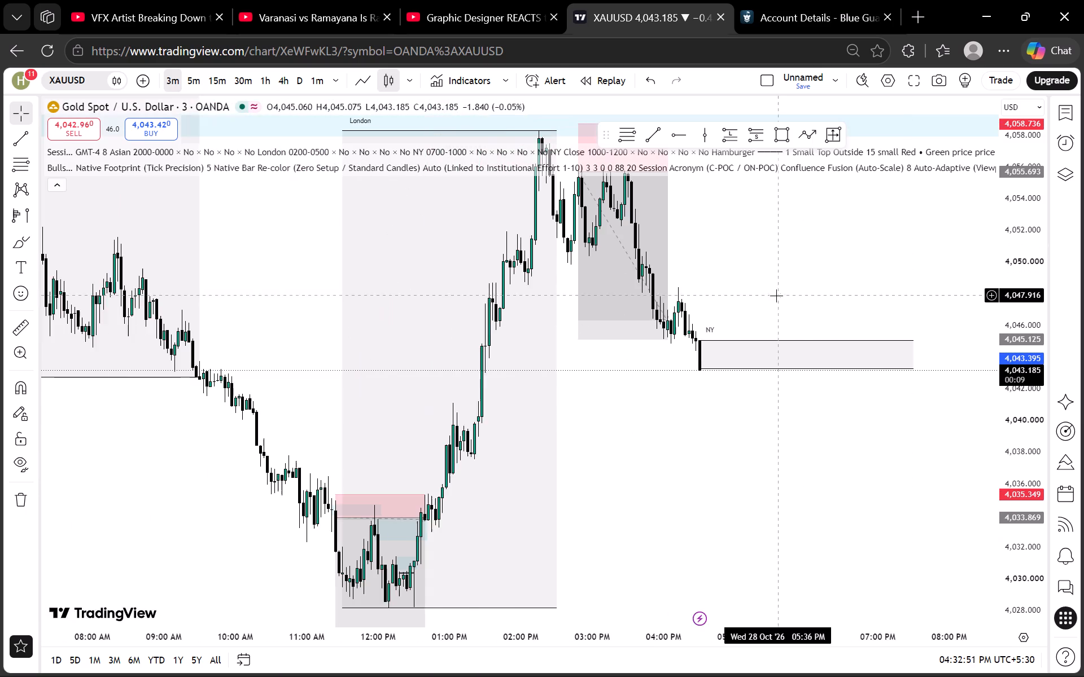
pyautogui.moveTo(775, 282); pyautogui.dragTo(626, 288)
# Switch to the 5-minute timeframe and inspect the price drop between the London high and the New York open.
pyautogui.click(185, 81)
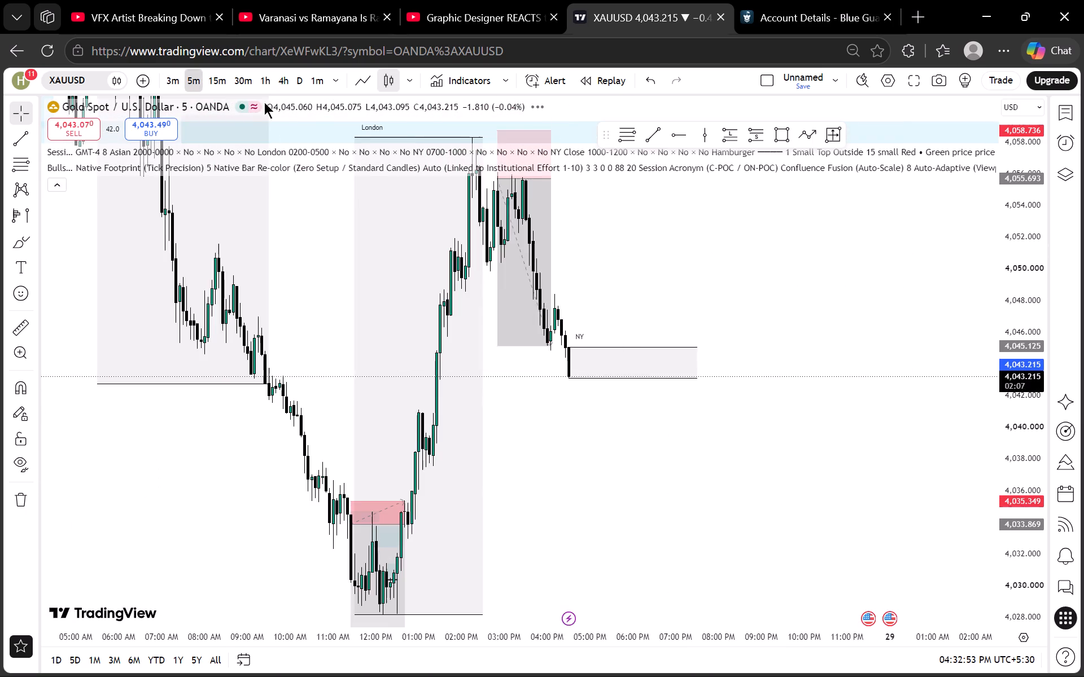
pyautogui.scroll(3, 592, 285)
pyautogui.moveTo(553, 254); pyautogui.dragTo(584, 311)
pyautogui.moveTo(505, 265); pyautogui.dragTo(553, 330)
# On the 15-minute timeframe, draw a rectangle zone from about 4,052.2 to 4,050.5, starting at 02:45 PM on 28 Oct and extending into 29 Oct.
pyautogui.click(212, 79)
pyautogui.scroll(2, 604, 278)
pyautogui.moveTo(505, 307); pyautogui.dragTo(528, 314)
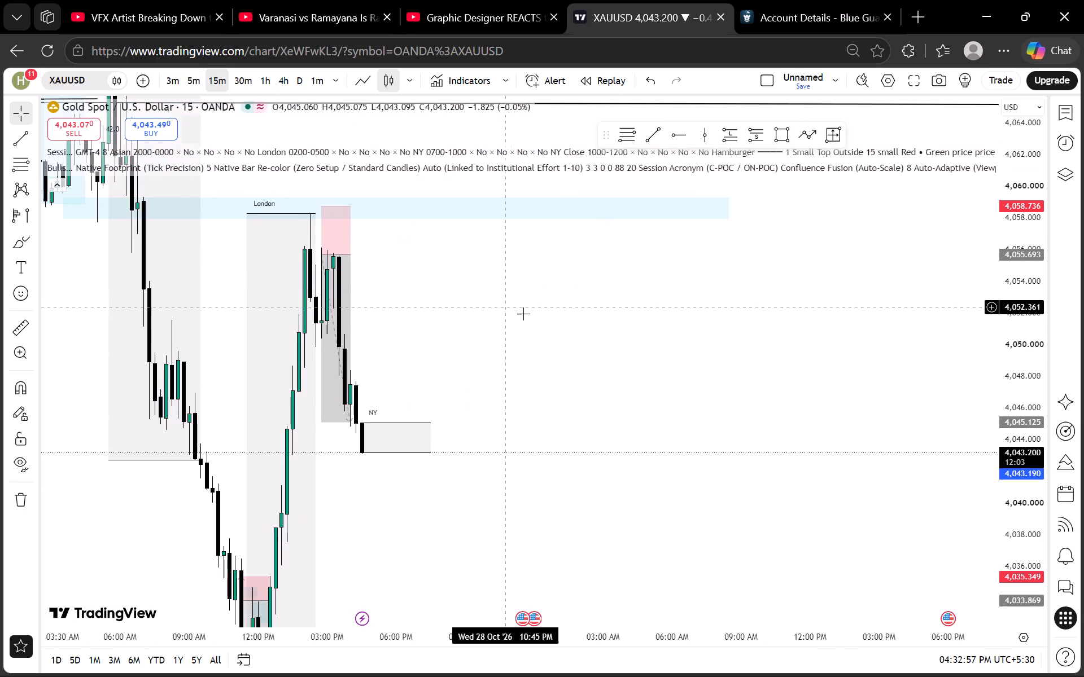
pyautogui.moveTo(528, 314); pyautogui.dragTo(625, 305)
pyautogui.click(783, 129)
pyautogui.click(424, 301)
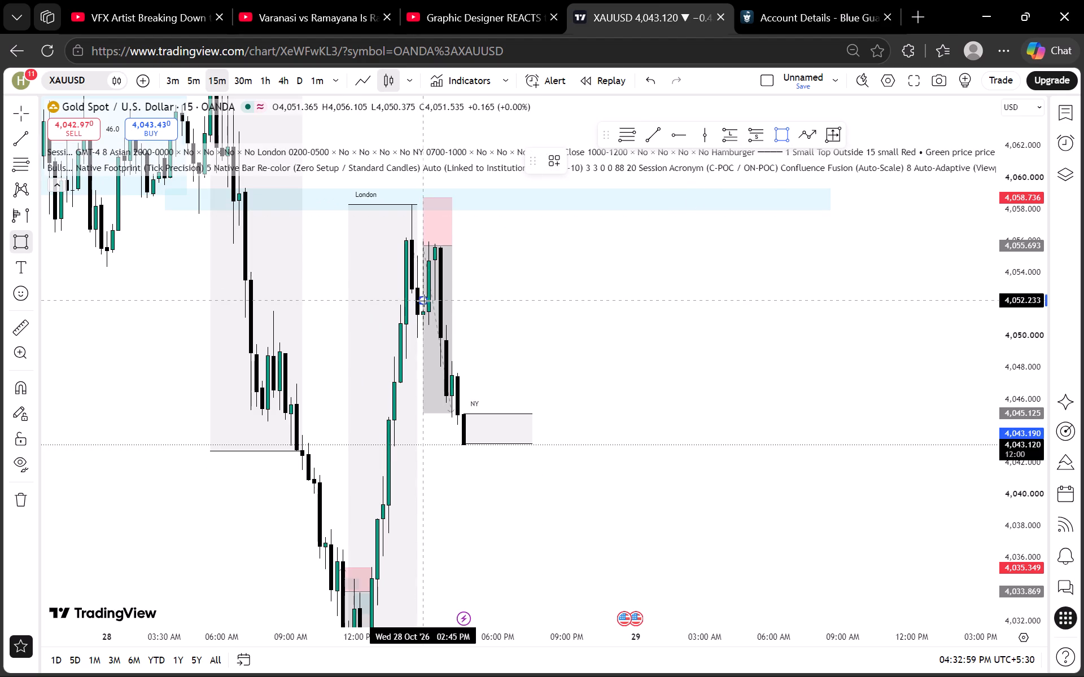
pyautogui.click(719, 328)
pyautogui.click(724, 359)
pyautogui.moveTo(694, 417); pyautogui.dragTo(713, 350)
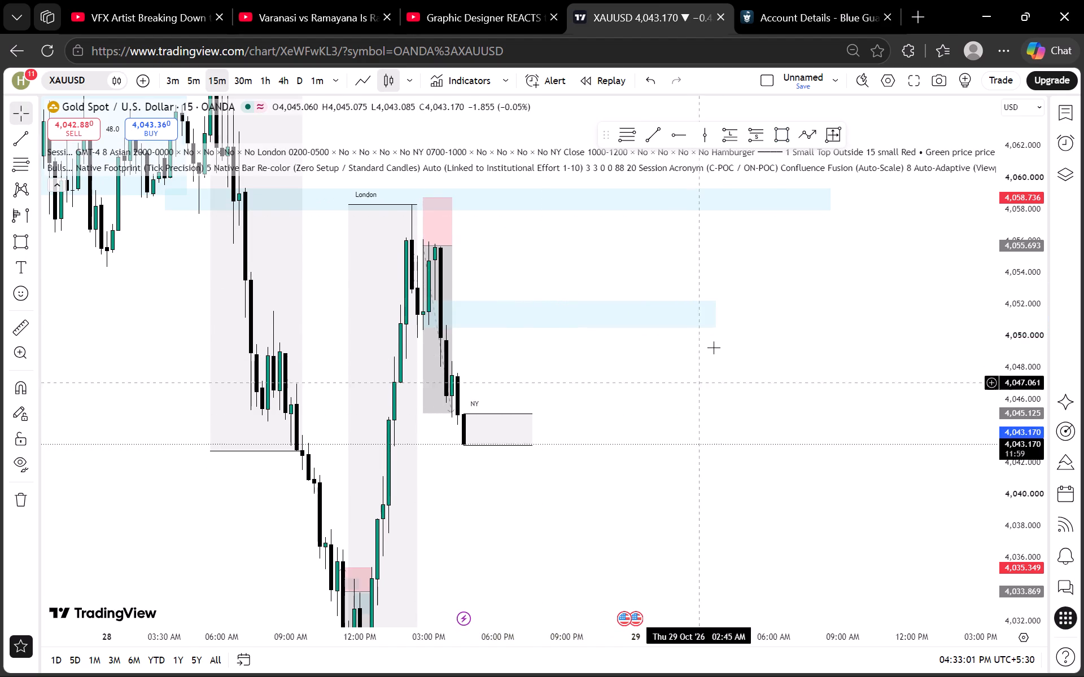
# Examine the 28 Oct price action and marked zones on the 30-minute and 1-hour timeframes.
pyautogui.scroll(-14, 1003, 335)
pyautogui.moveTo(670, 456); pyautogui.dragTo(660, 432)
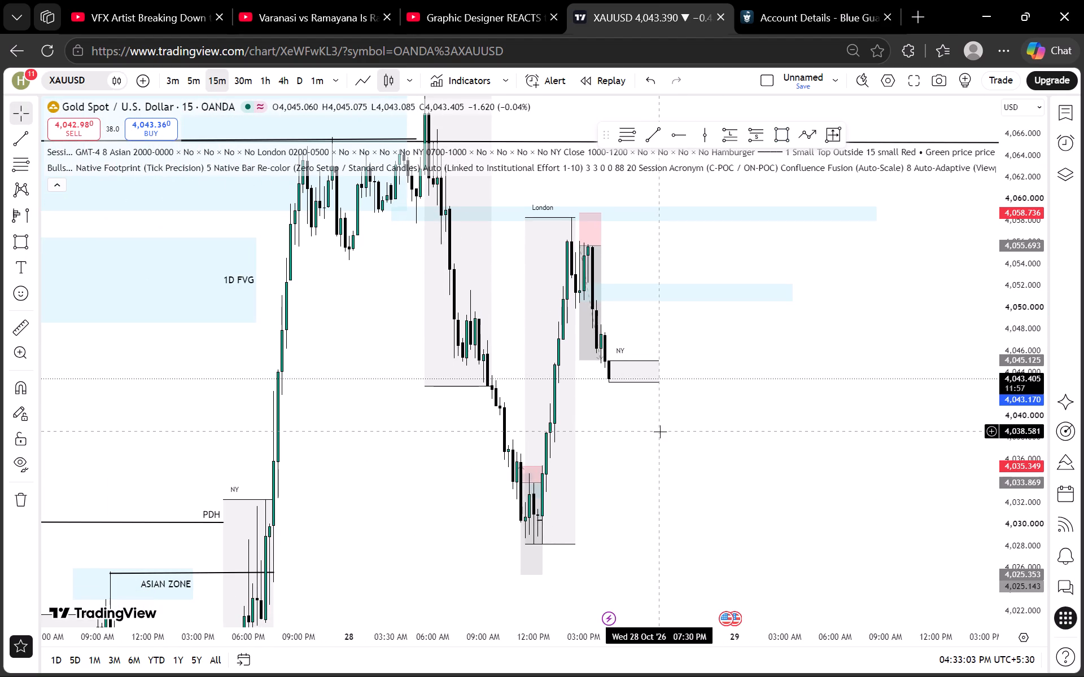
pyautogui.click(241, 89)
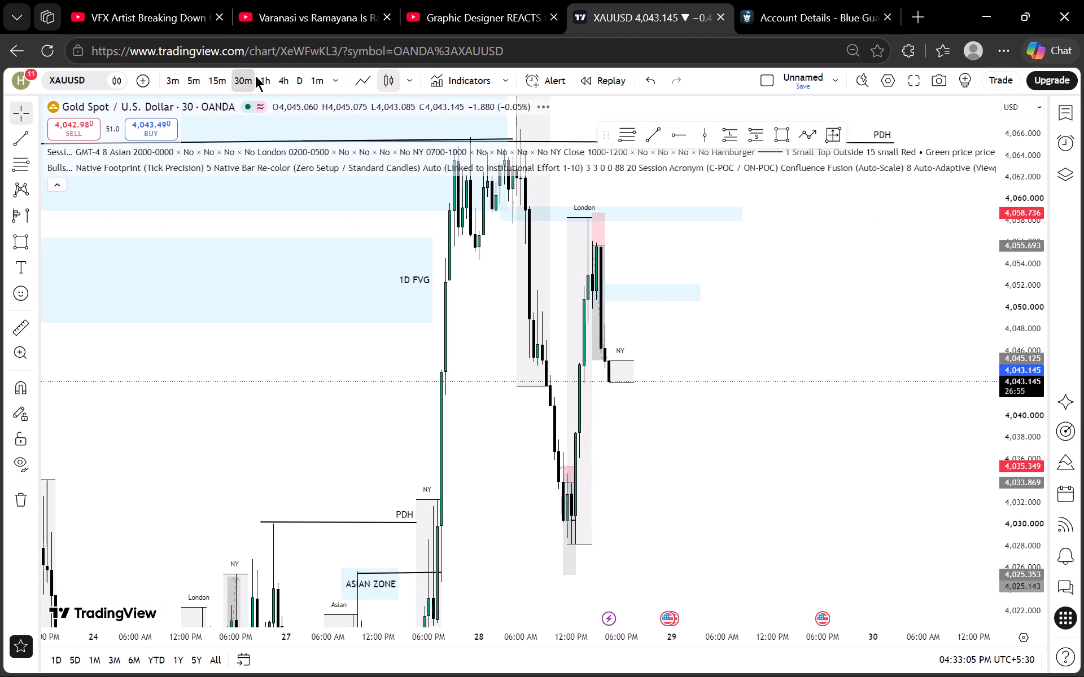
pyautogui.click(257, 74)
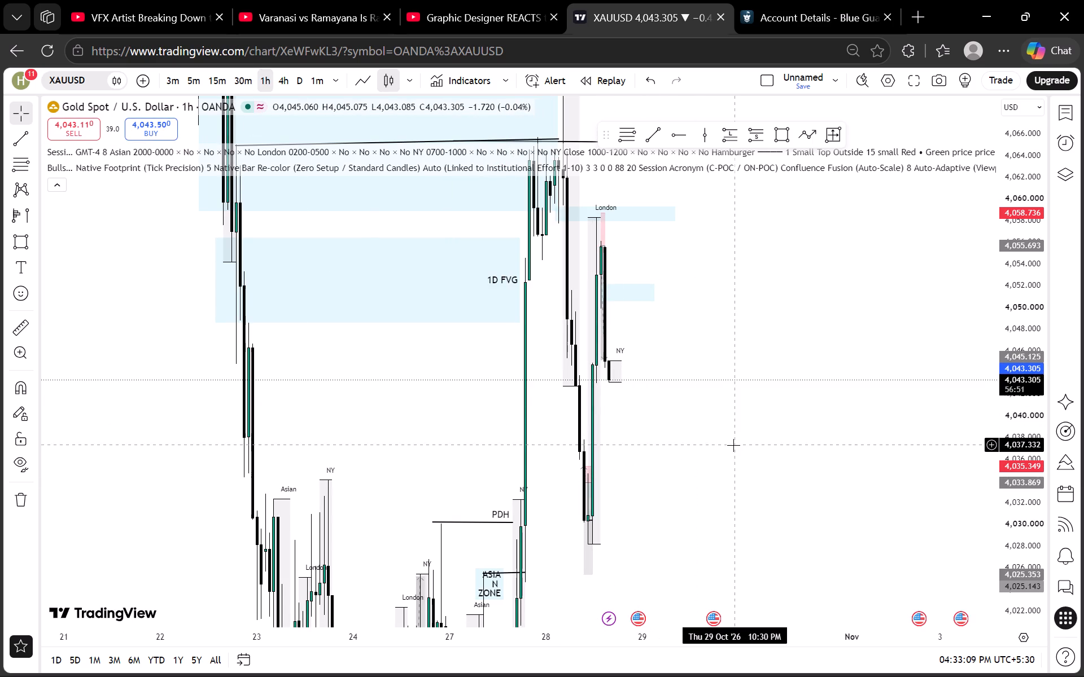
pyautogui.scroll(7, 1031, 392)
pyautogui.scroll(-3, 1031, 391)
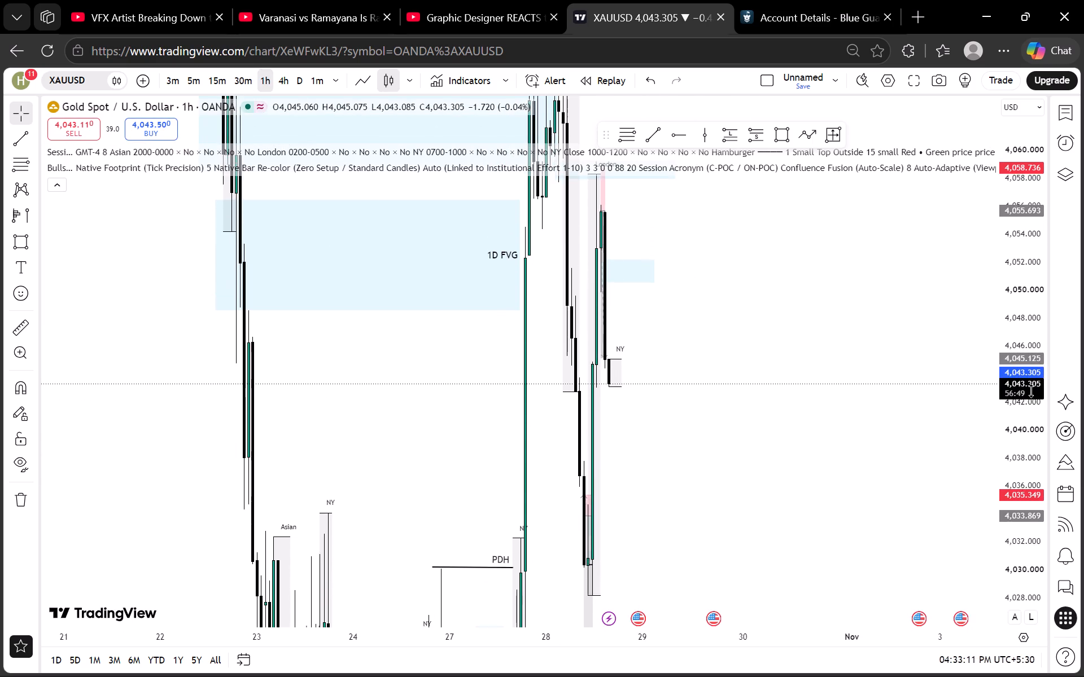
pyautogui.scroll(-8, 1031, 391)
pyautogui.scroll(2, 799, 350)
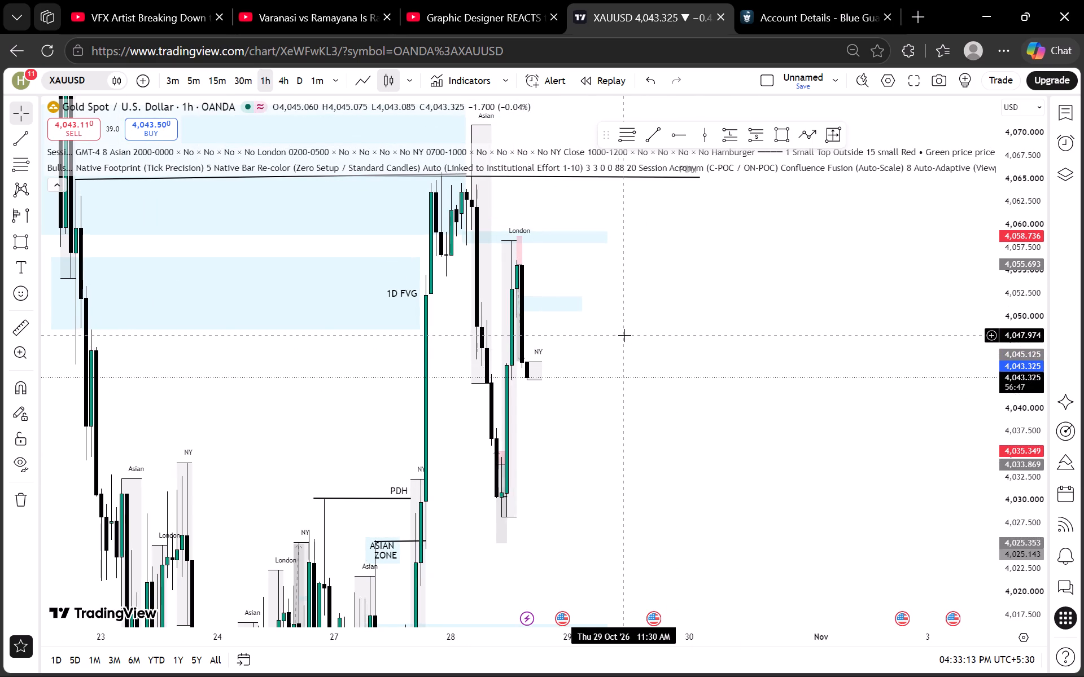
# Return to the 15-minute timeframe and examine the 28 Oct sessions against the surrounding zones and previous day's levels.
pyautogui.click(248, 84)
pyautogui.click(208, 76)
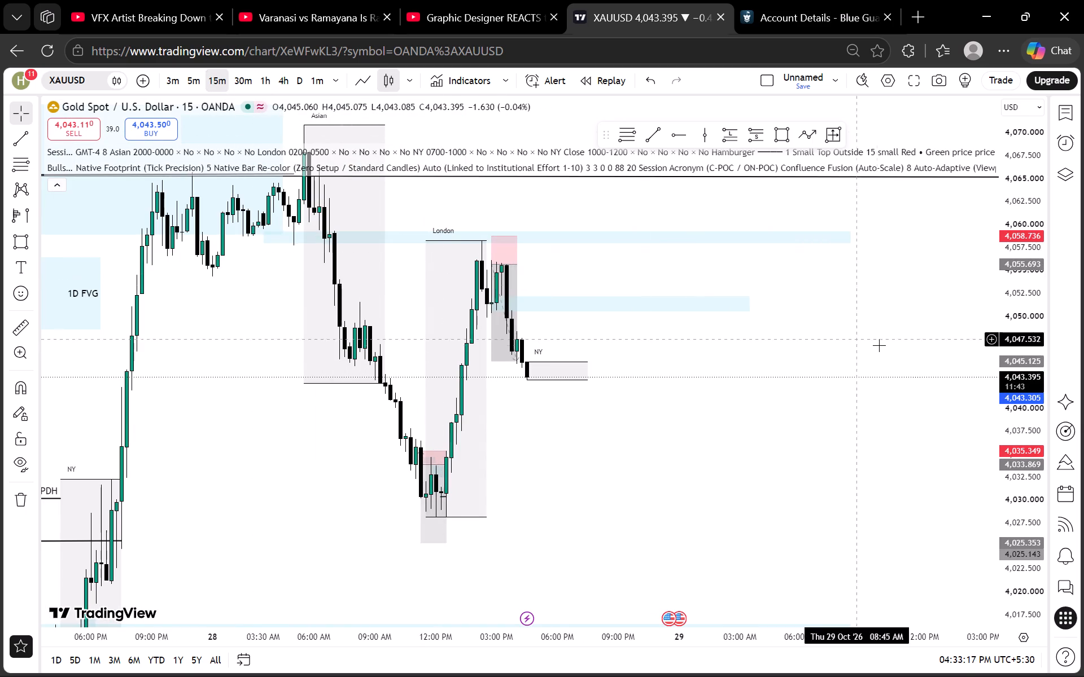
pyautogui.scroll(8, 1009, 334)
pyautogui.scroll(-10, 1011, 334)
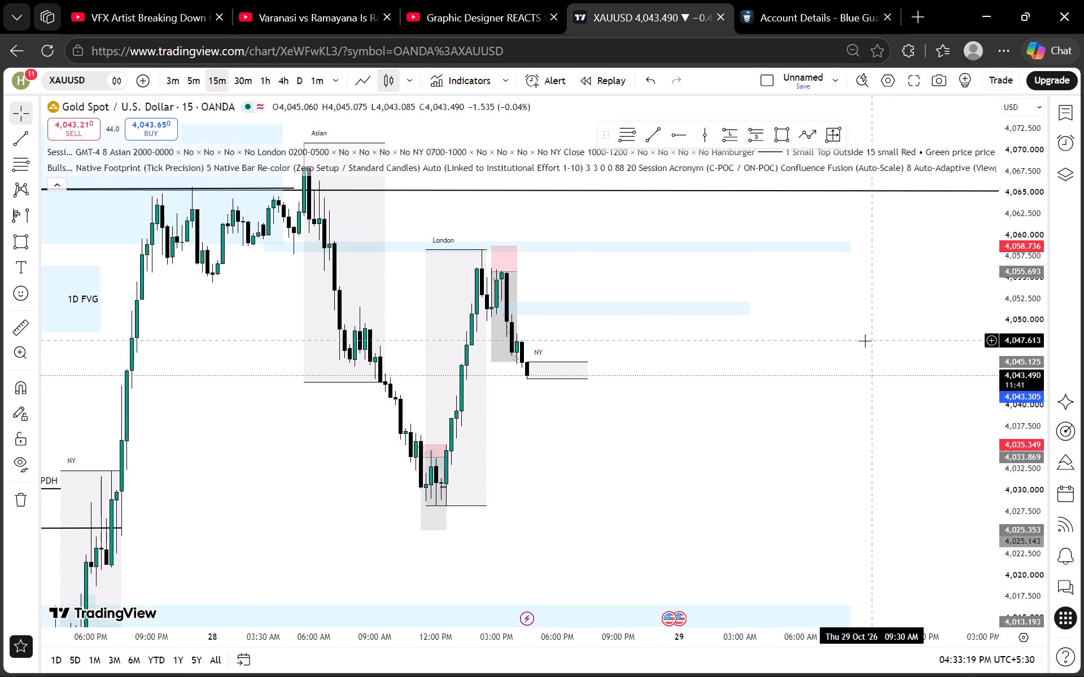
pyautogui.scroll(10, 1033, 344)
pyautogui.scroll(-5, 964, 336)
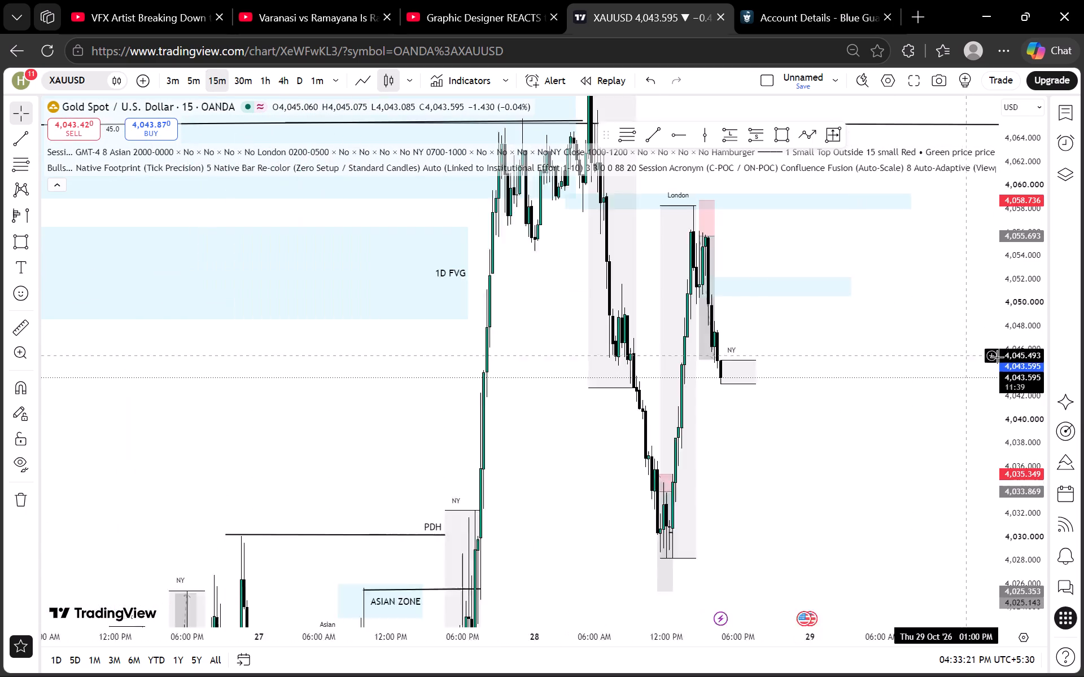
pyautogui.scroll(-15, 997, 357)
pyautogui.scroll(4, 854, 386)
pyautogui.scroll(-13, 1039, 342)
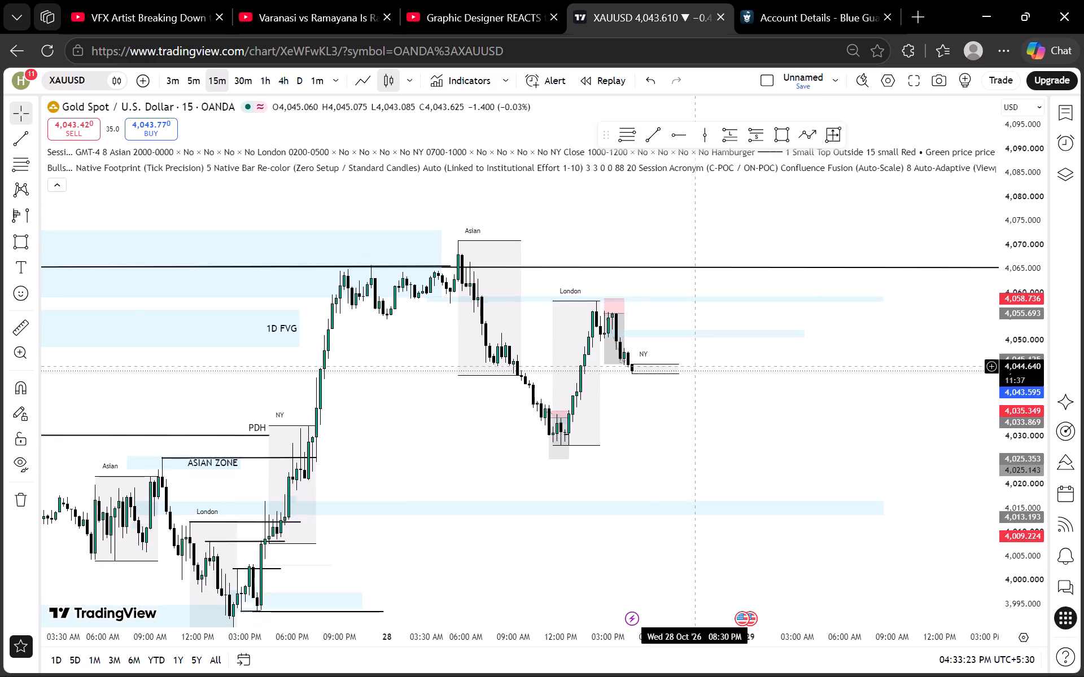
pyautogui.scroll(-6, 631, 395)
pyautogui.moveTo(722, 415); pyautogui.dragTo(558, 408)
pyautogui.scroll(5, 554, 407)
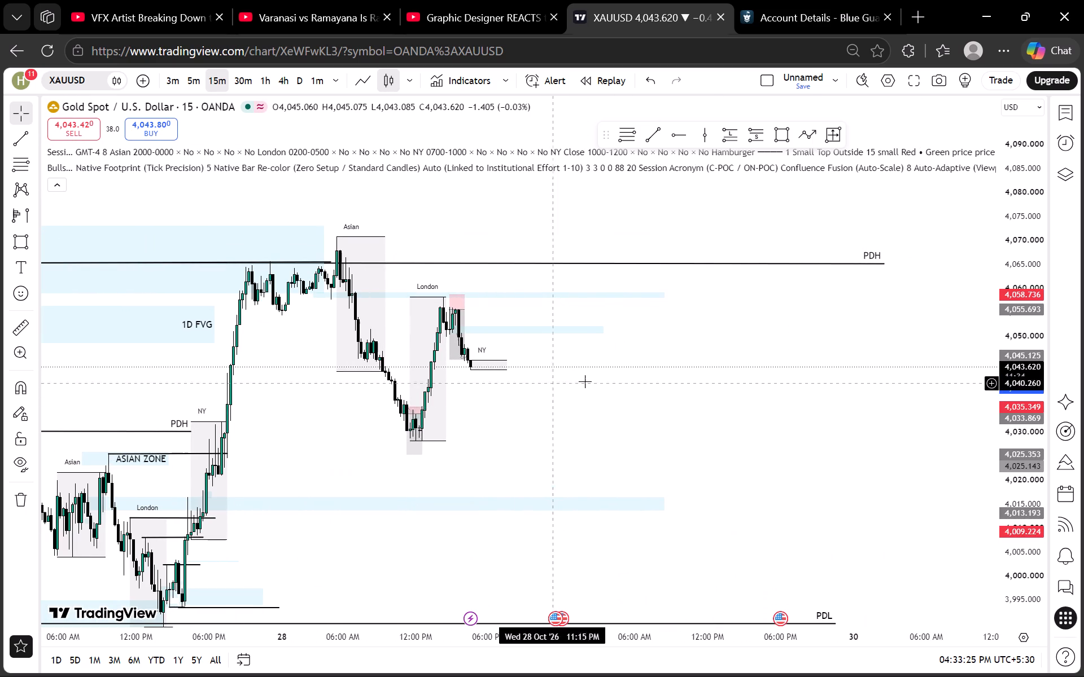
# On the 5-minute timeframe, reshape the lower rectangle zone to span about 4,053.0 to 4,052.4, starting at 03:15 PM on 28 Oct.
pyautogui.click(198, 69)
pyautogui.scroll(-5, 478, 260)
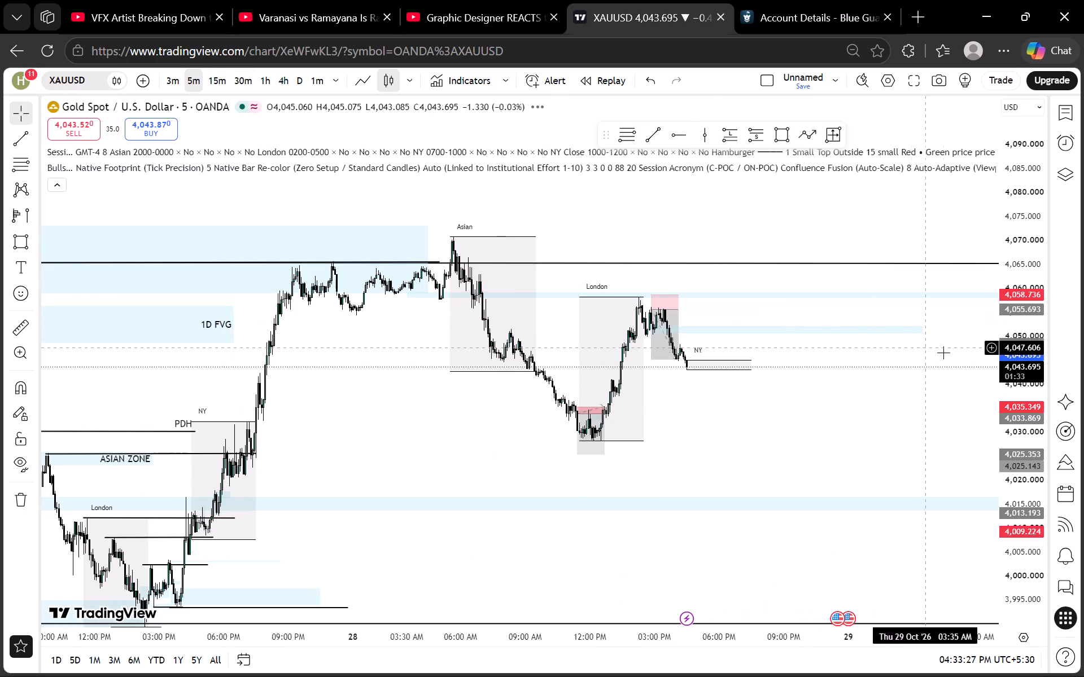
pyautogui.scroll(20, 1026, 357)
pyautogui.scroll(5, 1026, 357)
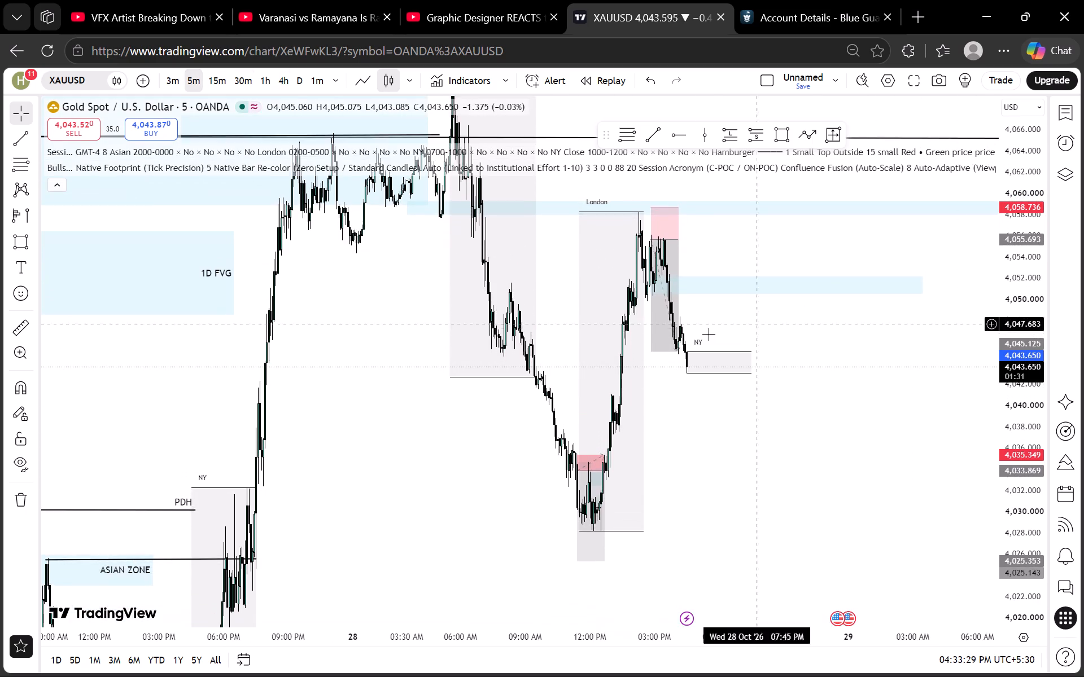
pyautogui.scroll(2, 709, 334)
pyautogui.moveTo(684, 314); pyautogui.dragTo(760, 421)
pyautogui.scroll(13, 1004, 421)
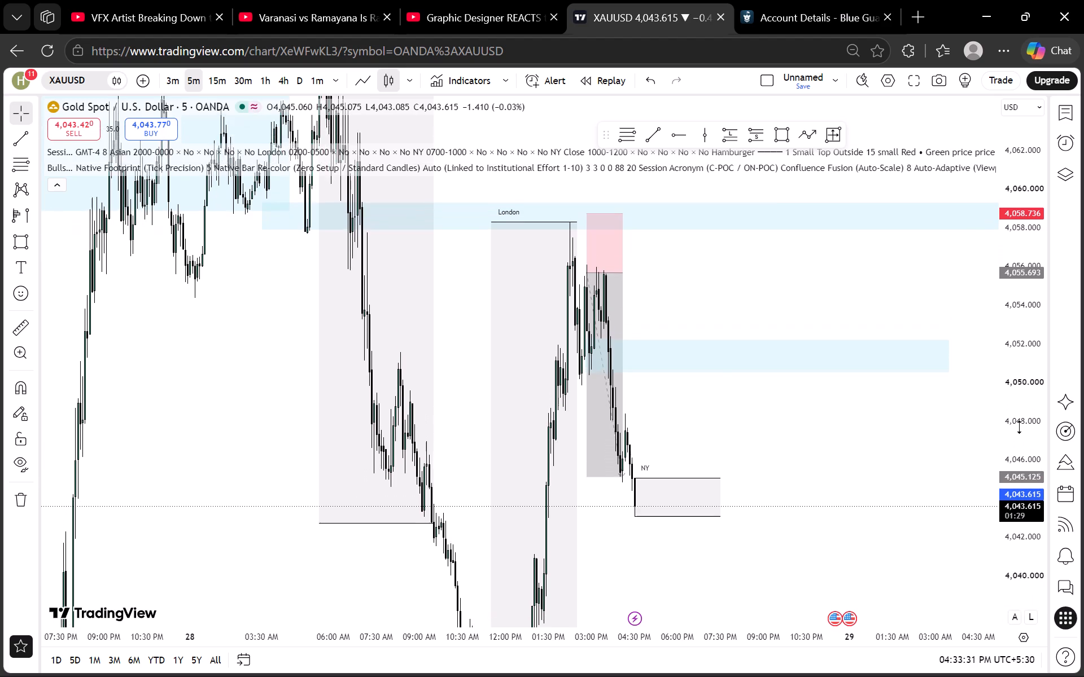
pyautogui.scroll(12, 1020, 427)
pyautogui.moveTo(509, 435); pyautogui.dragTo(723, 433)
pyautogui.scroll(4, 723, 433)
pyautogui.moveTo(504, 425); pyautogui.dragTo(617, 447)
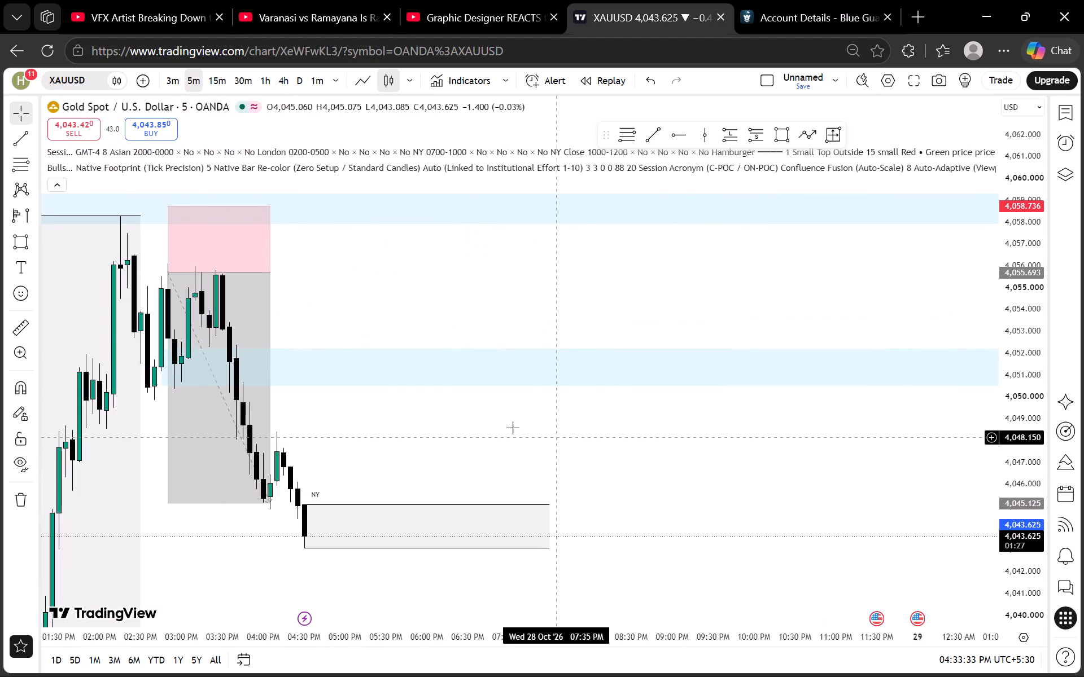
pyautogui.scroll(-1, 444, 424)
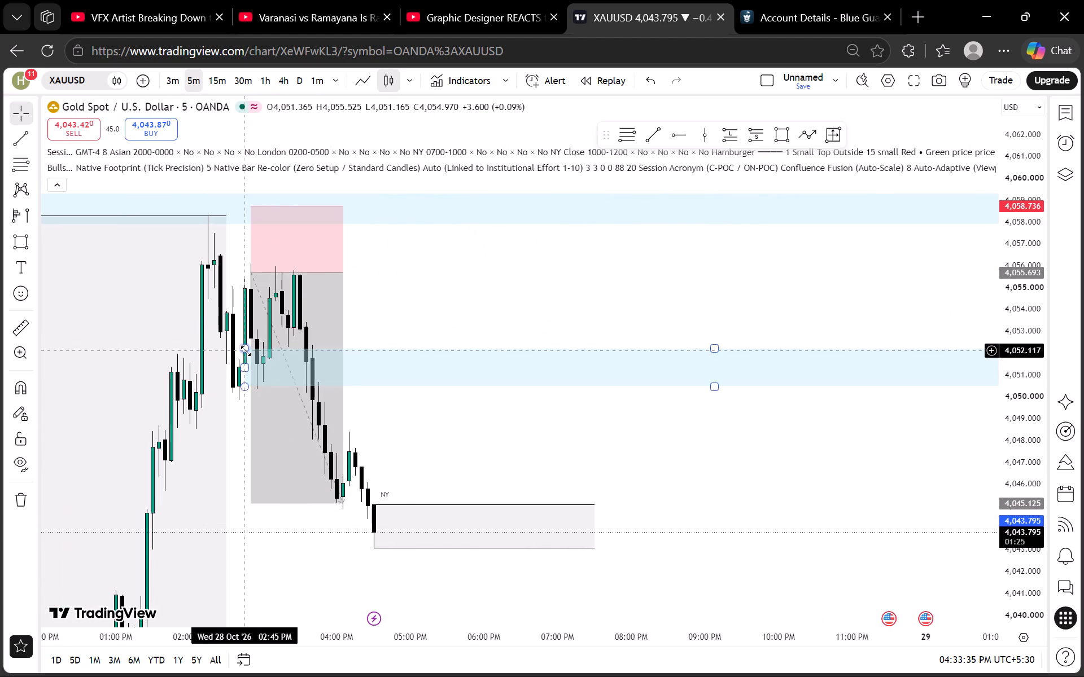
pyautogui.moveTo(248, 351); pyautogui.dragTo(272, 333)
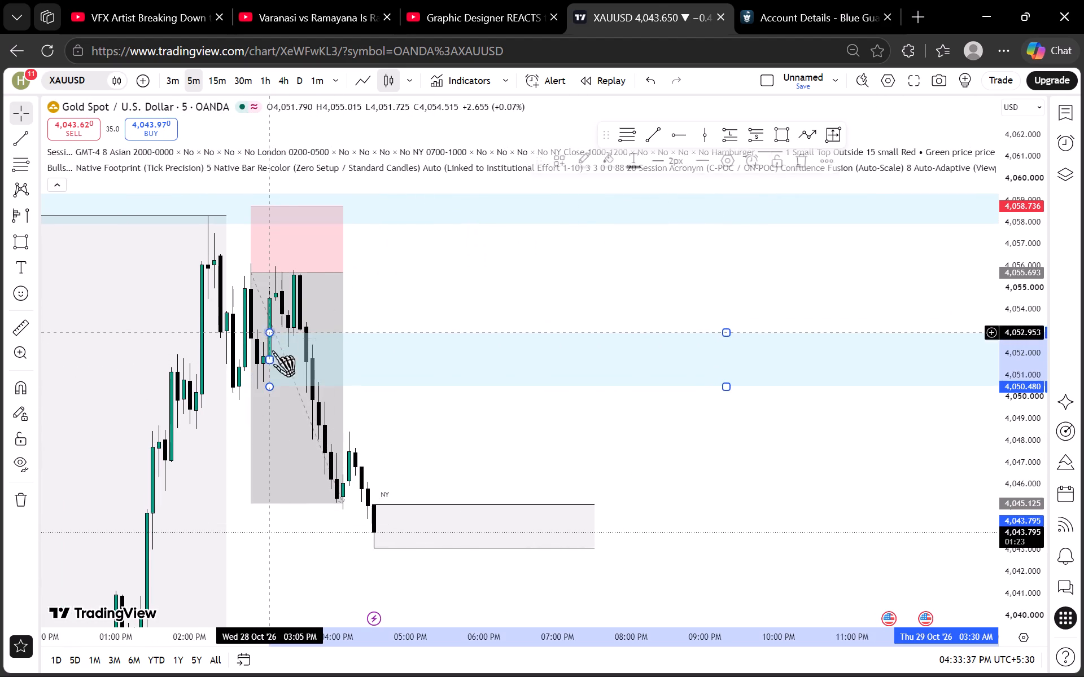
pyautogui.moveTo(270, 388); pyautogui.dragTo(284, 344)
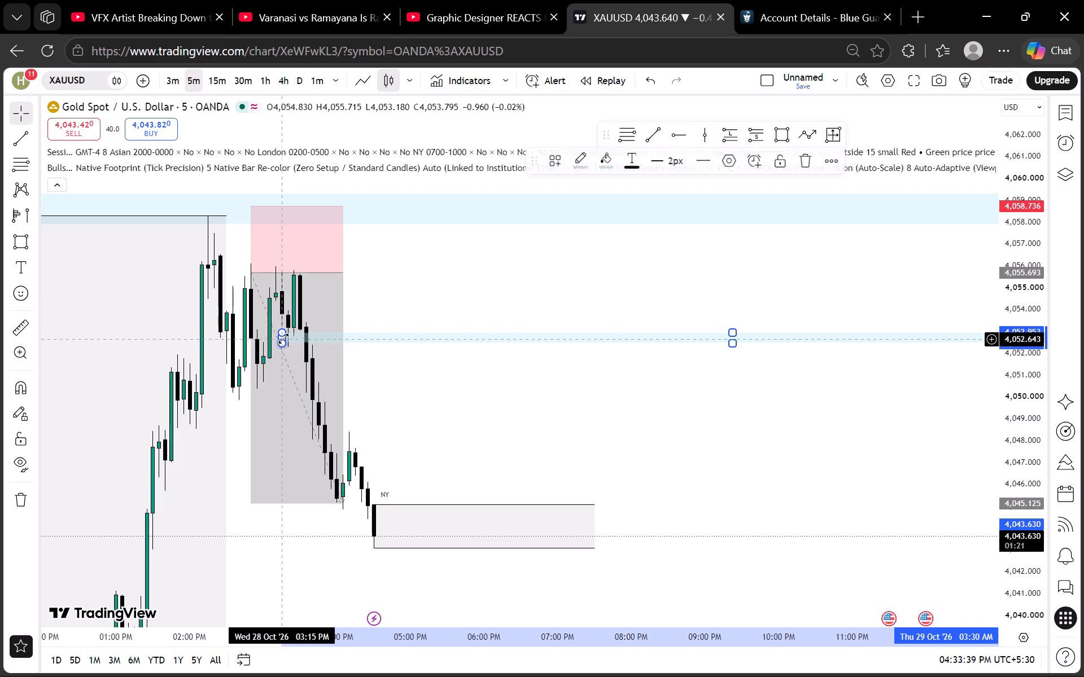
pyautogui.moveTo(283, 336); pyautogui.dragTo(279, 330)
# Shorten the lower rectangle zone so it ends at about 07:30 PM on 28 Oct.
pyautogui.scroll(-5, 301, 338)
pyautogui.moveTo(754, 388); pyautogui.dragTo(383, 393)
pyautogui.moveTo(767, 341); pyautogui.dragTo(475, 340)
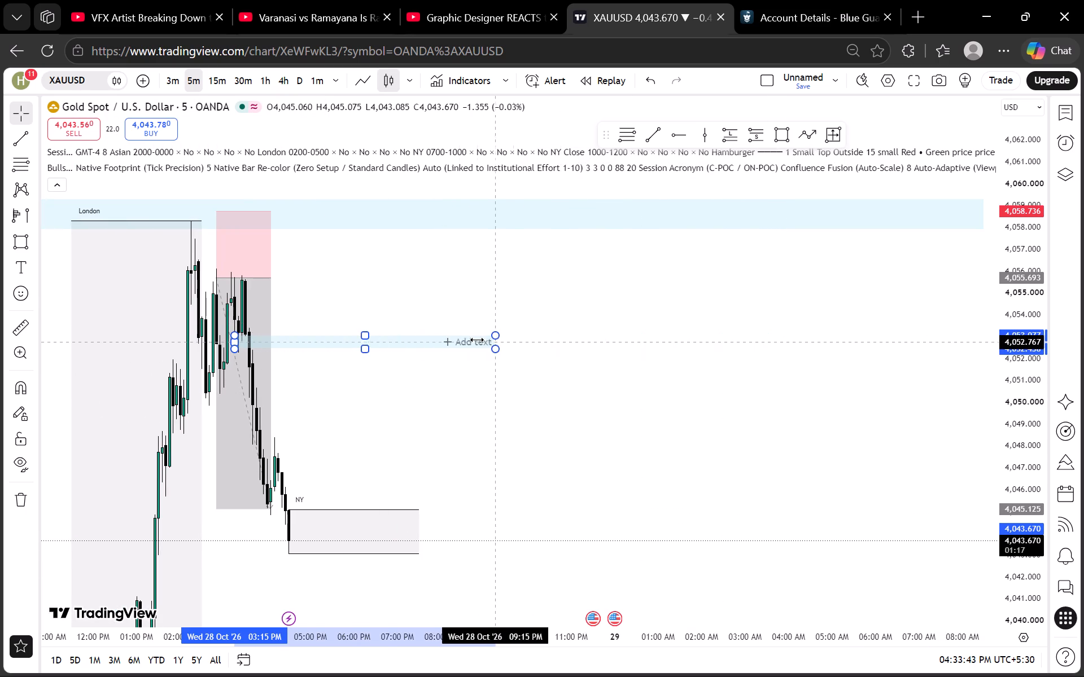
pyautogui.moveTo(475, 340); pyautogui.dragTo(422, 340)
pyautogui.click(444, 342)
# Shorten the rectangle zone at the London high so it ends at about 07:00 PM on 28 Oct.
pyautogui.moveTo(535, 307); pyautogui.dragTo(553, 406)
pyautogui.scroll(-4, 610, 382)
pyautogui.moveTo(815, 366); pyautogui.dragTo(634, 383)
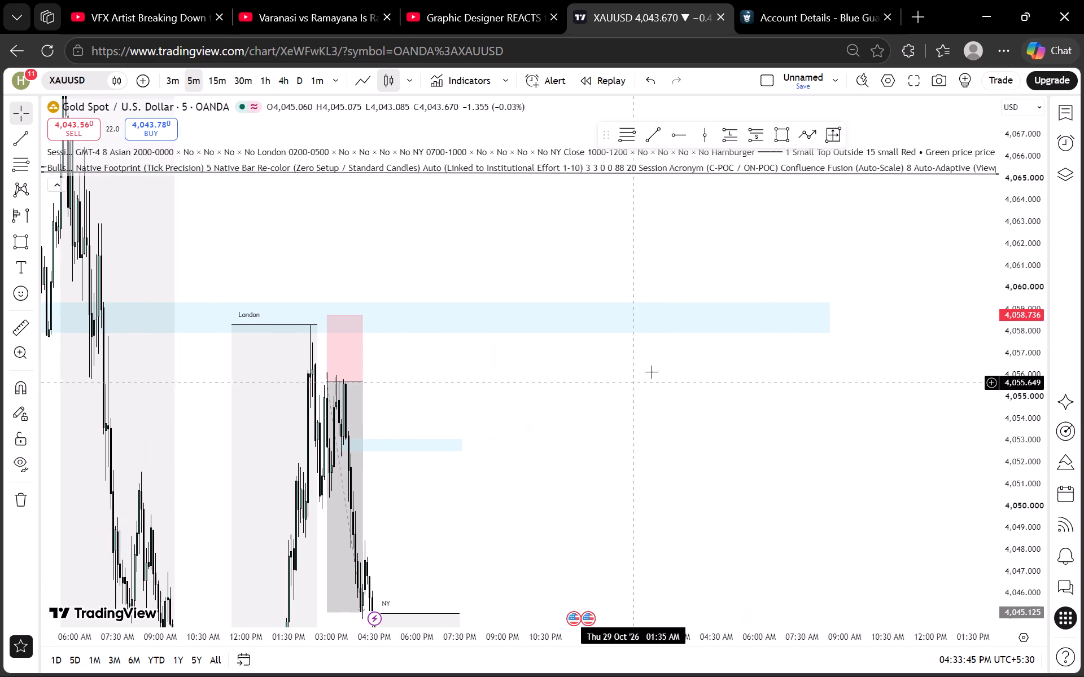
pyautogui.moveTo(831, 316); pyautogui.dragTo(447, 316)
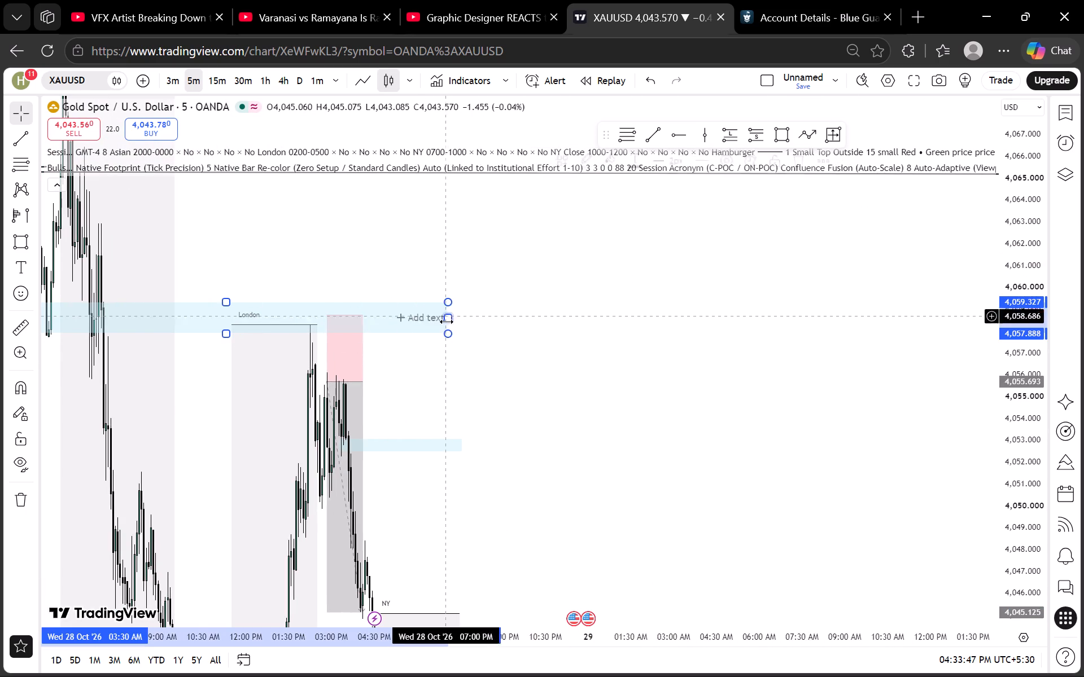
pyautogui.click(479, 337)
# On the 1-hour timeframe, set the end of the rectangle zone at the London high to about 10:30 PM on 28 Oct.
pyautogui.moveTo(492, 373); pyautogui.dragTo(658, 357)
pyautogui.click(268, 78)
pyautogui.scroll(3, 611, 302)
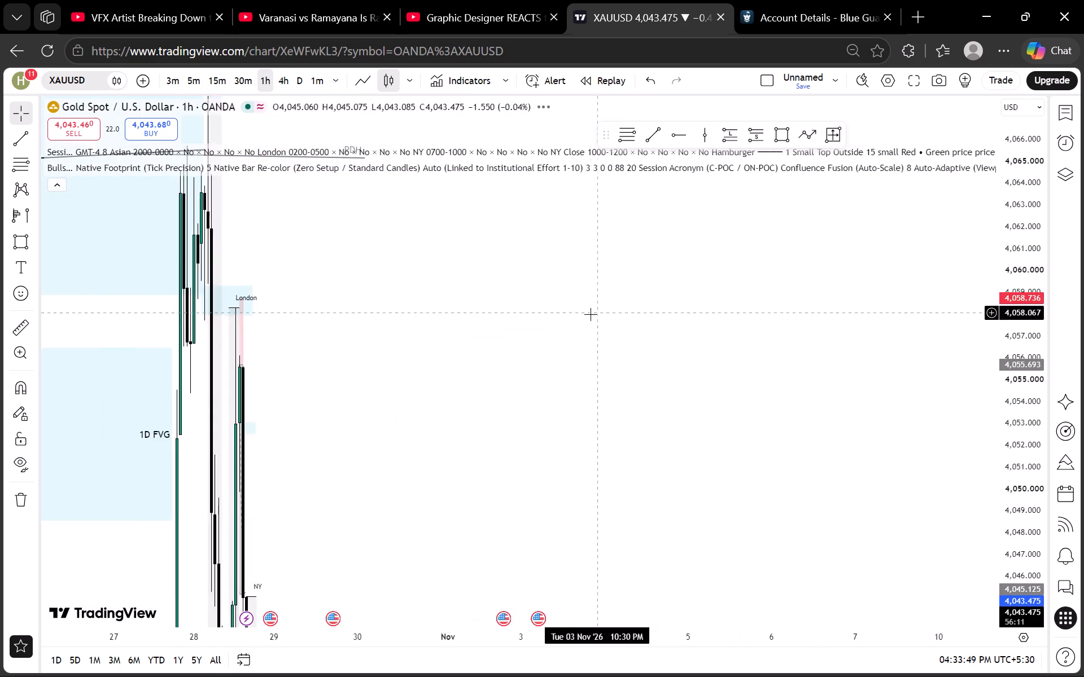
pyautogui.scroll(3, 591, 314)
pyautogui.moveTo(397, 342); pyautogui.dragTo(622, 363)
pyautogui.scroll(5, 622, 363)
pyautogui.moveTo(476, 363); pyautogui.dragTo(870, 374)
pyautogui.scroll(-8, 1015, 338)
pyautogui.scroll(4, 744, 366)
pyautogui.moveTo(580, 375); pyautogui.dragTo(883, 399)
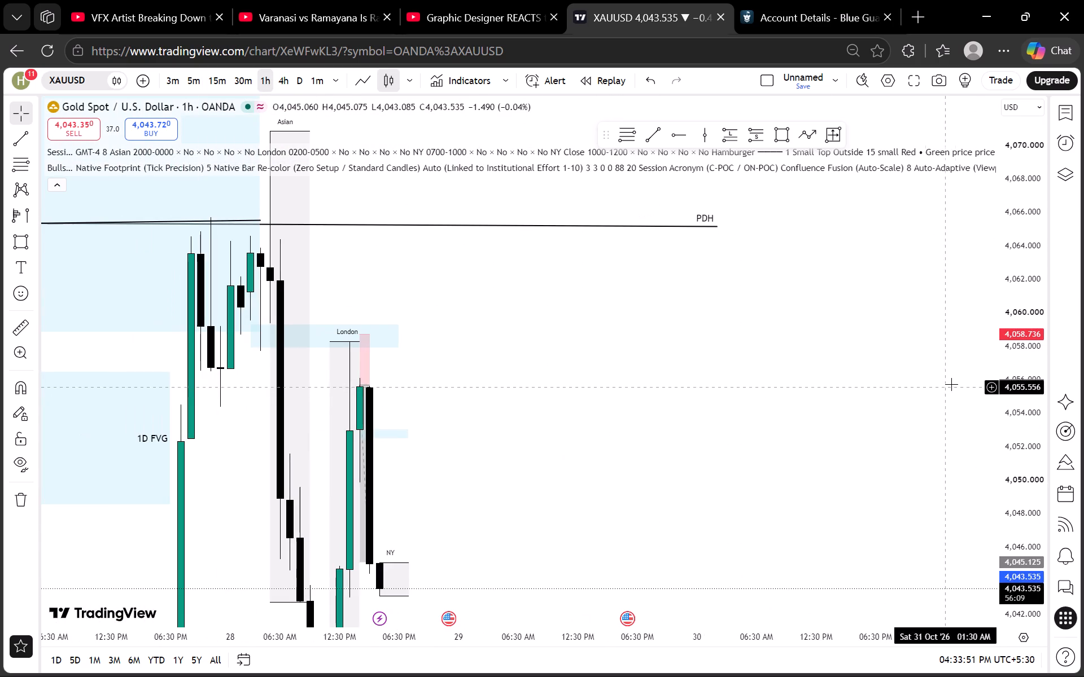
pyautogui.scroll(17, 1056, 373)
pyautogui.moveTo(692, 379); pyautogui.dragTo(891, 396)
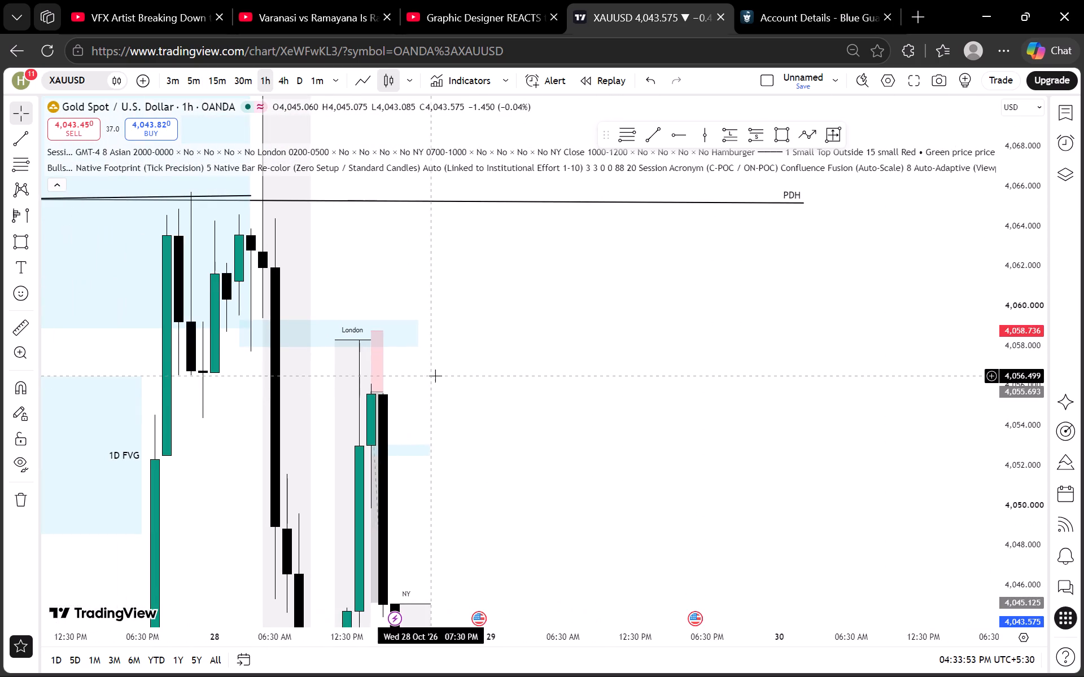
pyautogui.click(237, 346)
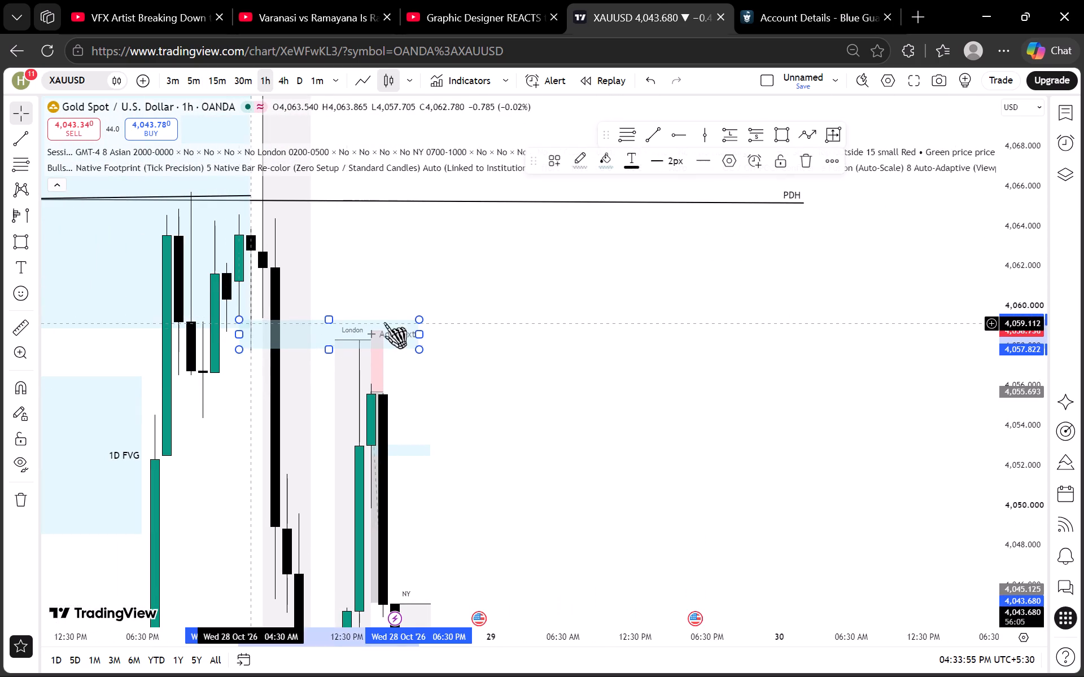
pyautogui.moveTo(421, 335); pyautogui.dragTo(463, 337)
pyautogui.click(535, 327)
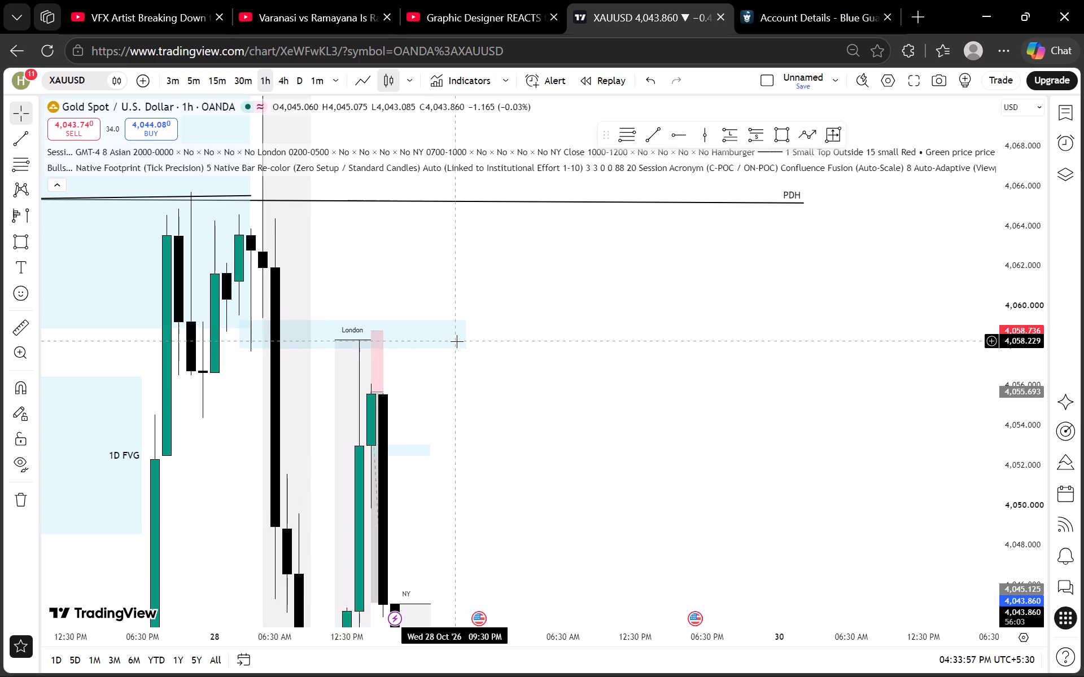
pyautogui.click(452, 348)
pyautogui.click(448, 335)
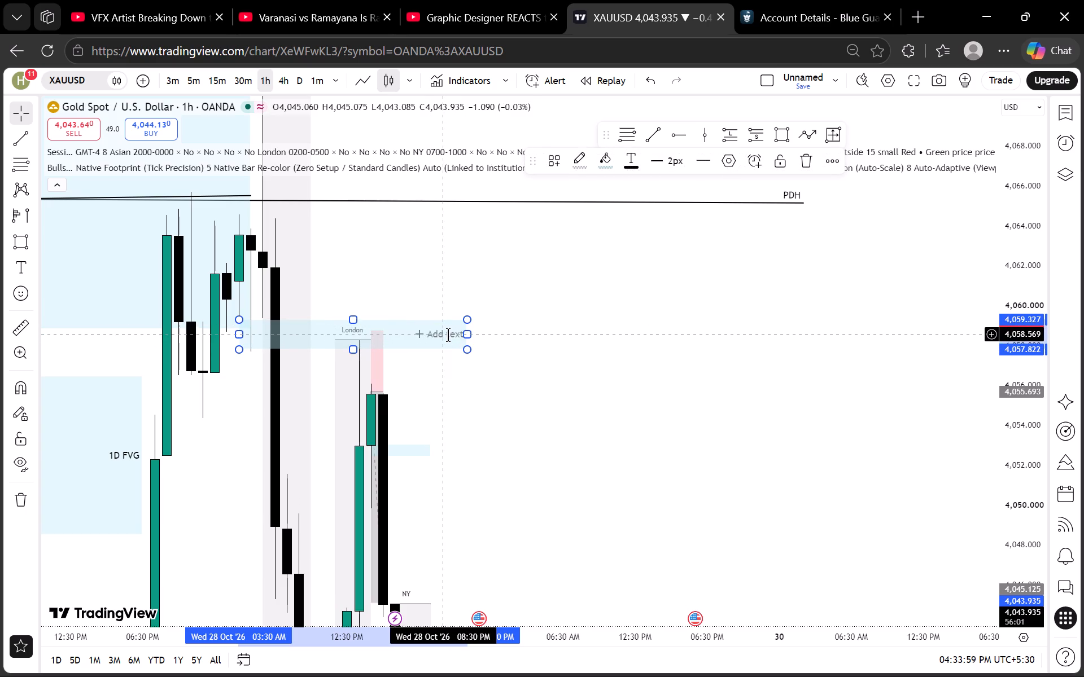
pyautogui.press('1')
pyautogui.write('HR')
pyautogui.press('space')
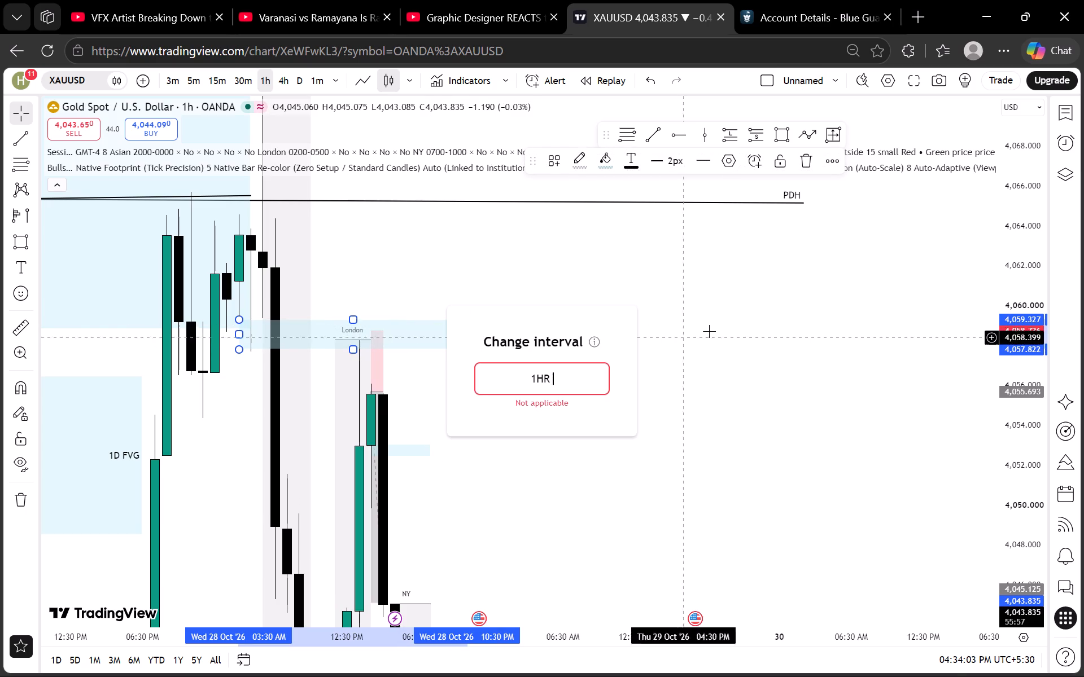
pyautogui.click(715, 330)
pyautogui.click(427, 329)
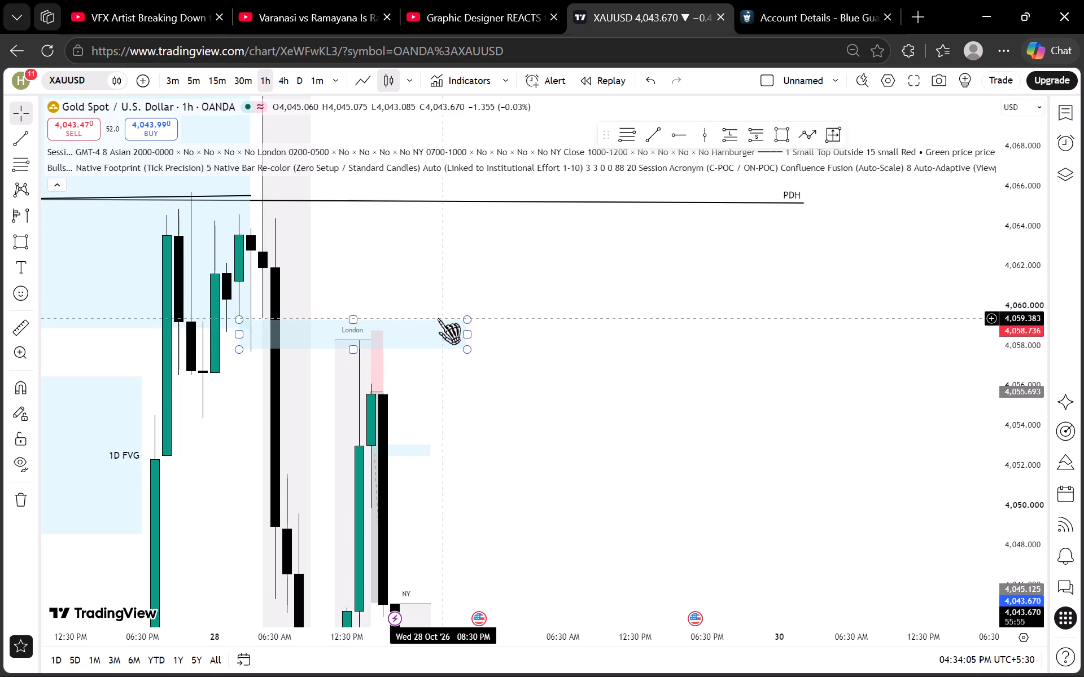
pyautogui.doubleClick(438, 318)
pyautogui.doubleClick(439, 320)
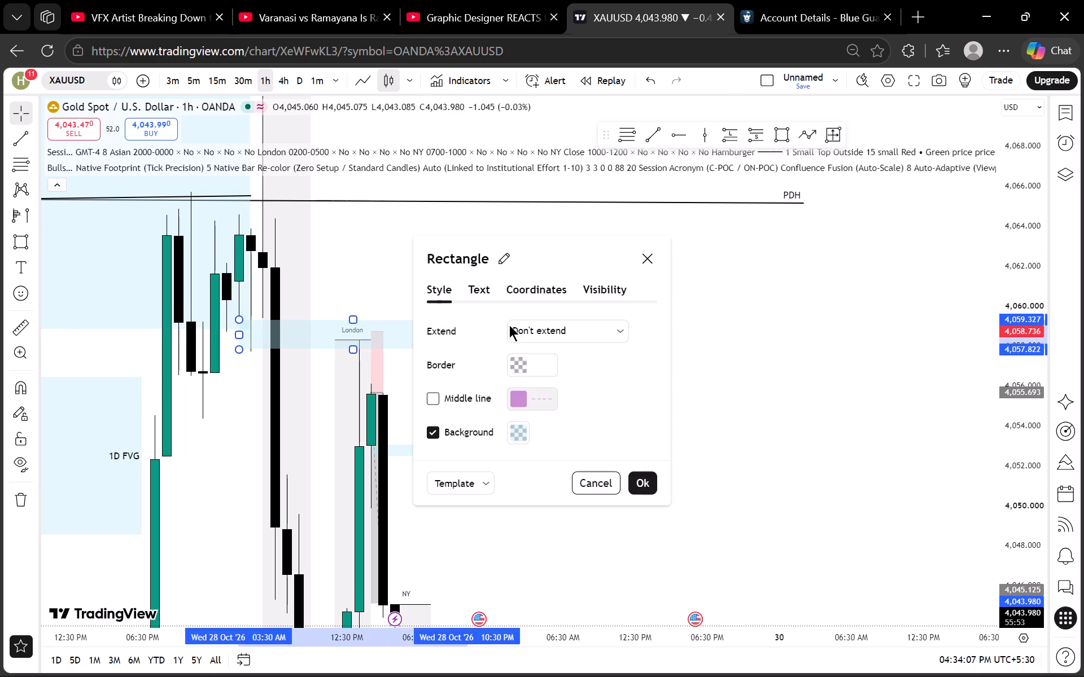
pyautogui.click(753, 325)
# Label the rectangle zone at the London high "1HR Mitigation Zone".
pyautogui.click(439, 328)
pyautogui.click(443, 319)
pyautogui.click(443, 332)
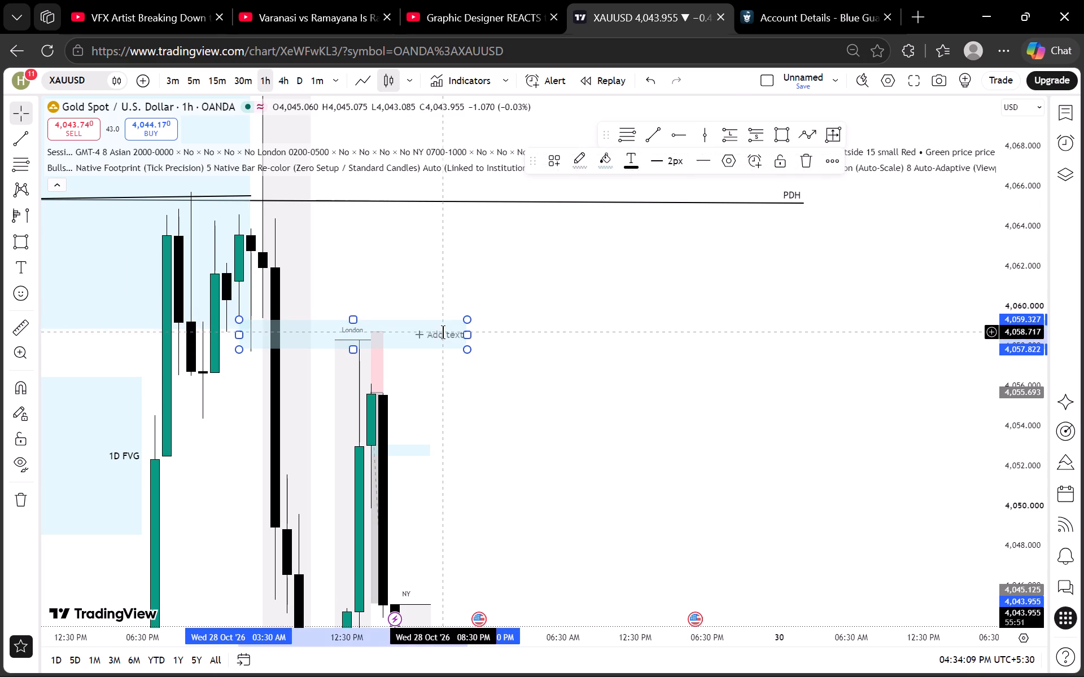
pyautogui.press('1')
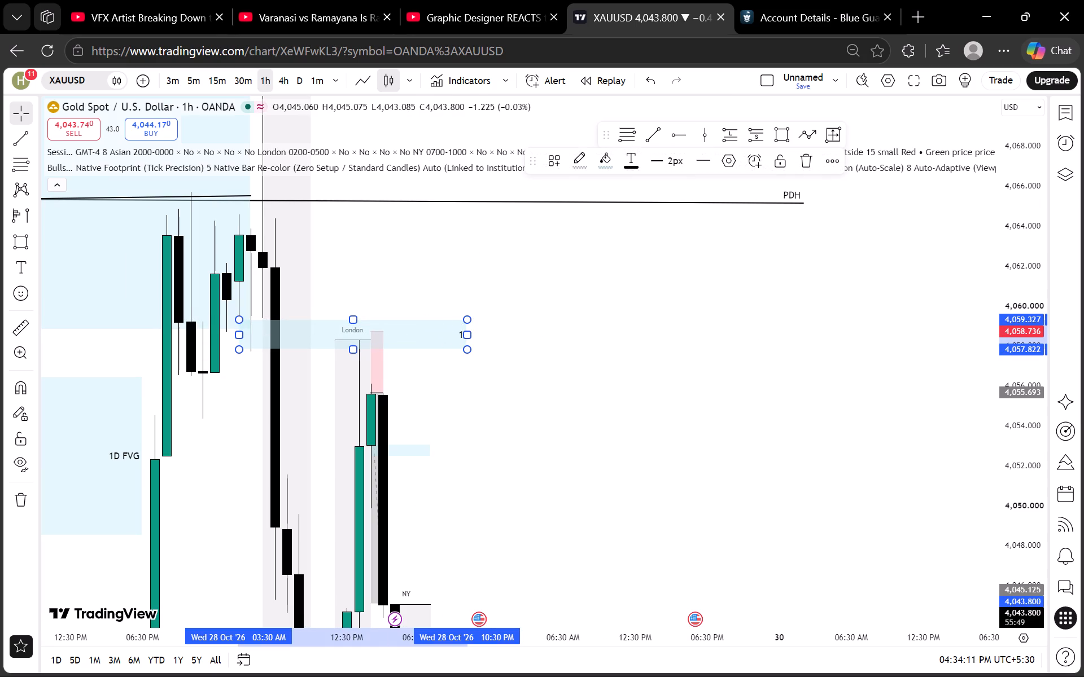
pyautogui.write('HR')
pyautogui.press('space')
pyautogui.hotkey('shift', 'm')
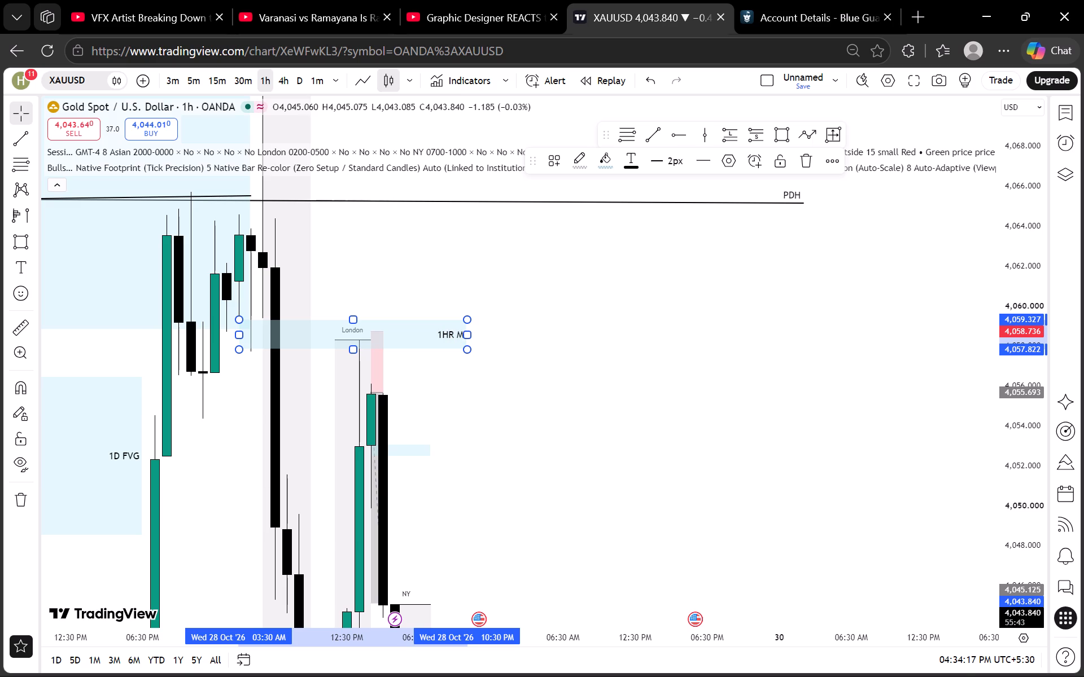
pyautogui.write('itigatin')
pyautogui.press('space')
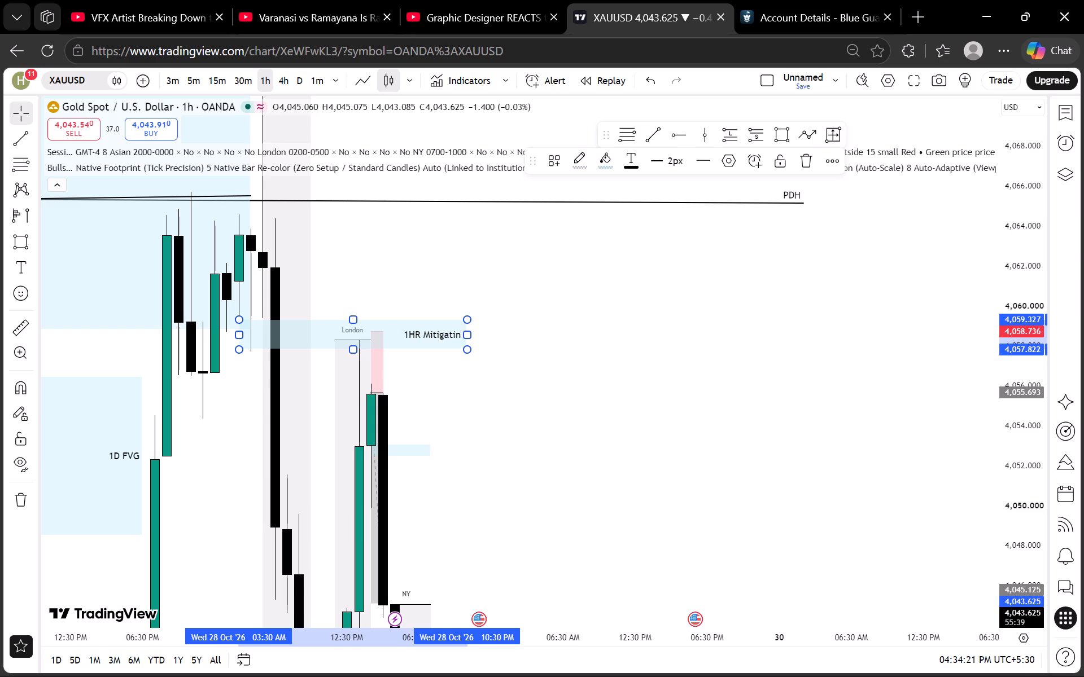
pyautogui.press('BackSpace')
pyautogui.press('BackSpace')
pyautogui.press('BackSpace')
pyautogui.write('ion')
pyautogui.press('space')
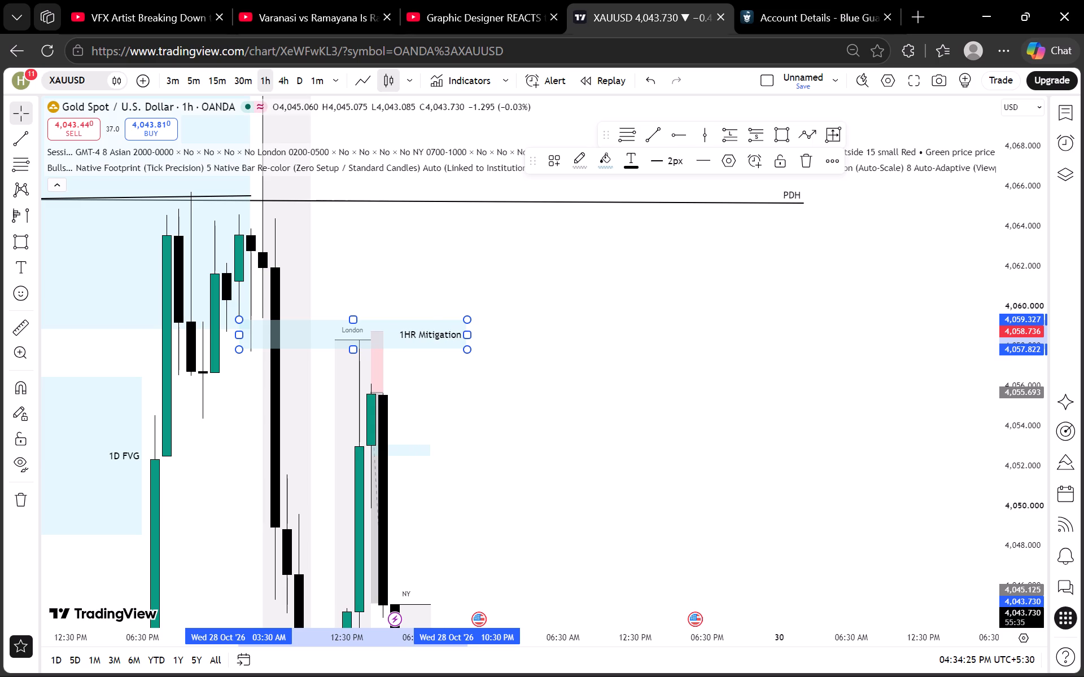
pyautogui.hotkey('shift', 'a')
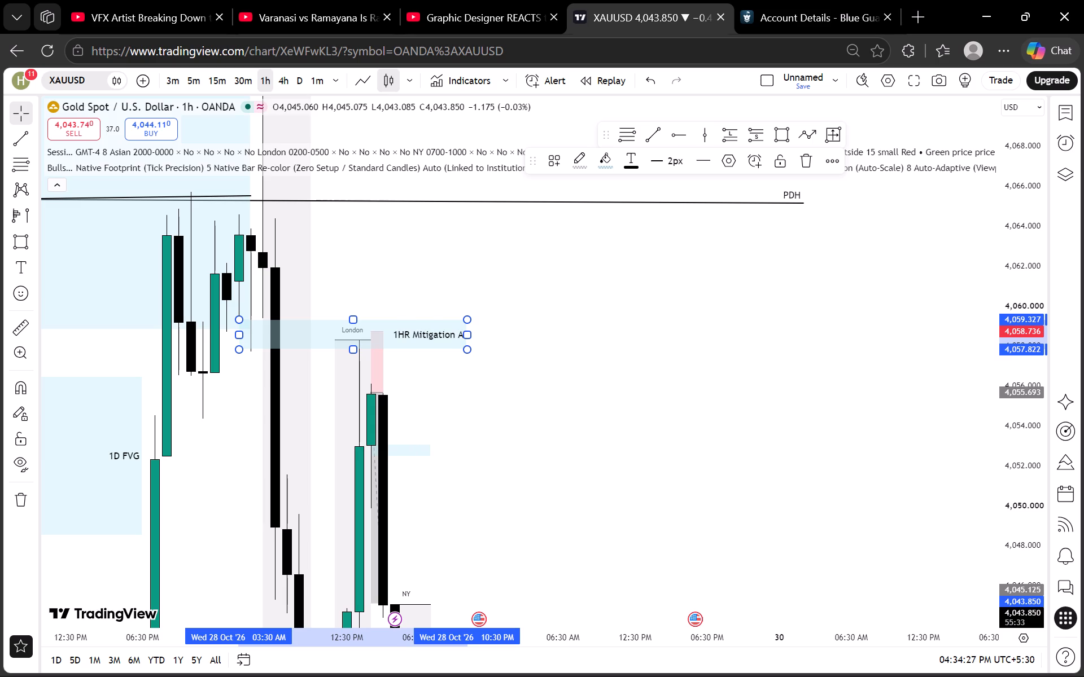
pyautogui.press('=')
pyautogui.press('BackSpace')
pyautogui.press('BackSpace')
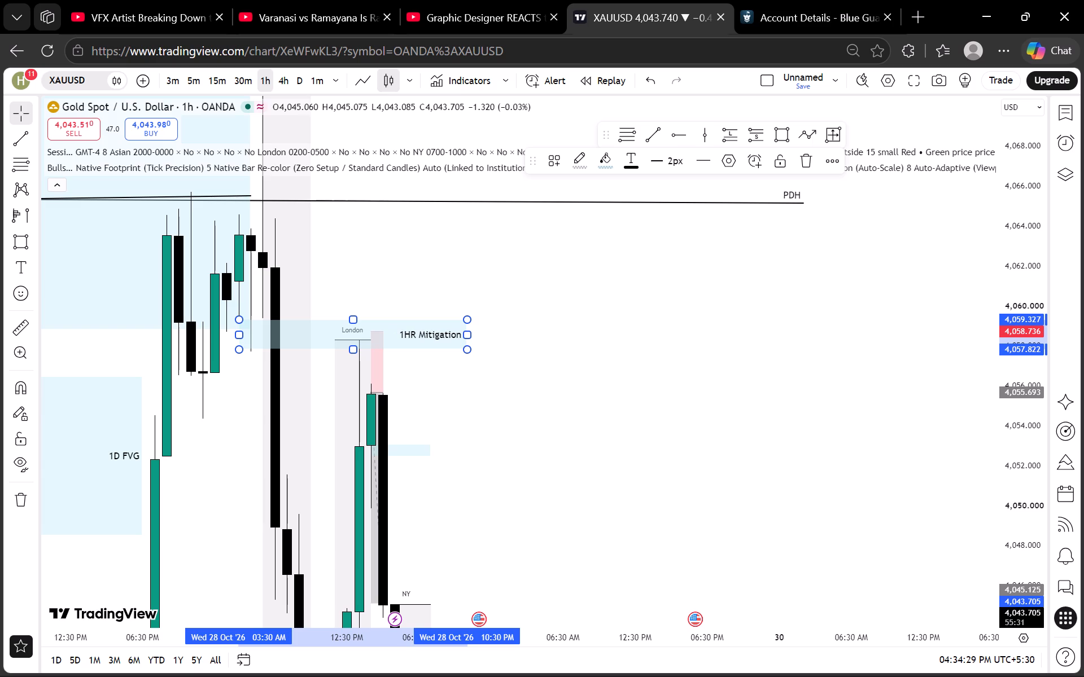
pyautogui.hotkey('shift', 'a')
pyautogui.press('BackSpace')
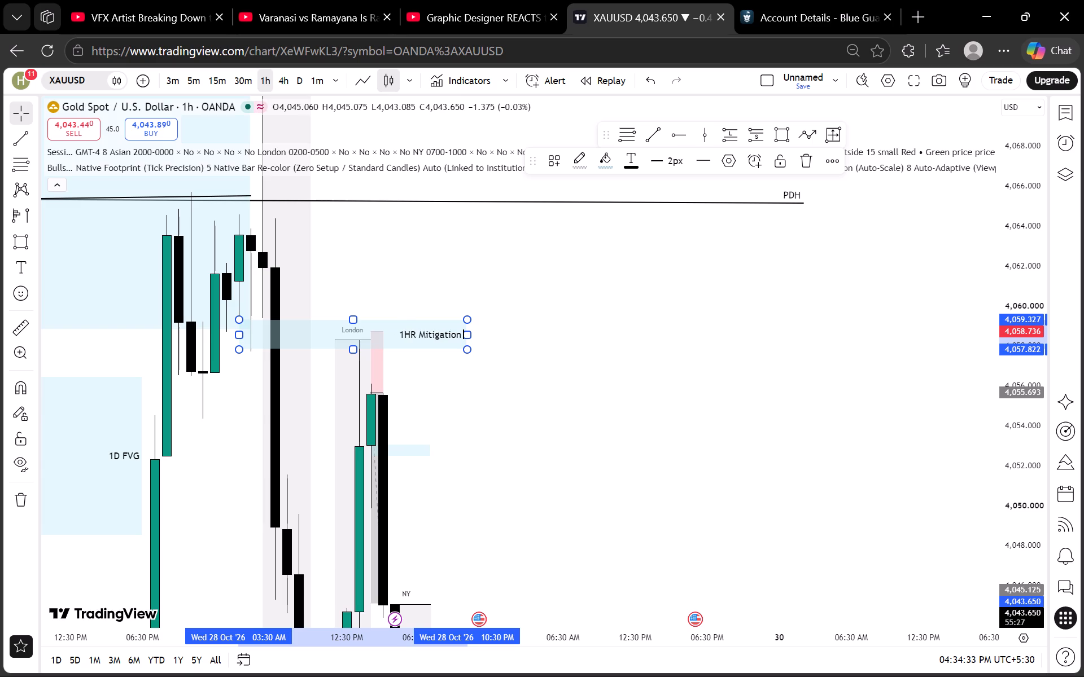
pyautogui.hotkey('shift', 'z')
pyautogui.write('one')
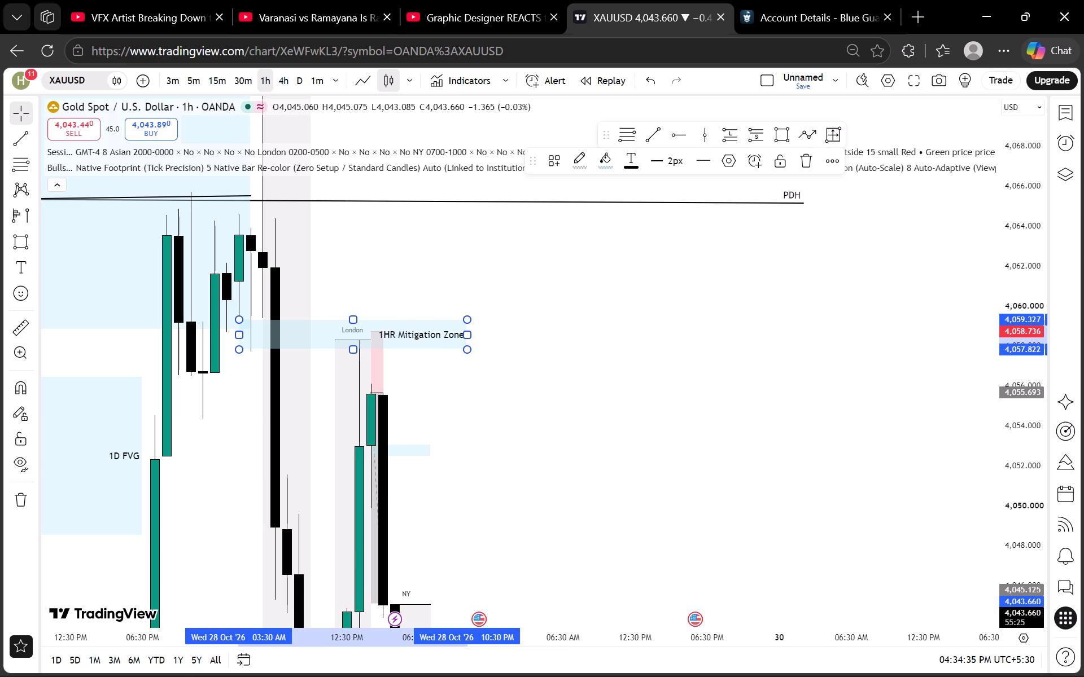
pyautogui.click(530, 350)
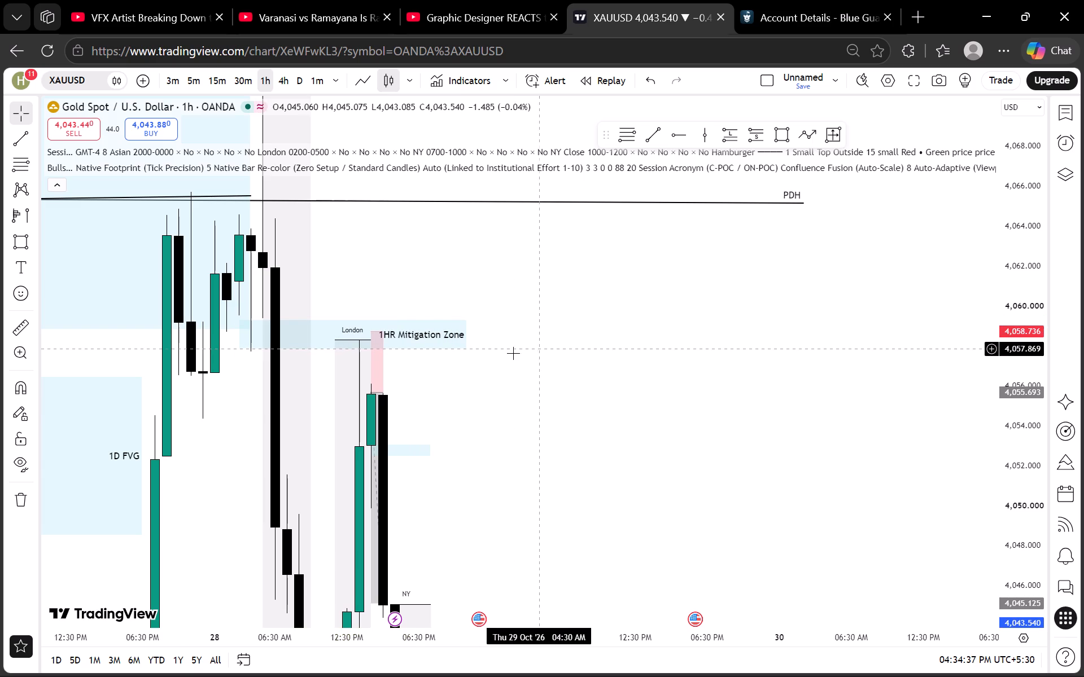
# Extend the 1HR Mitigation Zone rectangle so it ends at about 01:30 AM on 29 Oct.
pyautogui.moveTo(468, 331); pyautogui.dragTo(508, 331)
pyautogui.click(572, 311)
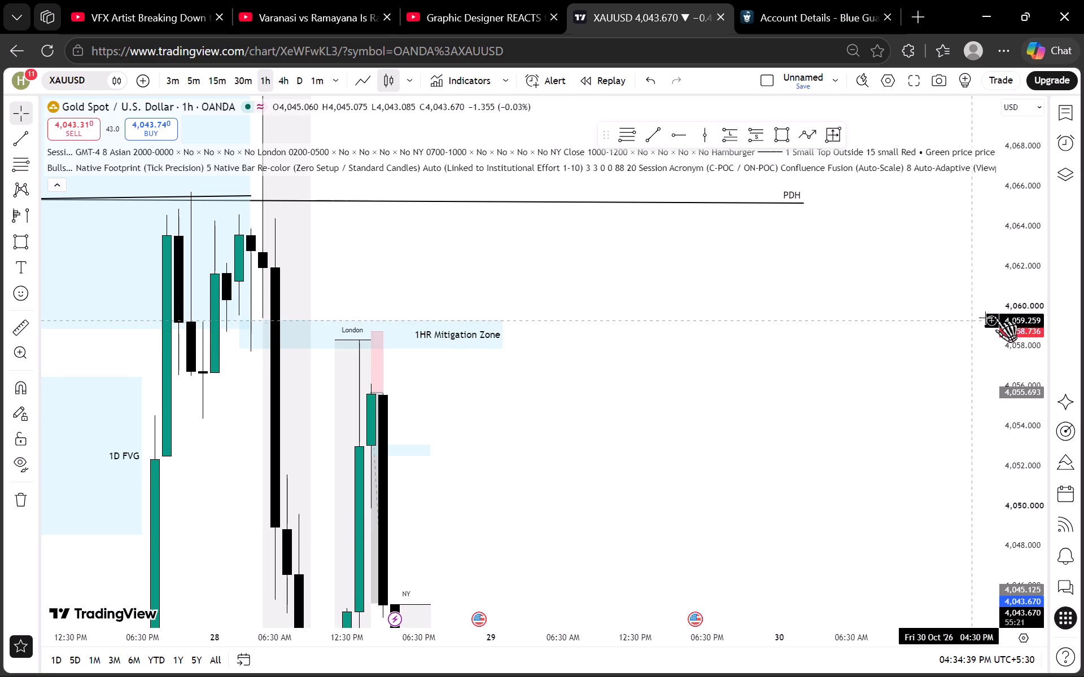
# Examine the 28 Oct London and New York price action on the 30-minute and 1-hour timeframes.
pyautogui.scroll(-14, 1029, 319)
pyautogui.moveTo(746, 410); pyautogui.dragTo(686, 353)
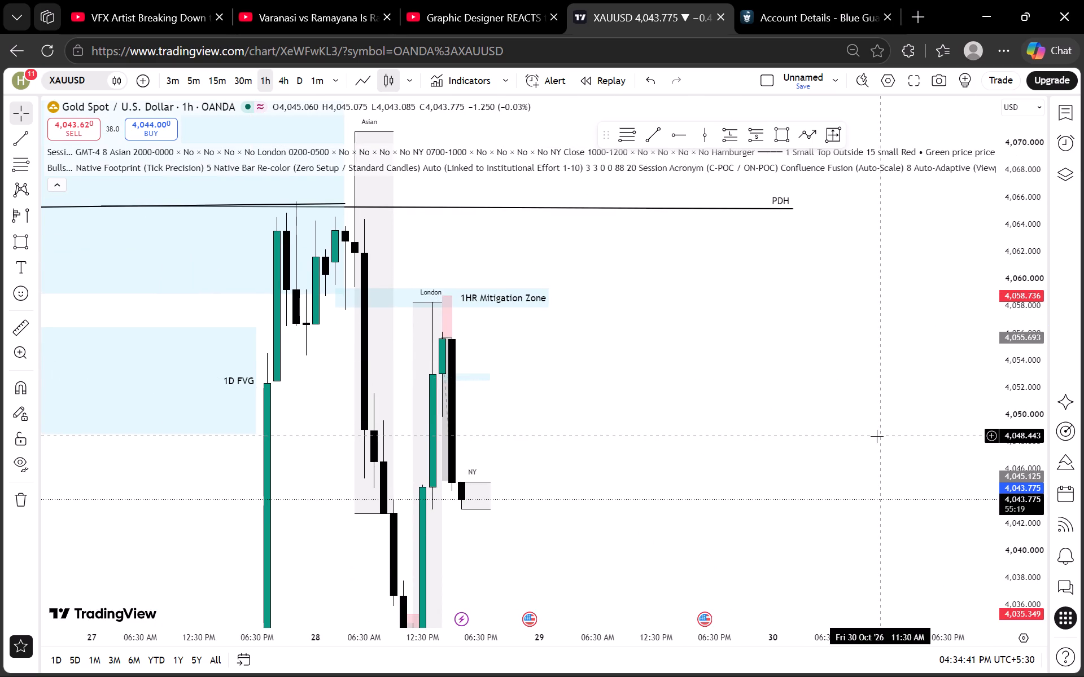
pyautogui.moveTo(816, 455); pyautogui.dragTo(766, 383)
pyautogui.click(243, 78)
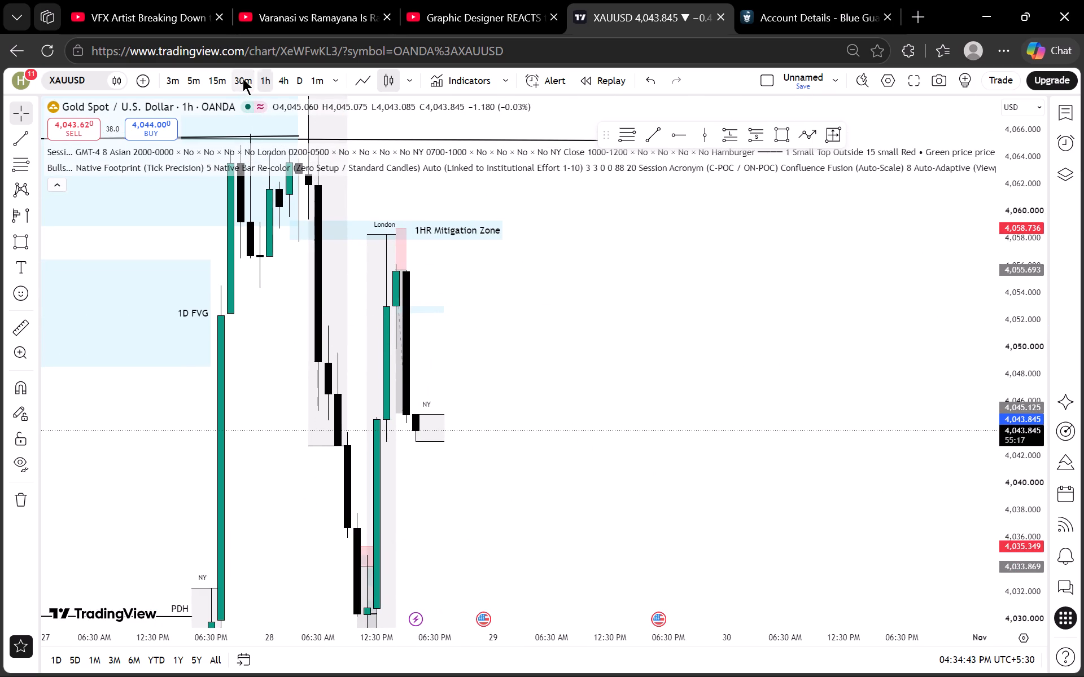
pyautogui.scroll(-2, 408, 218)
pyautogui.click(263, 80)
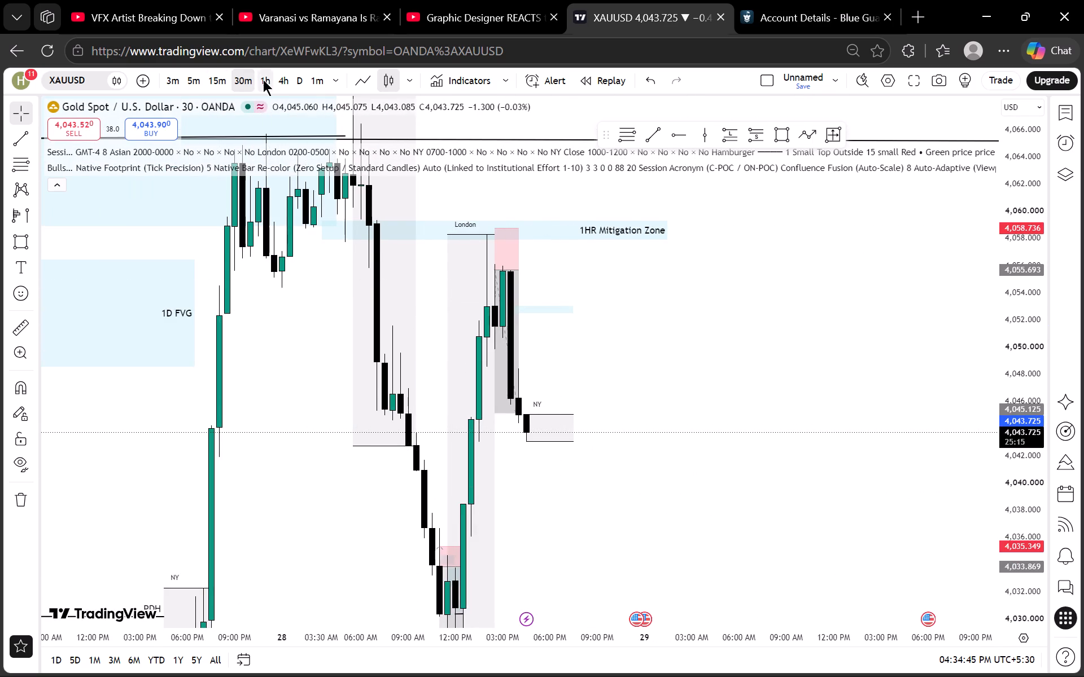
pyautogui.moveTo(685, 329); pyautogui.dragTo(630, 307)
pyautogui.scroll(-6, 1046, 372)
pyautogui.scroll(6, 1030, 389)
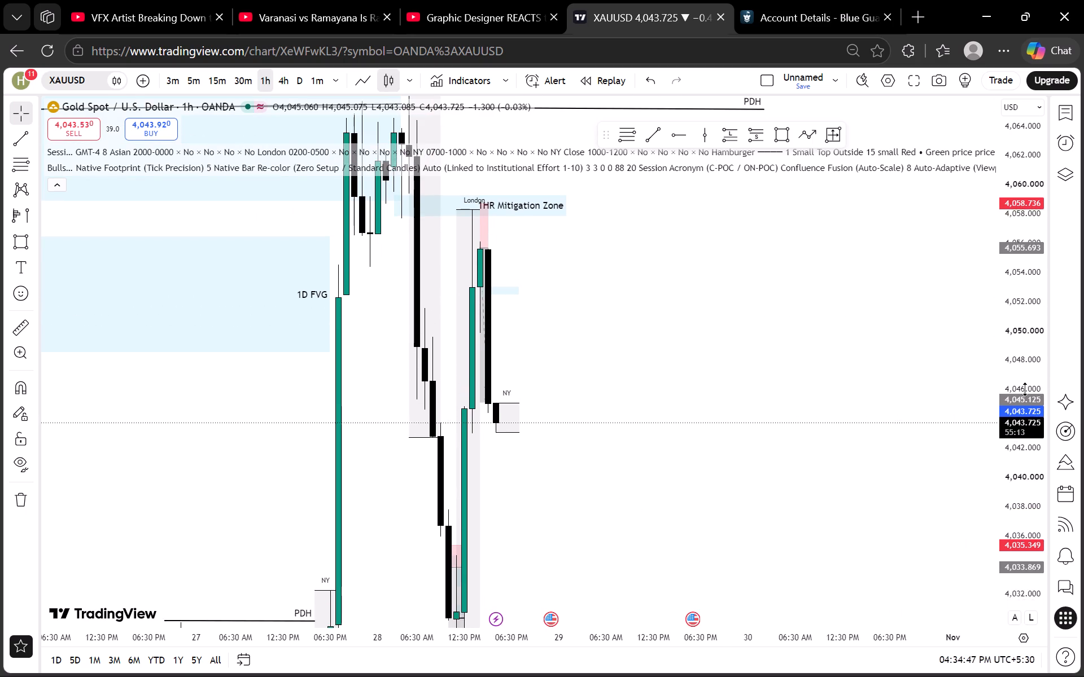
pyautogui.scroll(5, 1025, 389)
pyautogui.moveTo(535, 359); pyautogui.dragTo(568, 311)
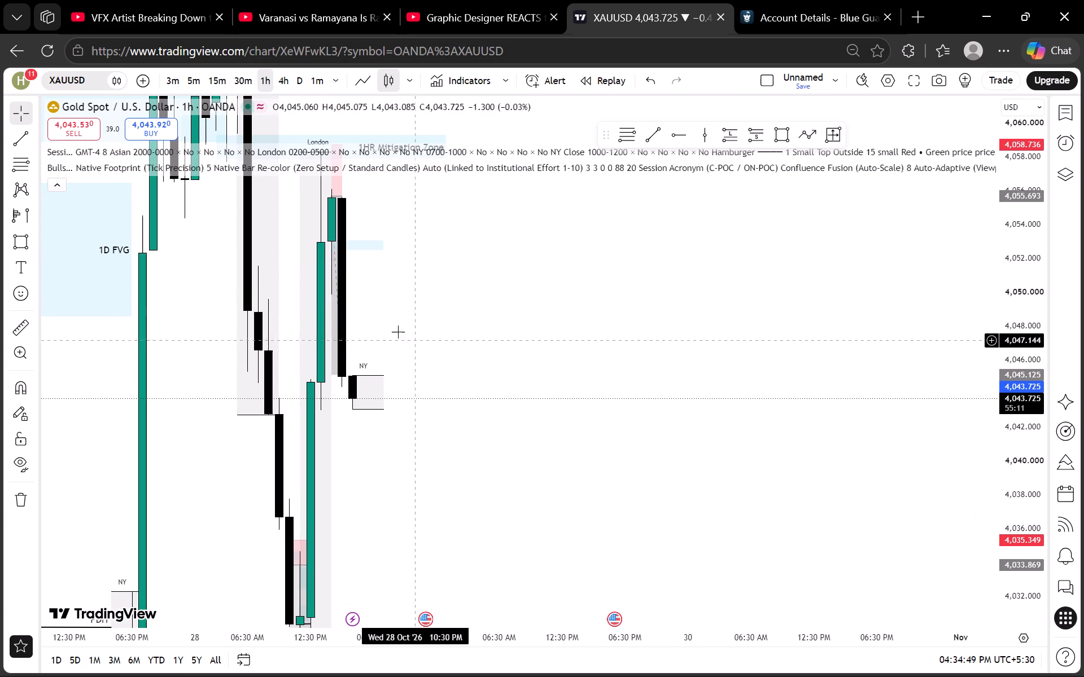
# Examine price around the New York open range on the 5-minute and 3-minute timeframes.
pyautogui.click(198, 80)
pyautogui.scroll(-5, 435, 284)
pyautogui.scroll(6, 1022, 401)
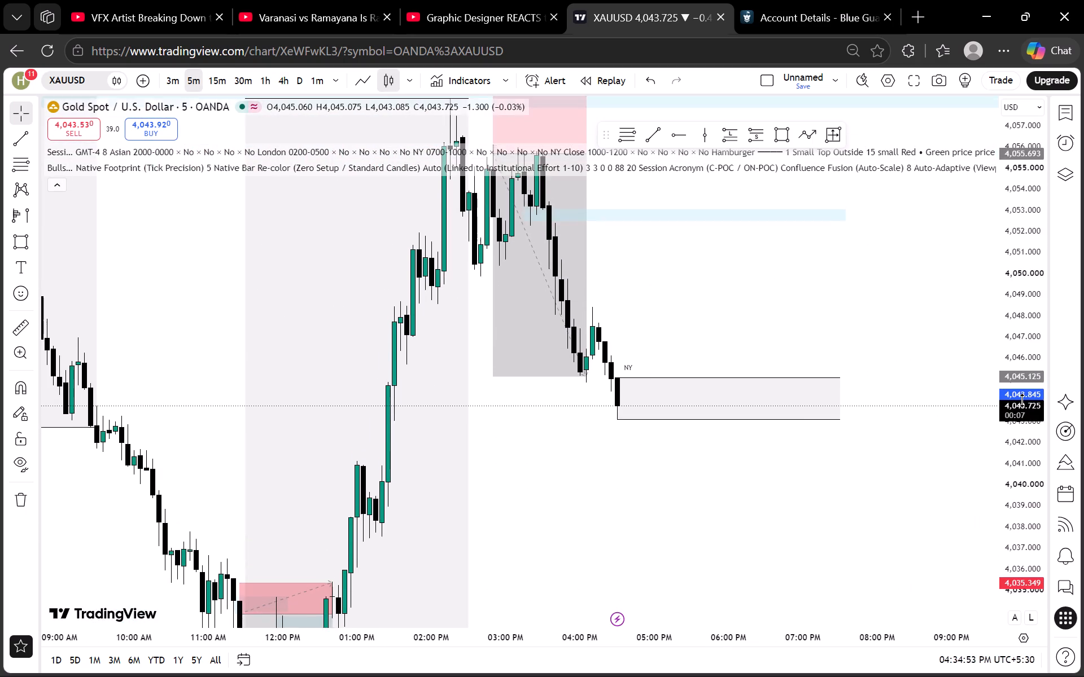
pyautogui.scroll(17, 1022, 401)
pyautogui.moveTo(670, 311); pyautogui.dragTo(527, 348)
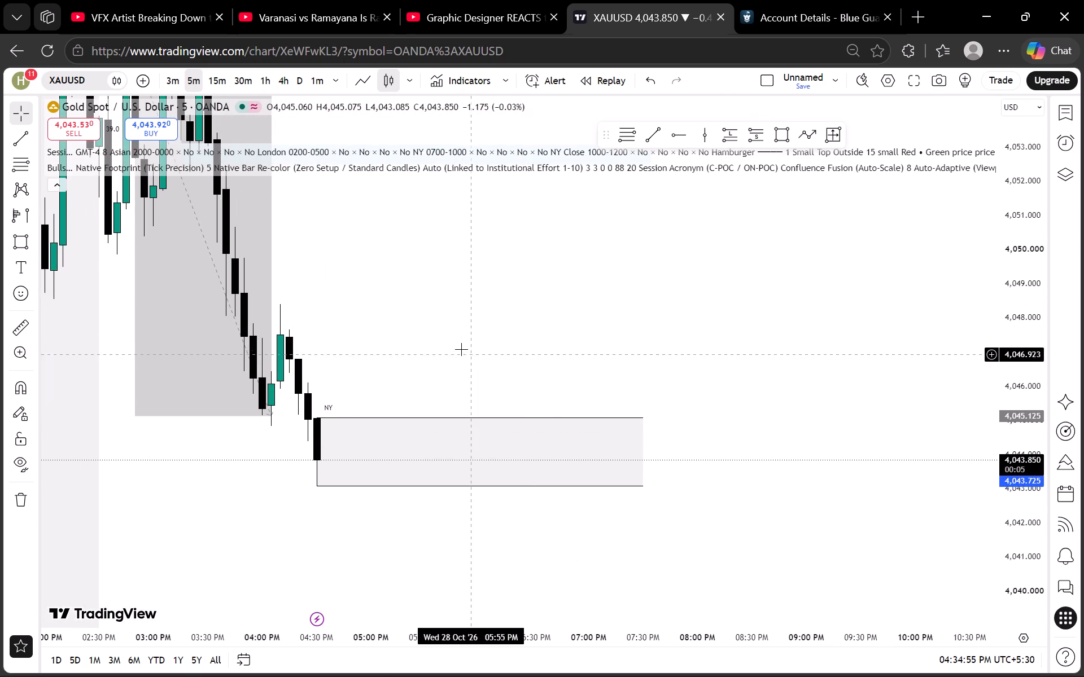
pyautogui.click(180, 79)
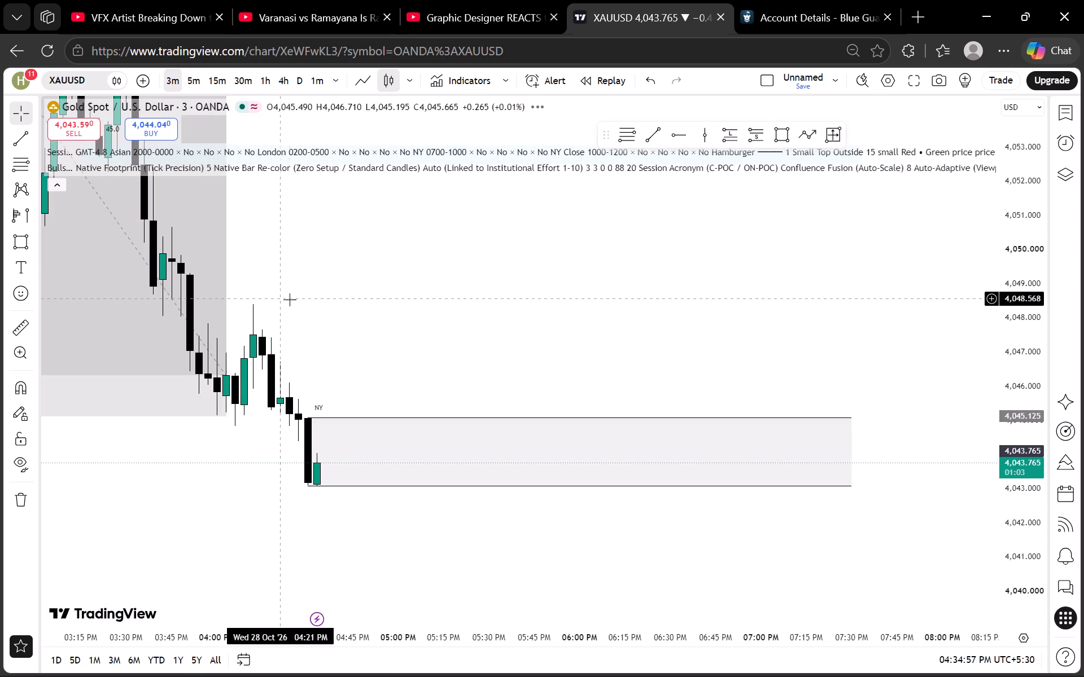
pyautogui.scroll(-1, 311, 300)
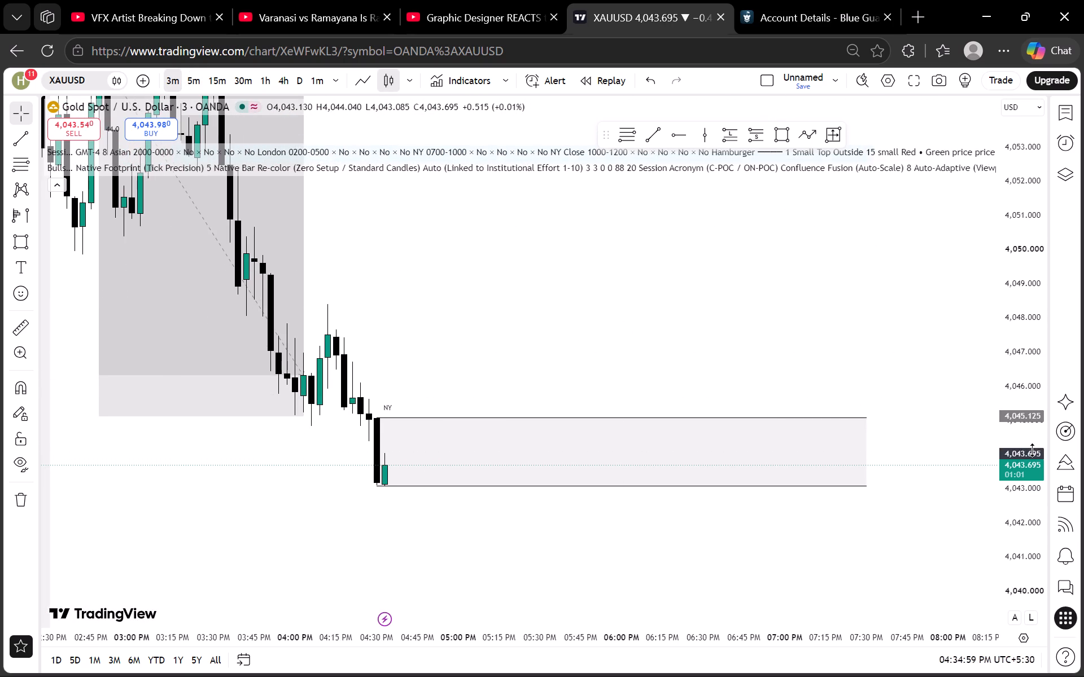
pyautogui.scroll(14, 1033, 450)
pyautogui.moveTo(635, 358); pyautogui.dragTo(633, 240)
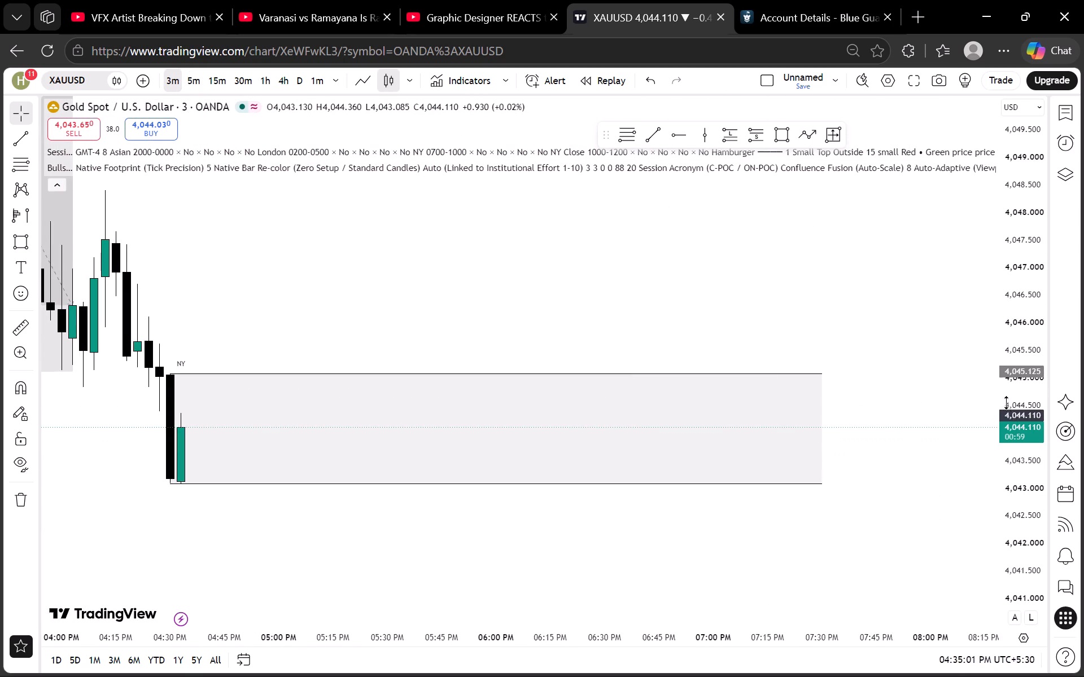
pyautogui.scroll(-5, 1015, 401)
pyautogui.scroll(-2, 671, 312)
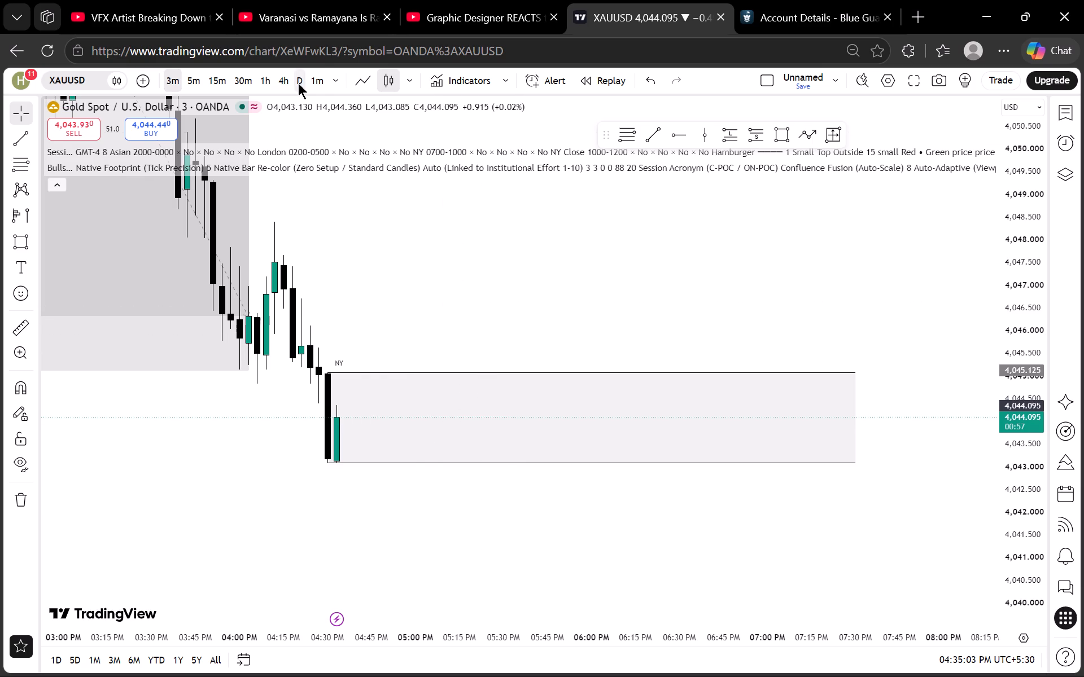
# On the 1-minute timeframe, examine the decline from the lower rectangle zone into the New York open.
pyautogui.click(311, 73)
pyautogui.scroll(-1, 519, 284)
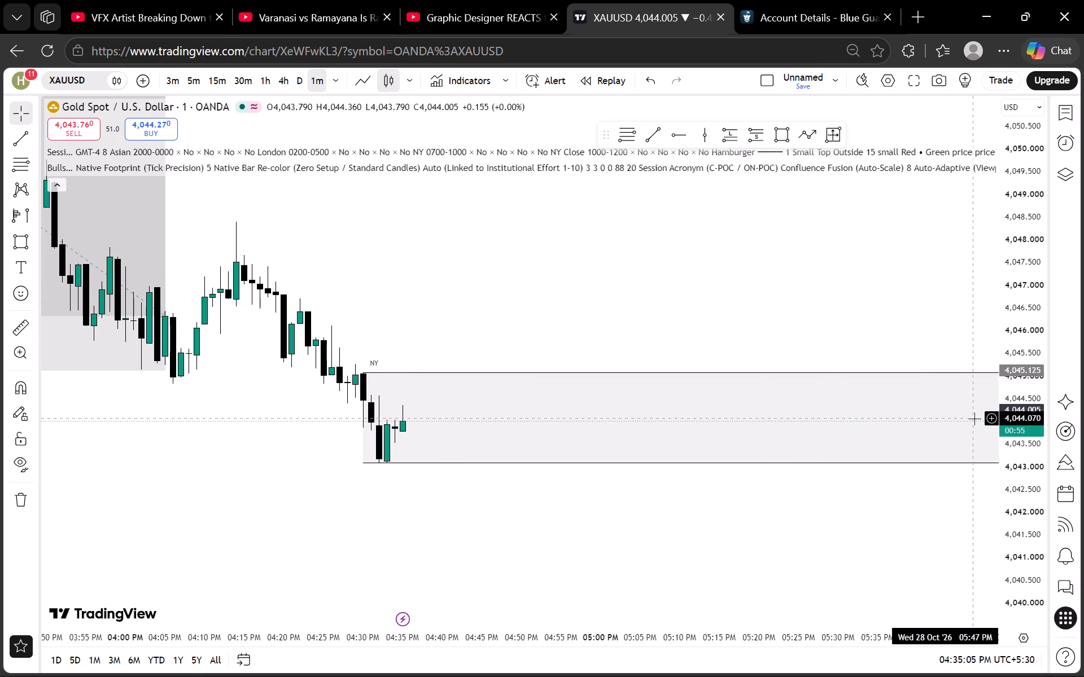
pyautogui.scroll(-2, 557, 361)
pyautogui.scroll(-2, 583, 313)
pyautogui.moveTo(629, 281); pyautogui.dragTo(523, 421)
pyautogui.scroll(-18, 1048, 324)
pyautogui.moveTo(719, 288); pyautogui.dragTo(692, 311)
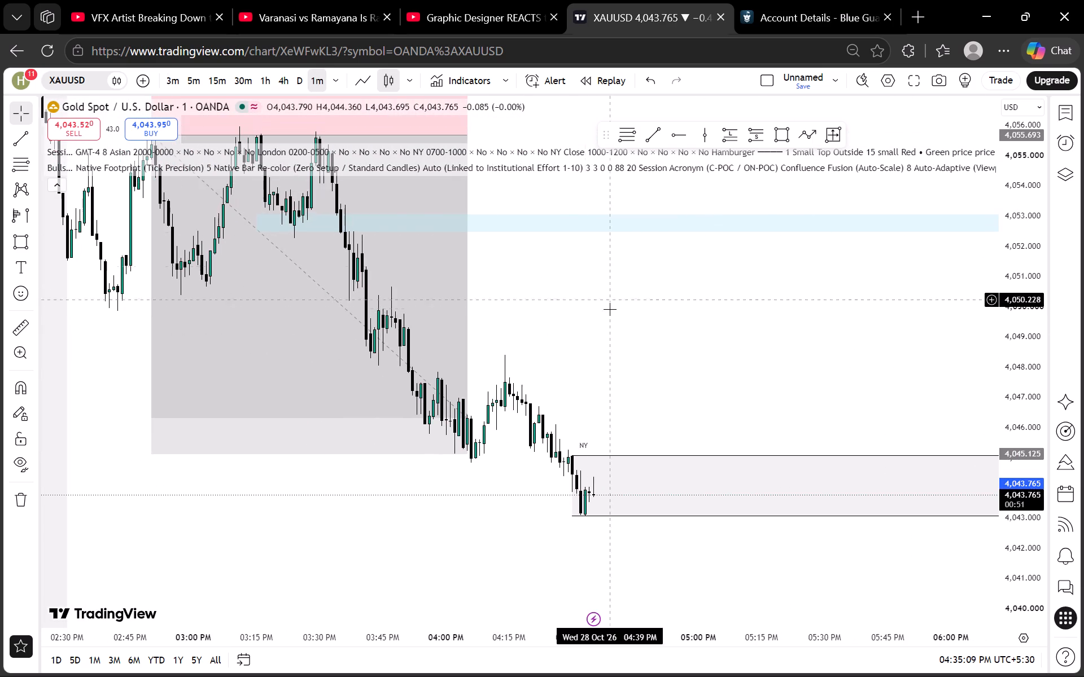
pyautogui.scroll(-2, 614, 316)
pyautogui.moveTo(773, 295); pyautogui.dragTo(599, 339)
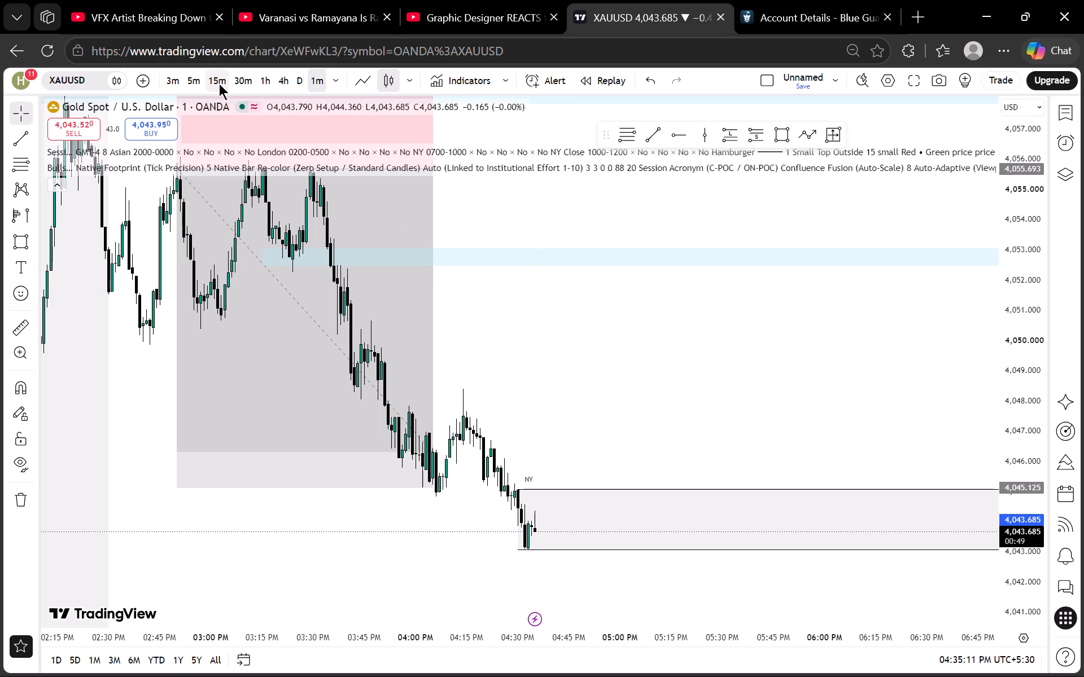
# Compare price at the New York open on the 5-minute and 15-minute timeframes, finishing on the 5-minute chart.
pyautogui.click(190, 78)
pyautogui.scroll(3, 566, 318)
pyautogui.moveTo(462, 375); pyautogui.dragTo(552, 292)
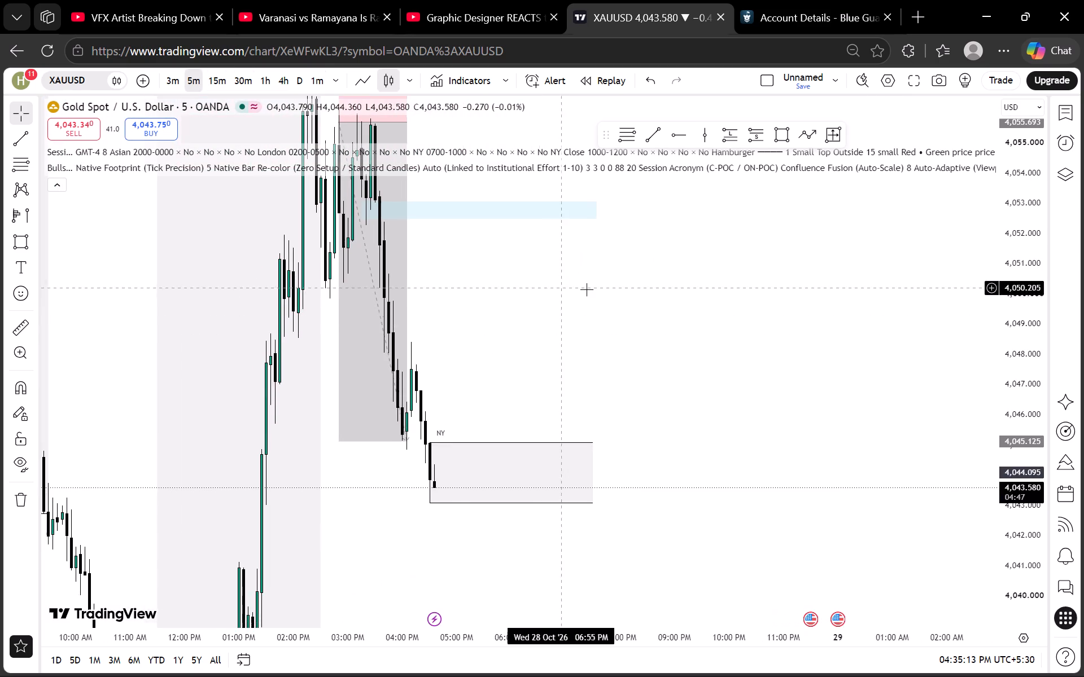
pyautogui.click(212, 83)
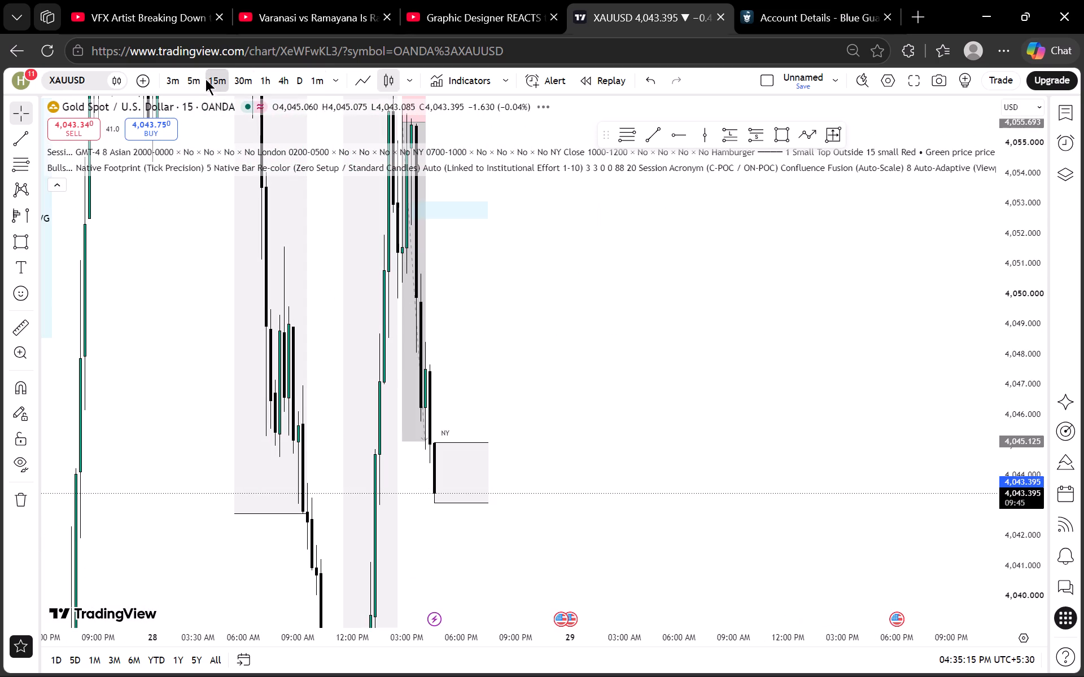
pyautogui.click(191, 81)
pyautogui.scroll(3, 534, 291)
pyautogui.moveTo(443, 314); pyautogui.dragTo(596, 287)
pyautogui.scroll(-5, 1020, 382)
pyautogui.scroll(12, 1017, 401)
pyautogui.moveTo(474, 333); pyautogui.dragTo(479, 333)
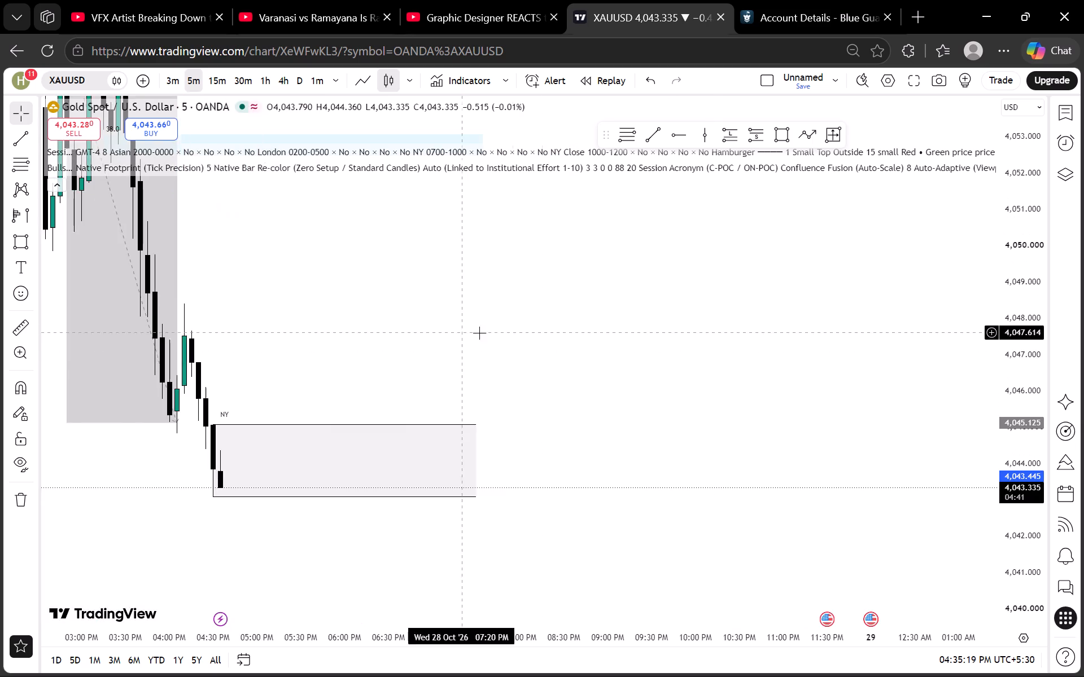
pyautogui.moveTo(479, 333); pyautogui.dragTo(650, 312)
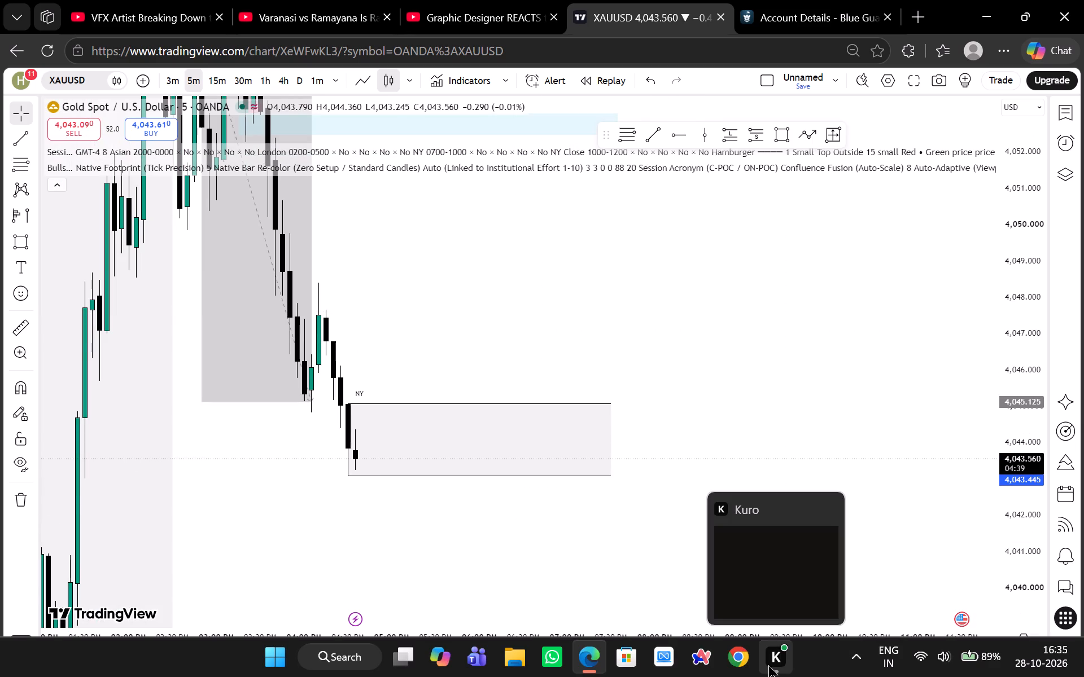
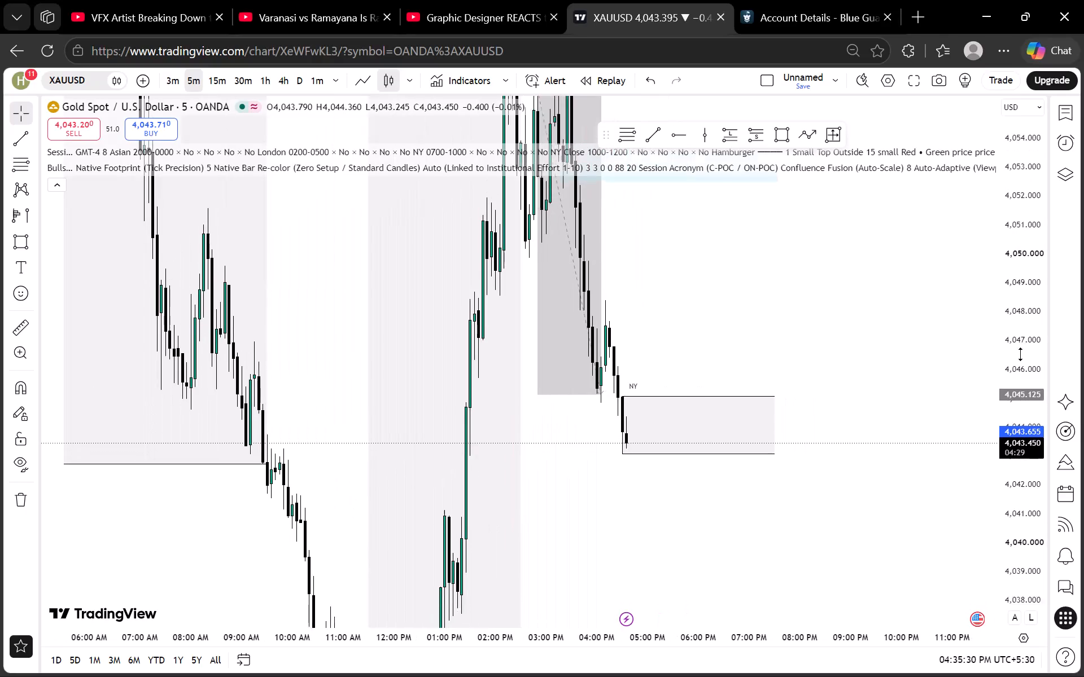
# Examine the XAUUSD 5-minute price action around the New York open range and the preceding London session.
pyautogui.scroll(6, 764, 315)
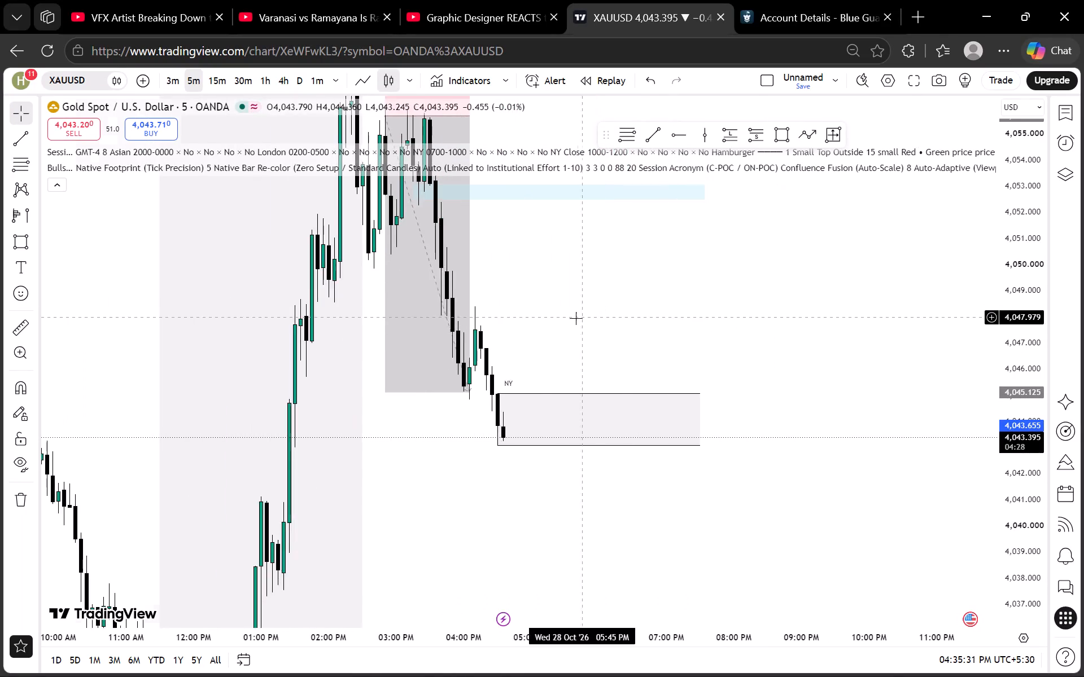
pyautogui.moveTo(513, 316); pyautogui.dragTo(632, 299)
pyautogui.scroll(5, 1030, 372)
pyautogui.scroll(-7, 1030, 372)
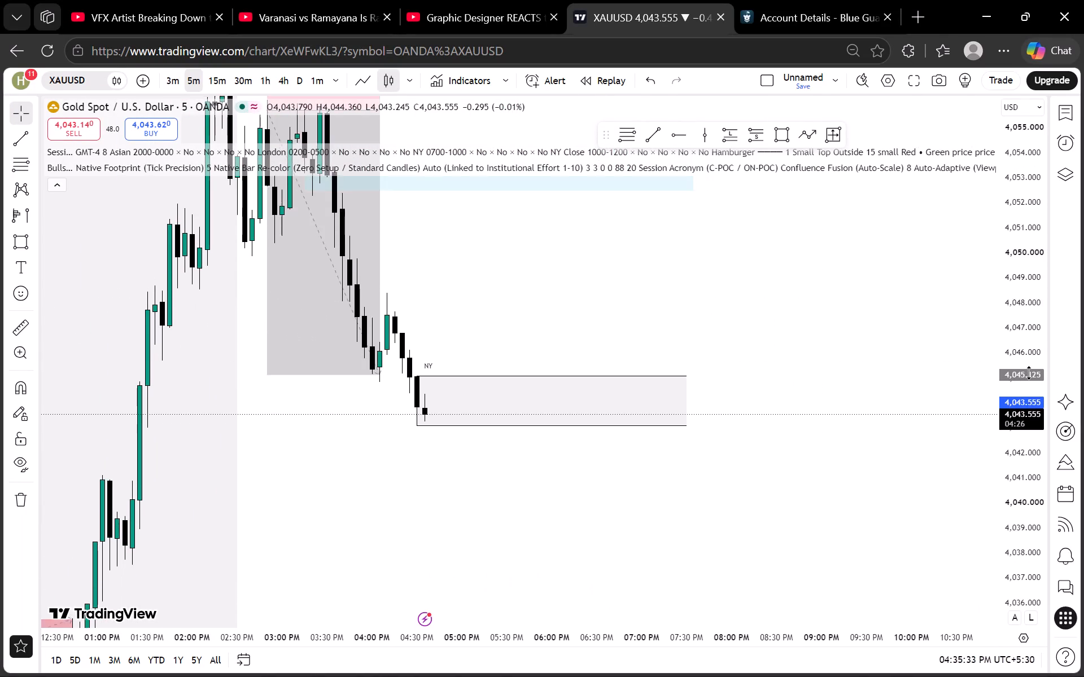
pyautogui.scroll(-8, 1029, 373)
pyautogui.moveTo(718, 285); pyautogui.dragTo(628, 348)
pyautogui.scroll(-16, 1011, 263)
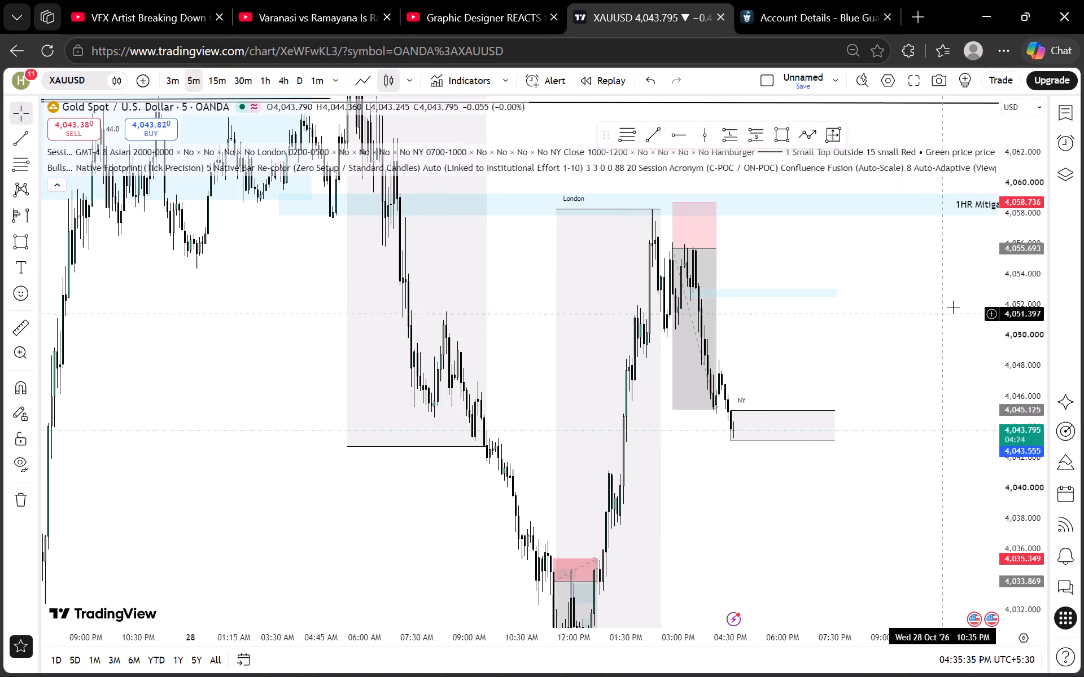
# Switch the chart to the US Dollar Index (DXY) from the watchlist and examine its 28 Oct sessions on the 5-minute timeframe.
pyautogui.click(1060, 100)
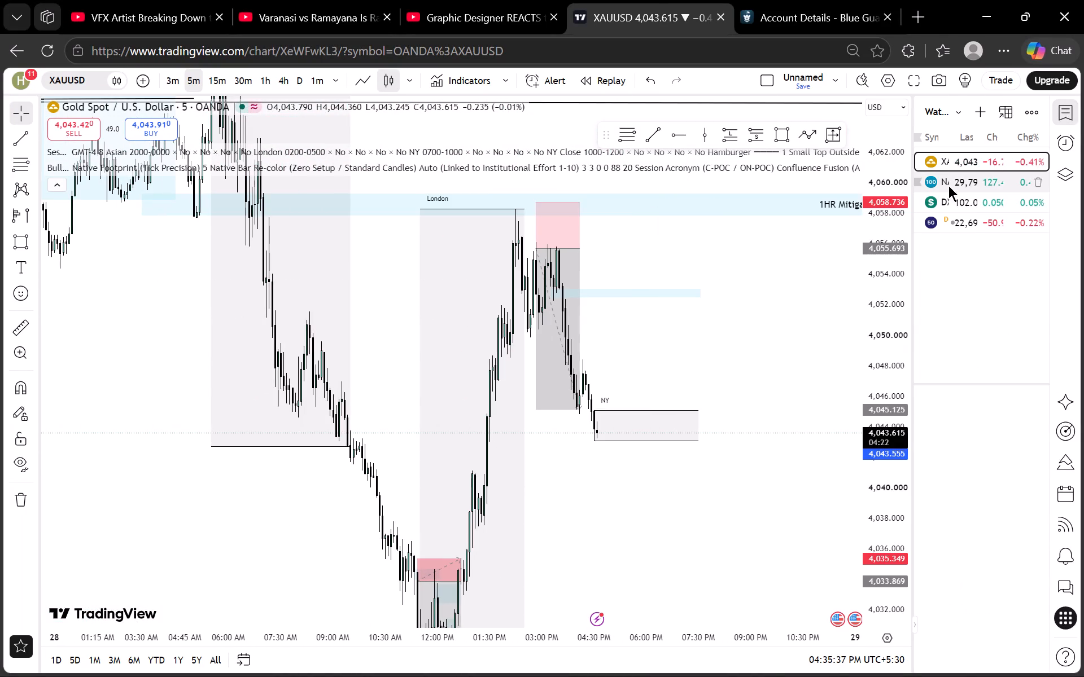
pyautogui.click(947, 200)
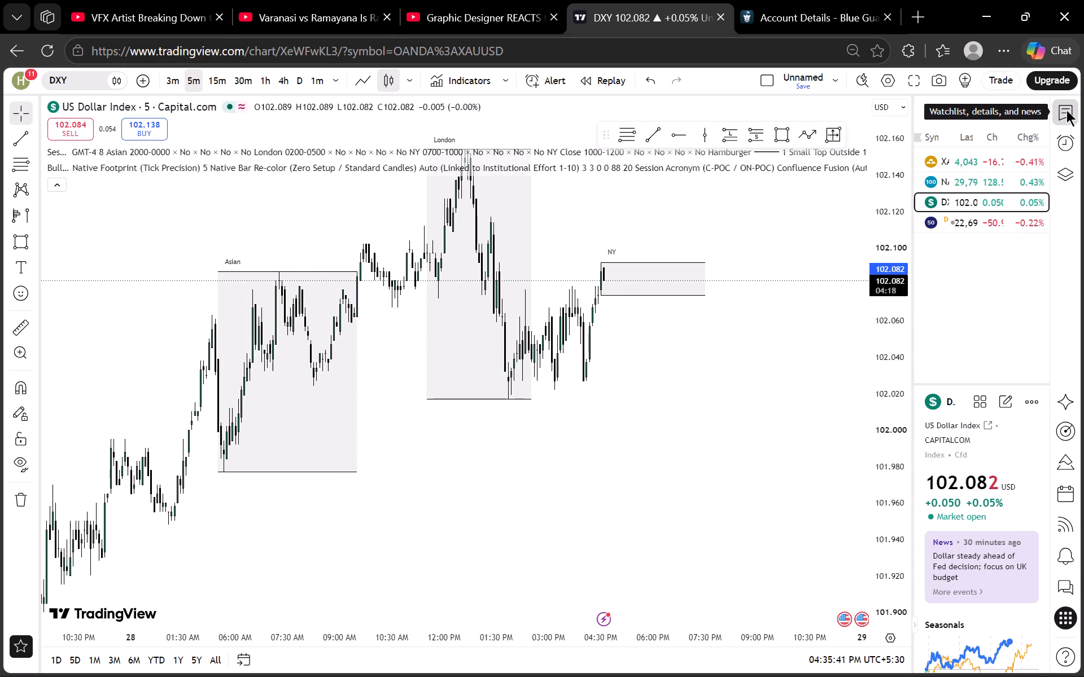
pyautogui.click(1066, 110)
pyautogui.scroll(-10, 1030, 308)
pyautogui.moveTo(906, 377); pyautogui.dragTo(705, 423)
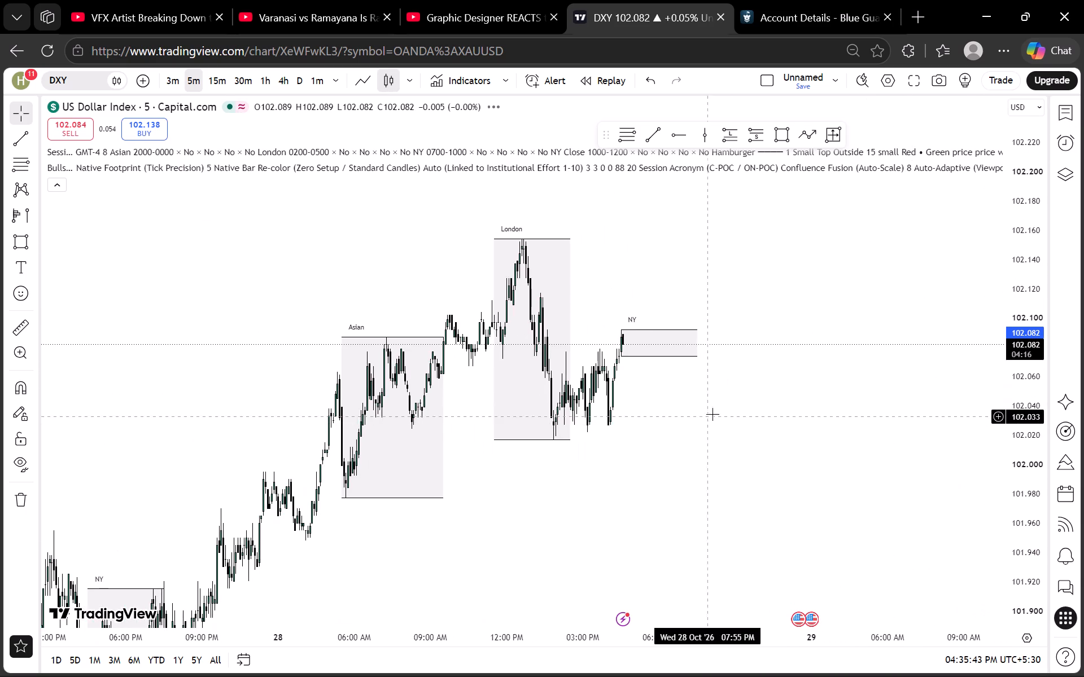
pyautogui.scroll(10, 995, 346)
pyautogui.scroll(-4, 883, 371)
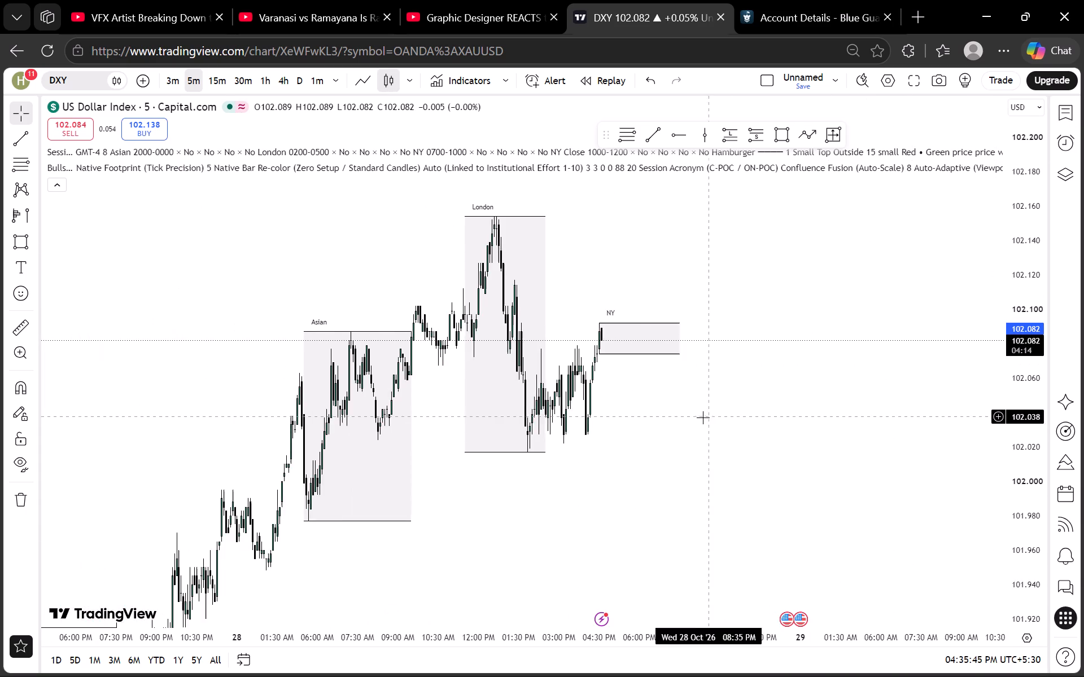
pyautogui.scroll(3, 694, 417)
# Set the DXY chart to the daily timeframe, reset its view, hide the session indicator and collapse the indicator list.
pyautogui.click(302, 80)
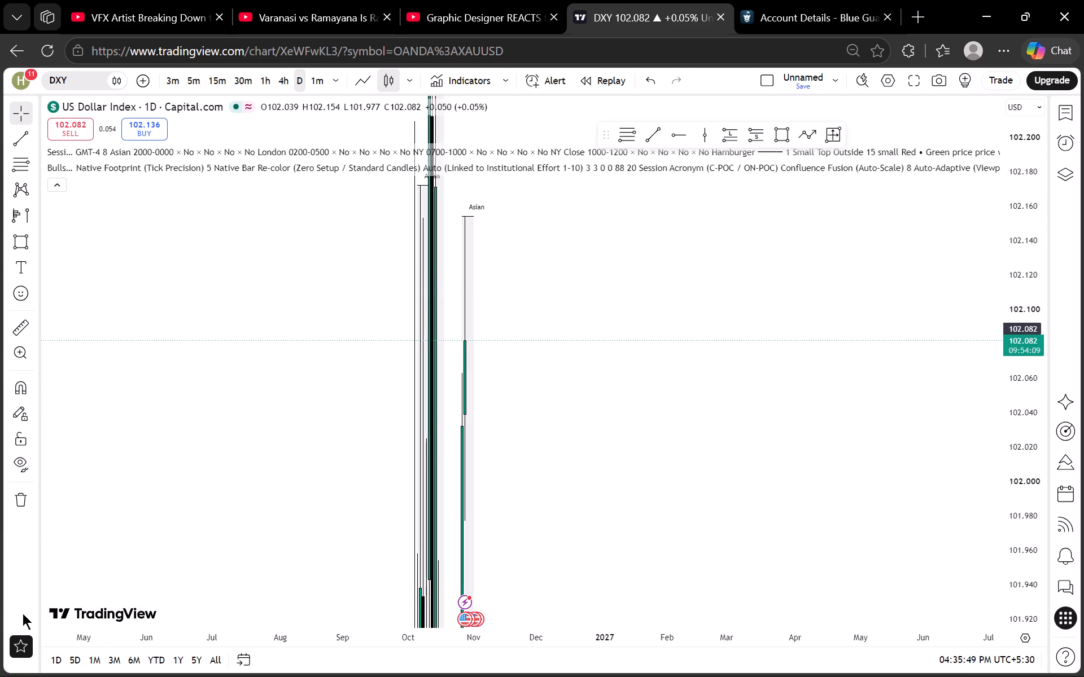
pyautogui.scroll(3, 570, 260)
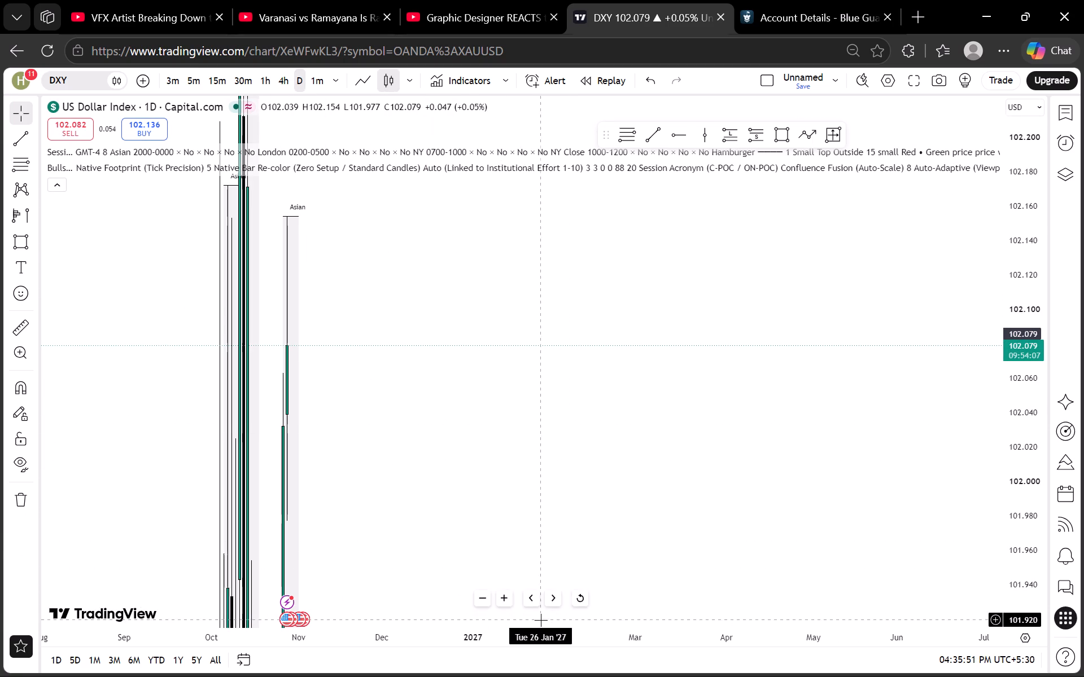
pyautogui.click(584, 597)
pyautogui.moveTo(872, 331); pyautogui.dragTo(434, 458)
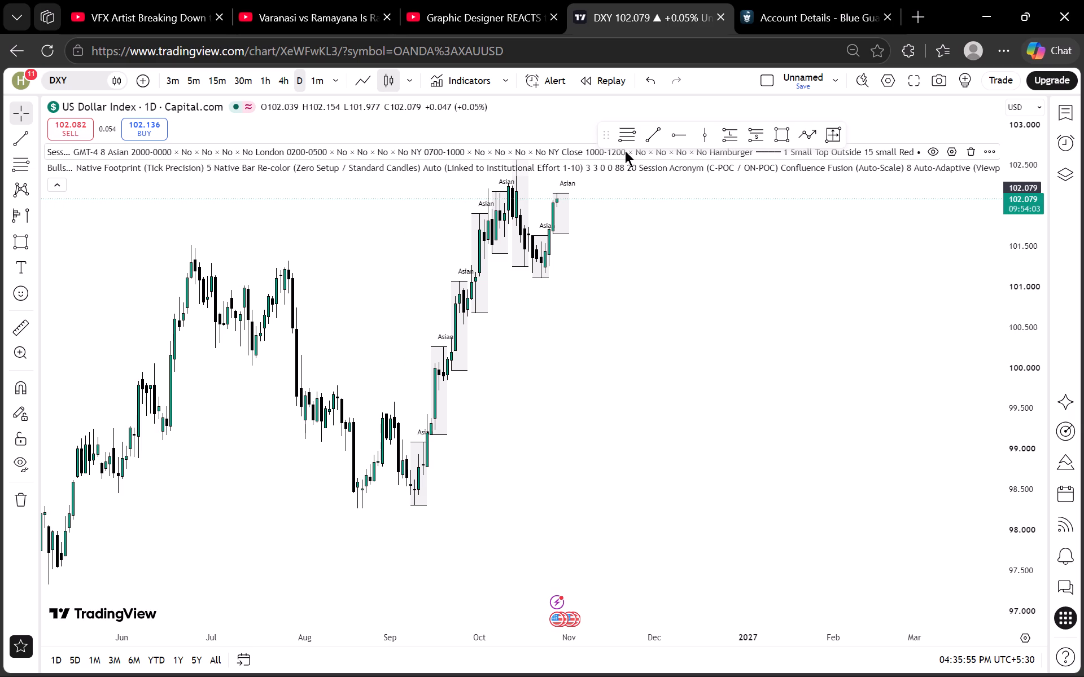
pyautogui.click(931, 144)
pyautogui.click(58, 183)
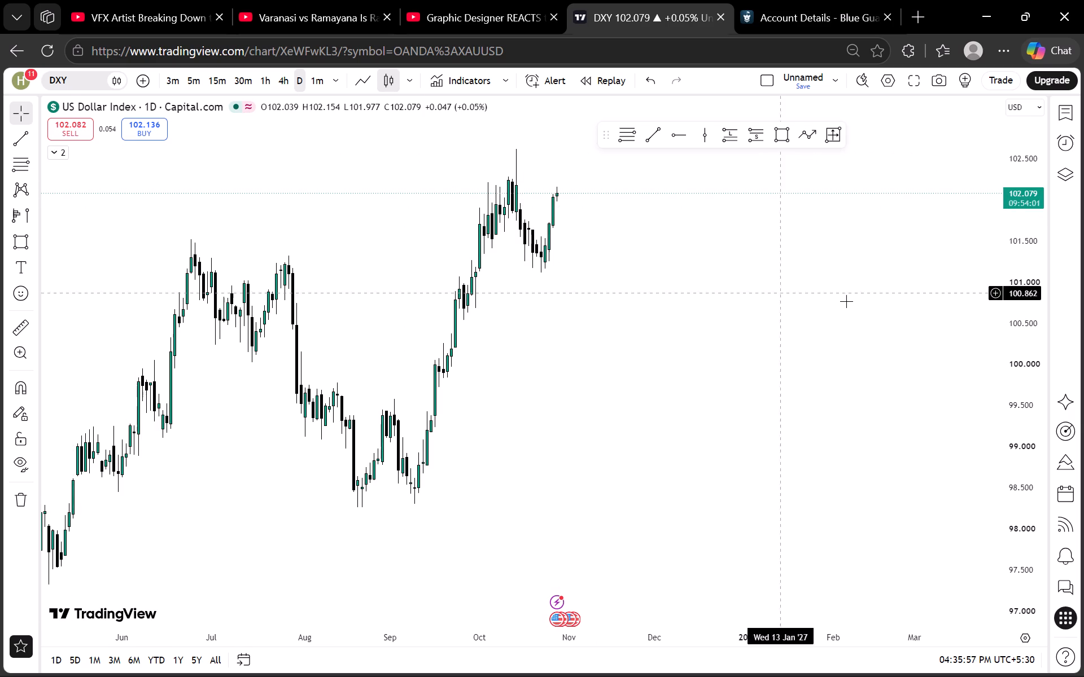
# Examine the DXY daily trend from the summer highs through the September lows to the October rally.
pyautogui.scroll(7, 1020, 301)
pyautogui.scroll(-3, 812, 283)
pyautogui.moveTo(767, 309); pyautogui.dragTo(687, 426)
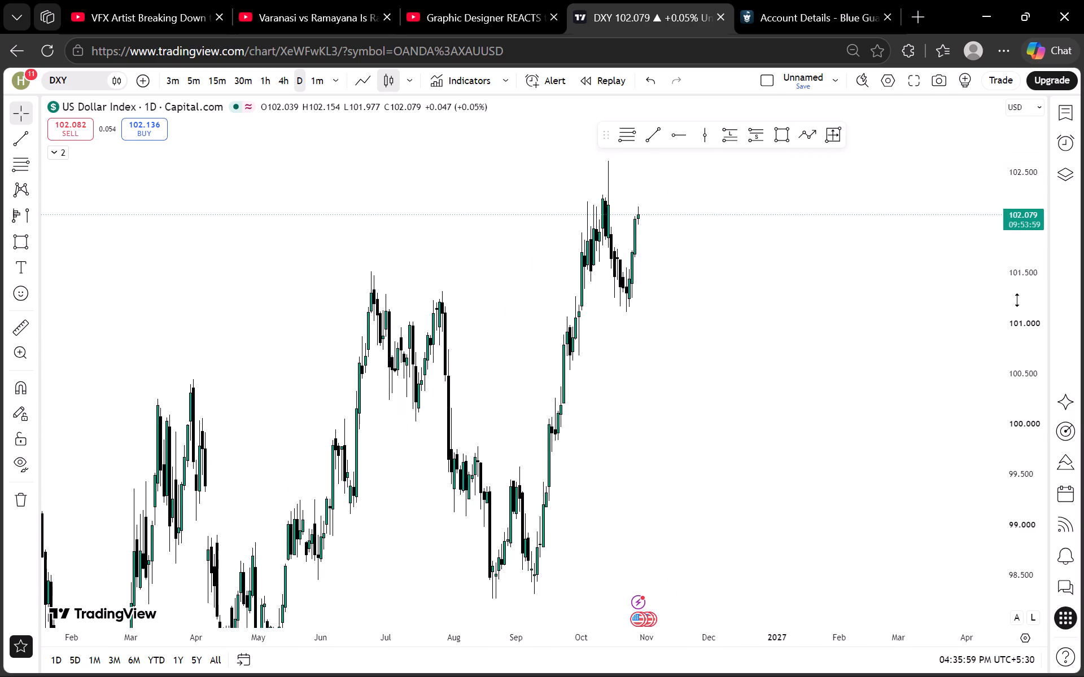
pyautogui.scroll(-11, 1027, 296)
pyautogui.scroll(14, 1025, 325)
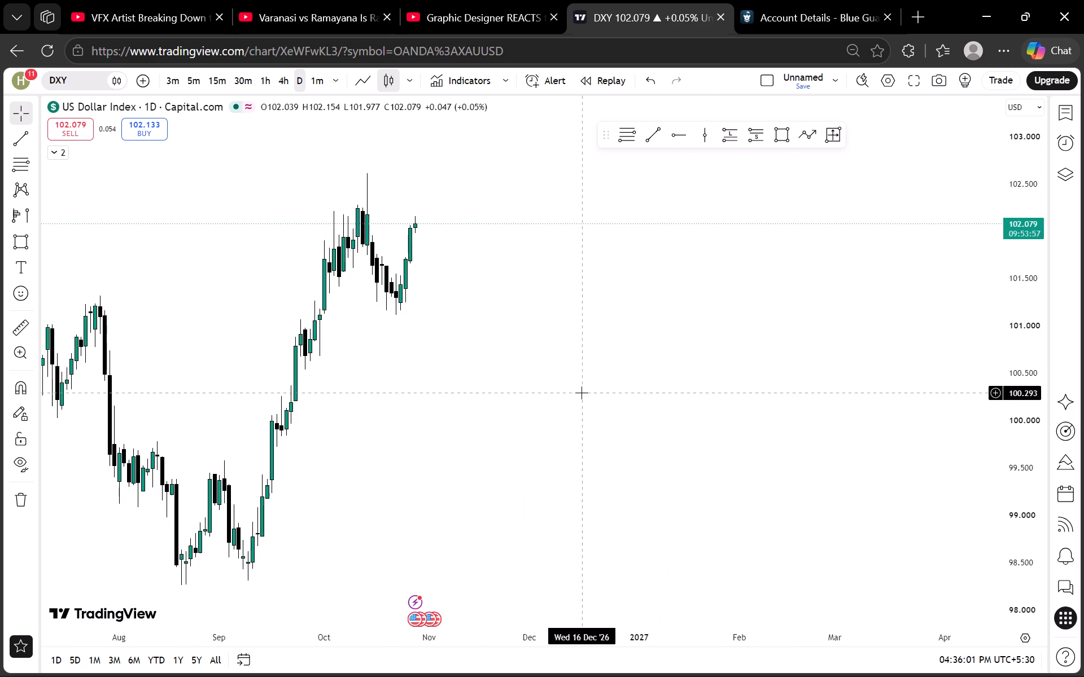
pyautogui.moveTo(584, 381); pyautogui.dragTo(665, 386)
# On the monthly timeframe, draw a rectangle zone from about 102.91 down to 101.6, starting in July 2024 and extending beyond current price.
pyautogui.click(341, 74)
pyautogui.scroll(-6, 375, 329)
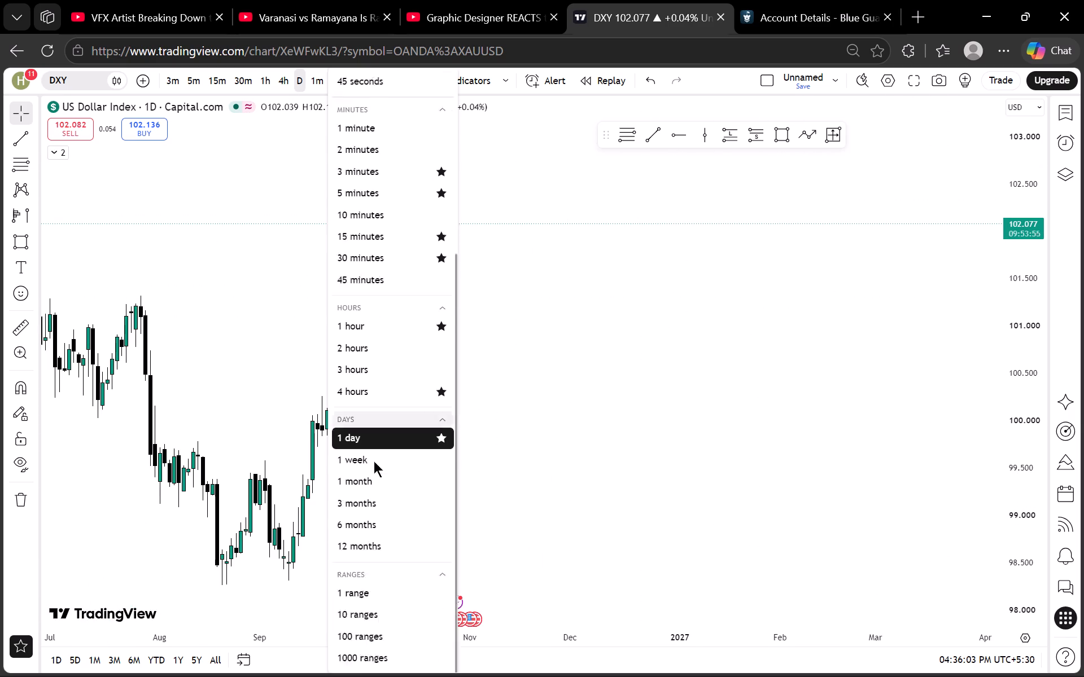
pyautogui.click(361, 486)
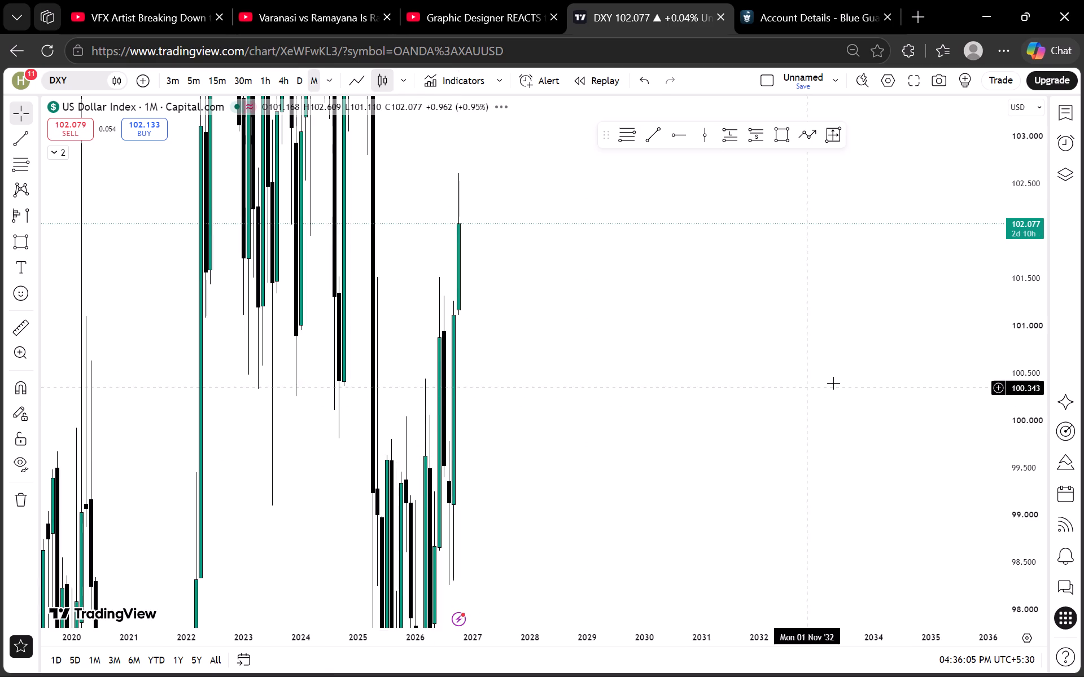
pyautogui.scroll(-20, 1028, 334)
pyautogui.scroll(-17, 1028, 334)
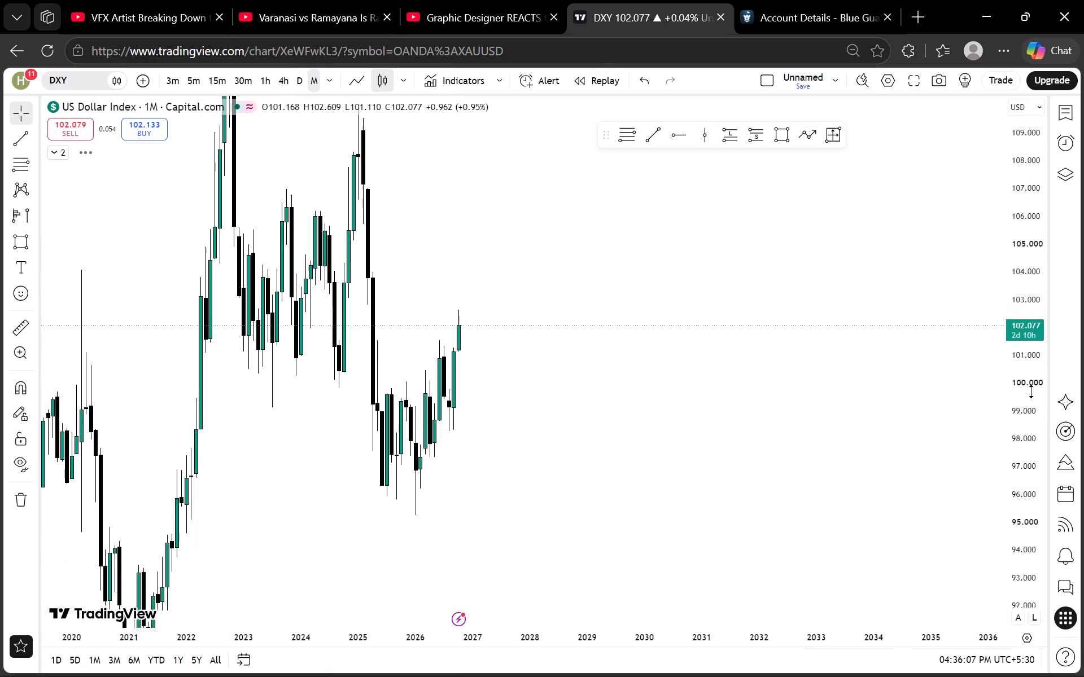
pyautogui.scroll(-2, 1031, 392)
pyautogui.scroll(11, 1031, 395)
pyautogui.moveTo(527, 395); pyautogui.dragTo(533, 395)
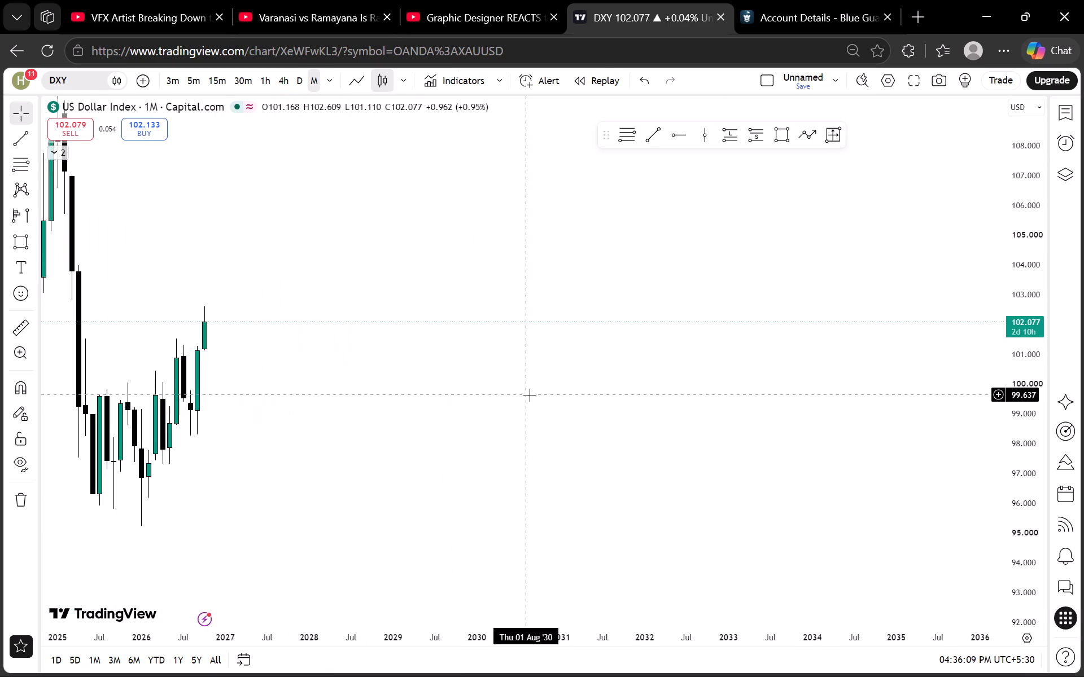
pyautogui.moveTo(533, 395); pyautogui.dragTo(648, 379)
pyautogui.click(788, 135)
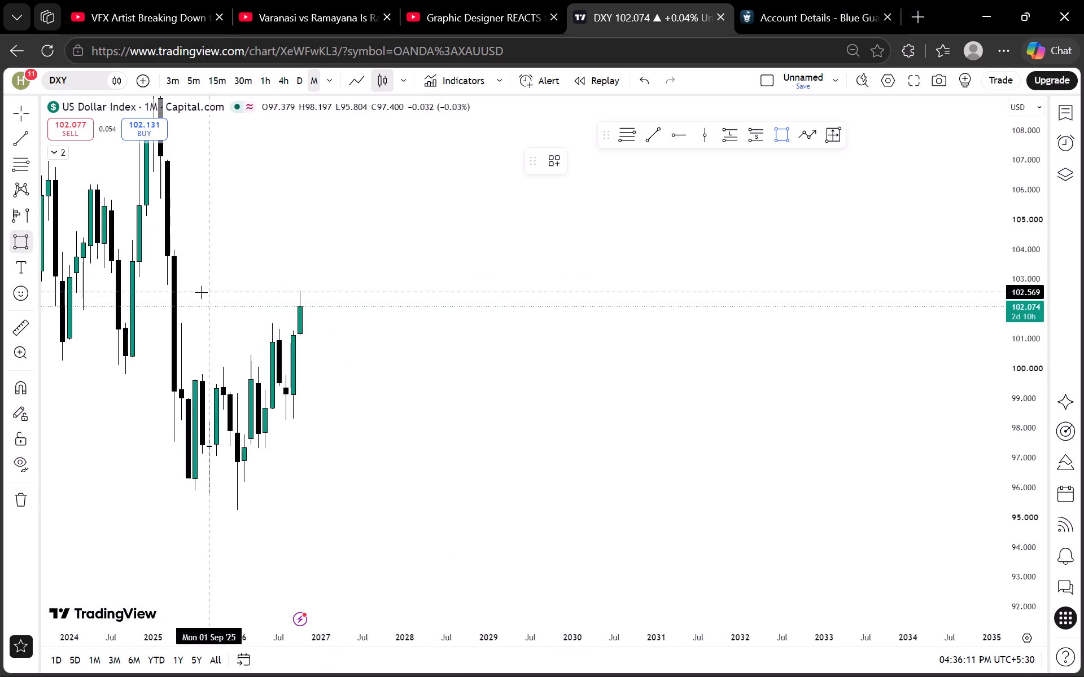
pyautogui.click(113, 282)
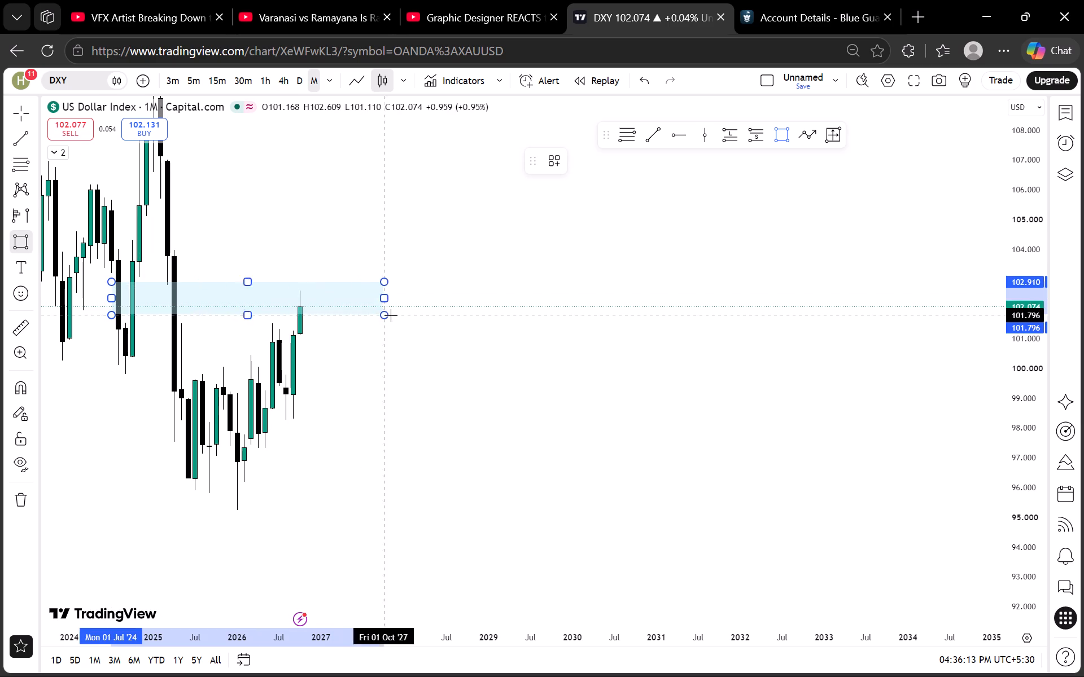
pyautogui.click(449, 320)
pyautogui.click(497, 344)
# Draw a second rectangle zone below current price from about 100.93 down to 98.3, spanning August 2026 to January 2028.
pyautogui.moveTo(479, 387); pyautogui.dragTo(557, 312)
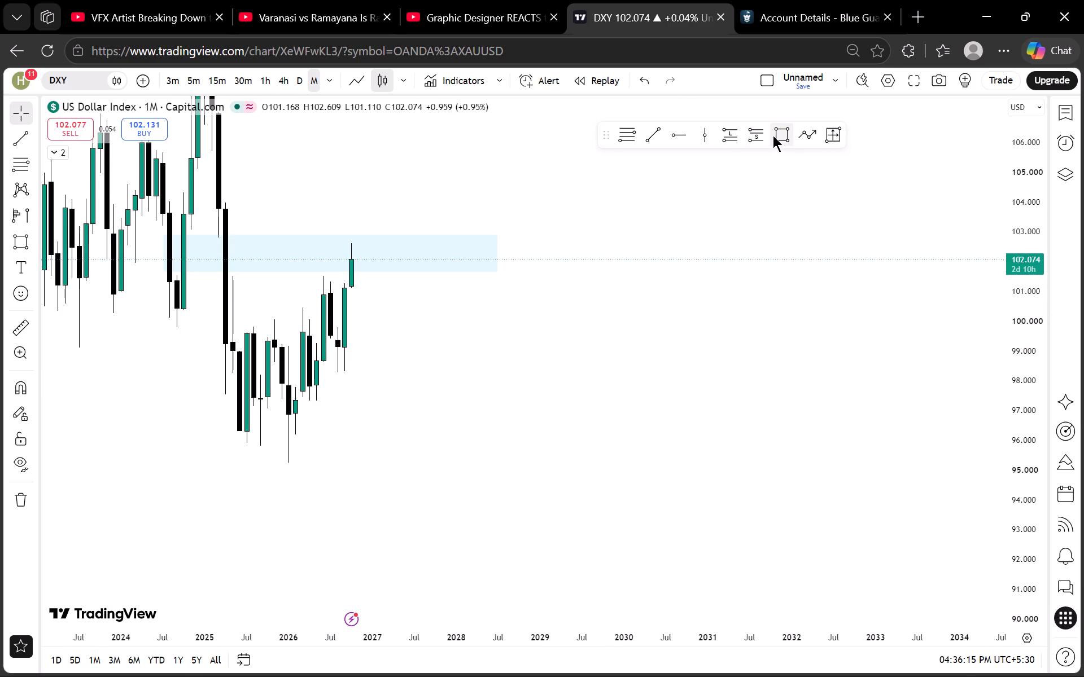
pyautogui.click(774, 133)
pyautogui.click(336, 293)
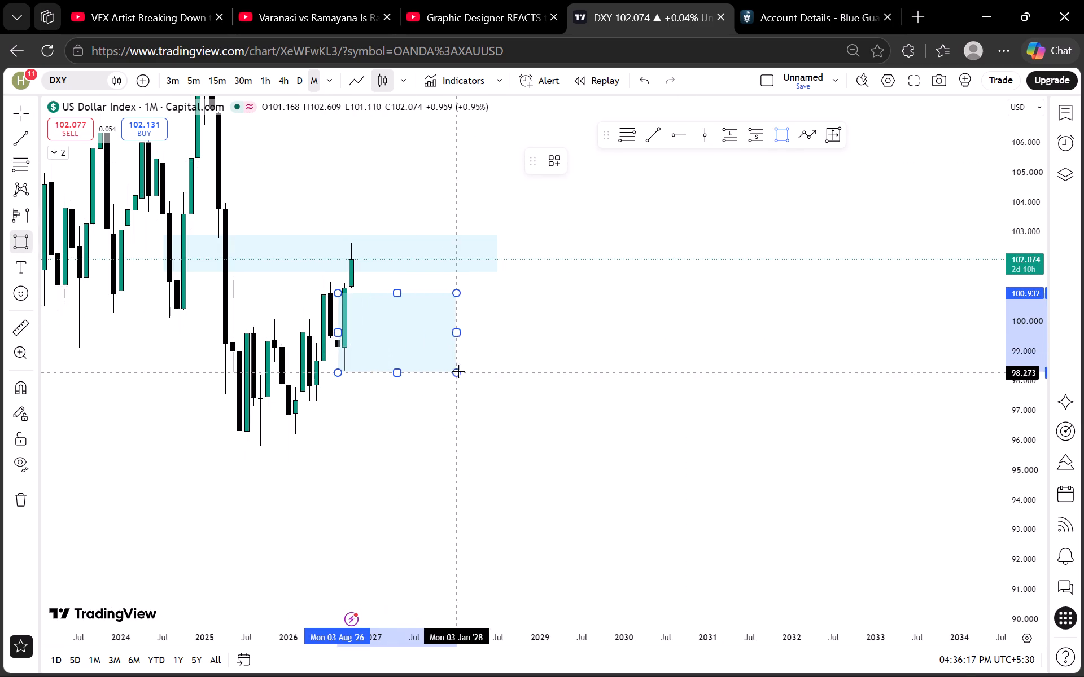
pyautogui.click(460, 370)
pyautogui.click(568, 358)
pyautogui.moveTo(564, 343); pyautogui.dragTo(596, 393)
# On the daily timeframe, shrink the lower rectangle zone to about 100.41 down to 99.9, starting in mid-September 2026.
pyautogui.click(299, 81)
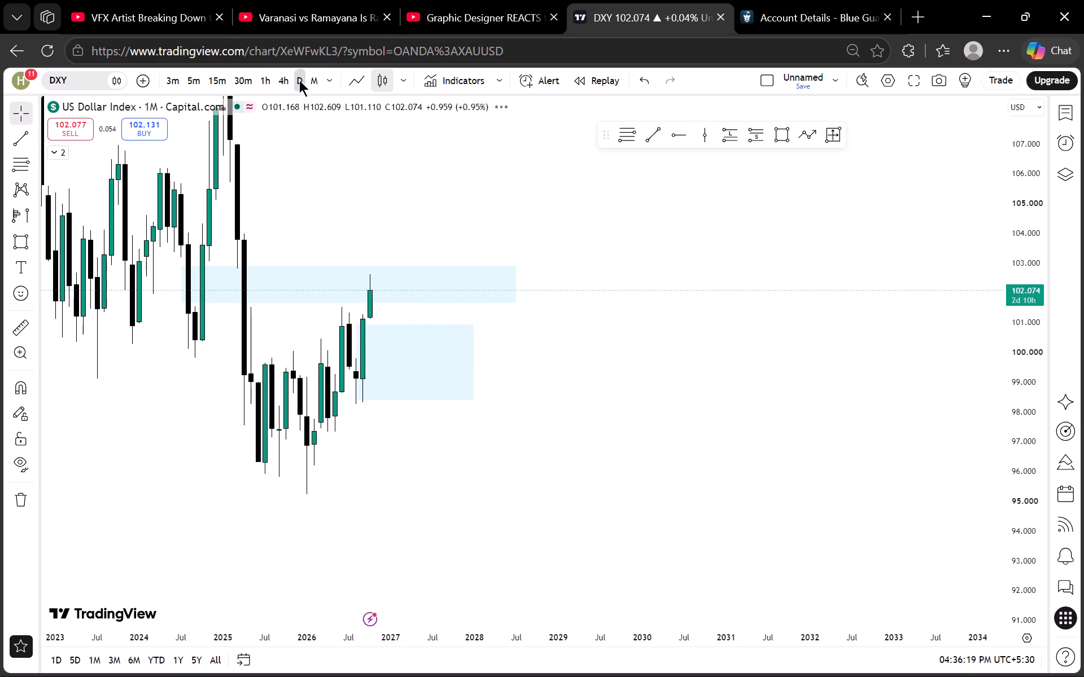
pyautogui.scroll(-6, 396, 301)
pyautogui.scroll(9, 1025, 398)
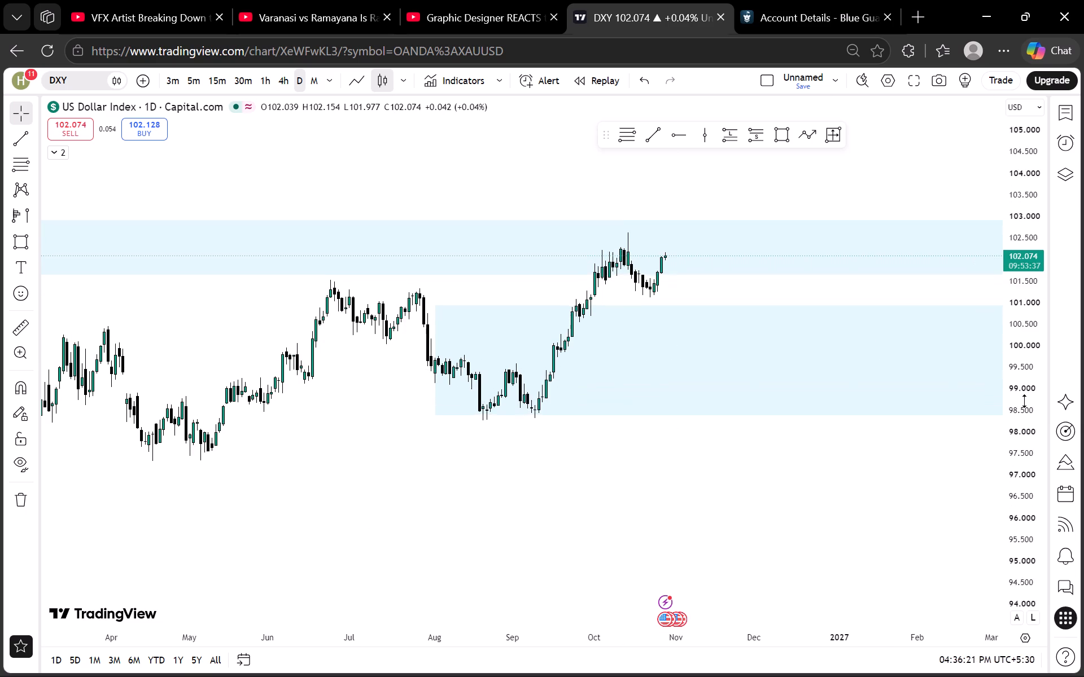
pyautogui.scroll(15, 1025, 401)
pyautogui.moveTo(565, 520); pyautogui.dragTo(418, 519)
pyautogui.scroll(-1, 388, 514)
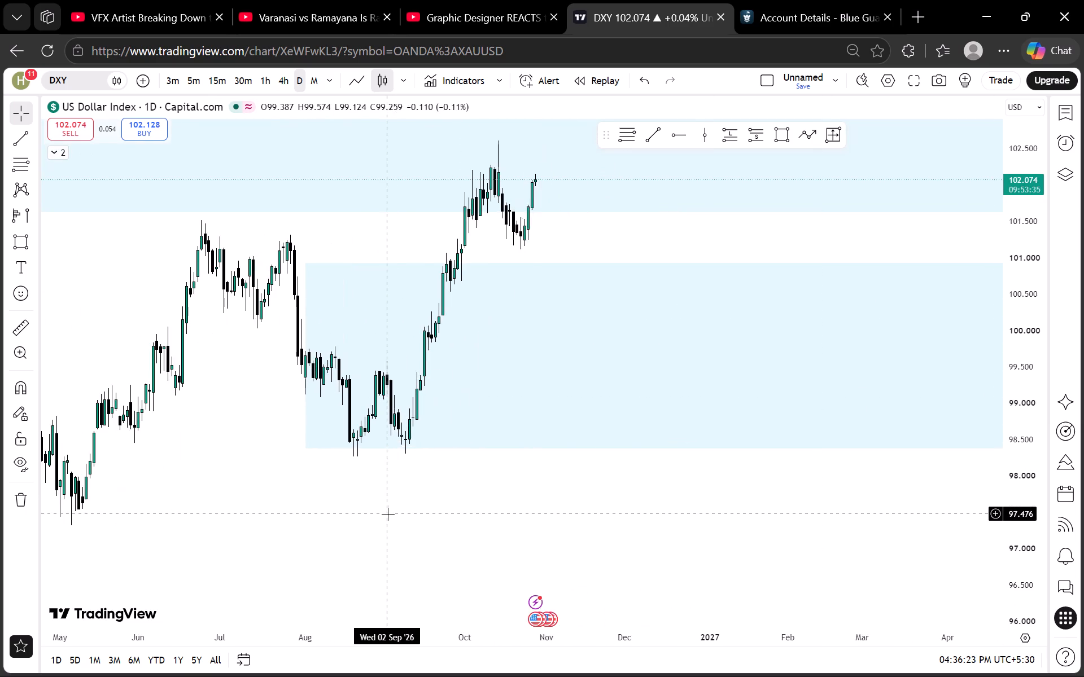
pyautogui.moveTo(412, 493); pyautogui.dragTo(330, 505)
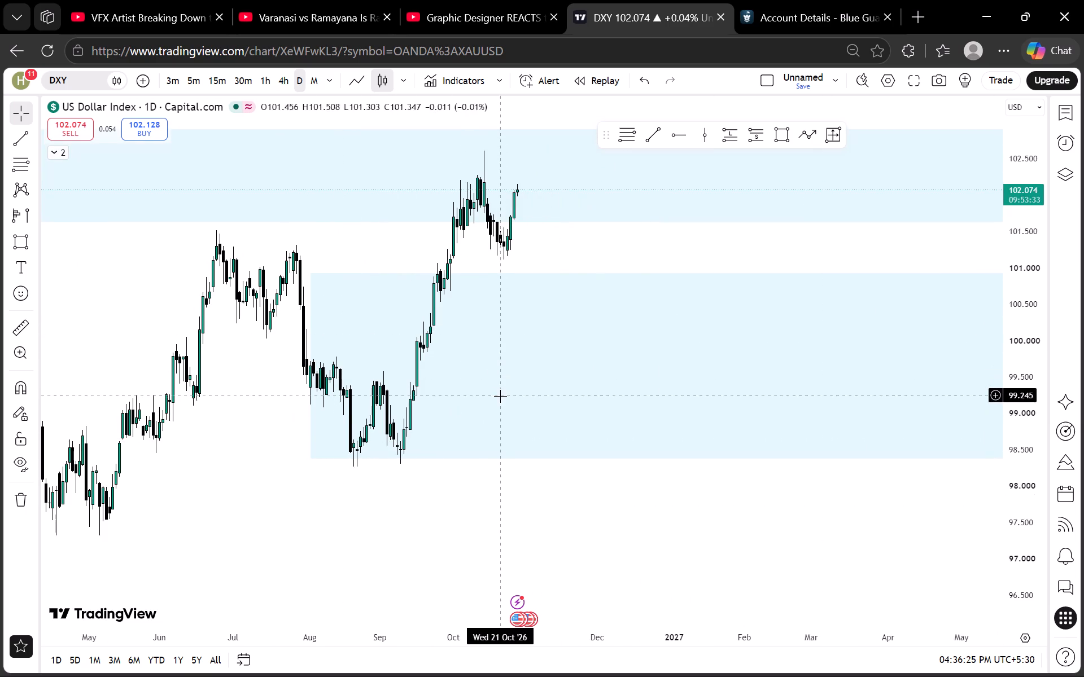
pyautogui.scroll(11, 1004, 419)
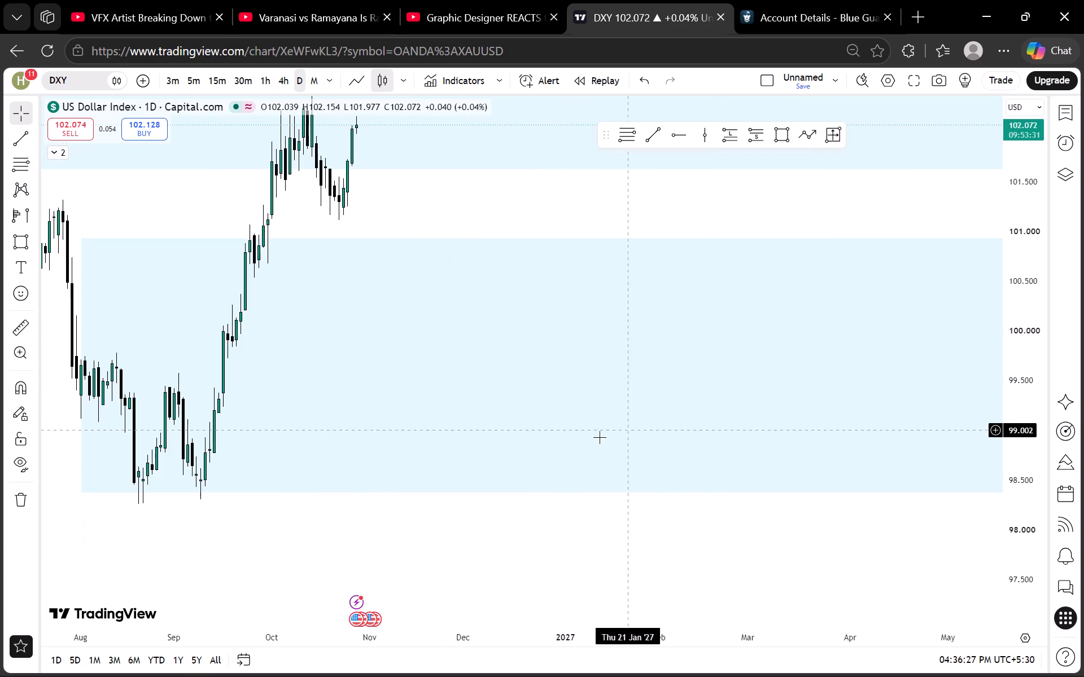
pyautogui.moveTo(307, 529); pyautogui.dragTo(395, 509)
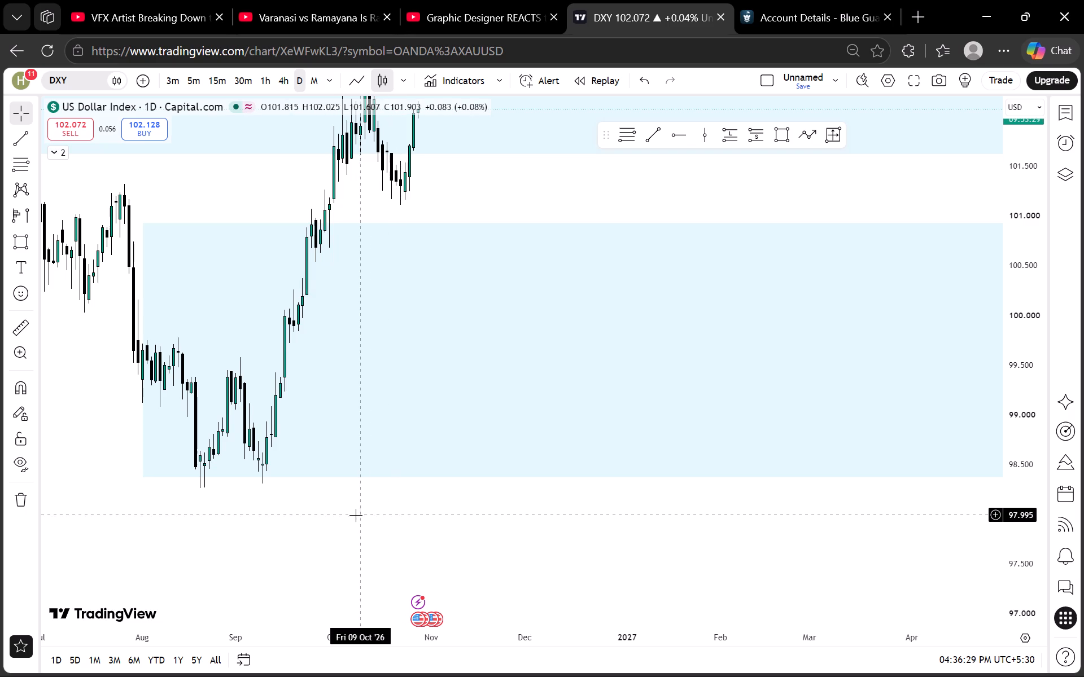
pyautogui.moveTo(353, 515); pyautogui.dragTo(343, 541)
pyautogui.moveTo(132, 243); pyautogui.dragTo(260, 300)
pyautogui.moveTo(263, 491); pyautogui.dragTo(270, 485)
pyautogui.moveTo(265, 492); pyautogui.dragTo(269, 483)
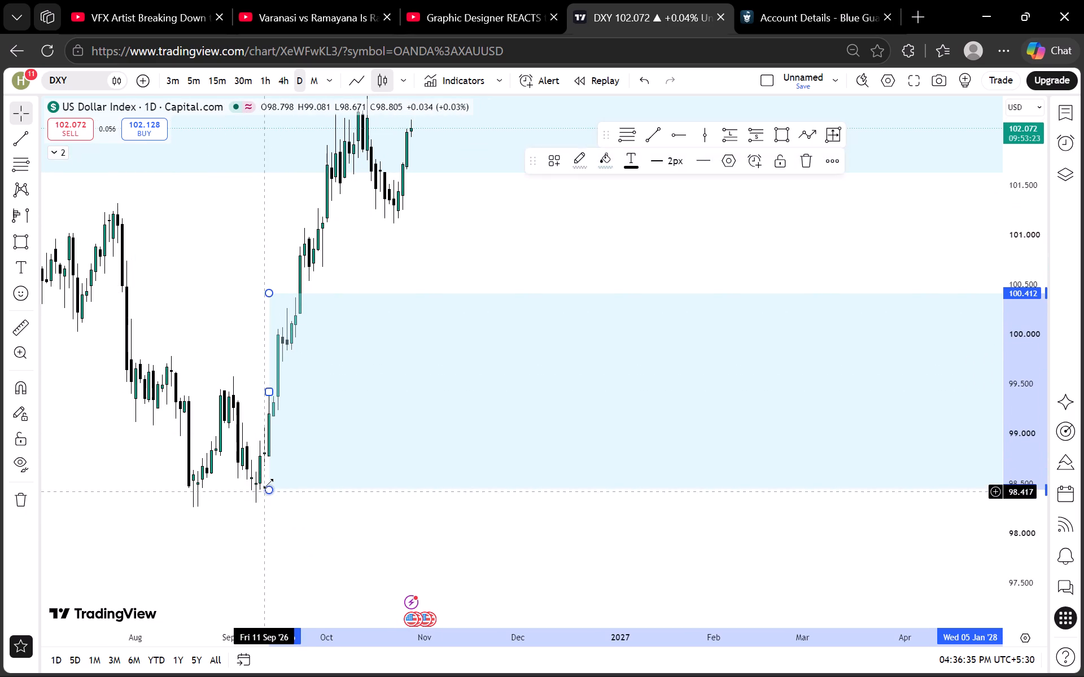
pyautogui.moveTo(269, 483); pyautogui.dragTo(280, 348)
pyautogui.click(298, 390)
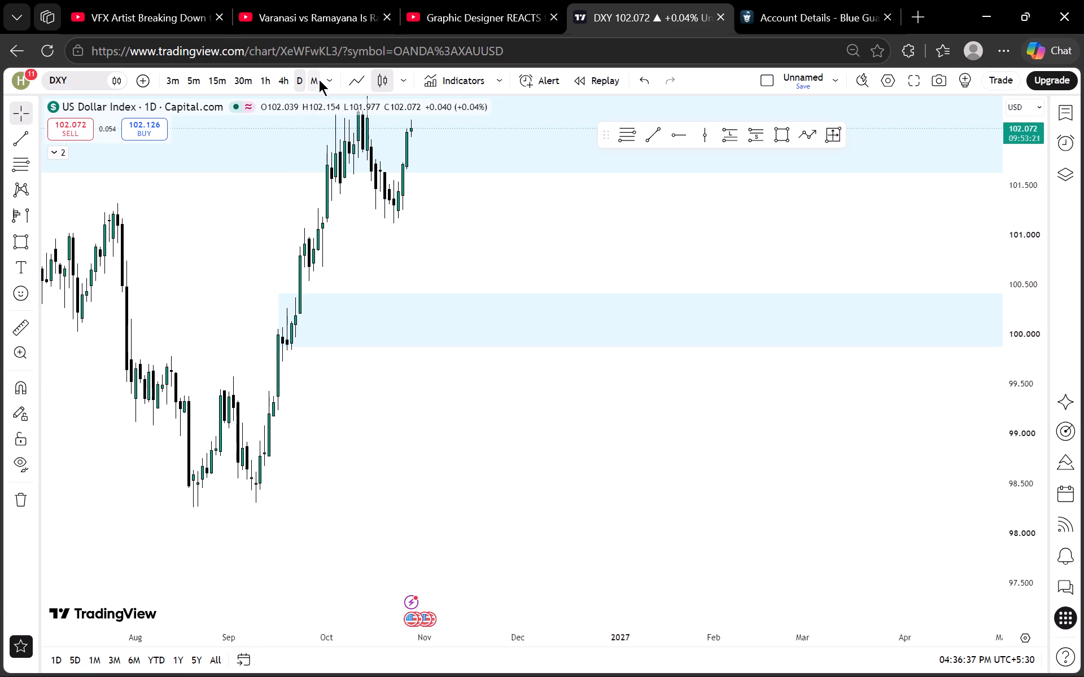
# On the weekly timeframe, reshape the lower rectangle zone to about 99.2 down to 98.3, starting at the early September 2026 low.
pyautogui.click(321, 77)
pyautogui.click(327, 77)
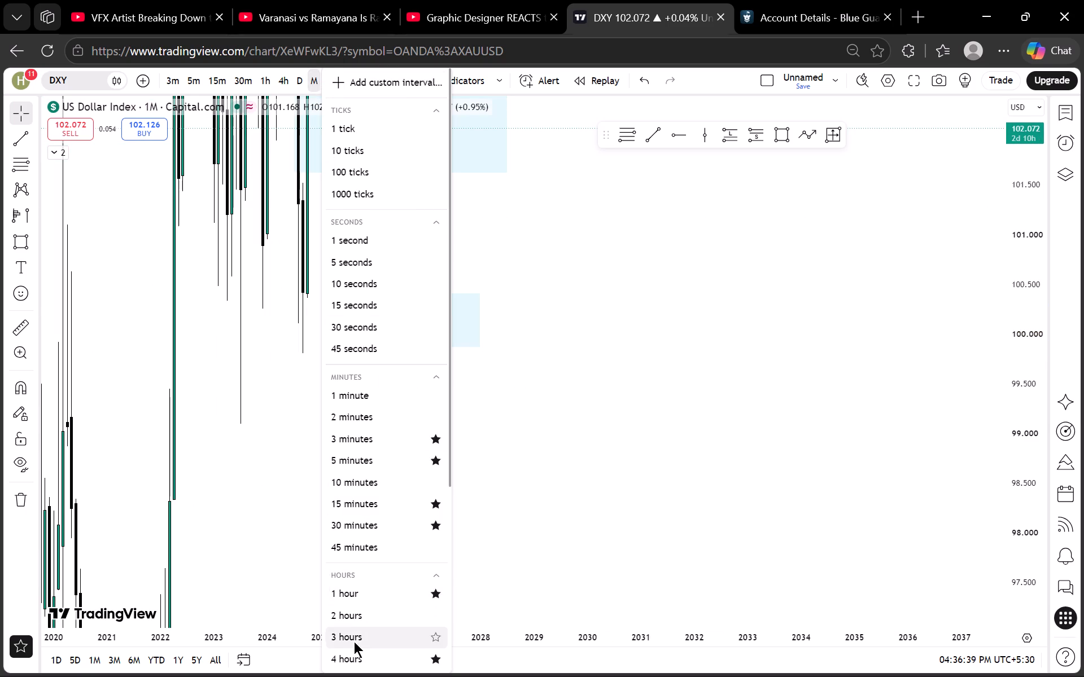
pyautogui.scroll(-2, 355, 632)
pyautogui.click(366, 551)
pyautogui.scroll(-7, 1000, 348)
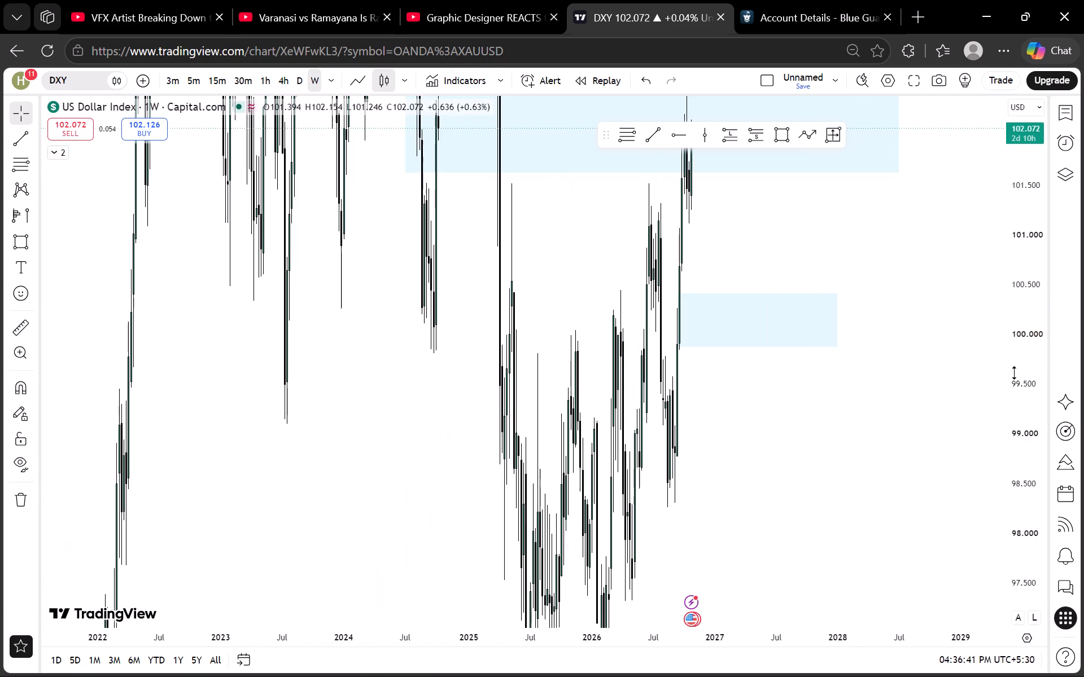
pyautogui.scroll(-6, 1057, 362)
pyautogui.scroll(7, 892, 410)
pyautogui.scroll(-9, 1013, 358)
pyautogui.scroll(5, 788, 401)
pyautogui.moveTo(422, 467); pyautogui.dragTo(595, 477)
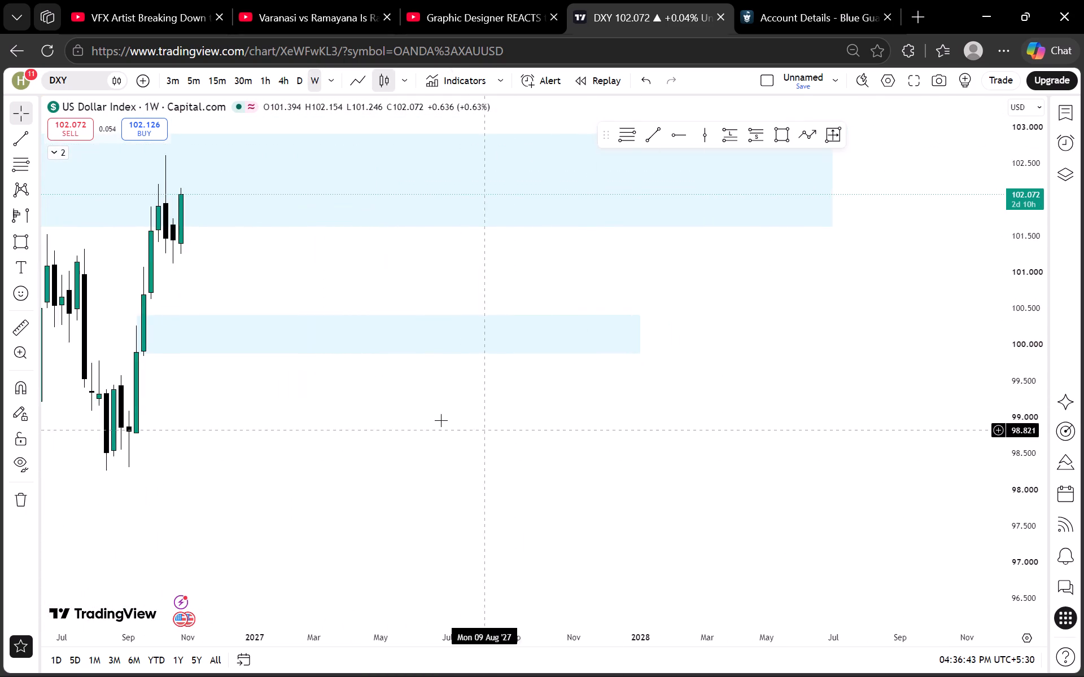
pyautogui.scroll(-1, 426, 420)
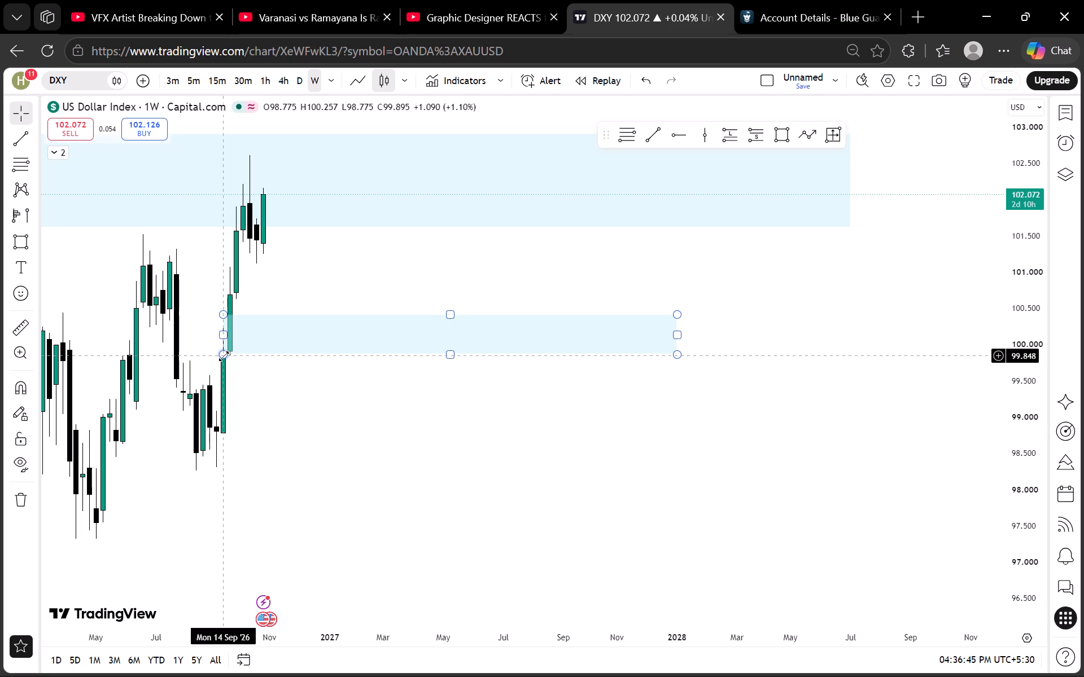
pyautogui.moveTo(224, 356); pyautogui.dragTo(213, 467)
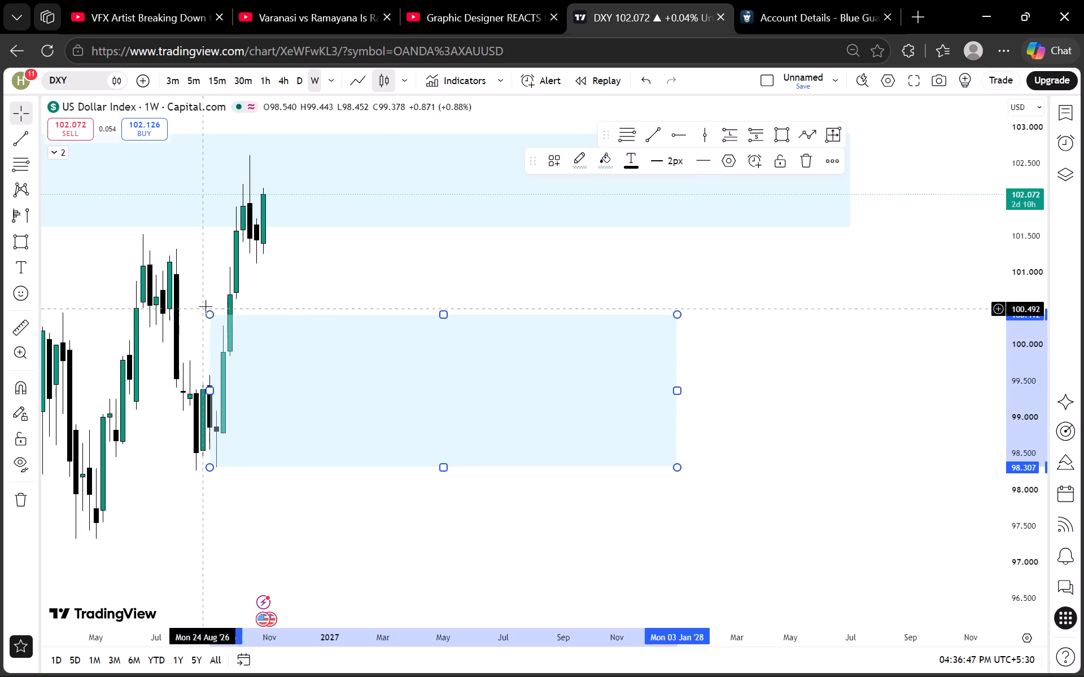
pyautogui.moveTo(210, 314); pyautogui.dragTo(213, 403)
pyautogui.click(264, 370)
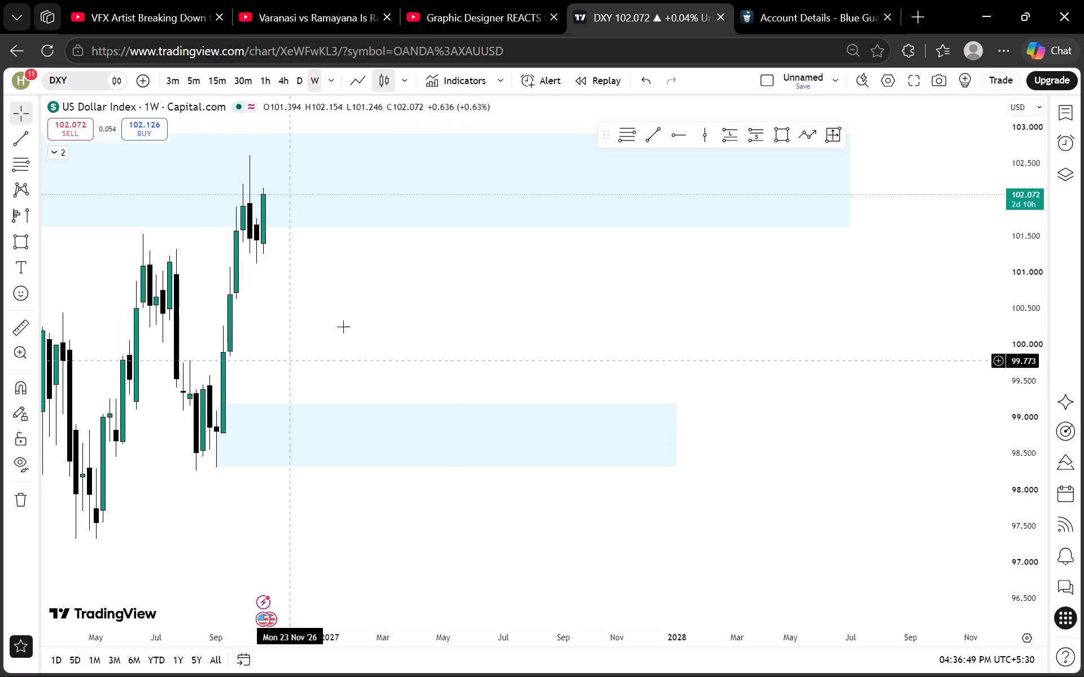
# Examine the two DXY rectangle zones against price on the weekly, daily and monthly timeframes.
pyautogui.moveTo(356, 320); pyautogui.dragTo(379, 373)
pyautogui.scroll(-9, 1038, 328)
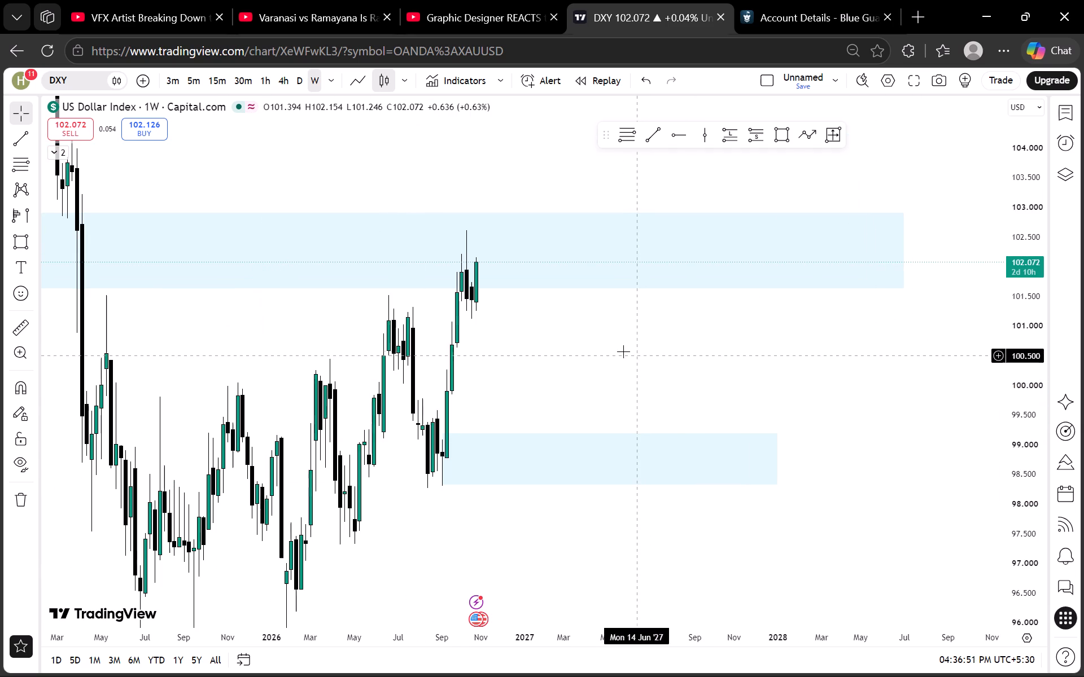
pyautogui.click(303, 79)
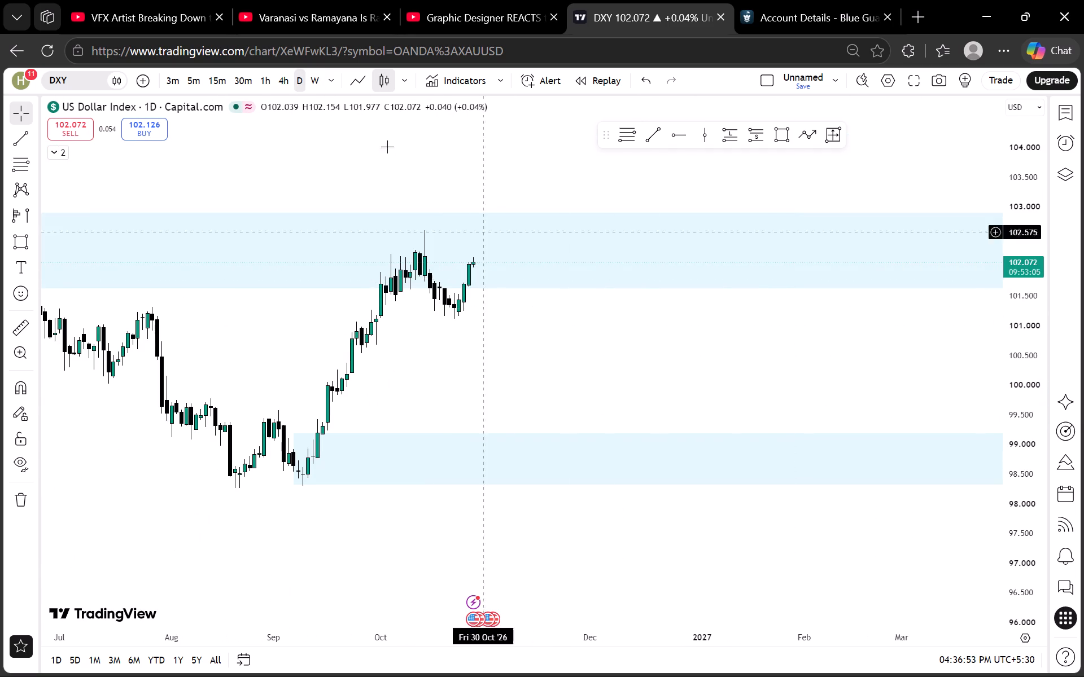
pyautogui.click(312, 81)
pyautogui.click(323, 76)
pyautogui.scroll(-4, 364, 399)
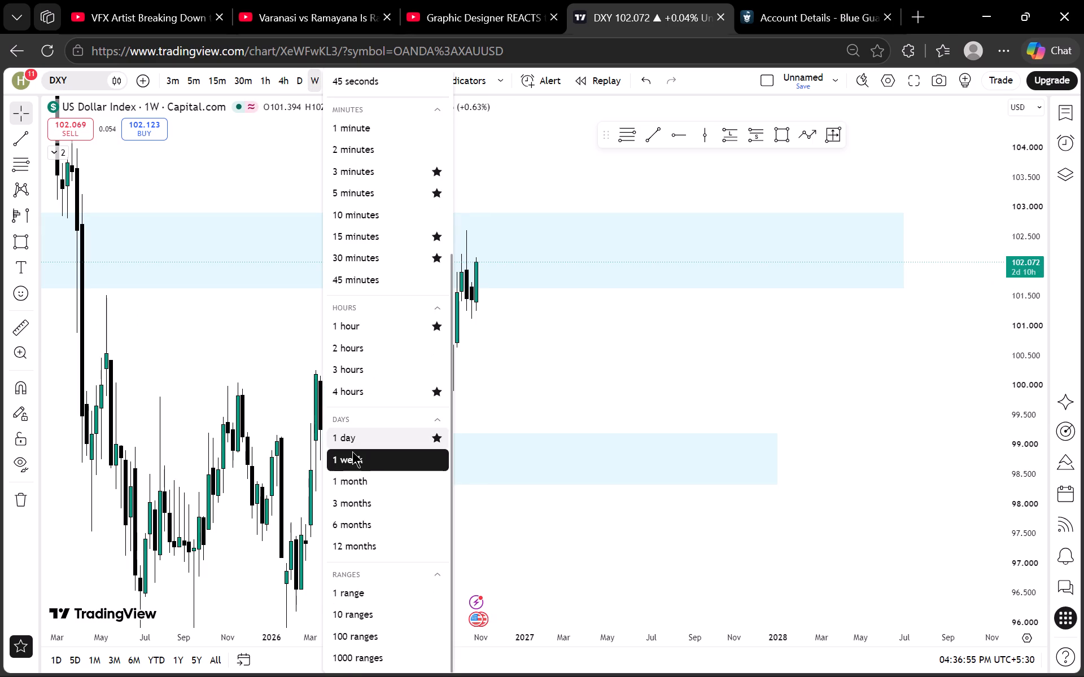
pyautogui.click(382, 475)
pyautogui.scroll(4, 1051, 337)
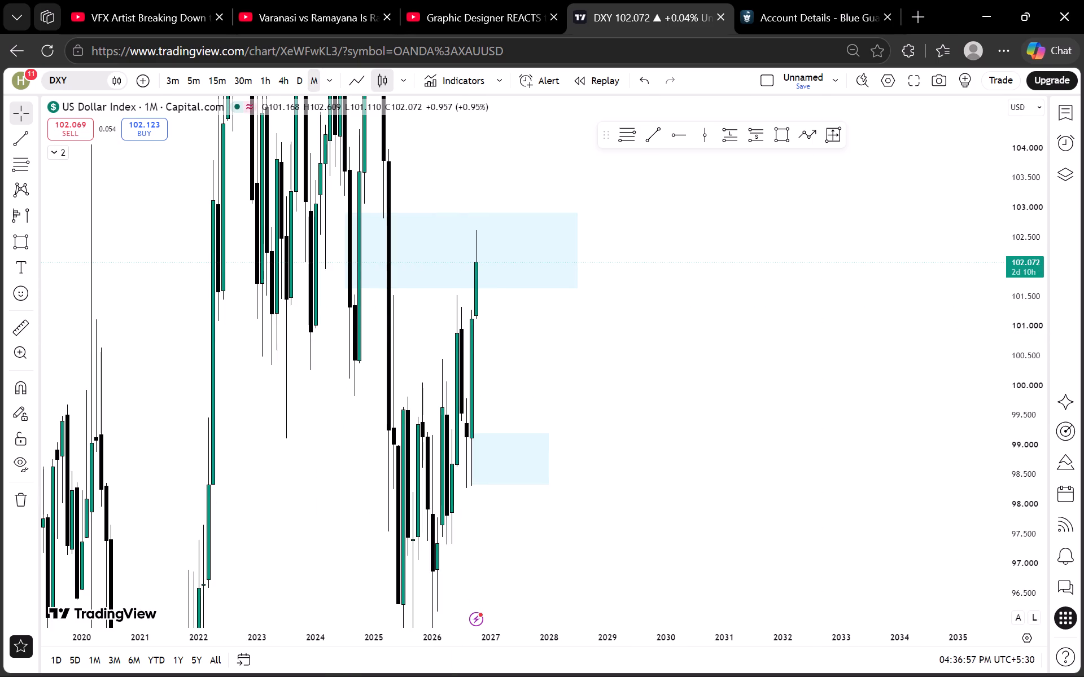
pyautogui.scroll(3, 986, 340)
pyautogui.scroll(-4, 1047, 287)
pyautogui.scroll(3, 797, 314)
pyautogui.moveTo(523, 324); pyautogui.dragTo(734, 333)
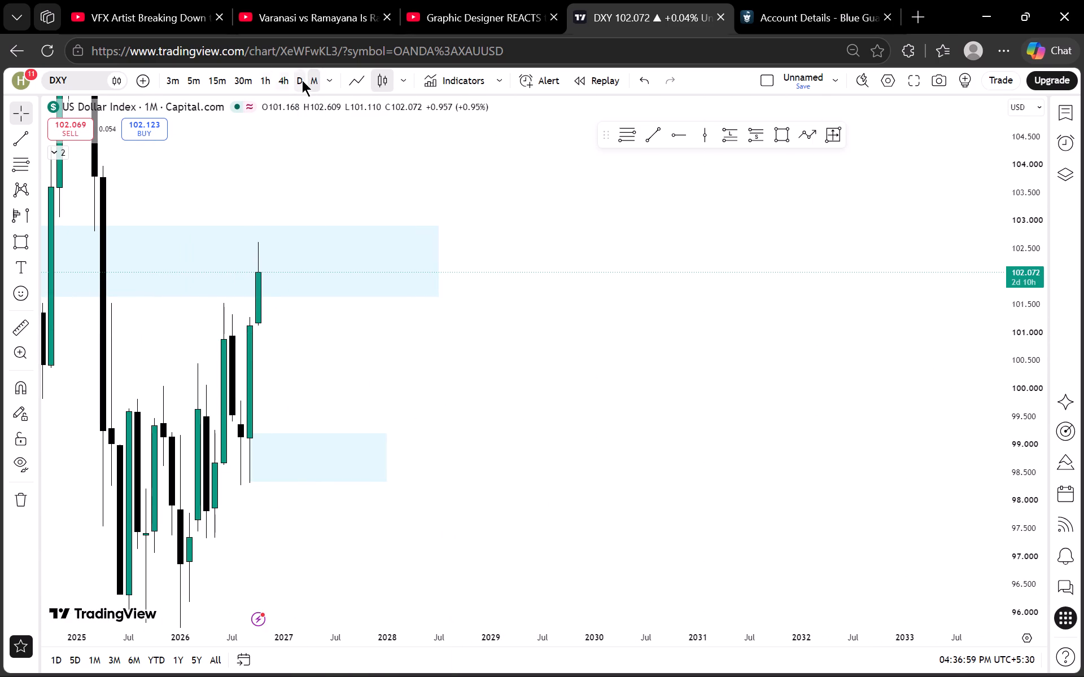
# On the weekly timeframe, draw a horizontal trend line at about 101.1 under the October 2026 low, from mid-October 2026 to early March 2027.
pyautogui.click(302, 78)
pyautogui.click(324, 74)
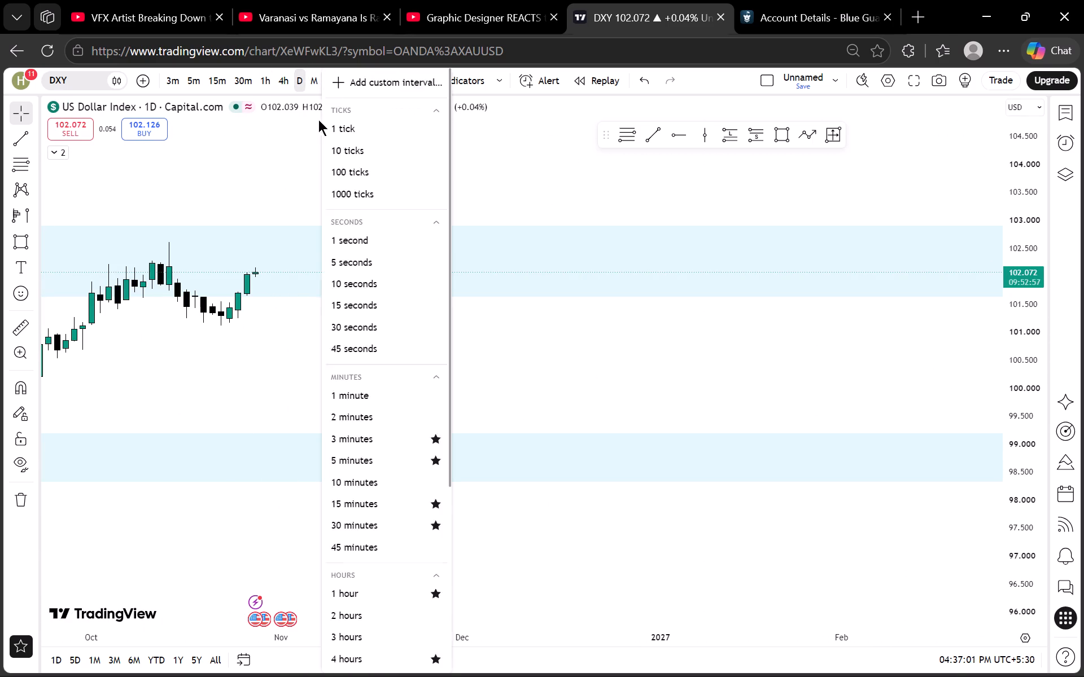
pyautogui.scroll(-5, 314, 294)
pyautogui.scroll(-2, 365, 483)
pyautogui.scroll(-2, 390, 586)
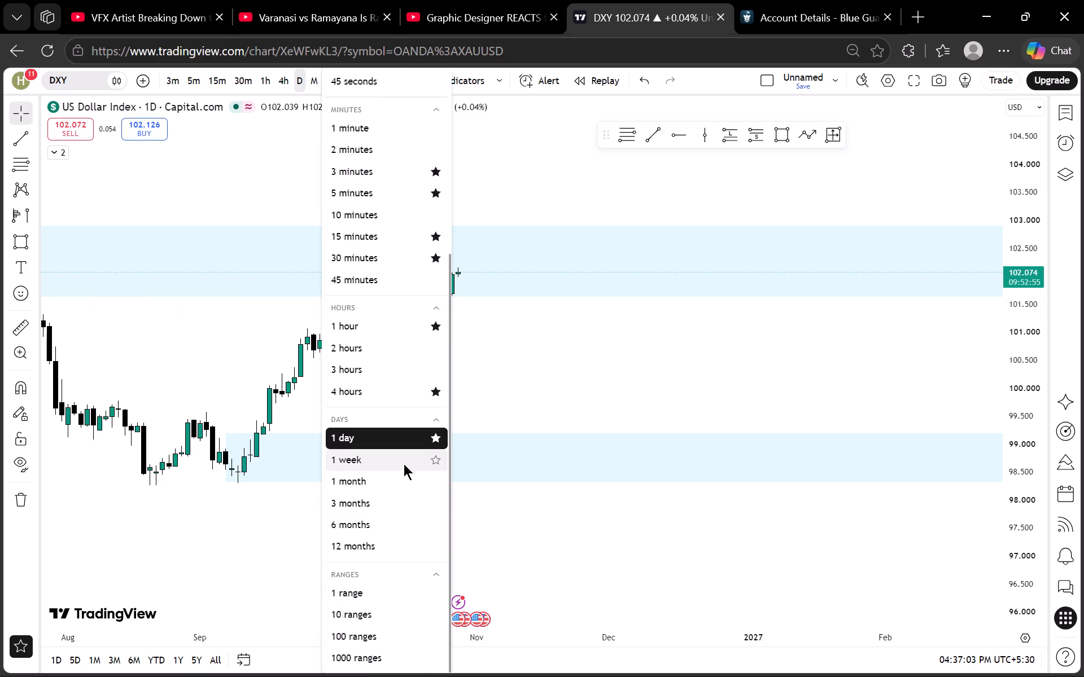
pyautogui.click(385, 467)
pyautogui.scroll(11, 1020, 378)
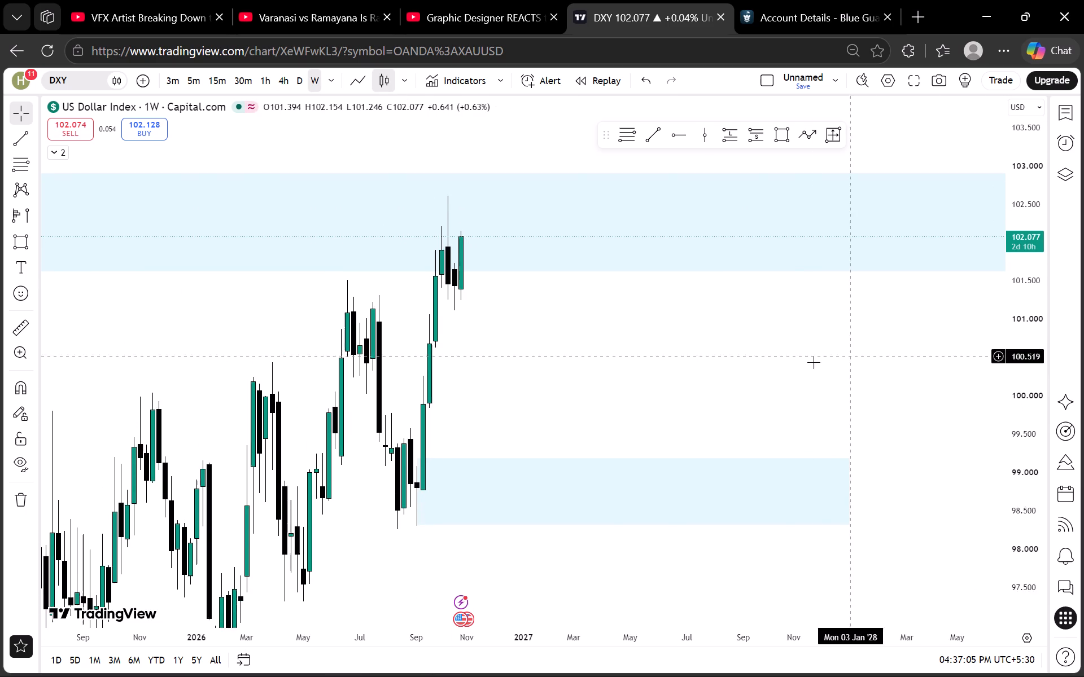
pyautogui.scroll(2, 808, 364)
pyautogui.moveTo(575, 350); pyautogui.dragTo(703, 383)
pyautogui.click(653, 143)
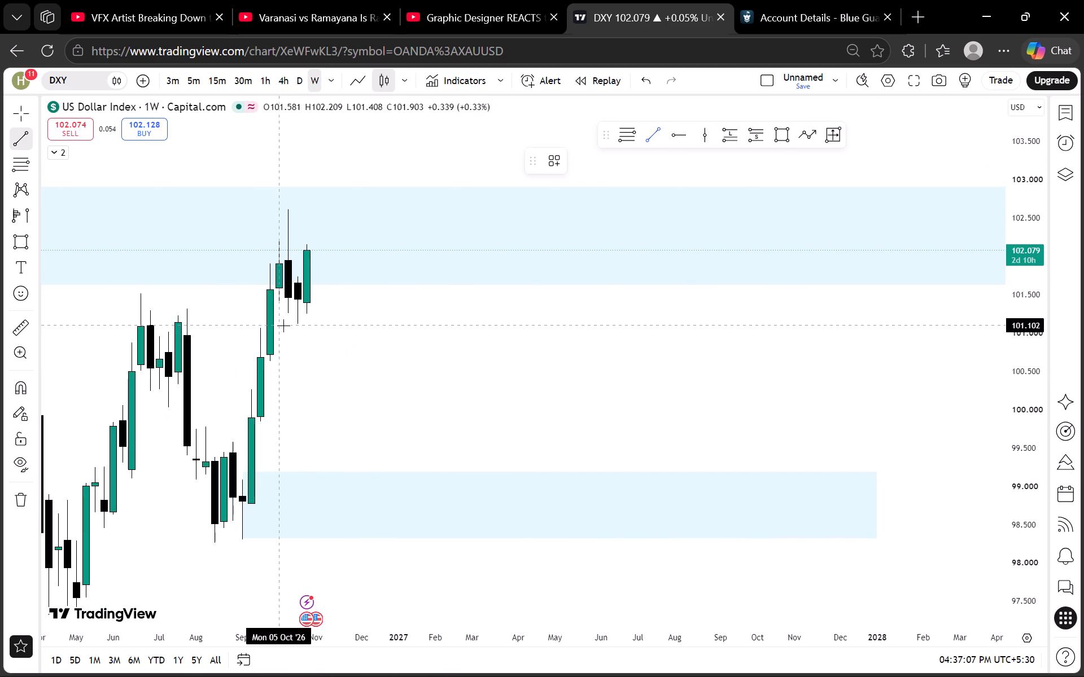
pyautogui.click(285, 326)
pyautogui.click(484, 325)
pyautogui.click(530, 322)
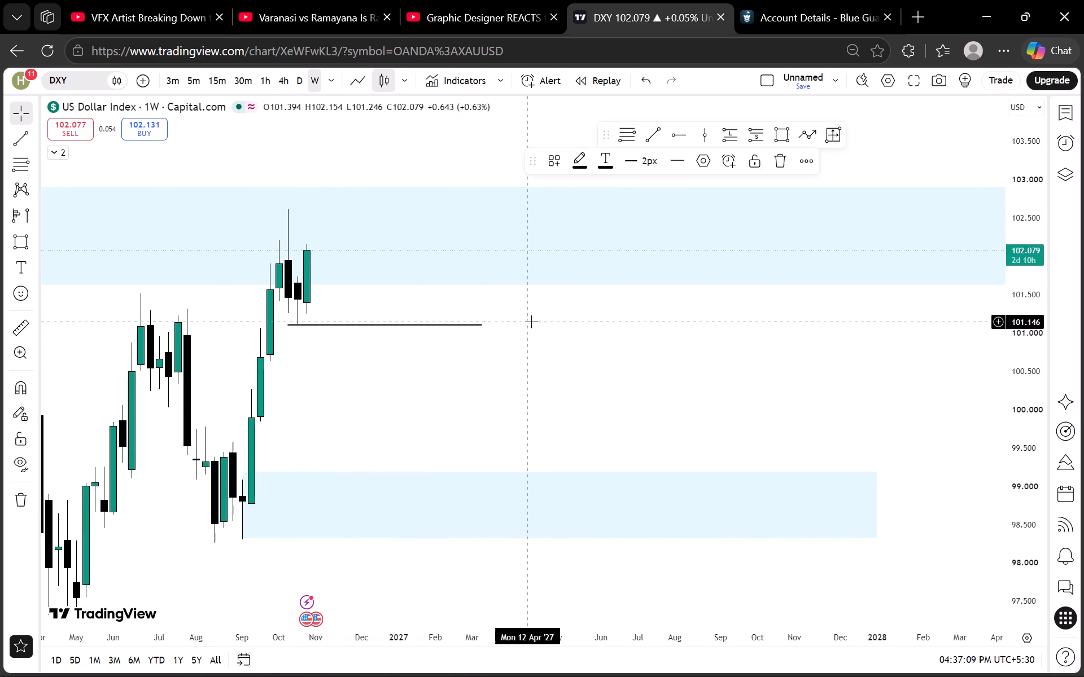
# Examine the daily price action between the upper rectangle zone and the trend line under the October low.
pyautogui.moveTo(535, 372); pyautogui.dragTo(694, 383)
pyautogui.click(301, 81)
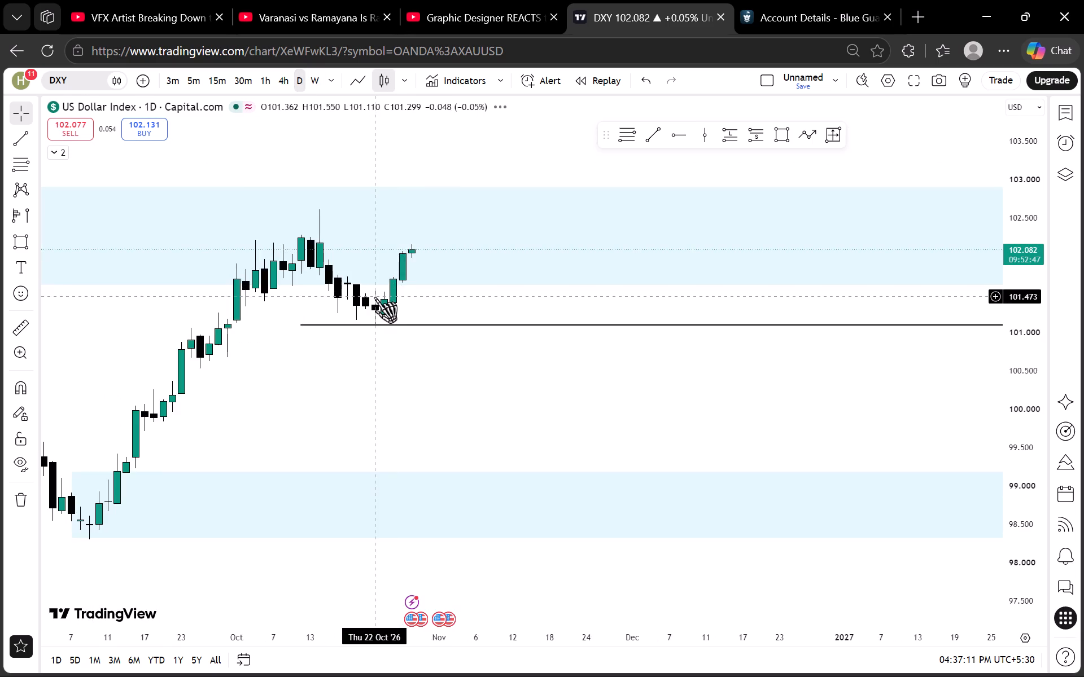
pyautogui.scroll(-4, 384, 311)
pyautogui.scroll(14, 1023, 350)
pyautogui.scroll(-3, 818, 346)
pyautogui.moveTo(761, 364); pyautogui.dragTo(760, 364)
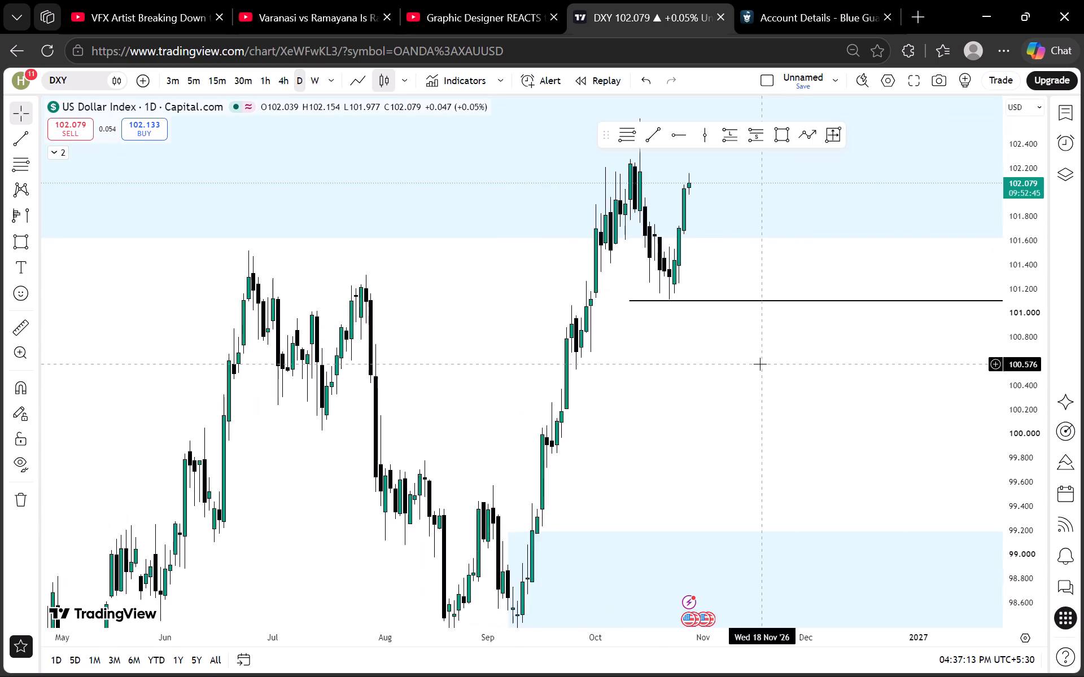
pyautogui.moveTo(760, 364); pyautogui.dragTo(549, 521)
pyautogui.scroll(3, 544, 514)
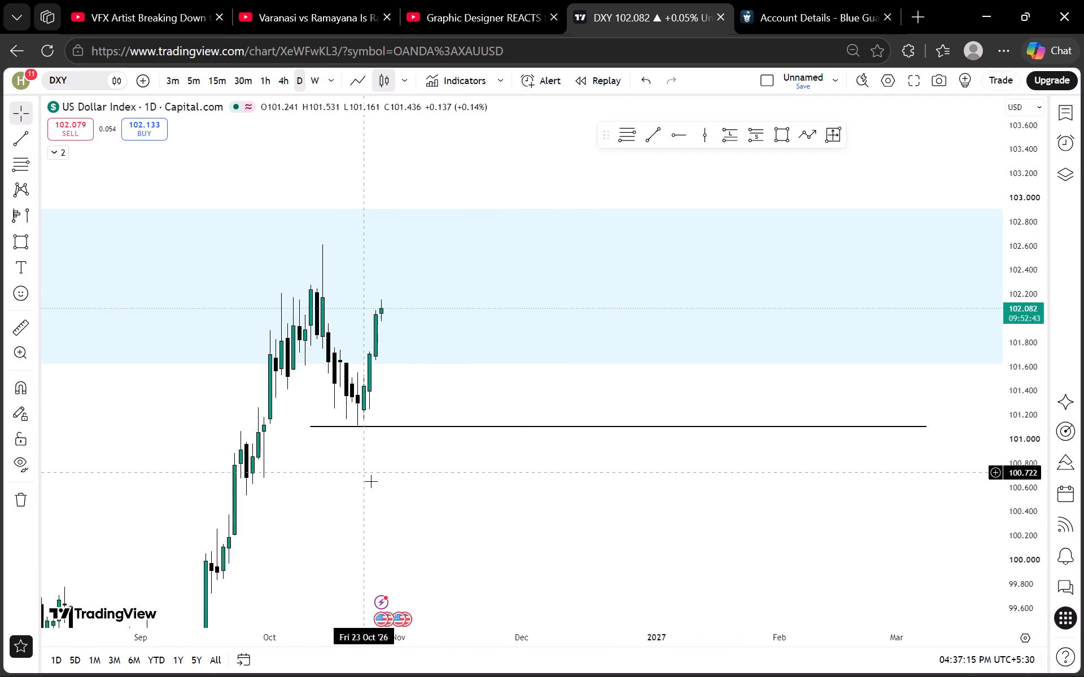
# On the 4-hour timeframe, draw a rectangle zone from about 102.225 down to 102.07, spanning 14 October to 3 November 2026.
pyautogui.click(284, 80)
pyautogui.scroll(-5, 381, 327)
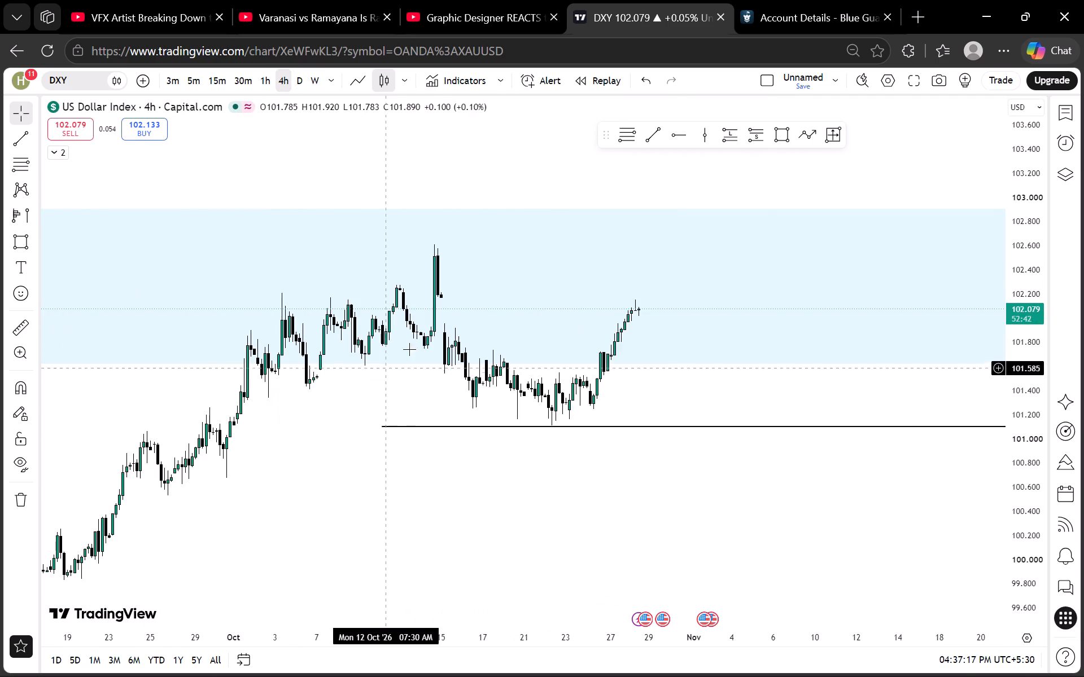
pyautogui.scroll(15, 1027, 341)
pyautogui.scroll(-2, 827, 388)
pyautogui.moveTo(836, 416); pyautogui.dragTo(792, 429)
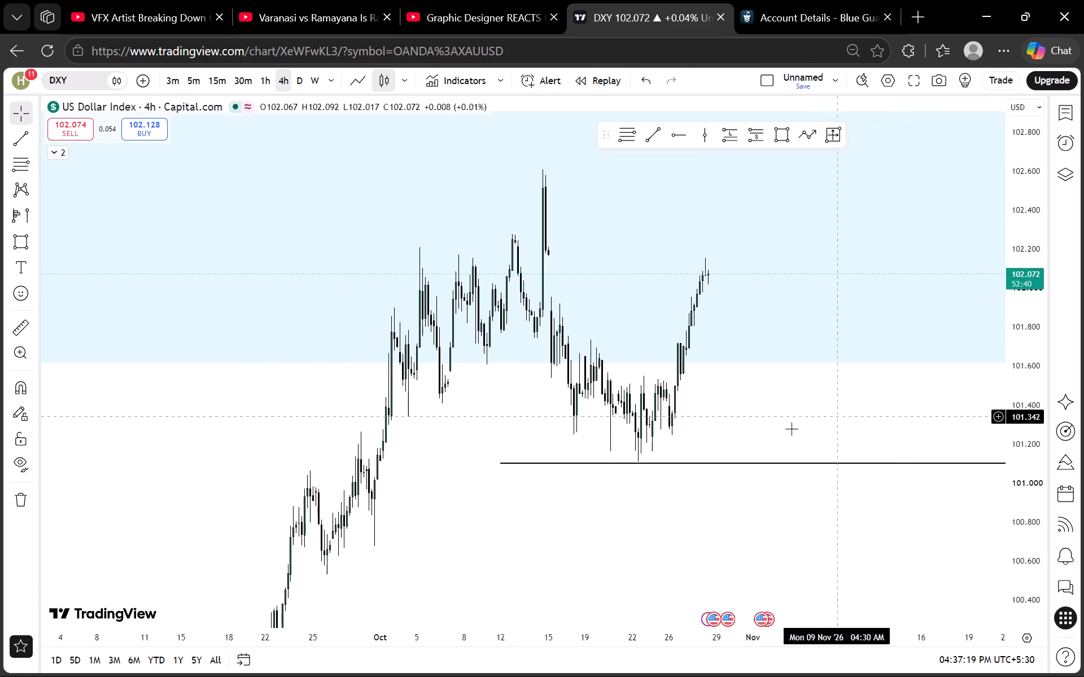
pyautogui.moveTo(792, 429); pyautogui.dragTo(771, 437)
pyautogui.scroll(13, 1013, 384)
pyautogui.moveTo(658, 422); pyautogui.dragTo(661, 446)
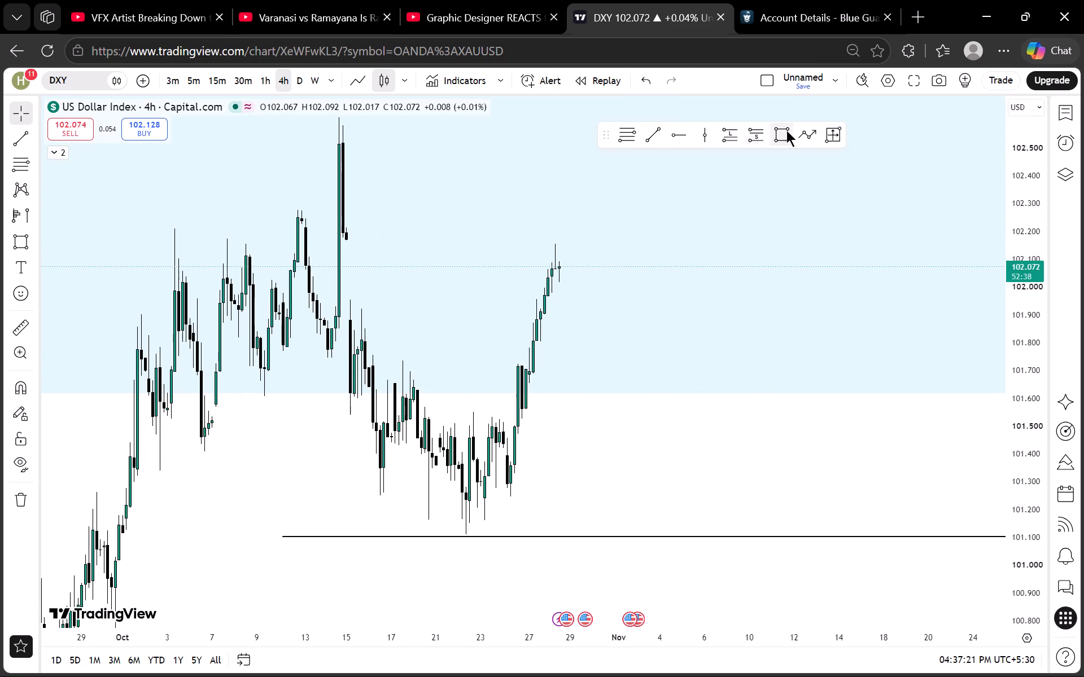
pyautogui.click(787, 130)
pyautogui.click(343, 225)
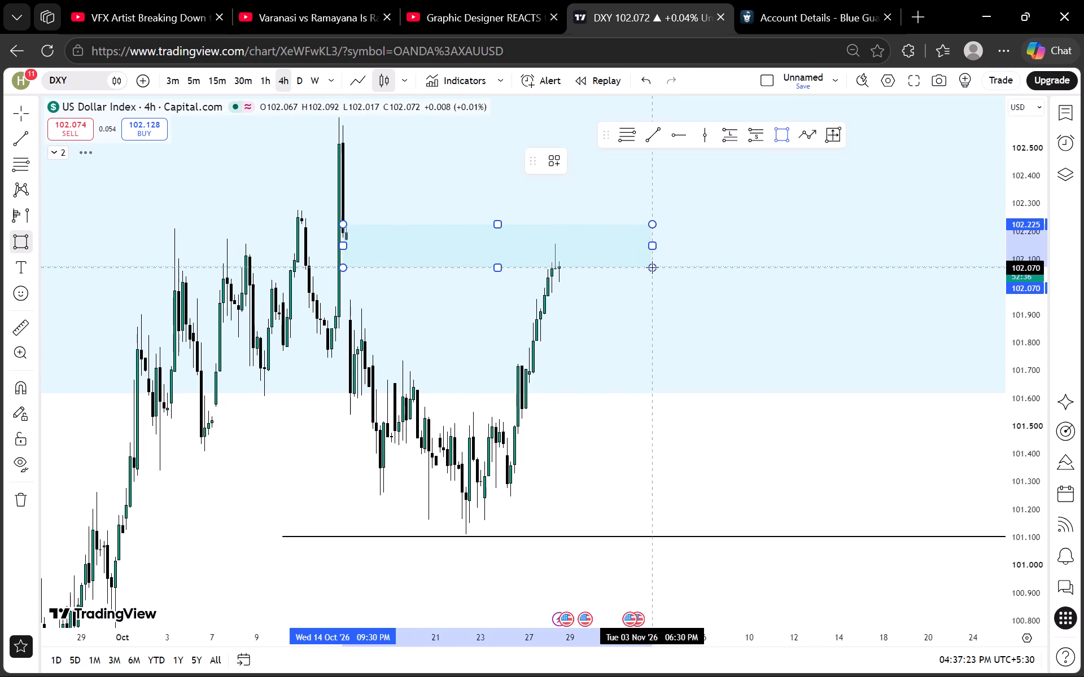
pyautogui.click(652, 267)
pyautogui.click(662, 381)
# Examine the 1-hour price action from mid-October up to the 102.225–102.07 rectangle zone.
pyautogui.click(266, 78)
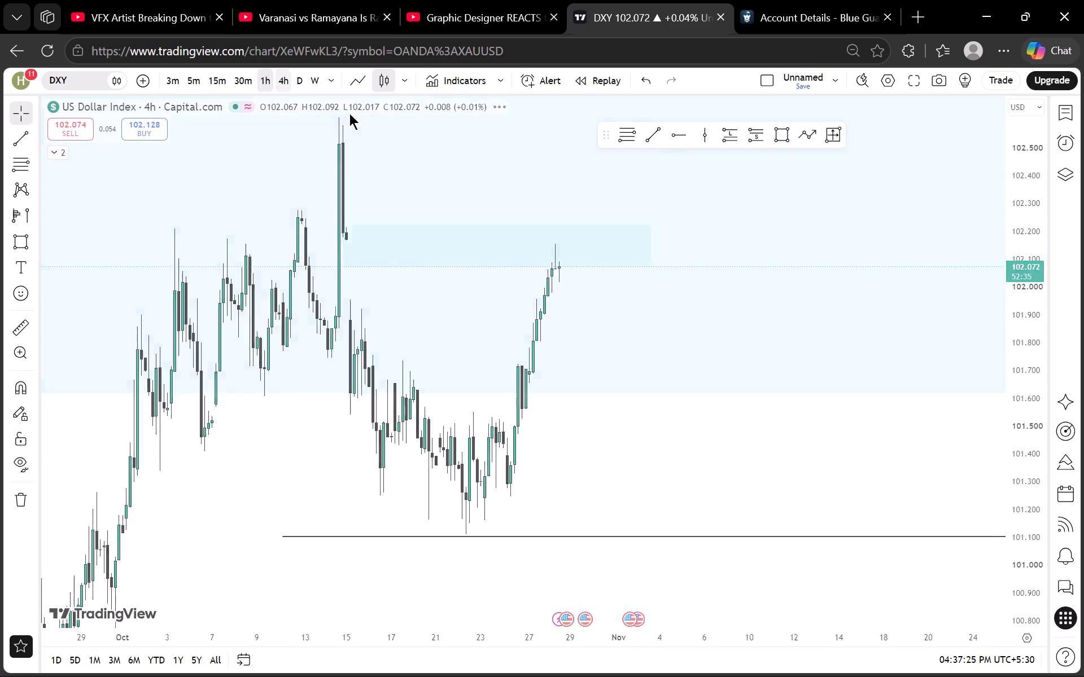
pyautogui.scroll(-3, 501, 334)
pyautogui.moveTo(716, 451); pyautogui.dragTo(670, 456)
pyautogui.scroll(11, 993, 385)
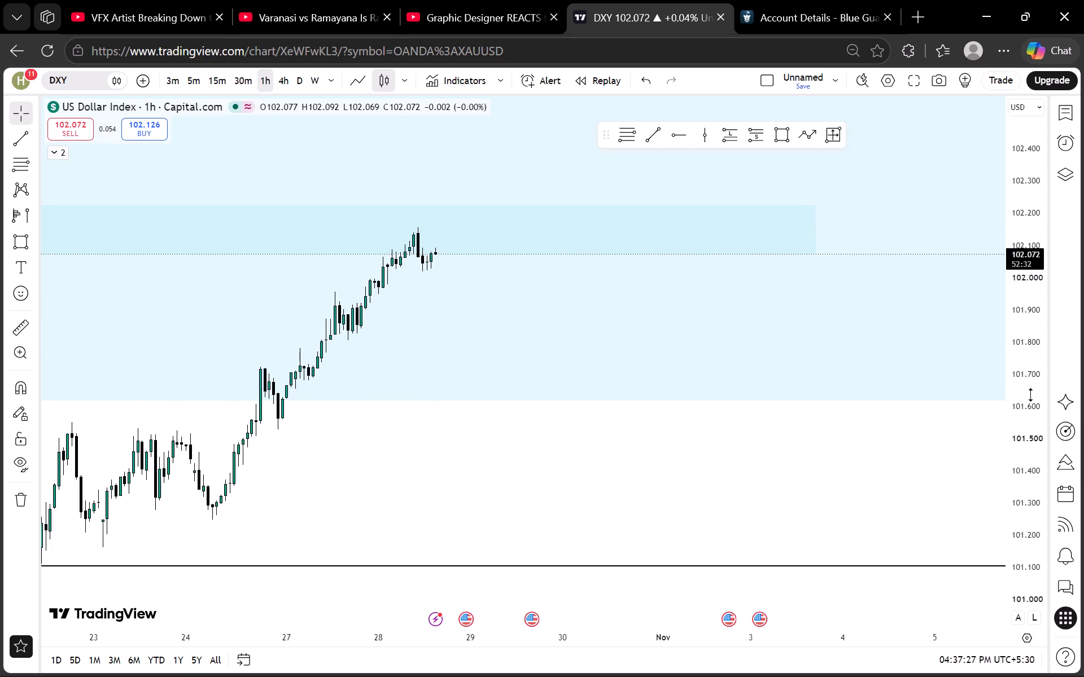
pyautogui.scroll(6, 1031, 395)
pyautogui.scroll(-12, 1031, 395)
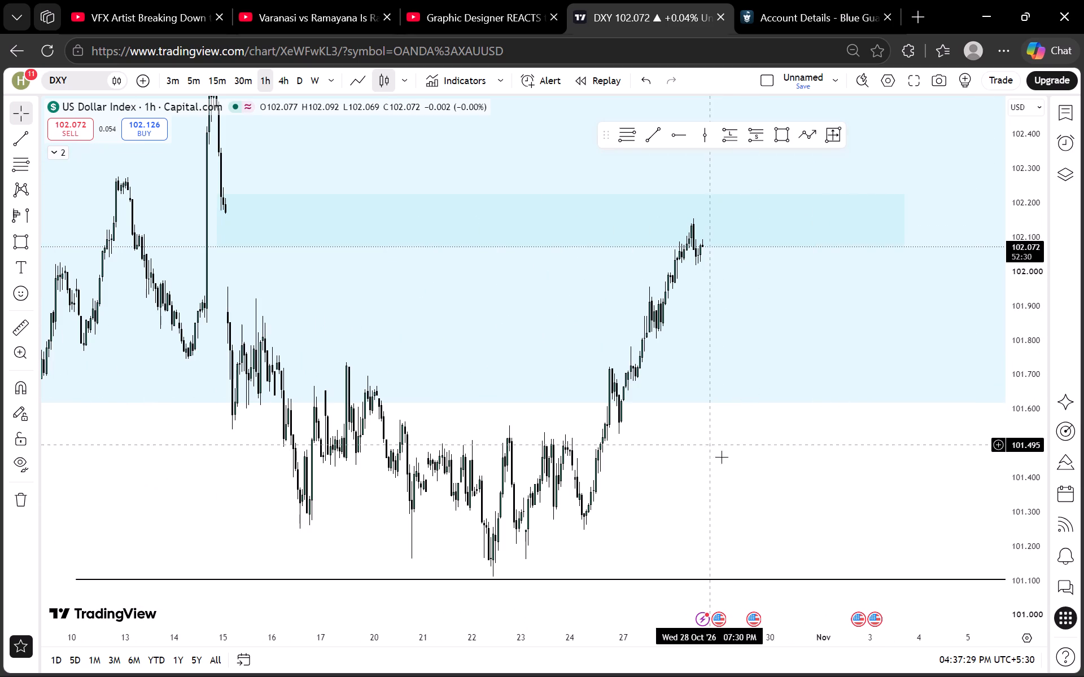
pyautogui.moveTo(748, 481); pyautogui.dragTo(709, 413)
pyautogui.moveTo(671, 416); pyautogui.dragTo(620, 468)
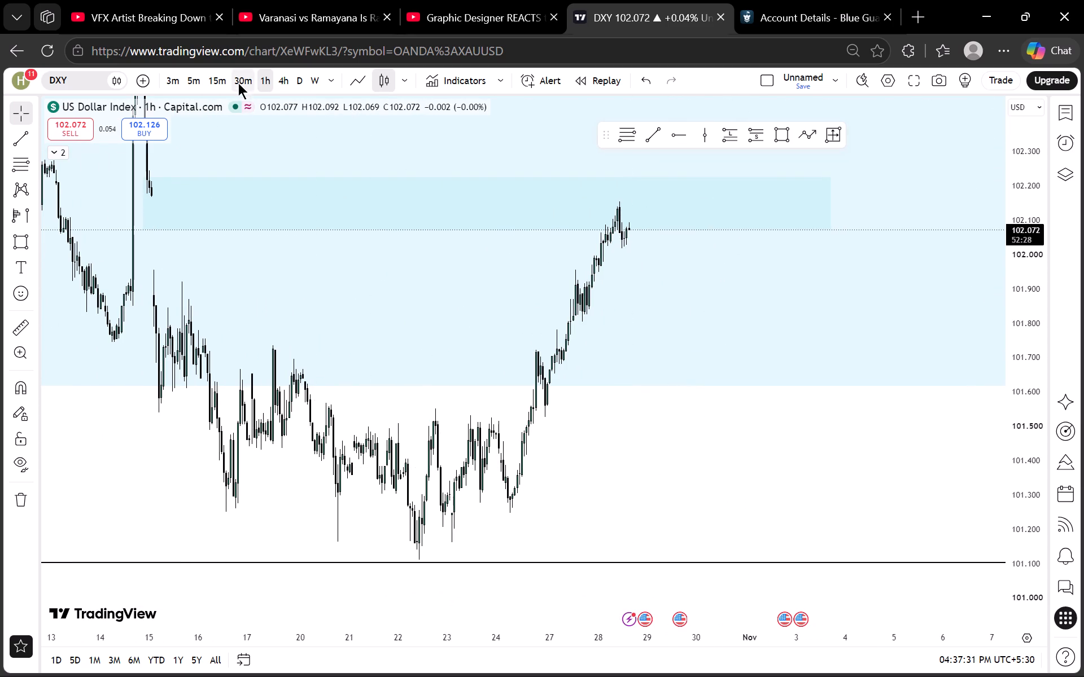
# On the 30-minute timeframe, draw a rectangle zone over the 28 October high from about 102.16 down to 102.09, between 12:00 PM and about 10:00 PM.
pyautogui.click(238, 82)
pyautogui.scroll(10, 1024, 333)
pyautogui.moveTo(705, 251); pyautogui.dragTo(685, 384)
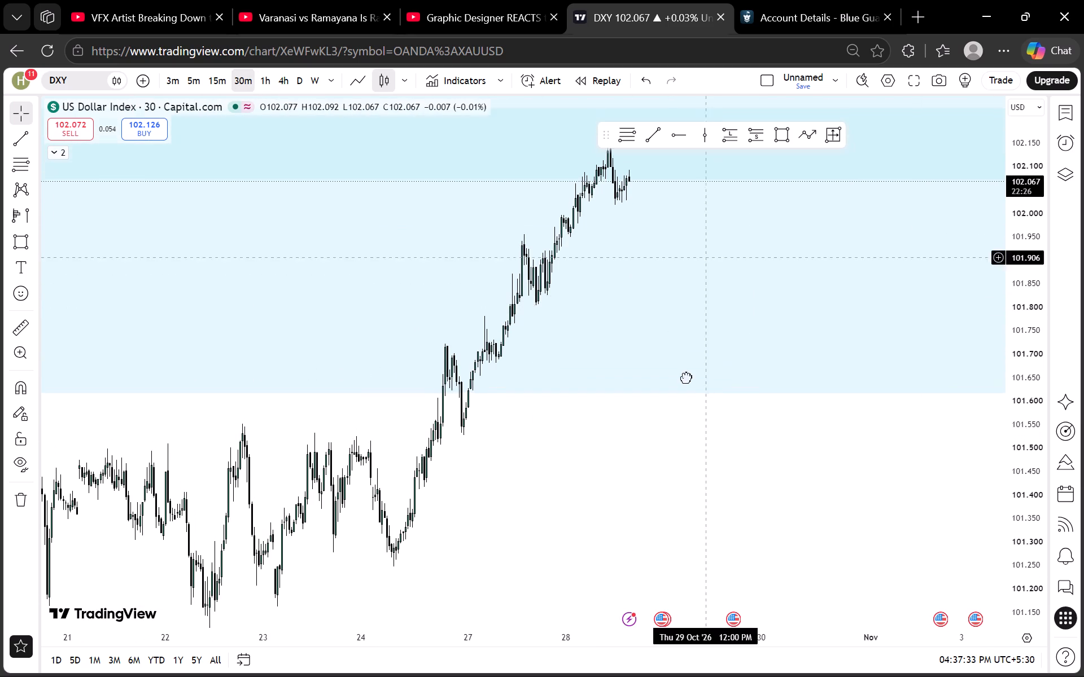
pyautogui.moveTo(685, 384); pyautogui.dragTo(674, 427)
pyautogui.scroll(17, 984, 353)
pyautogui.scroll(-5, 837, 336)
pyautogui.scroll(6, 1004, 351)
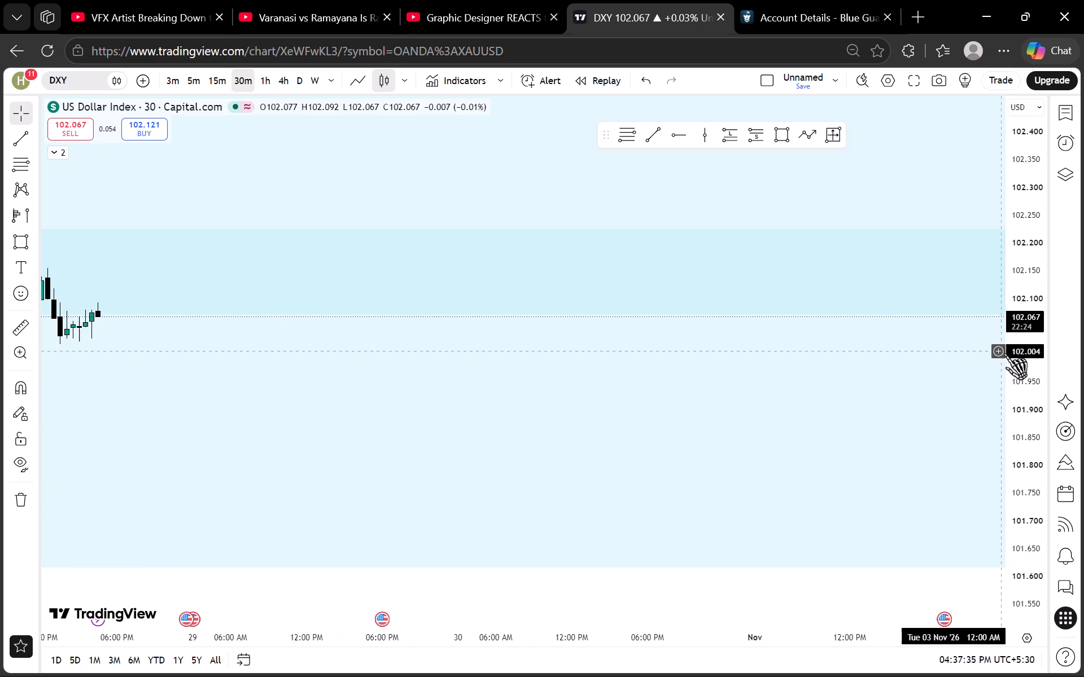
pyautogui.scroll(14, 1004, 353)
pyautogui.scroll(-6, 730, 336)
pyautogui.moveTo(631, 324); pyautogui.dragTo(672, 403)
pyautogui.scroll(7, 980, 381)
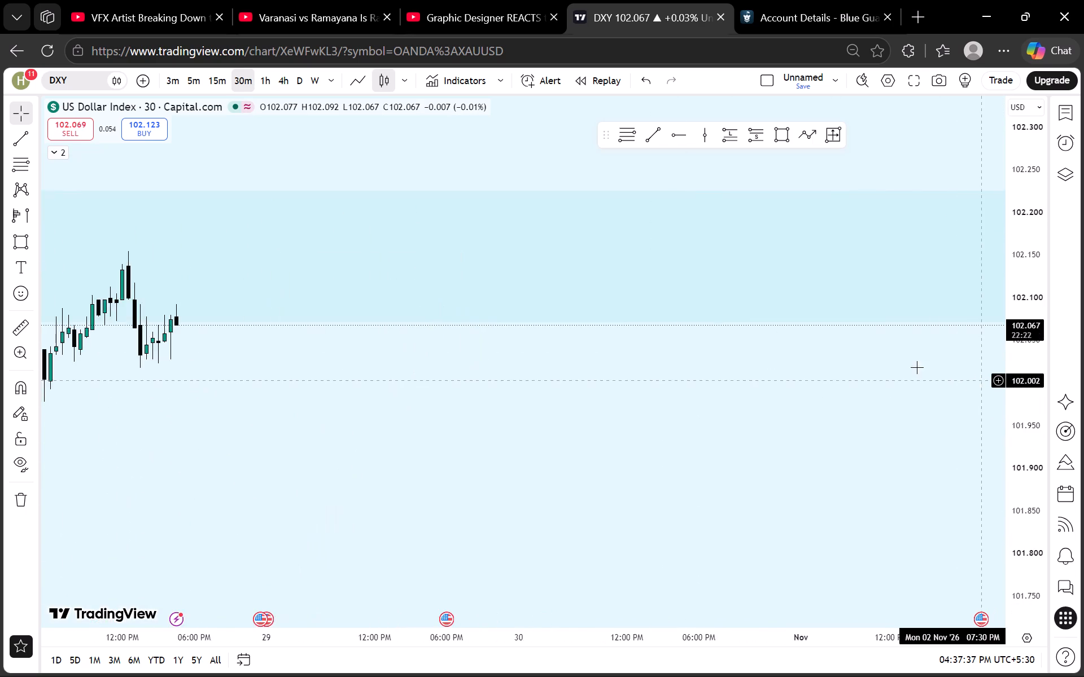
pyautogui.scroll(1, 911, 367)
pyautogui.moveTo(511, 346); pyautogui.dragTo(661, 421)
pyautogui.scroll(-5, 668, 230)
pyautogui.moveTo(602, 380); pyautogui.dragTo(895, 393)
pyautogui.scroll(11, 1015, 398)
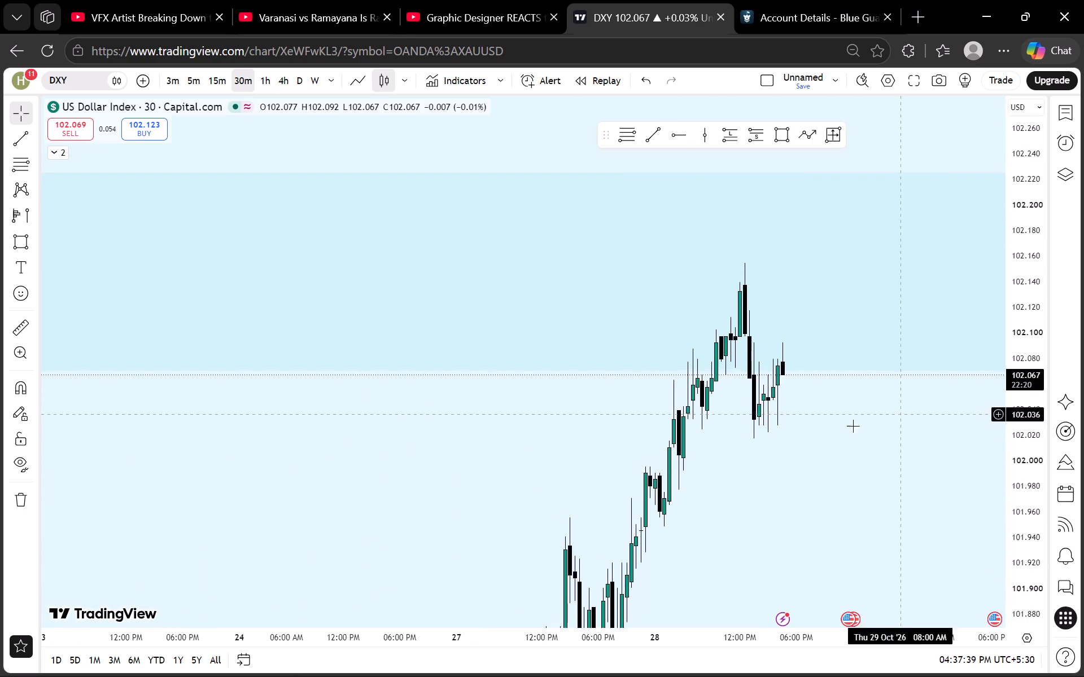
pyautogui.scroll(6, 847, 426)
pyautogui.moveTo(697, 424); pyautogui.dragTo(628, 437)
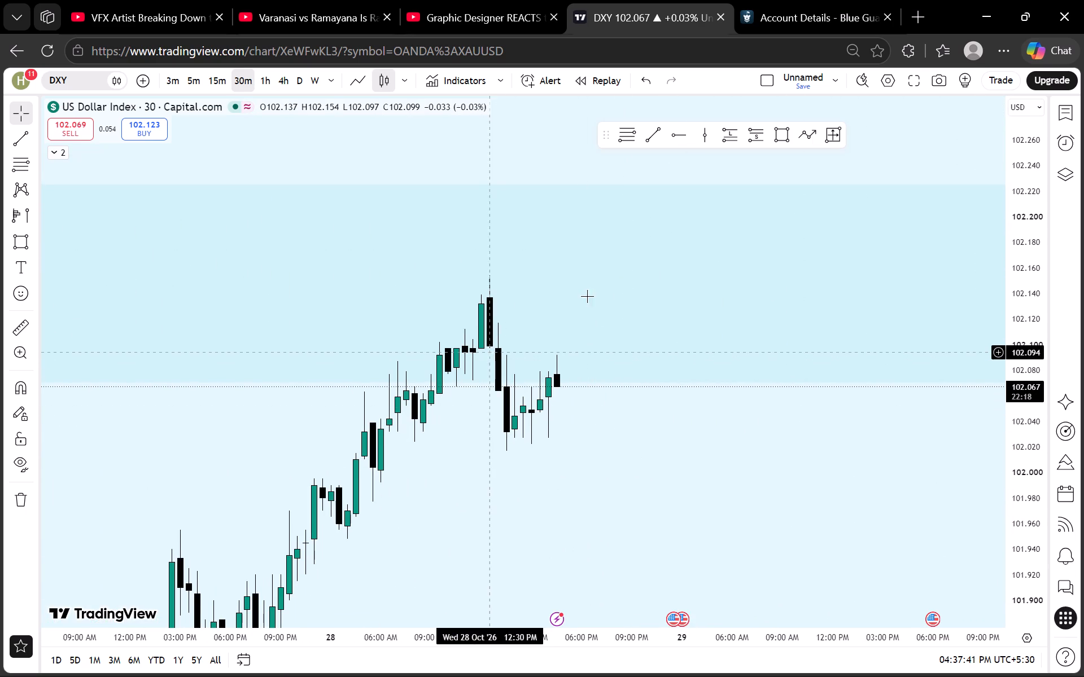
pyautogui.click(781, 123)
pyautogui.click(485, 269)
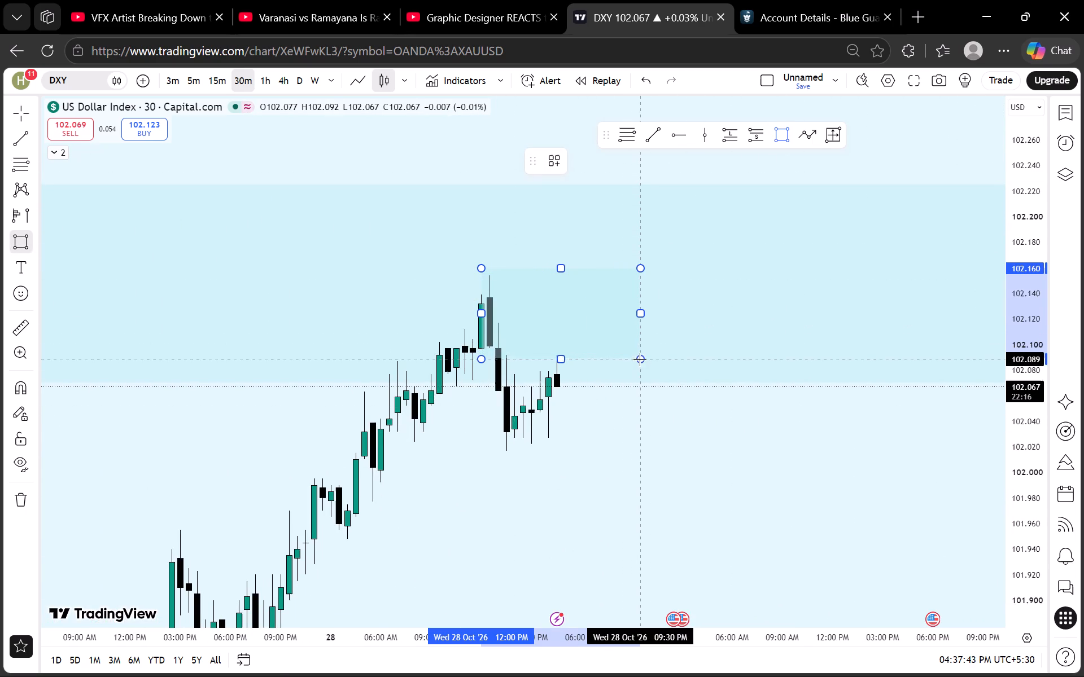
pyautogui.click(648, 354)
pyautogui.click(660, 416)
# On the 15-minute timeframe, raise the lower edge of the rectangle at the 28 October high to about 102.12.
pyautogui.moveTo(665, 441); pyautogui.dragTo(662, 423)
pyautogui.scroll(-6, 977, 324)
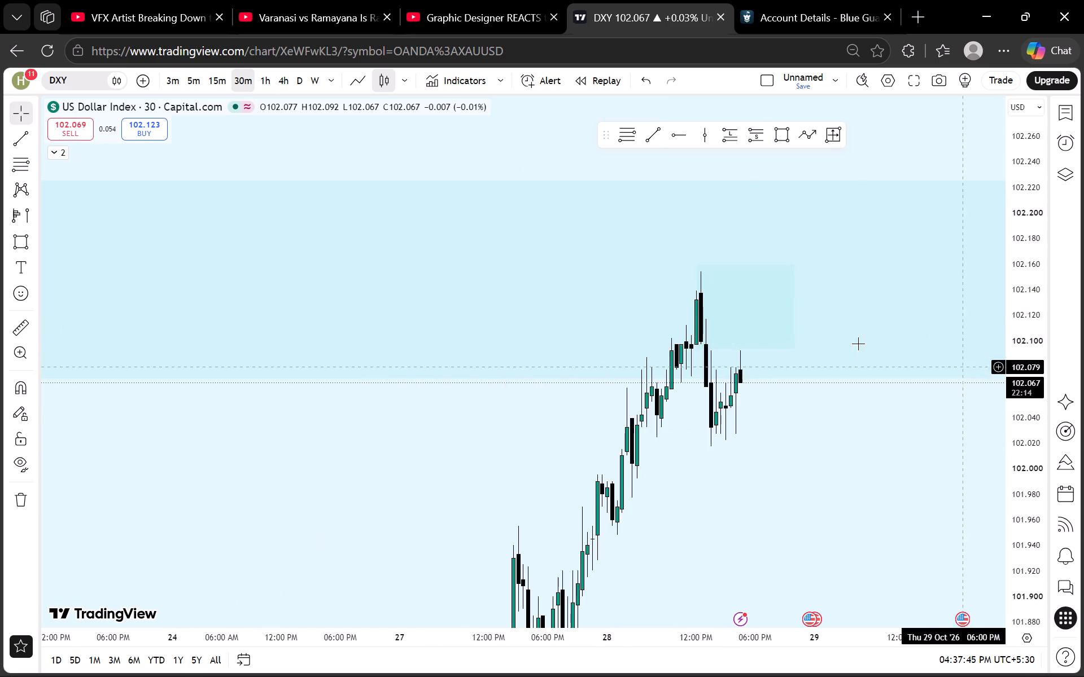
pyautogui.click(213, 76)
pyautogui.moveTo(587, 391); pyautogui.dragTo(583, 389)
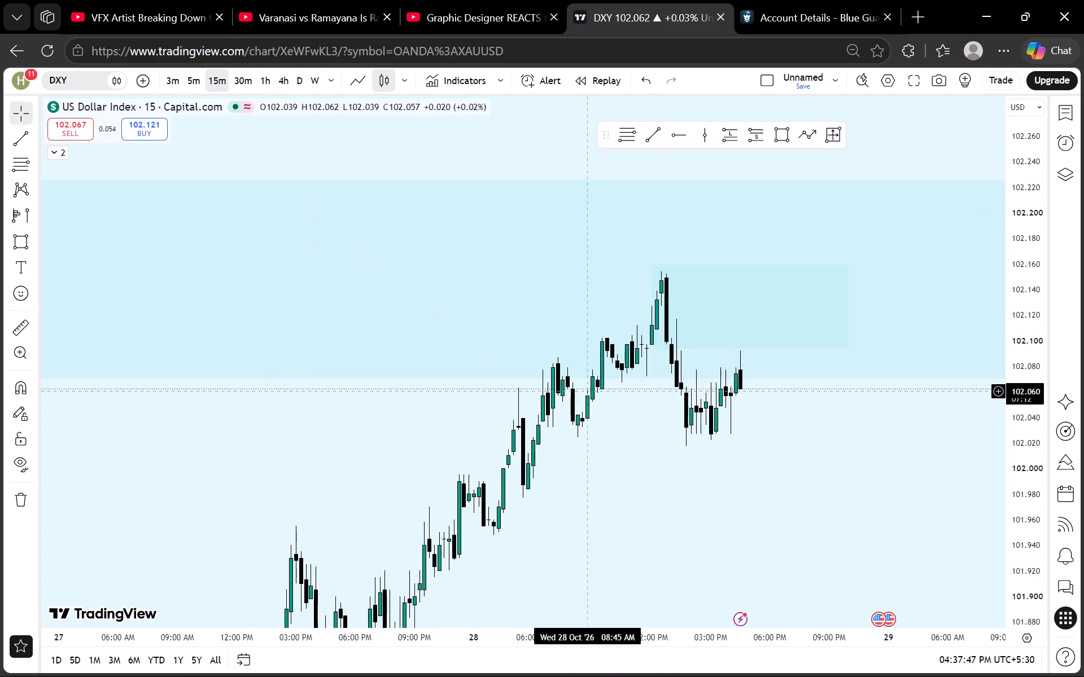
pyautogui.moveTo(583, 389); pyautogui.dragTo(418, 382)
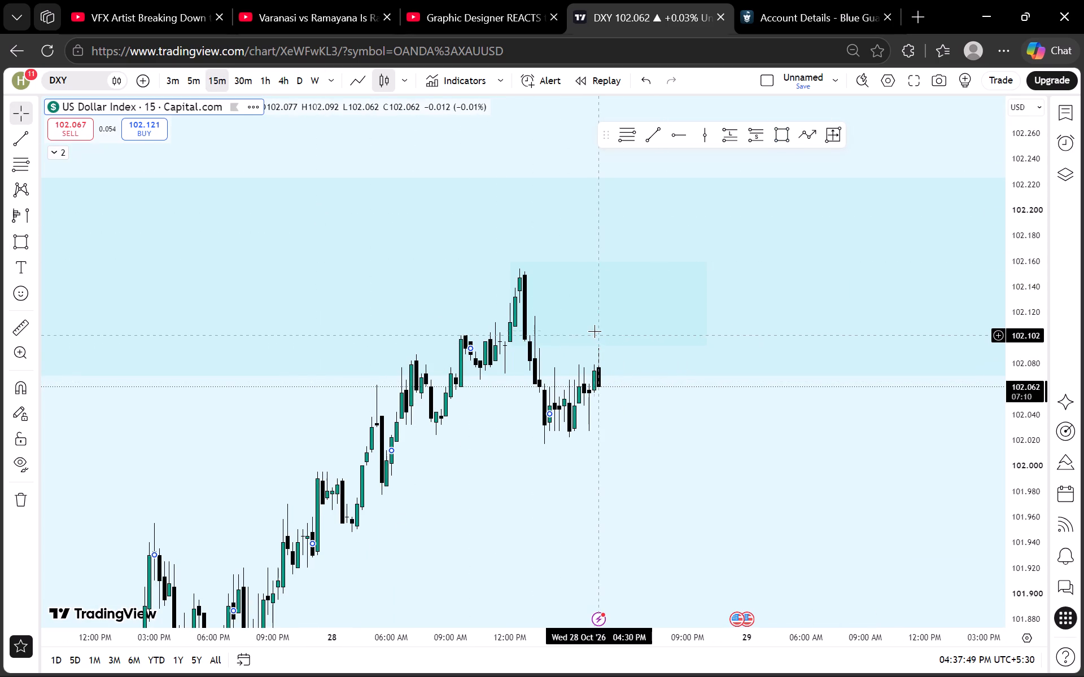
pyautogui.moveTo(608, 346); pyautogui.dragTo(607, 301)
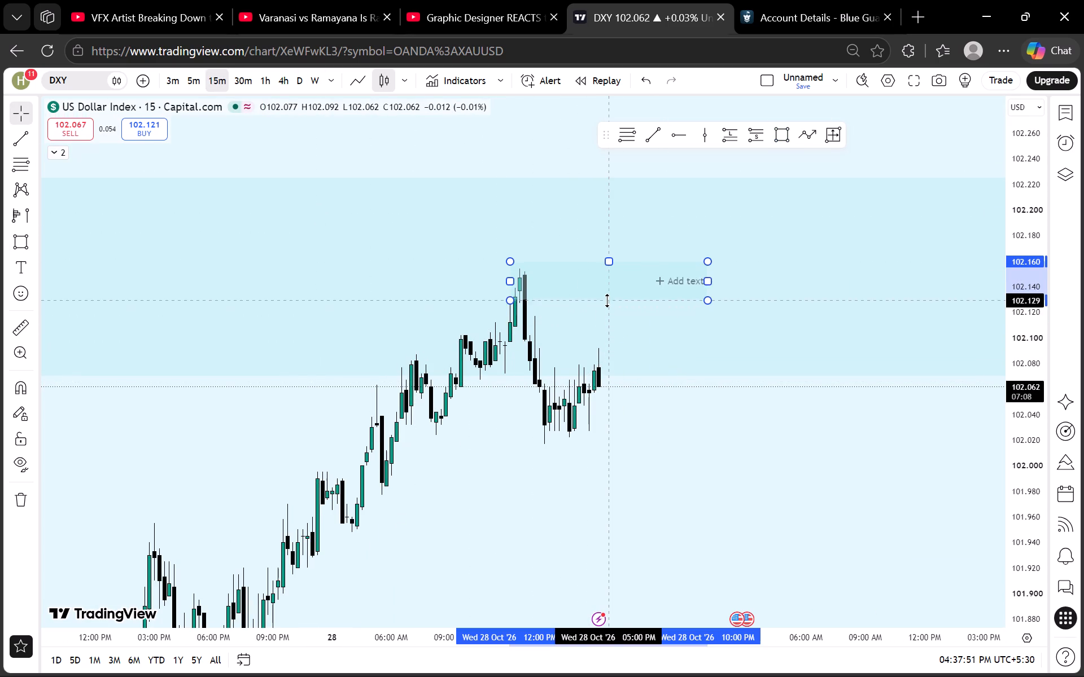
pyautogui.moveTo(607, 301); pyautogui.dragTo(607, 315)
pyautogui.click(679, 419)
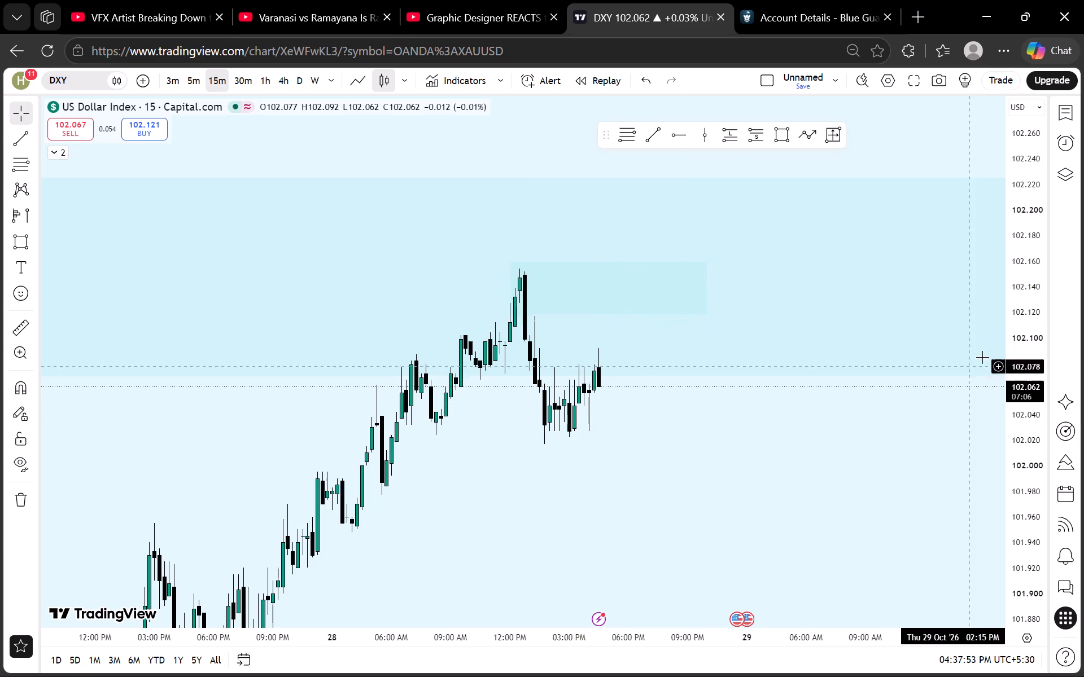
# On the 5-minute timeframe, draw a rectangle zone from about 102.052 down to 102.027, between 4:05 PM and 7:25 PM on 28 October.
pyautogui.scroll(-8, 993, 351)
pyautogui.moveTo(947, 409); pyautogui.dragTo(715, 340)
pyautogui.scroll(2, 327, 112)
pyautogui.click(203, 80)
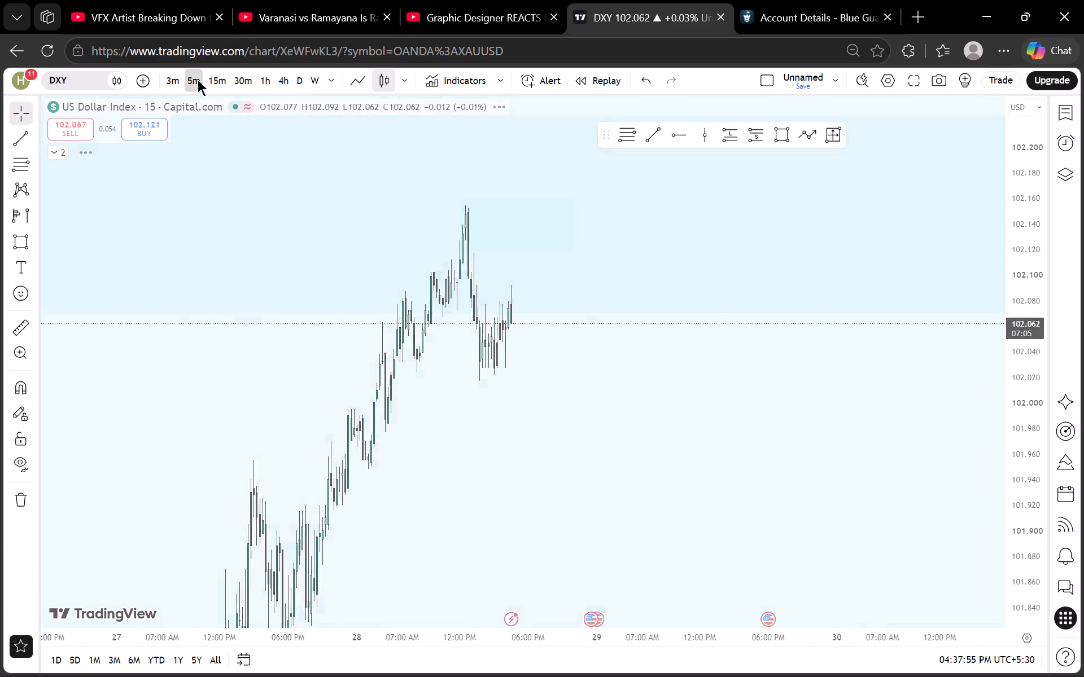
pyautogui.scroll(2, 622, 315)
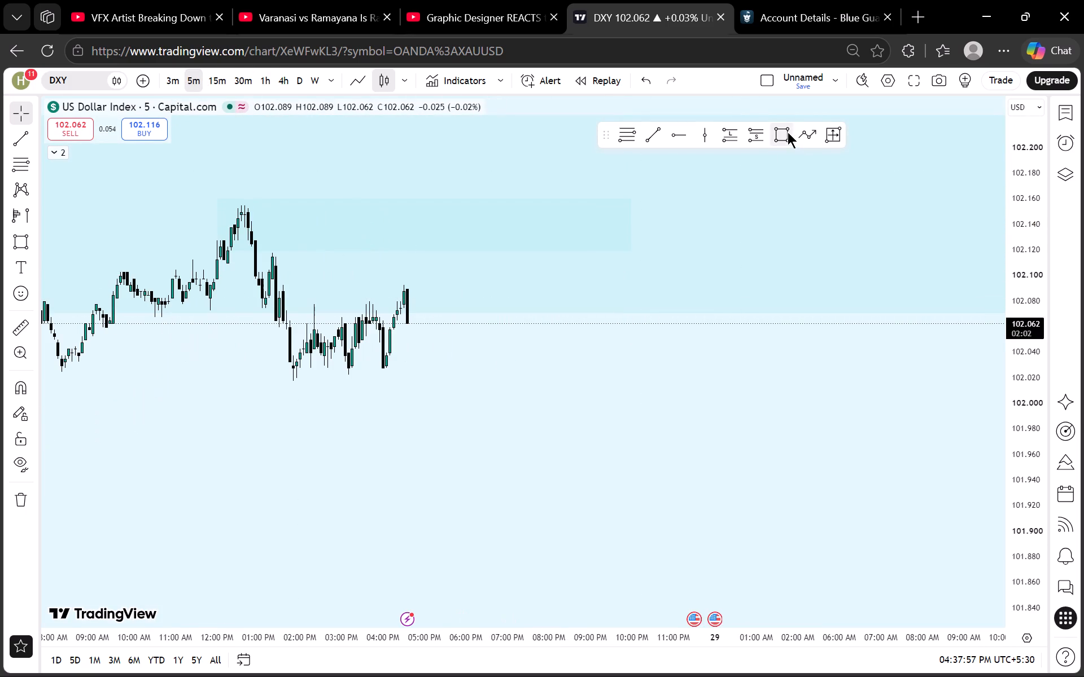
pyautogui.click(788, 132)
pyautogui.click(387, 337)
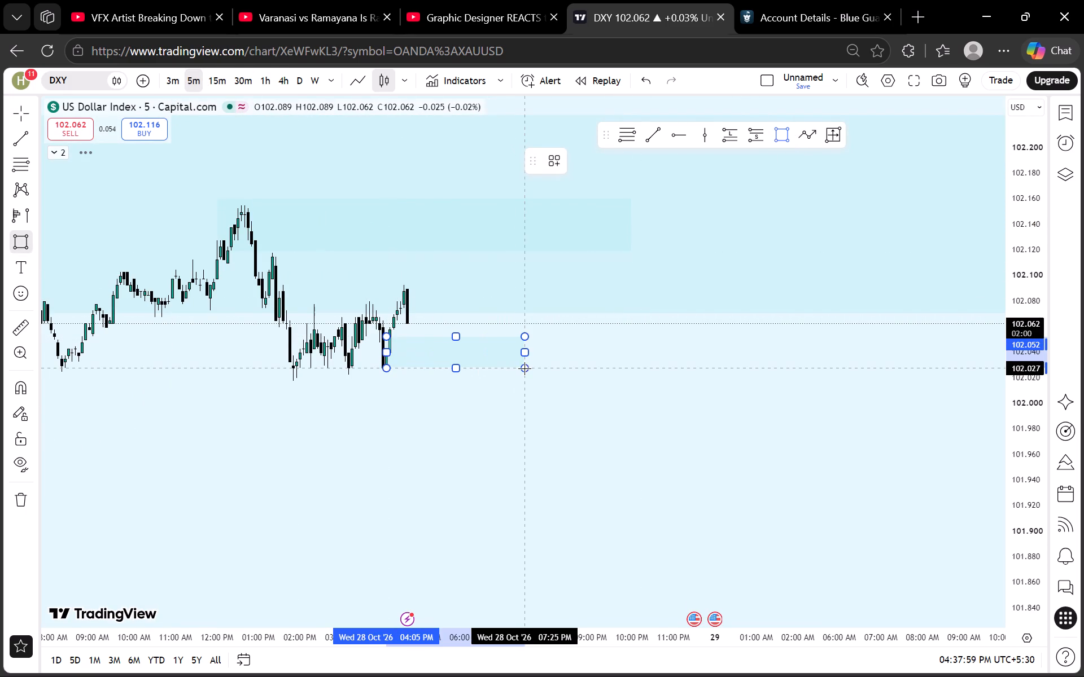
pyautogui.click(525, 367)
pyautogui.click(604, 361)
# Examine the 15-minute price action from 23 October up to the zones around the 28 October high.
pyautogui.scroll(-3, 606, 363)
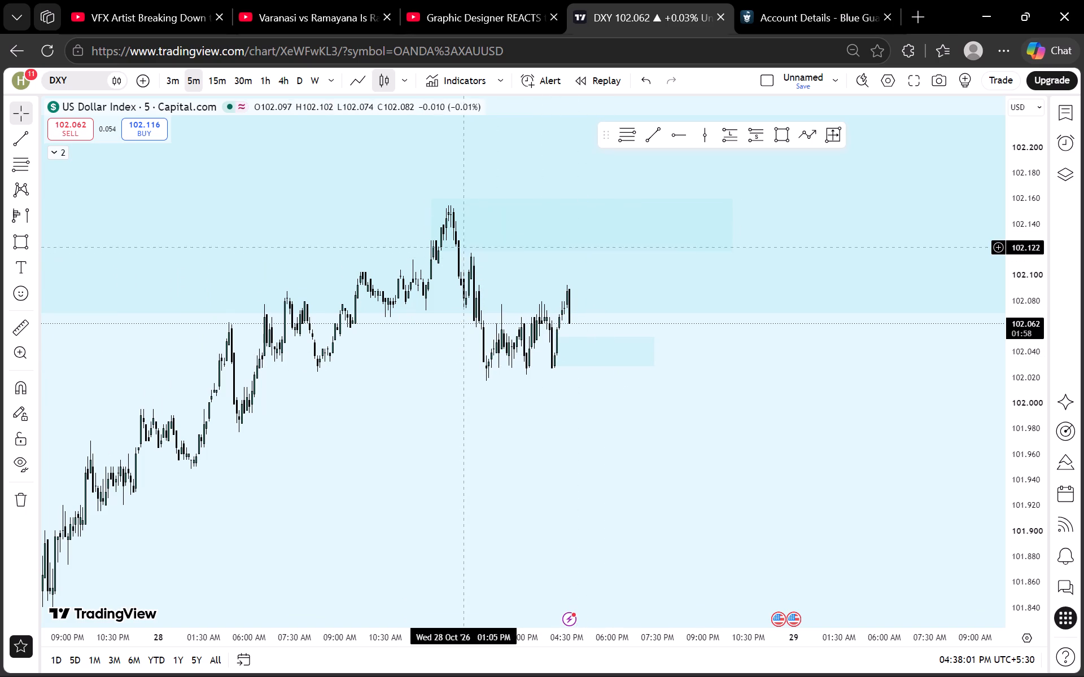
pyautogui.click(211, 83)
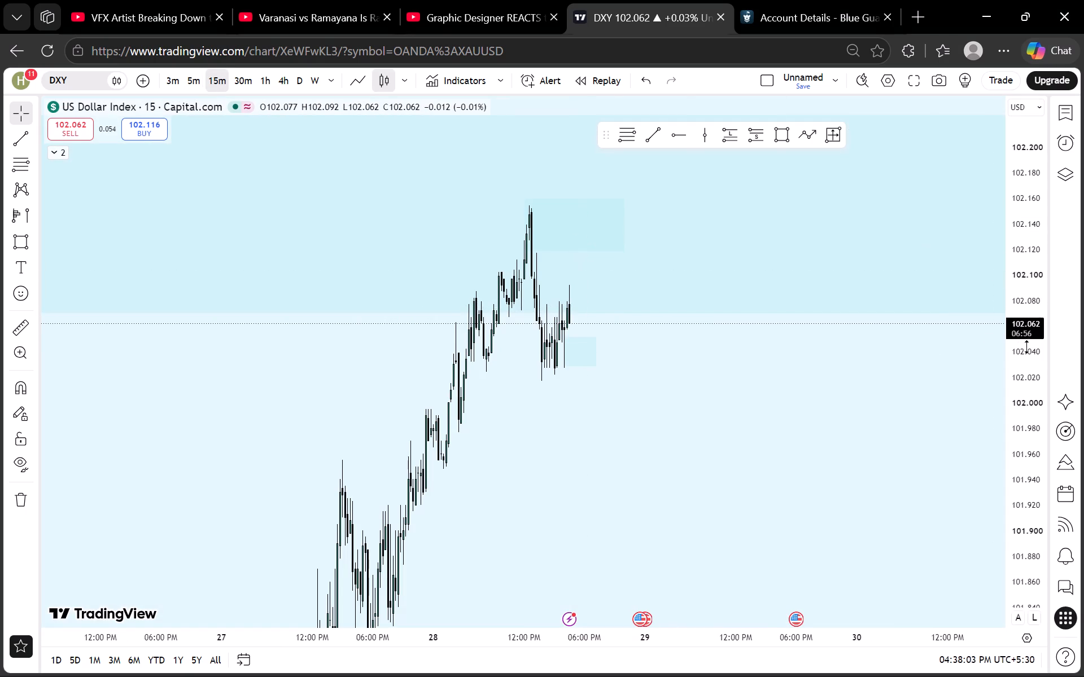
pyautogui.scroll(-20, 1029, 338)
pyautogui.scroll(-3, 1029, 338)
pyautogui.moveTo(801, 434); pyautogui.dragTo(706, 318)
pyautogui.scroll(-5, 1024, 320)
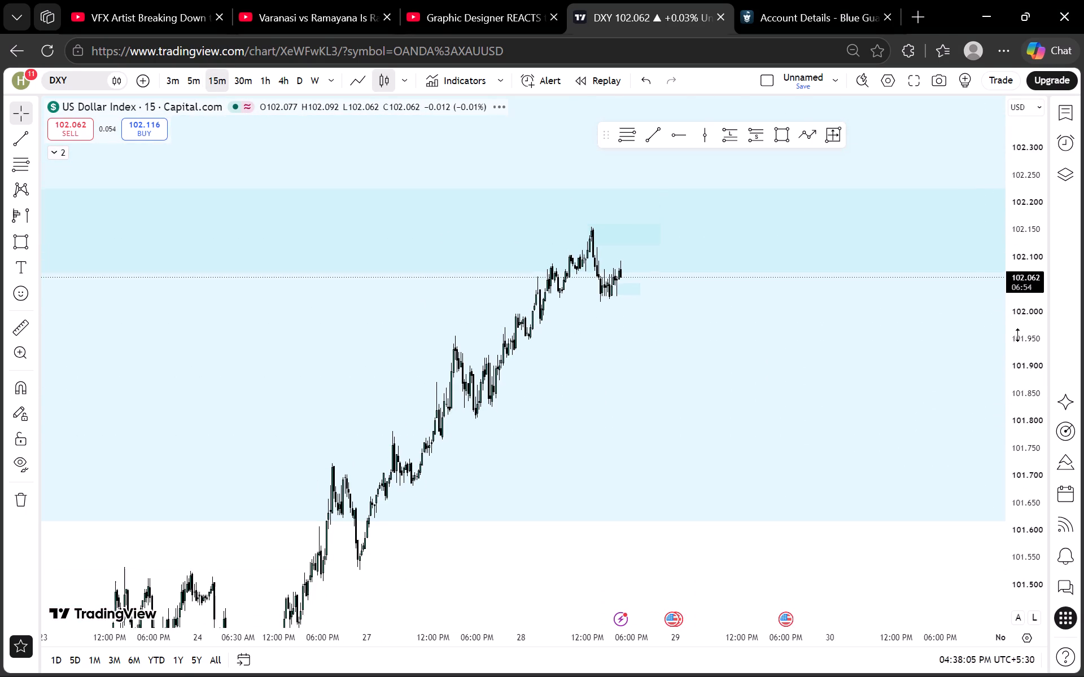
pyautogui.scroll(-10, 1018, 335)
pyautogui.moveTo(855, 389); pyautogui.dragTo(779, 248)
pyautogui.scroll(-4, 775, 258)
pyautogui.moveTo(786, 296); pyautogui.dragTo(731, 408)
pyautogui.scroll(8, 727, 392)
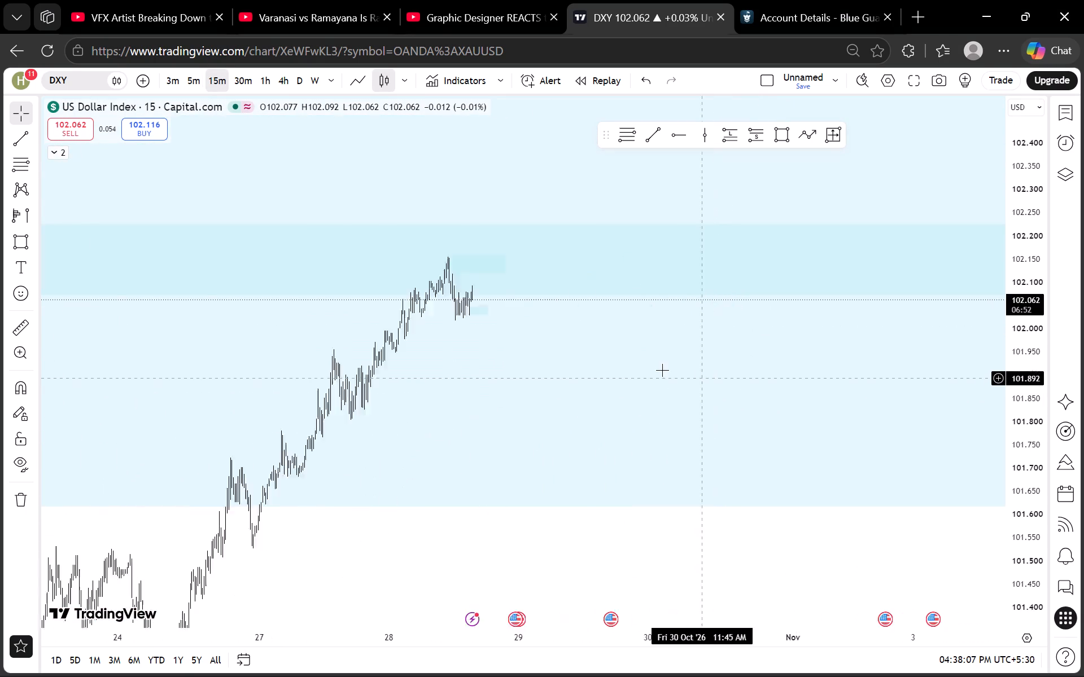
pyautogui.moveTo(627, 361); pyautogui.dragTo(828, 390)
pyautogui.scroll(12, 1022, 370)
pyautogui.moveTo(707, 418); pyautogui.dragTo(760, 431)
pyautogui.moveTo(738, 415); pyautogui.dragTo(840, 380)
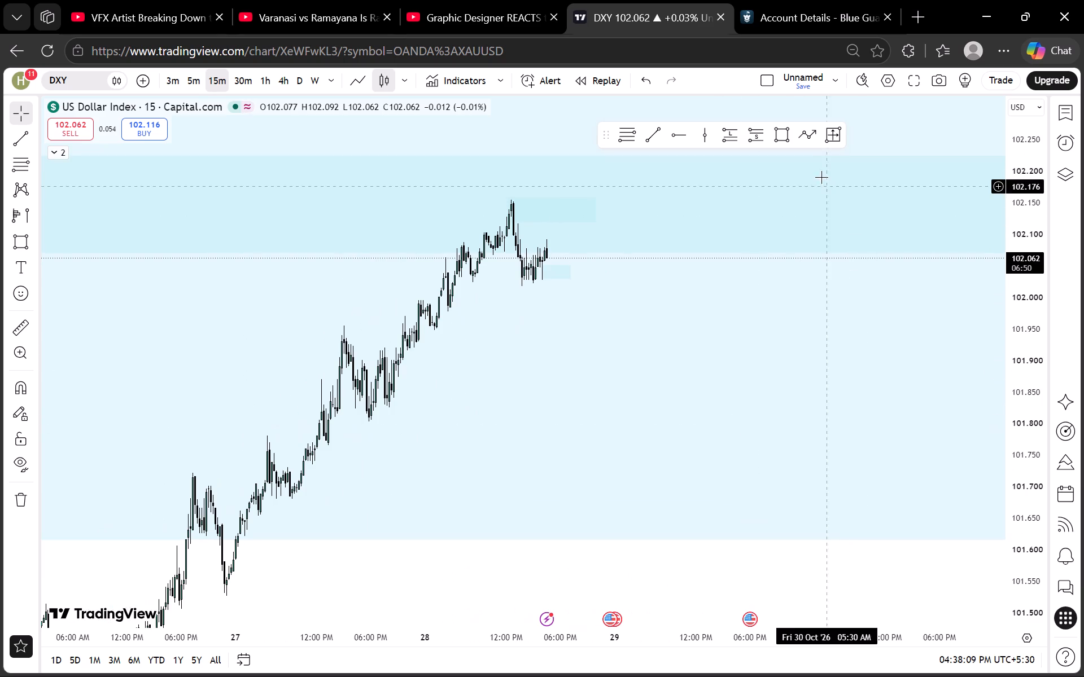
# Place a short position from the 28 October high zone with entry about 102.121, stop about 102.175 and target about 101.588.
pyautogui.click(759, 131)
pyautogui.click(541, 216)
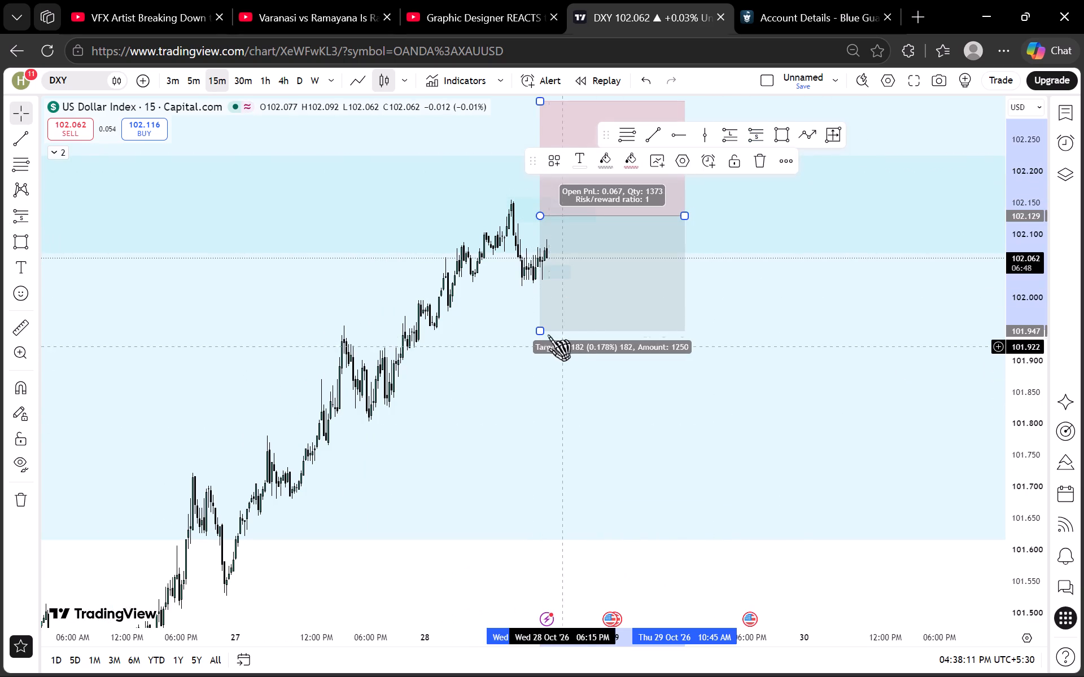
pyautogui.moveTo(540, 328); pyautogui.dragTo(540, 552)
pyautogui.click(720, 386)
pyautogui.moveTo(773, 323); pyautogui.dragTo(790, 449)
pyautogui.scroll(-6, 1021, 355)
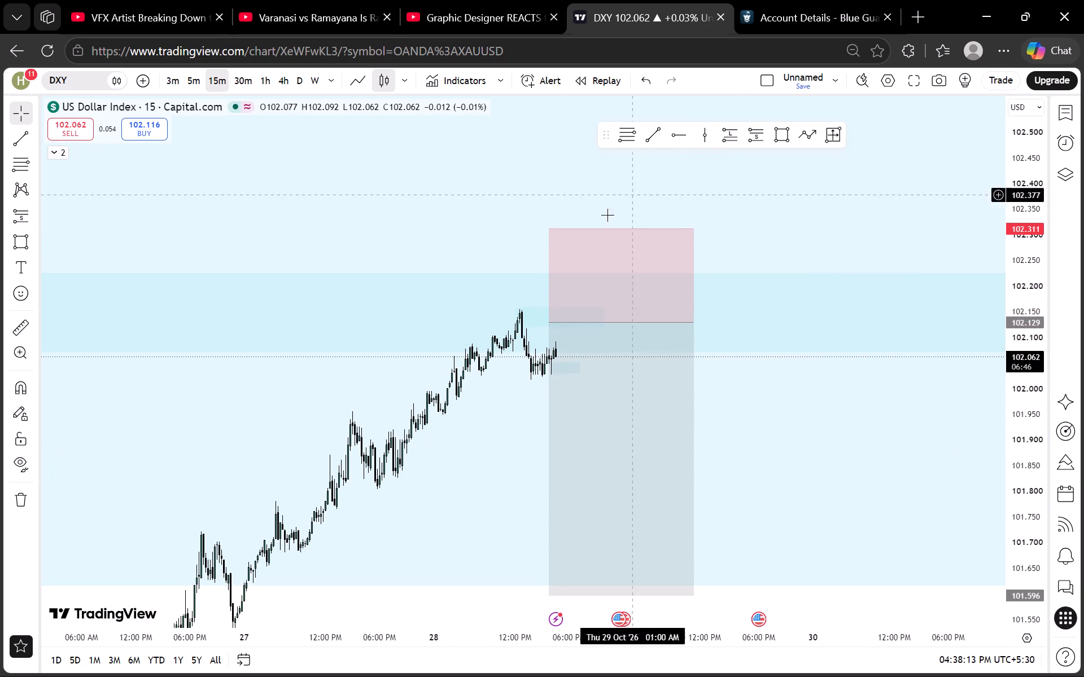
pyautogui.moveTo(548, 228); pyautogui.dragTo(546, 298)
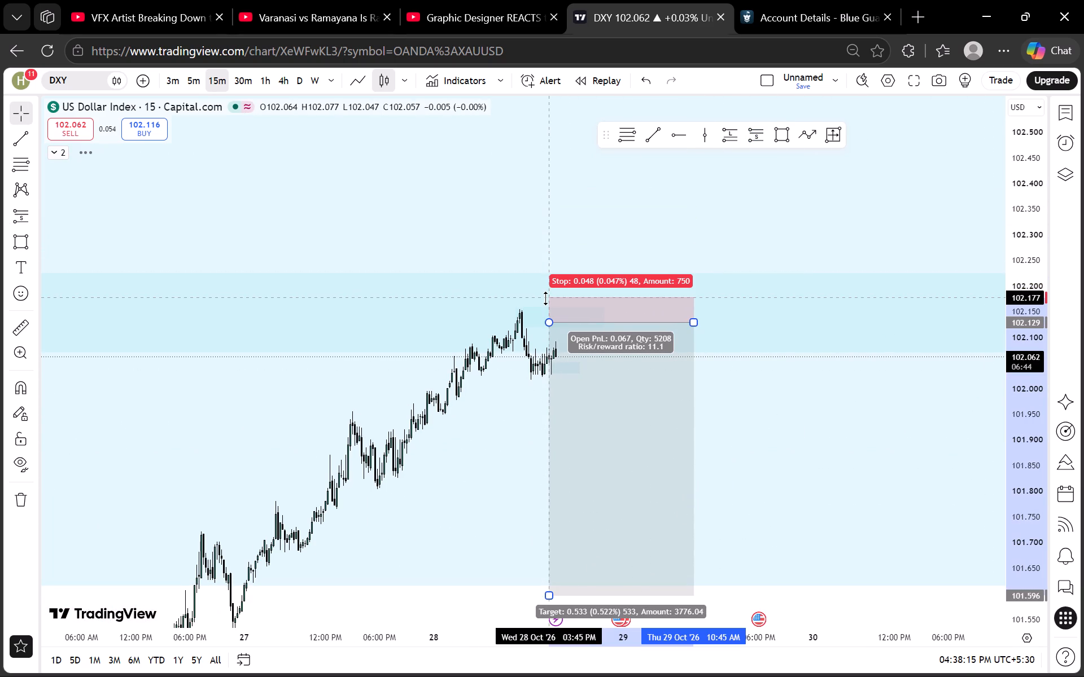
pyautogui.moveTo(546, 298); pyautogui.dragTo(544, 295)
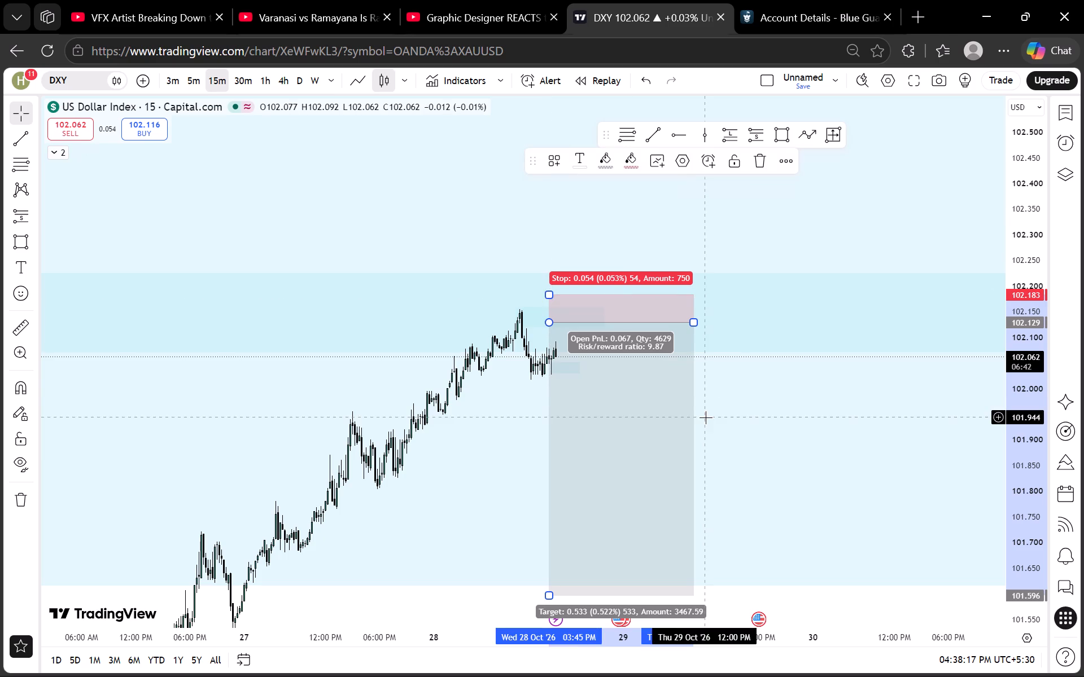
pyautogui.moveTo(650, 428); pyautogui.dragTo(641, 433)
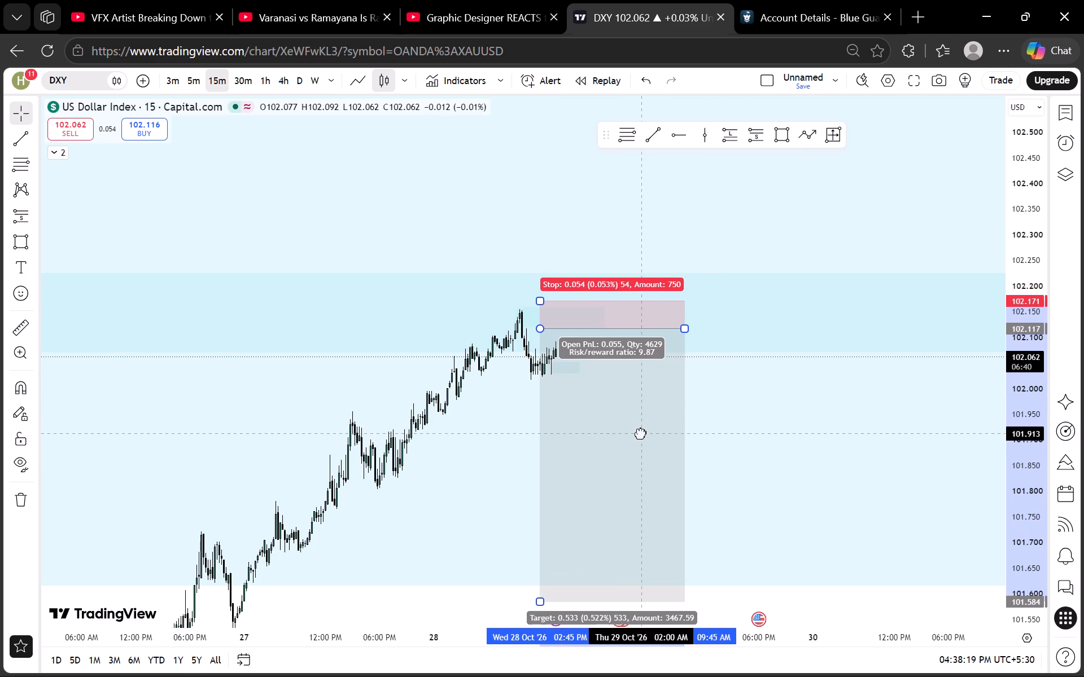
pyautogui.moveTo(641, 433); pyautogui.dragTo(640, 432)
# Extend the short position's target down to the black horizontal line near 101.10.
pyautogui.moveTo(810, 468); pyautogui.dragTo(780, 342)
pyautogui.scroll(-4, 746, 407)
pyautogui.moveTo(863, 554); pyautogui.dragTo(825, 413)
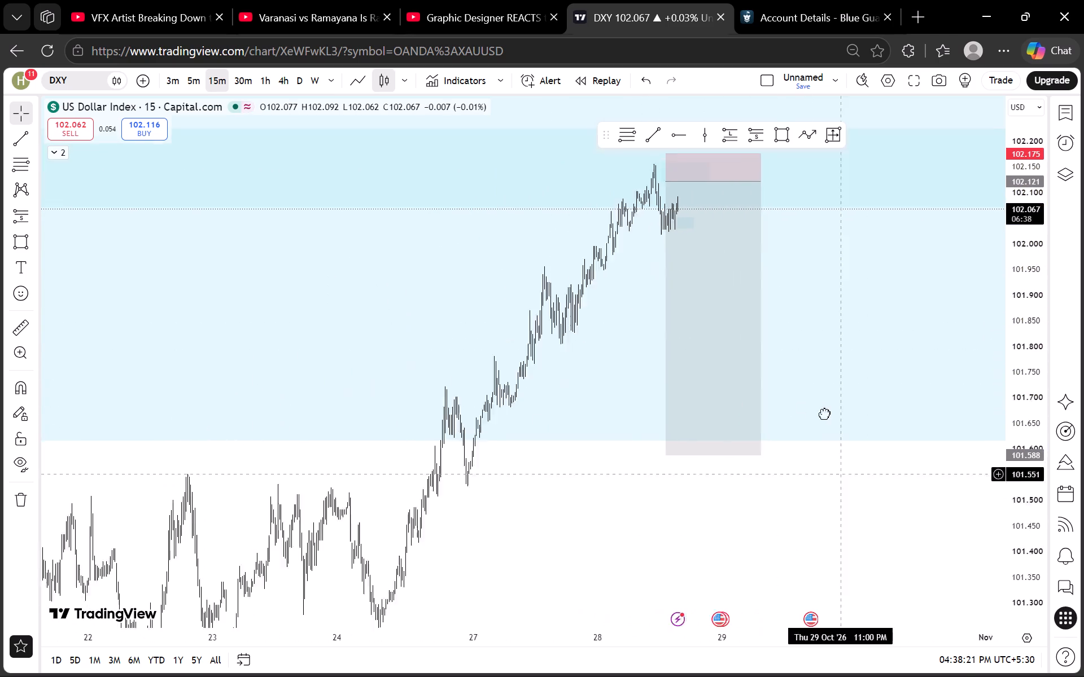
pyautogui.moveTo(825, 413); pyautogui.dragTo(825, 412)
pyautogui.scroll(-5, 1026, 385)
pyautogui.moveTo(790, 524); pyautogui.dragTo(687, 451)
pyautogui.moveTo(556, 324); pyautogui.dragTo(553, 473)
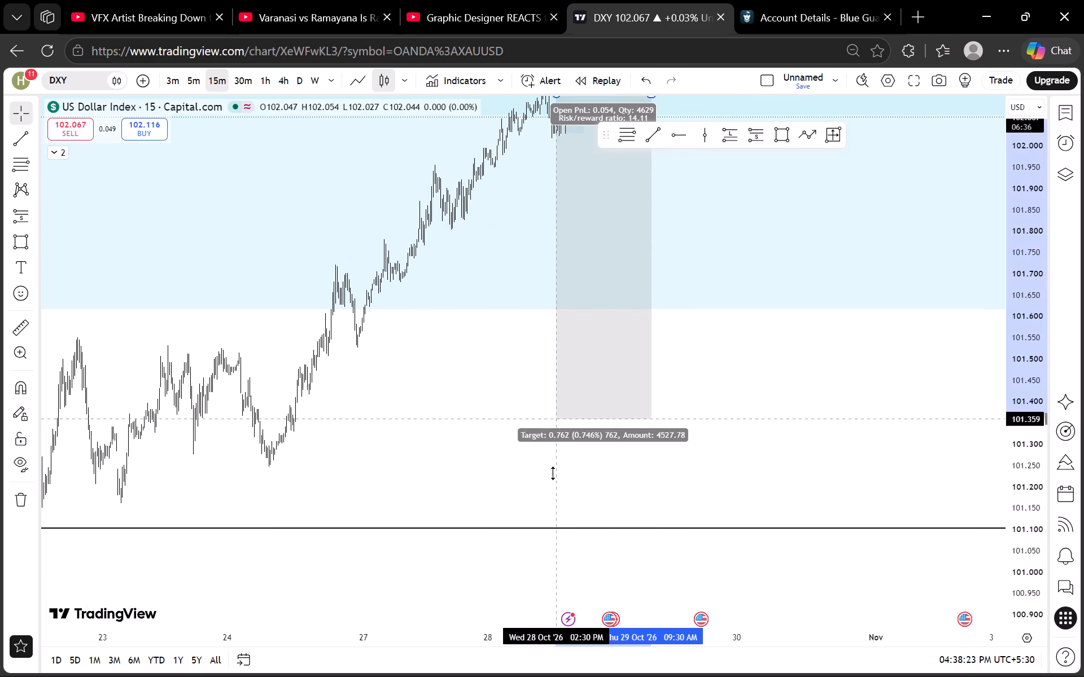
pyautogui.moveTo(553, 473); pyautogui.dragTo(552, 526)
pyautogui.click(691, 455)
# Make the short position span 28 October 1:15 PM to 29 October 6:15 PM, and lock it.
pyautogui.moveTo(720, 393); pyautogui.dragTo(769, 586)
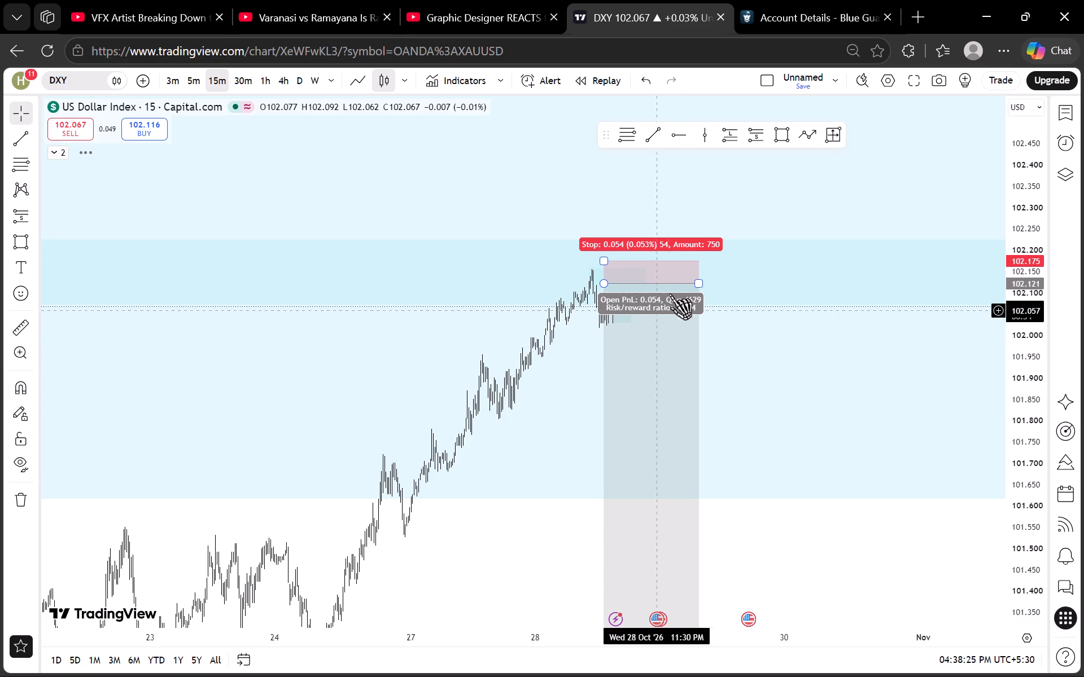
pyautogui.moveTo(700, 283); pyautogui.dragTo(758, 283)
pyautogui.moveTo(702, 283); pyautogui.dragTo(696, 283)
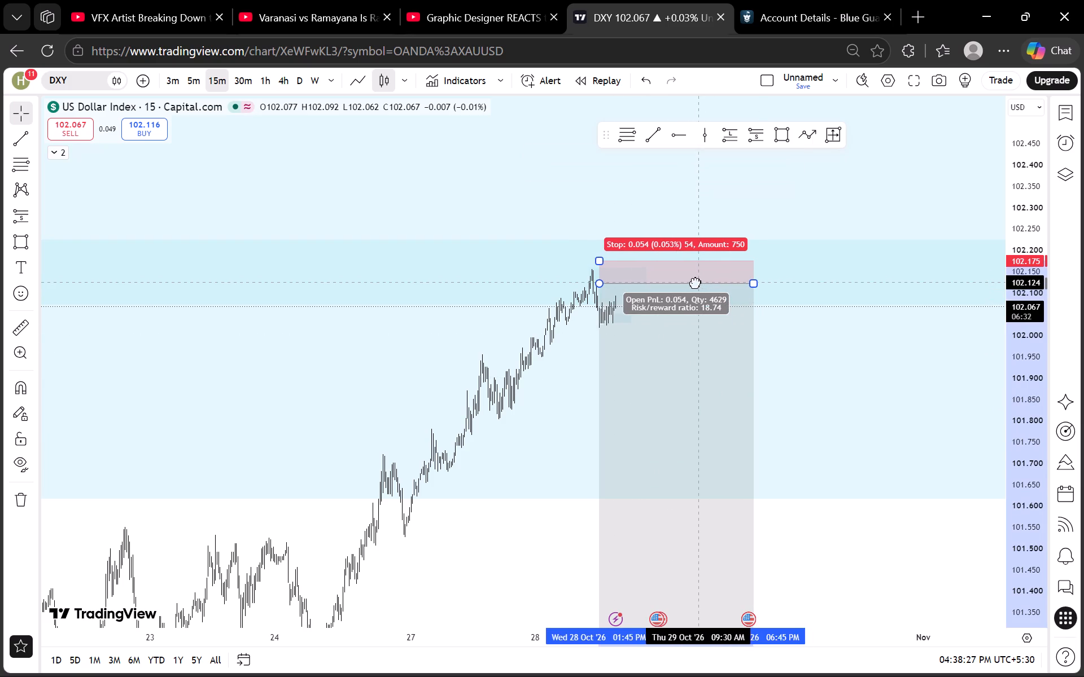
pyautogui.moveTo(696, 283); pyautogui.dragTo(696, 283)
pyautogui.click(740, 162)
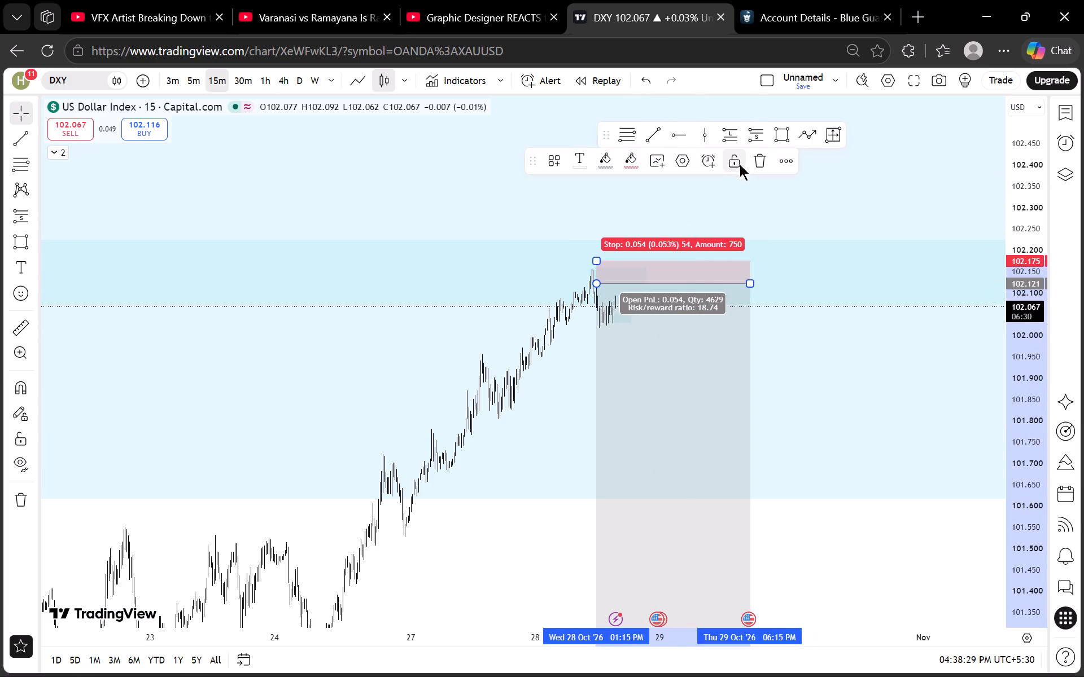
pyautogui.click(819, 368)
# Examine the short position against price on the 15-minute, 30-minute and 1-hour timeframes.
pyautogui.scroll(19, 987, 354)
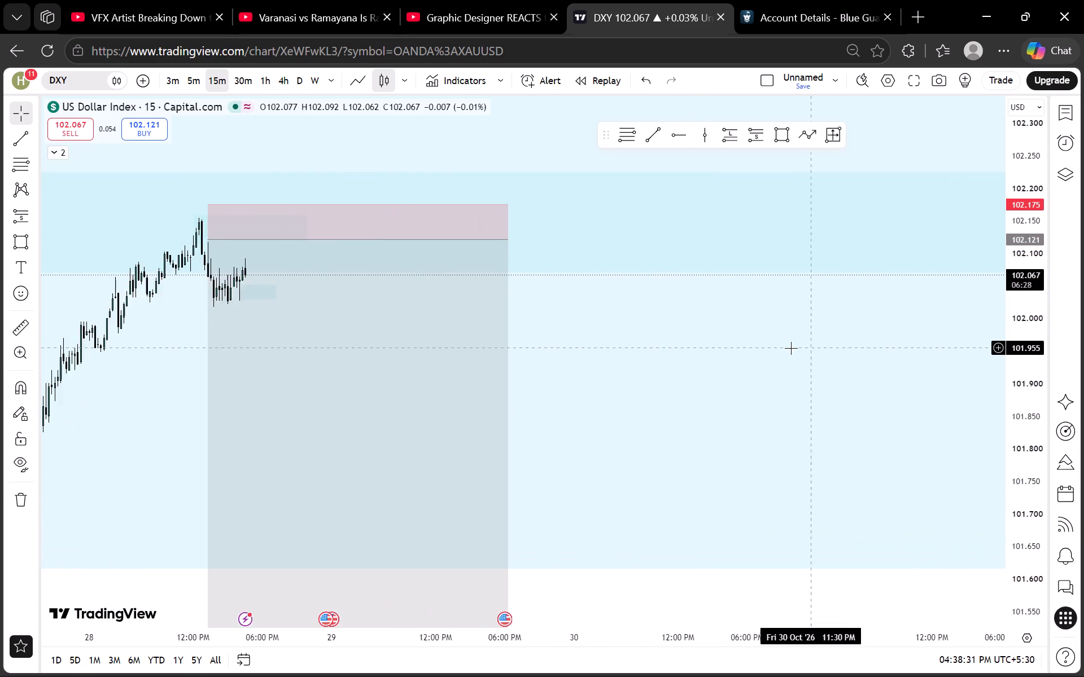
pyautogui.scroll(2, 791, 348)
pyautogui.moveTo(698, 345); pyautogui.dragTo(772, 380)
pyautogui.click(238, 72)
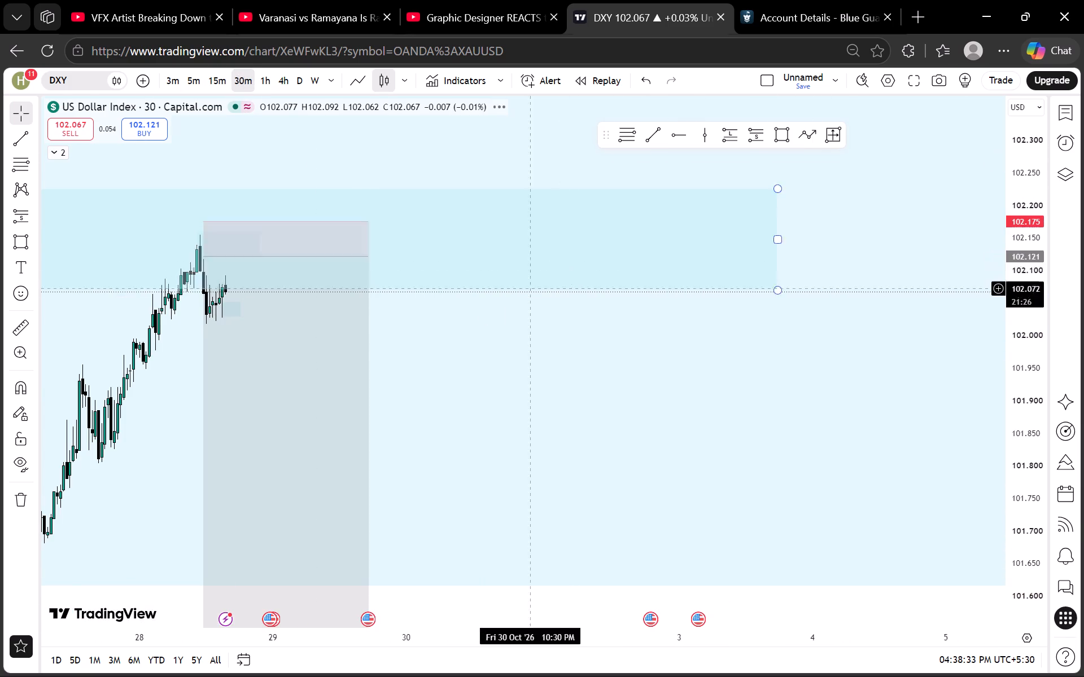
pyautogui.moveTo(426, 324); pyautogui.dragTo(683, 376)
pyautogui.scroll(18, 1019, 355)
pyautogui.moveTo(642, 377); pyautogui.dragTo(766, 400)
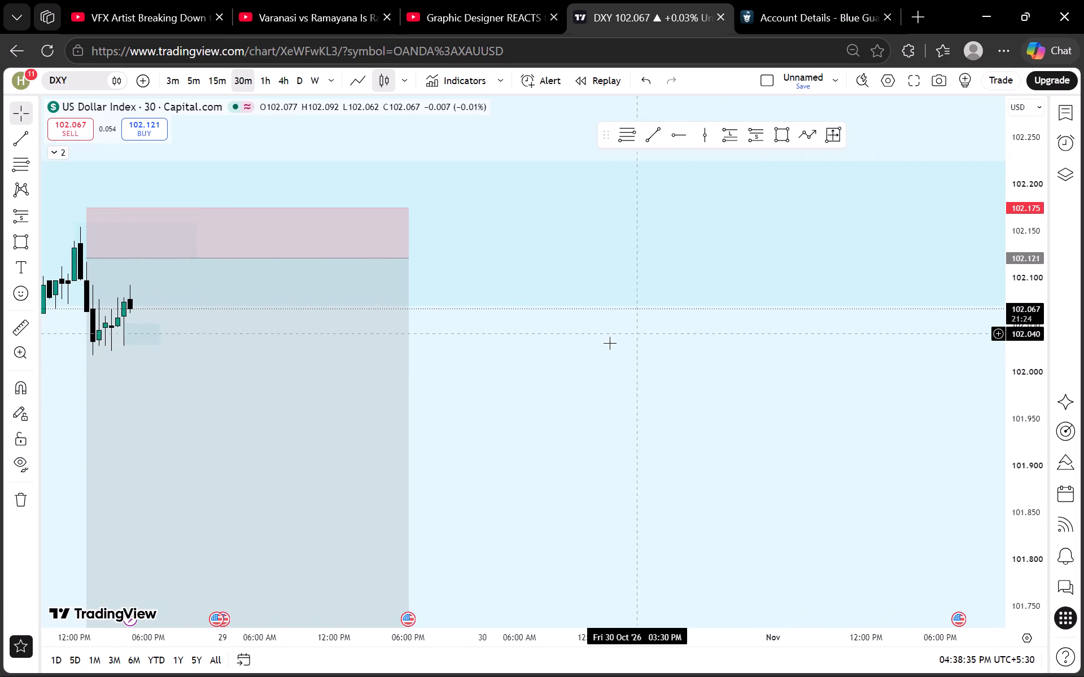
pyautogui.moveTo(596, 362); pyautogui.dragTo(807, 385)
pyautogui.click(257, 74)
pyautogui.moveTo(550, 358); pyautogui.dragTo(663, 393)
# On the 4-hour timeframe, raise the lower edge of the rectangle that starts on 14 October to about 102.13.
pyautogui.click(281, 78)
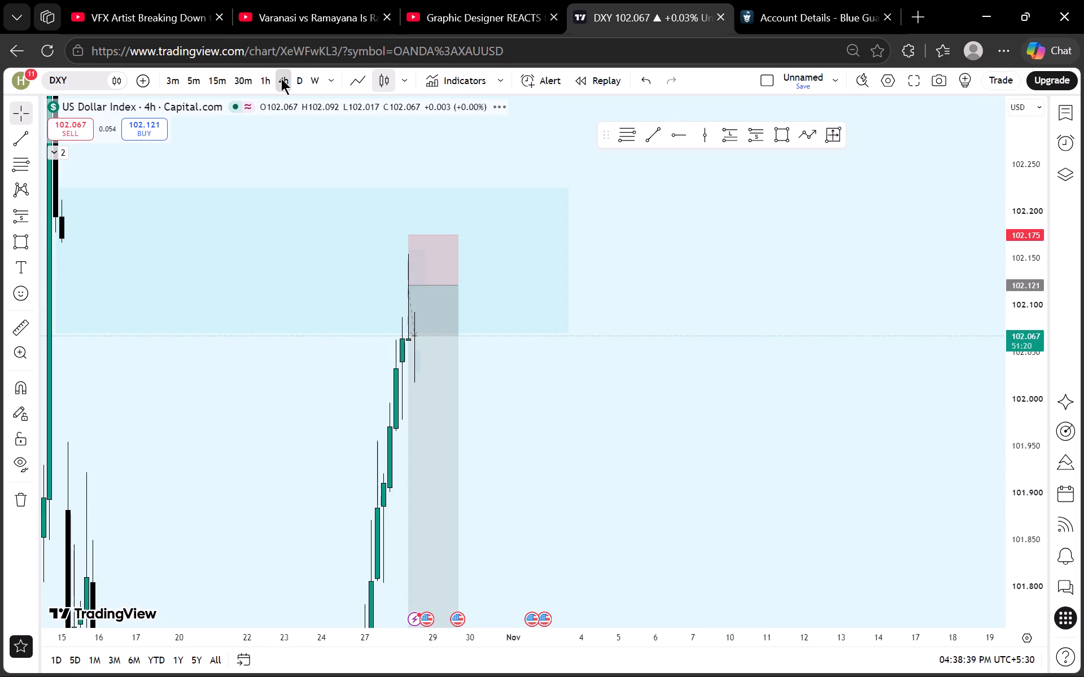
pyautogui.scroll(-11, 1042, 311)
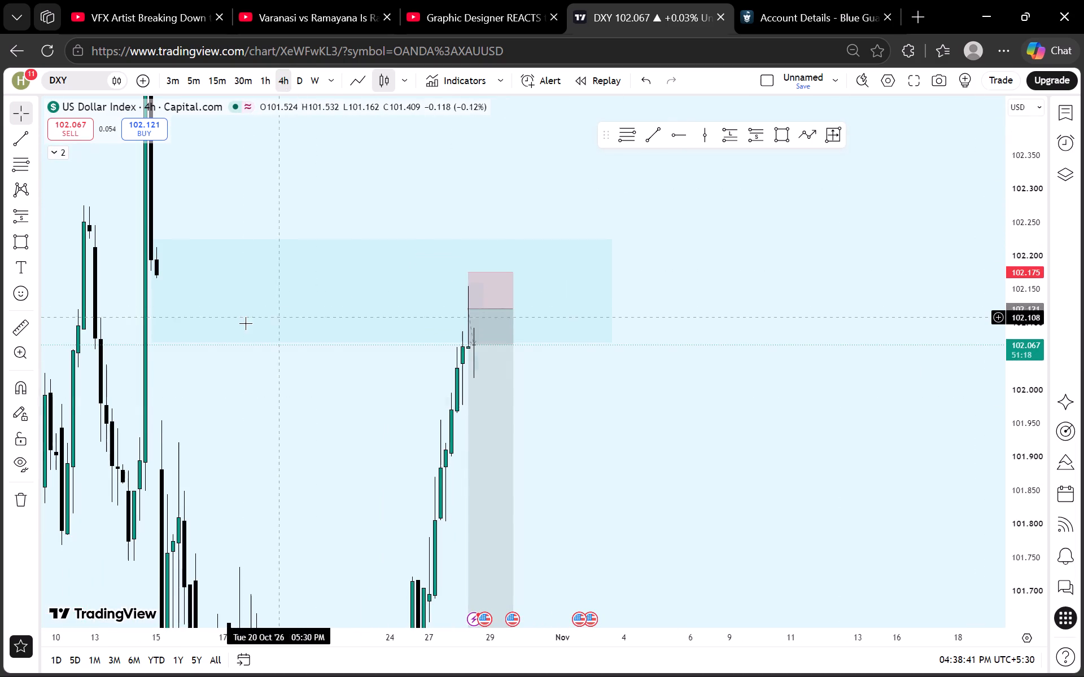
pyautogui.moveTo(149, 342); pyautogui.dragTo(152, 287)
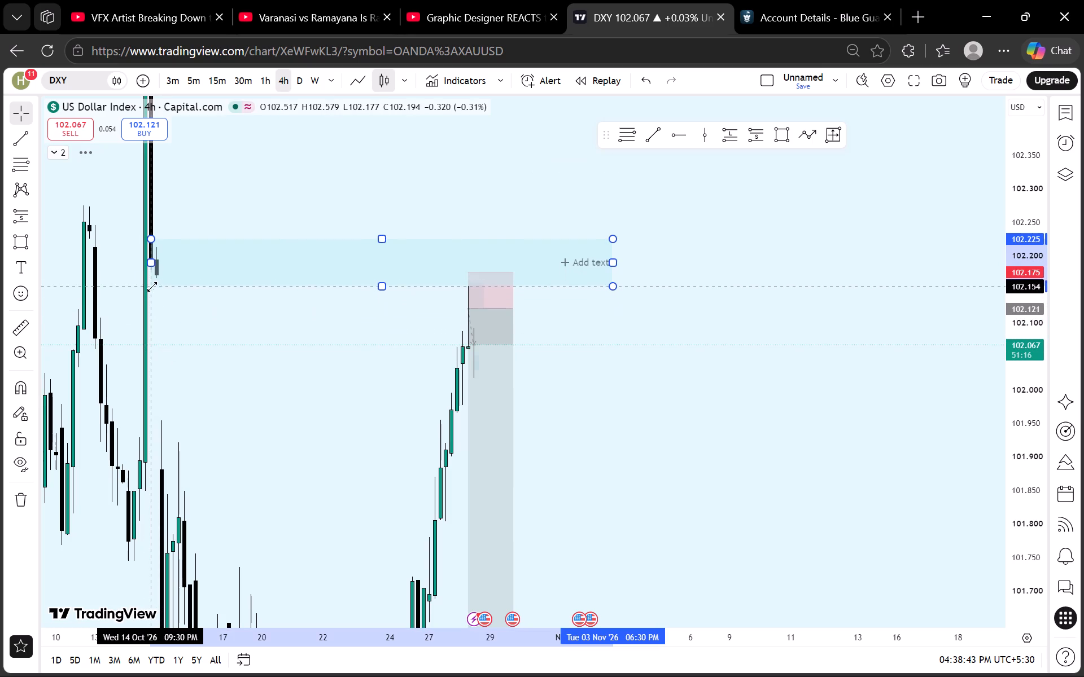
pyautogui.moveTo(152, 287); pyautogui.dragTo(152, 302)
pyautogui.click(570, 393)
# Examine the raised zone and the short position on the 1-hour, 4-hour, 15-minute and 5-minute timeframes.
pyautogui.click(257, 76)
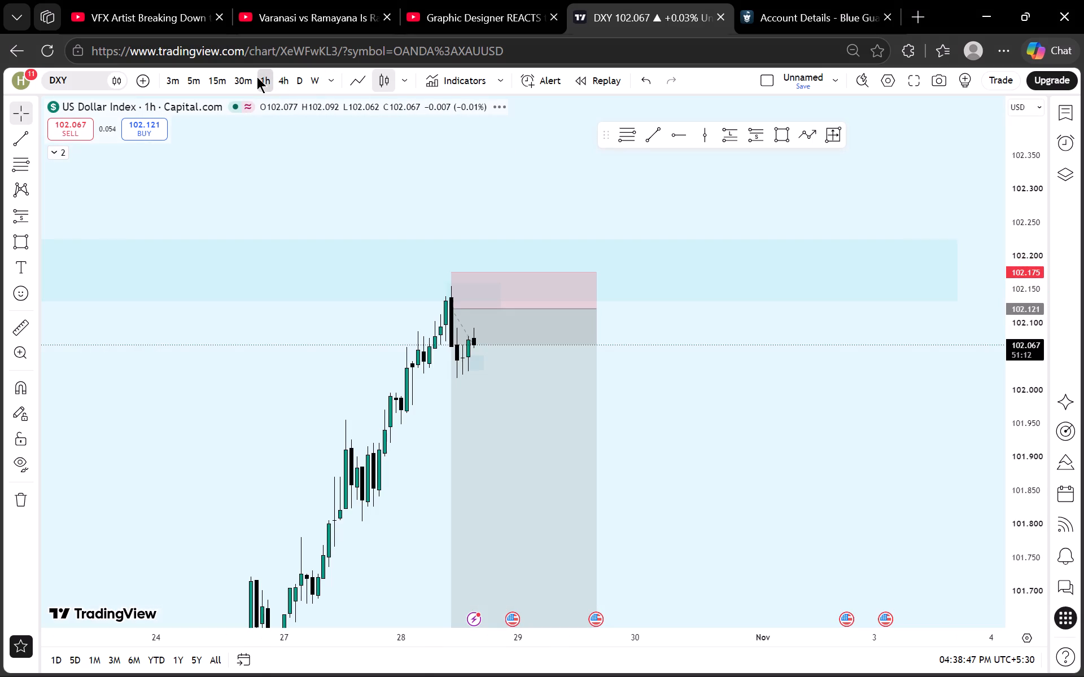
pyautogui.click(282, 77)
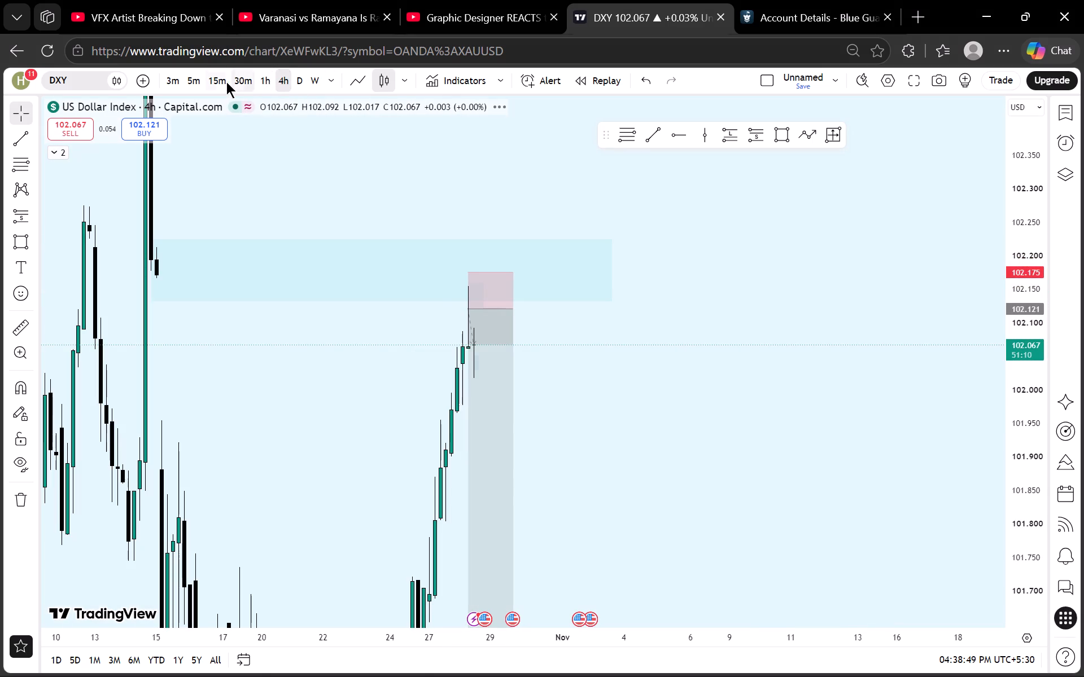
pyautogui.click(206, 82)
pyautogui.scroll(10, 1026, 367)
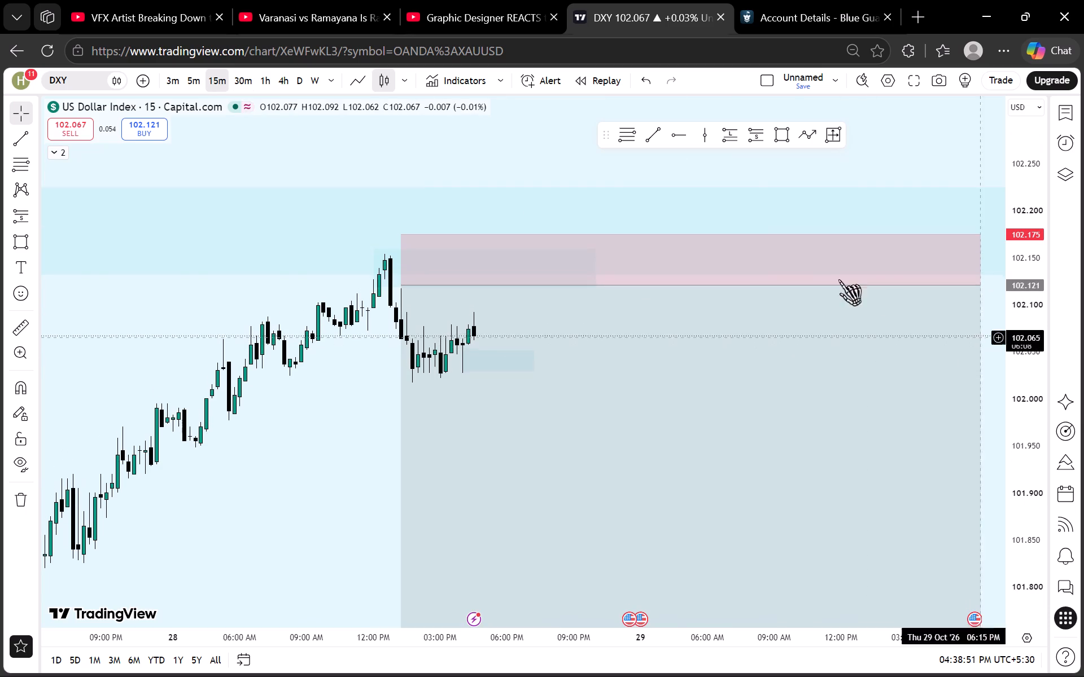
pyautogui.scroll(-4, 698, 284)
pyautogui.moveTo(536, 399); pyautogui.dragTo(529, 390)
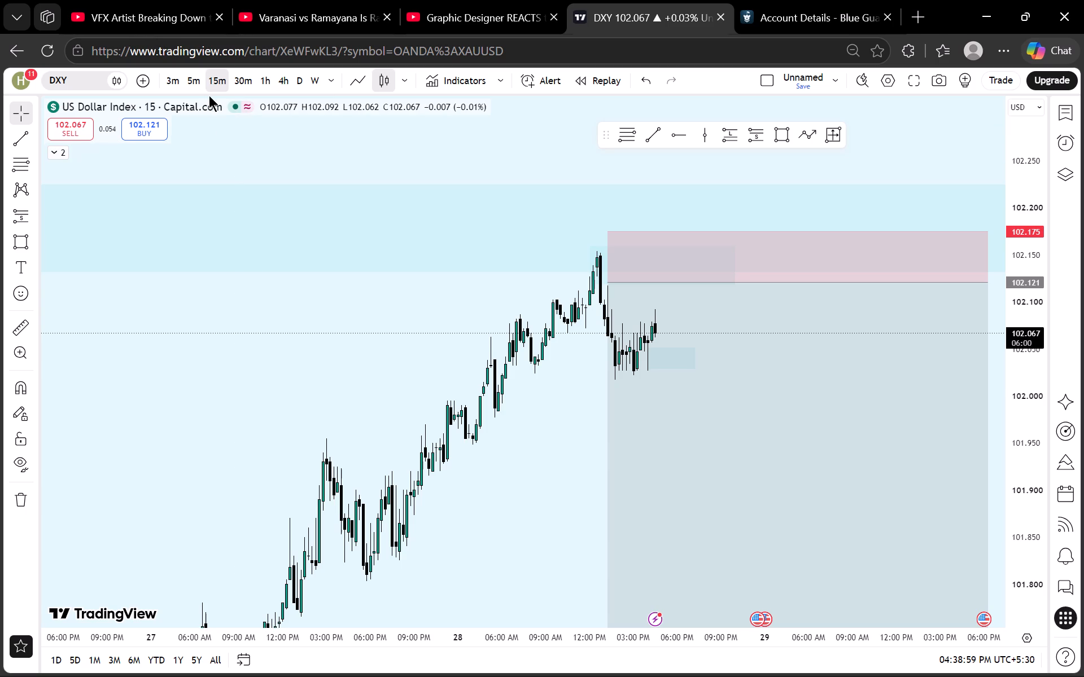
pyautogui.click(196, 85)
pyautogui.scroll(-1, 415, 285)
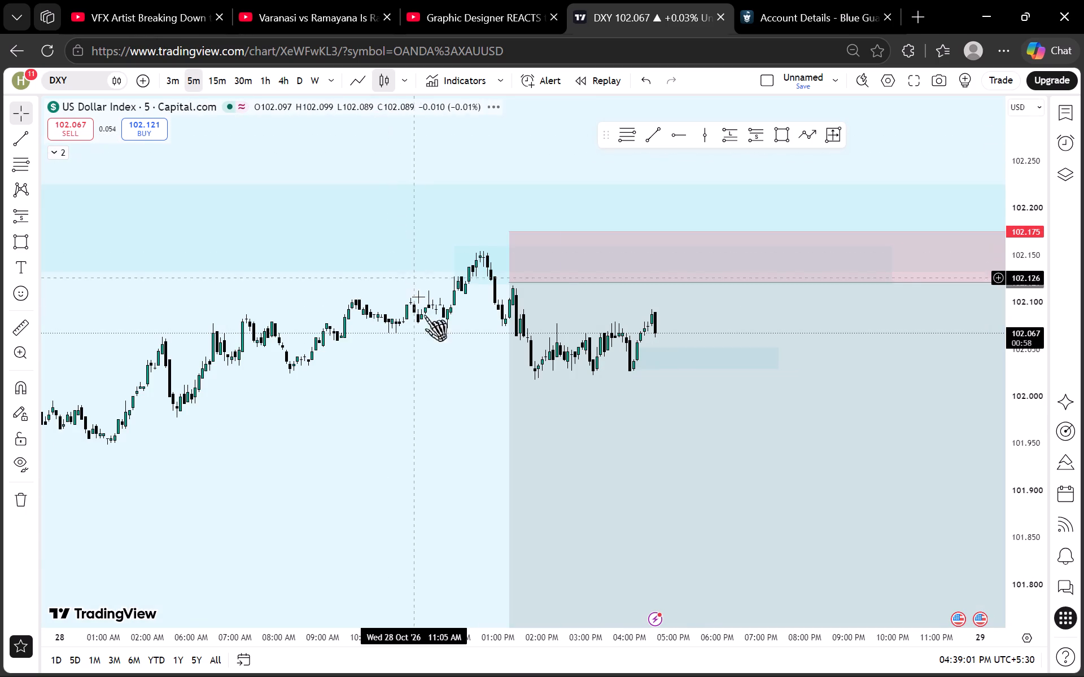
pyautogui.scroll(-1, 424, 315)
pyautogui.moveTo(495, 340); pyautogui.dragTo(337, 335)
pyautogui.scroll(6, 1011, 313)
pyautogui.scroll(-4, 905, 323)
pyautogui.moveTo(893, 342); pyautogui.dragTo(581, 344)
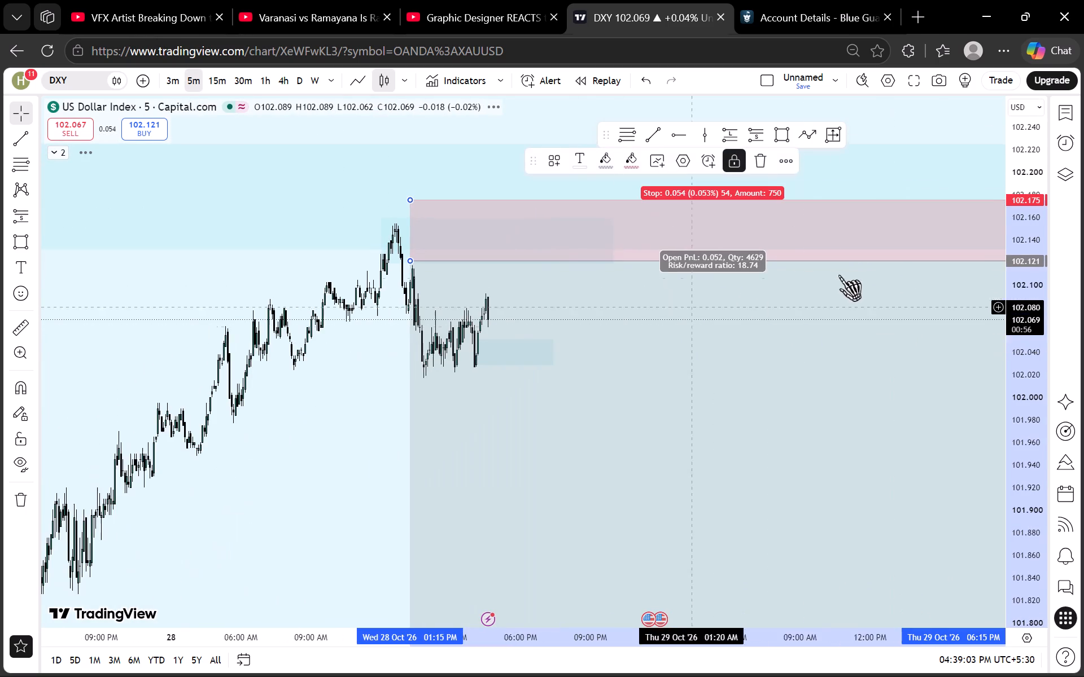
# Unlock the short position, shorten its end to 29 October 1:10 AM, and lock it again.
pyautogui.moveTo(845, 274); pyautogui.dragTo(661, 268)
pyautogui.scroll(-4, 697, 262)
pyautogui.moveTo(899, 246); pyautogui.dragTo(798, 247)
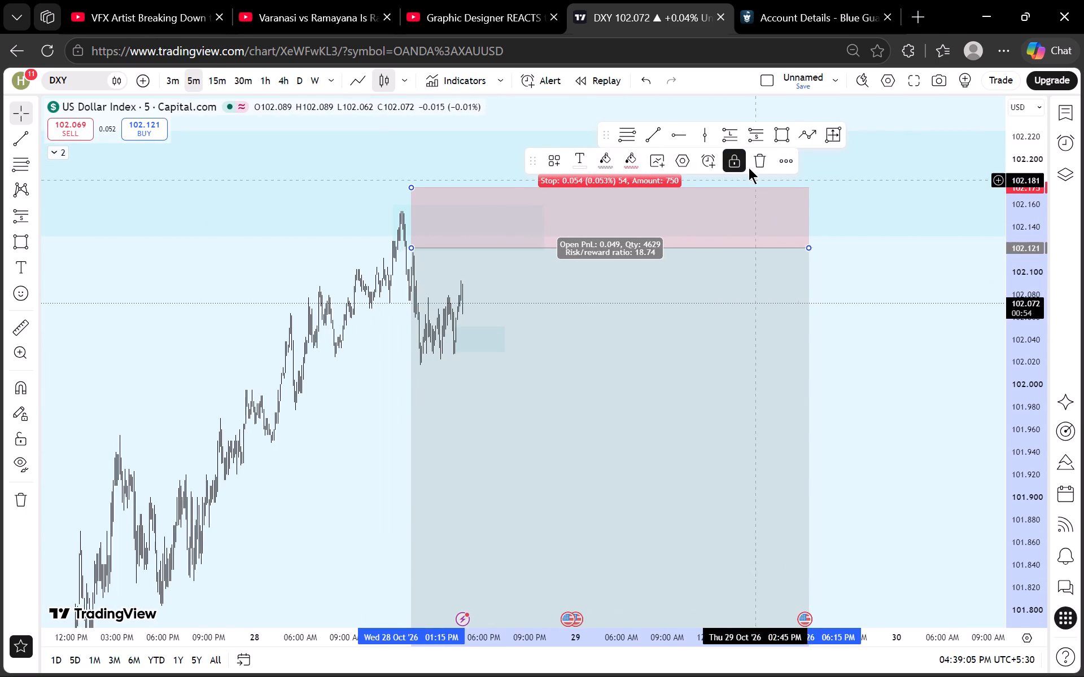
pyautogui.click(735, 156)
pyautogui.moveTo(813, 251); pyautogui.dragTo(594, 252)
pyautogui.click(732, 164)
pyautogui.click(699, 242)
# Examine price around the short position and nearby zones on the 5-minute, 15-minute and 30-minute timeframes.
pyautogui.moveTo(672, 267); pyautogui.dragTo(875, 297)
pyautogui.scroll(6, 841, 300)
pyautogui.moveTo(673, 311); pyautogui.dragTo(970, 304)
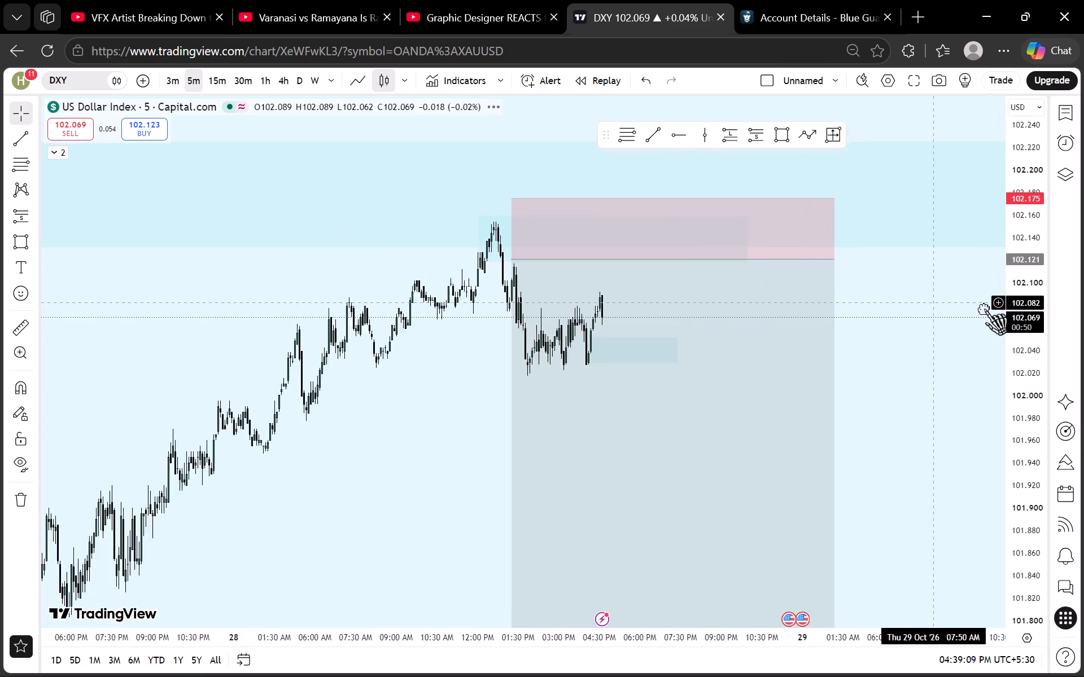
pyautogui.scroll(11, 1029, 316)
pyautogui.moveTo(537, 293); pyautogui.dragTo(838, 293)
pyautogui.moveTo(749, 291); pyautogui.dragTo(531, 289)
pyautogui.scroll(-2, 530, 289)
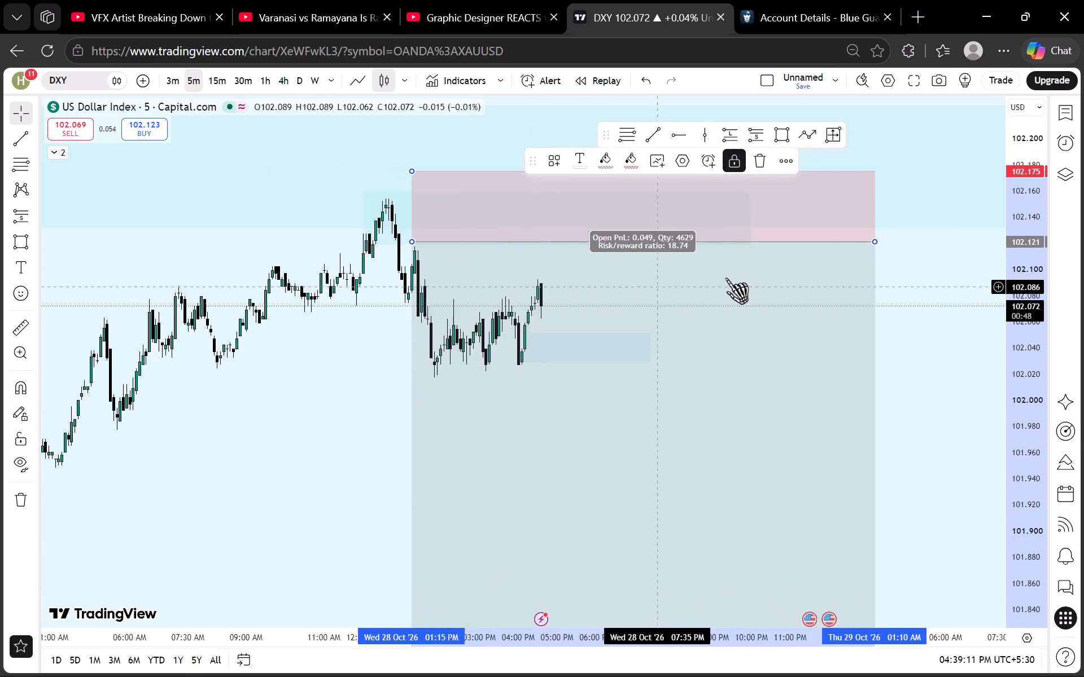
pyautogui.moveTo(725, 278); pyautogui.dragTo(589, 310)
pyautogui.click(216, 76)
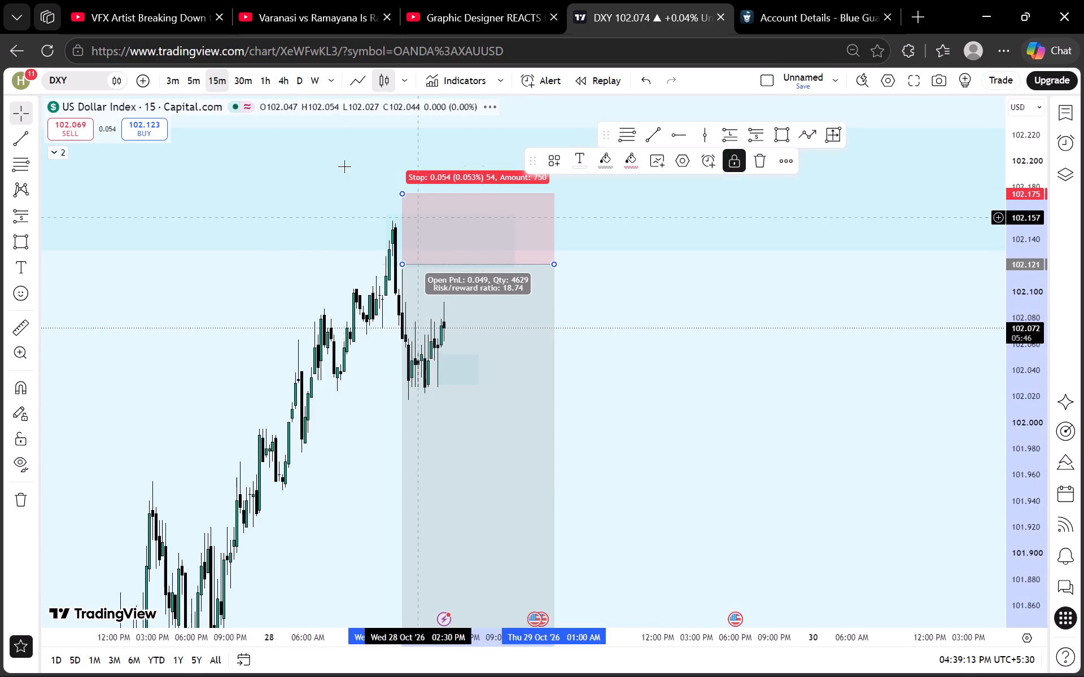
pyautogui.click(250, 82)
pyautogui.scroll(3, 633, 351)
pyautogui.moveTo(565, 364); pyautogui.dragTo(834, 355)
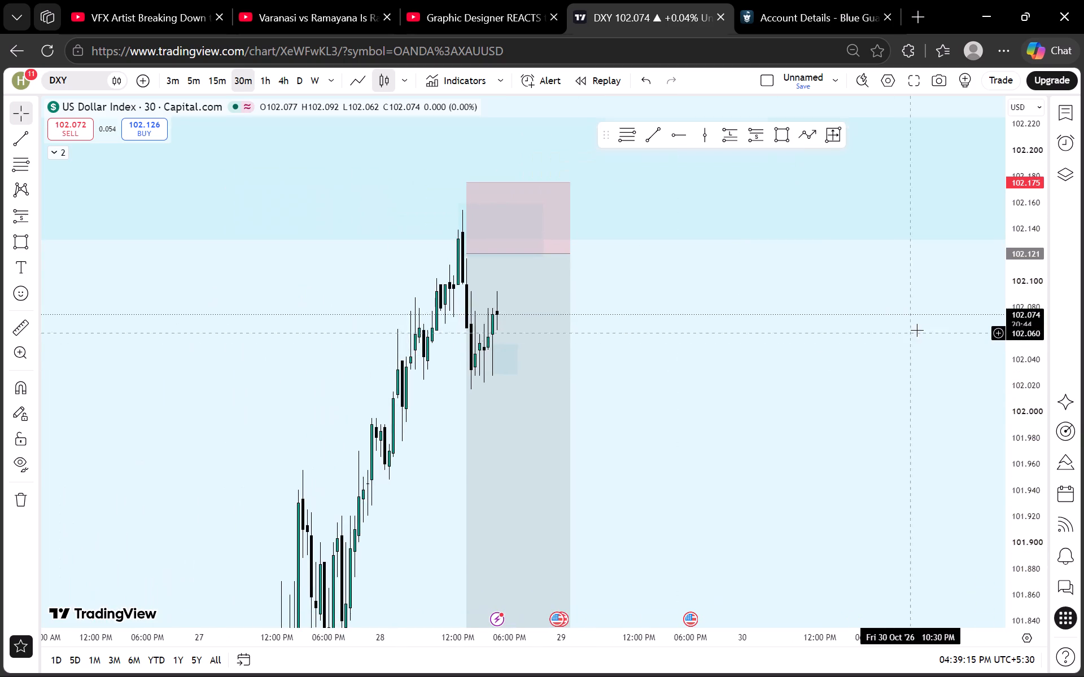
# Examine DXY price around the short position and the nearby zones on the 30-minute, 15-minute and 5-minute timeframes.
pyautogui.scroll(-7, 1005, 293)
pyautogui.scroll(5, 739, 320)
pyautogui.moveTo(566, 340); pyautogui.dragTo(752, 362)
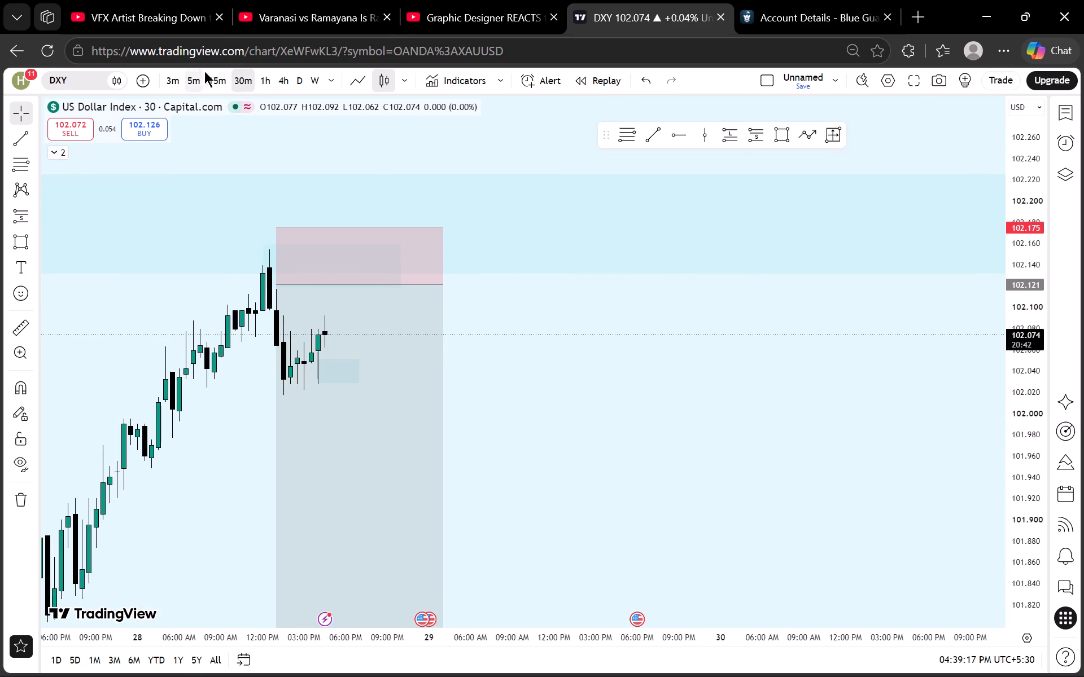
pyautogui.click(207, 72)
pyautogui.scroll(-2, 282, 237)
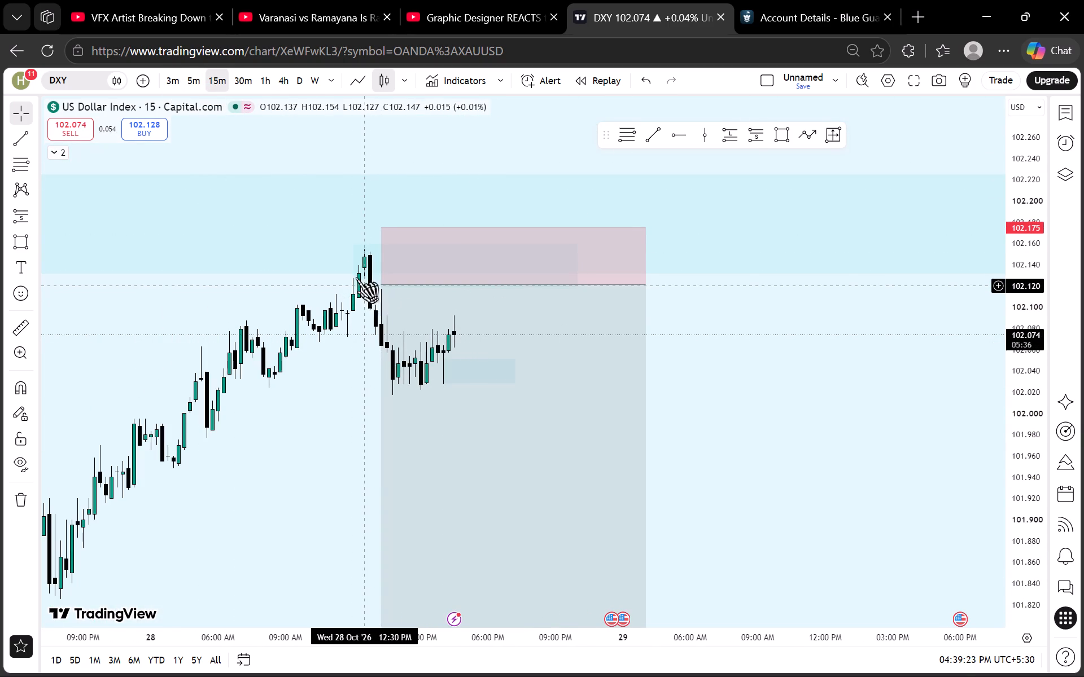
pyautogui.click(186, 83)
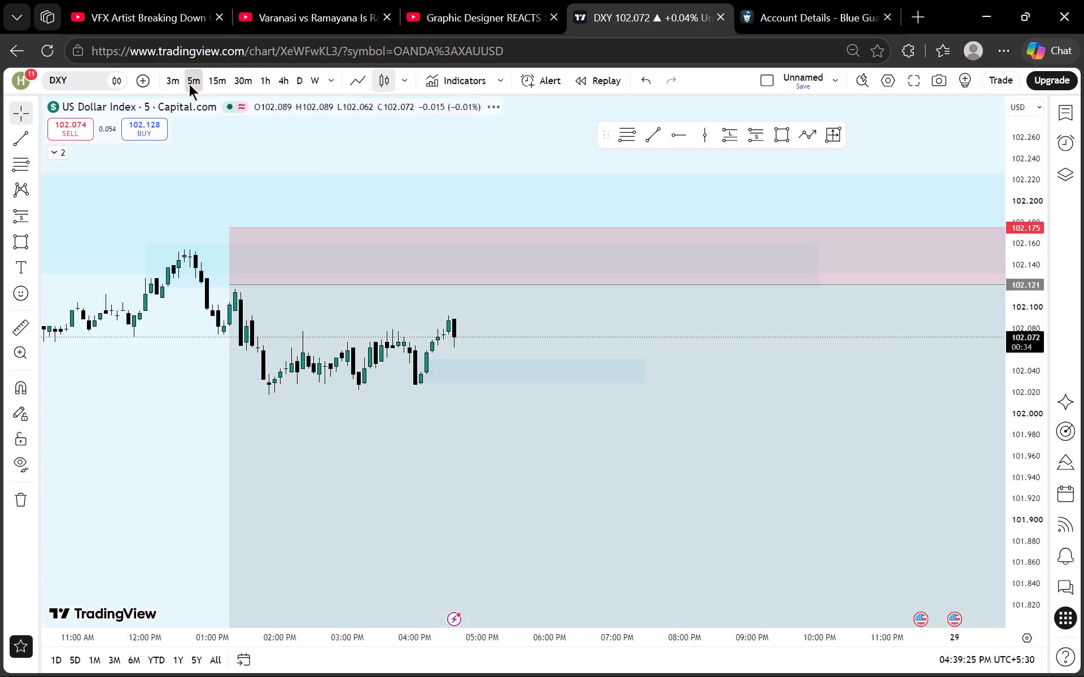
pyautogui.scroll(5, 1008, 360)
pyautogui.scroll(-4, 776, 335)
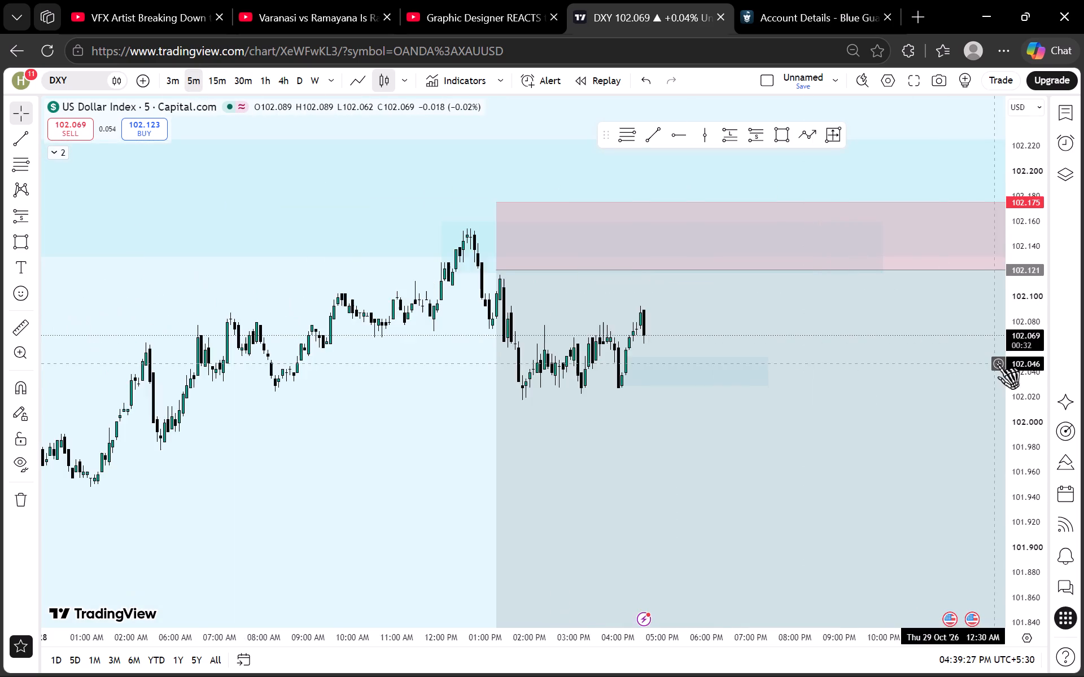
pyautogui.scroll(11, 998, 362)
pyautogui.scroll(-3, 940, 314)
pyautogui.scroll(11, 1026, 348)
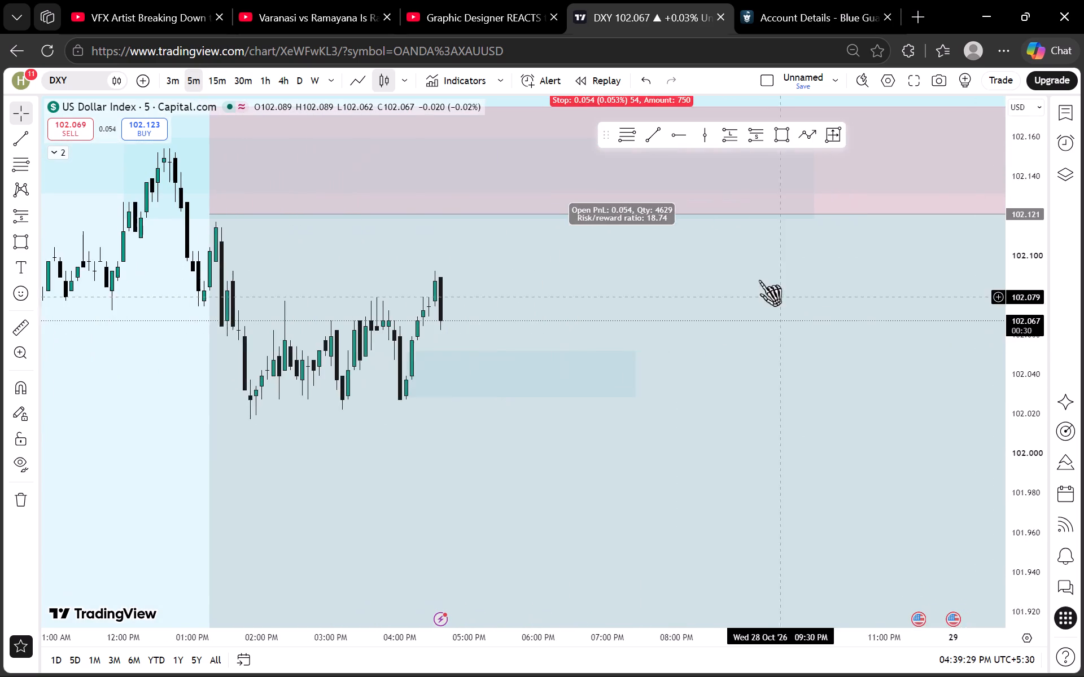
pyautogui.moveTo(755, 279); pyautogui.dragTo(724, 333)
pyautogui.click(696, 314)
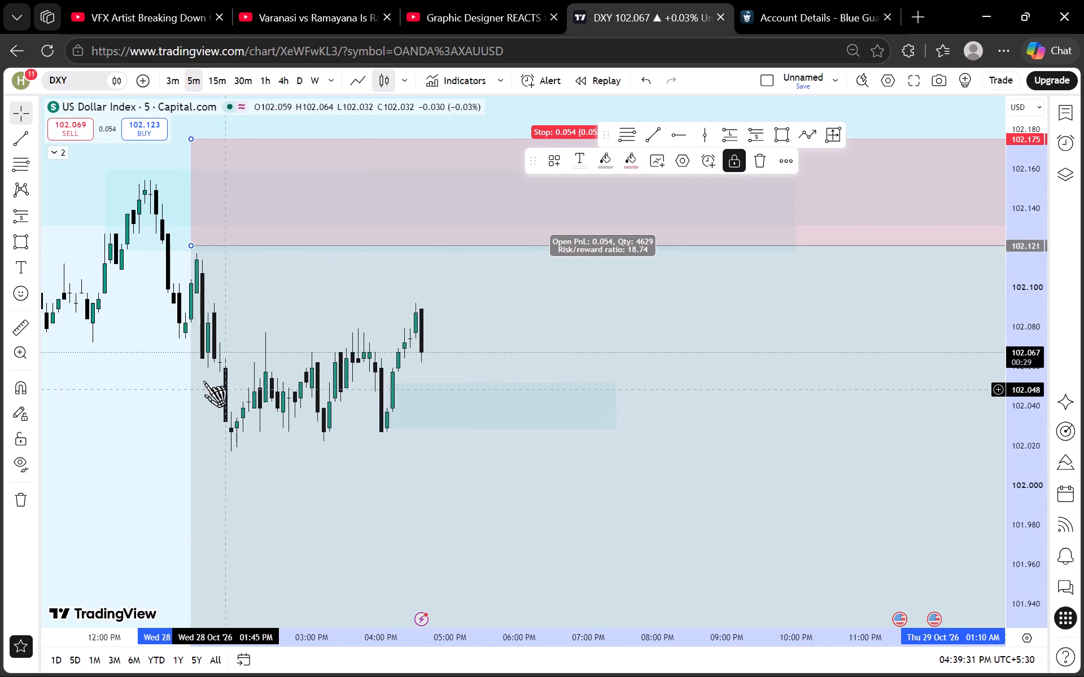
pyautogui.click(190, 375)
pyautogui.scroll(-12, 1011, 319)
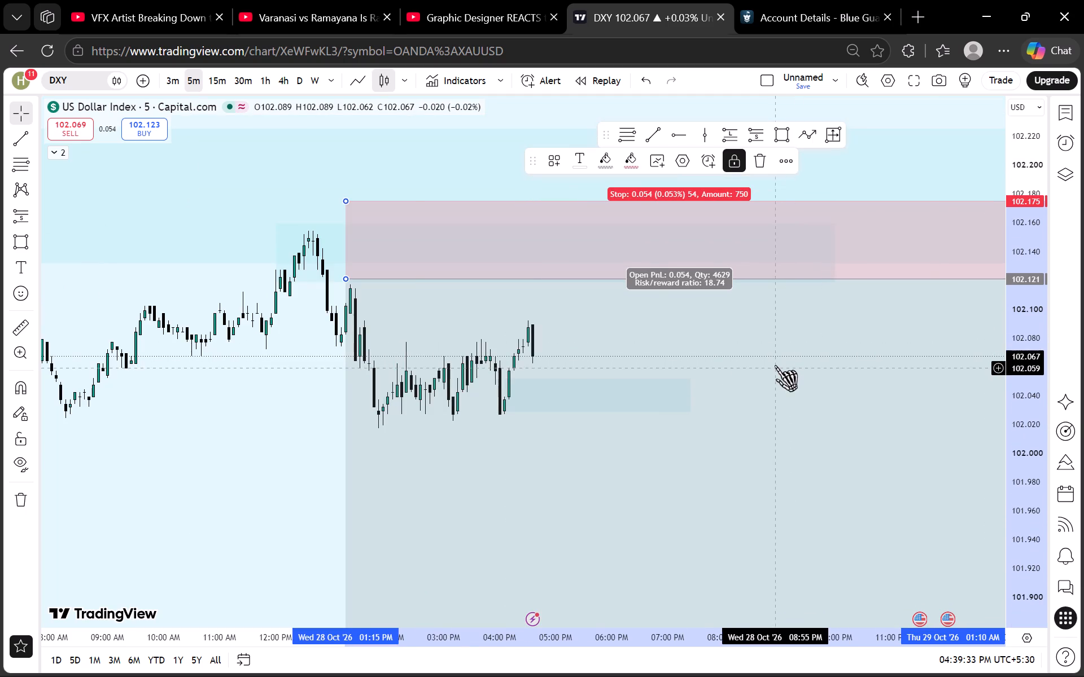
pyautogui.scroll(-1, 768, 346)
pyautogui.moveTo(780, 348); pyautogui.dragTo(565, 300)
pyautogui.scroll(-3, 581, 301)
pyautogui.moveTo(665, 345); pyautogui.dragTo(639, 294)
pyautogui.scroll(-6, 1022, 323)
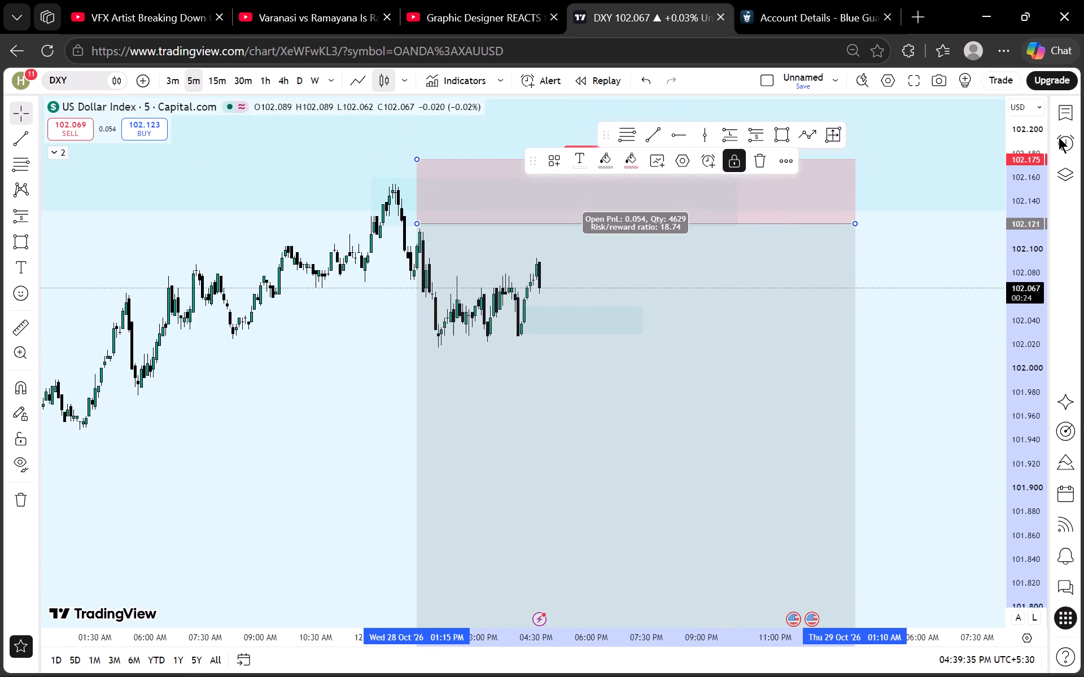
# Open the watchlist and switch the chart to the Nifty 50 index.
pyautogui.click(1074, 106)
pyautogui.click(956, 227)
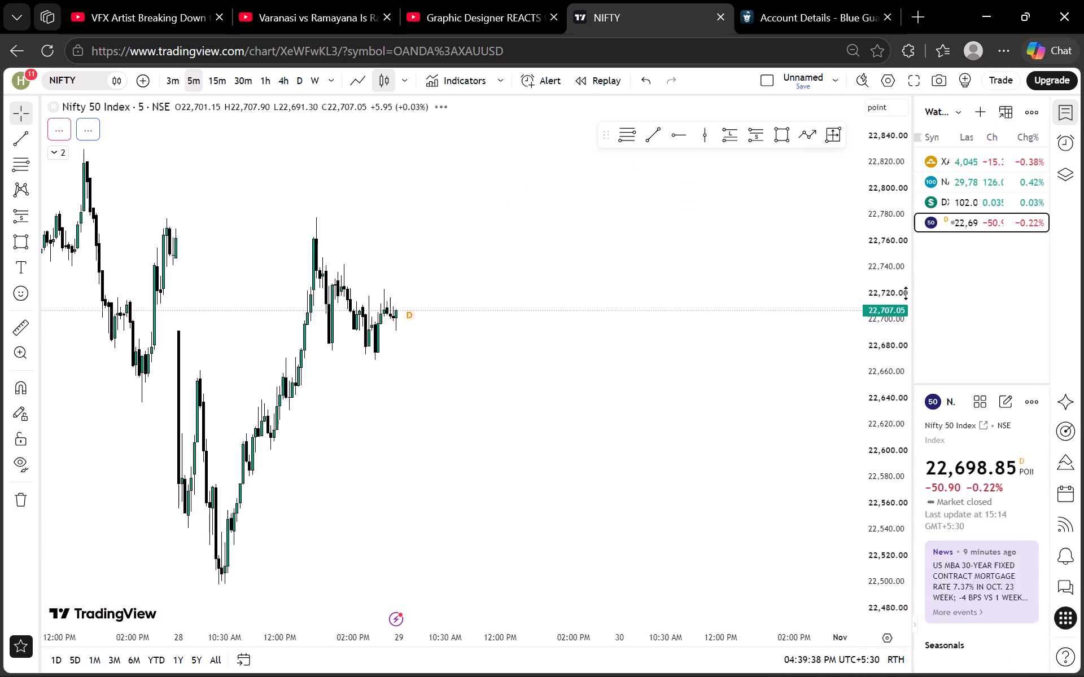
# Examine Nifty 50 price action and existing zones on the 5-minute, 15-minute, 3-minute and daily timeframes.
pyautogui.scroll(-5, 865, 294)
pyautogui.scroll(3, 852, 321)
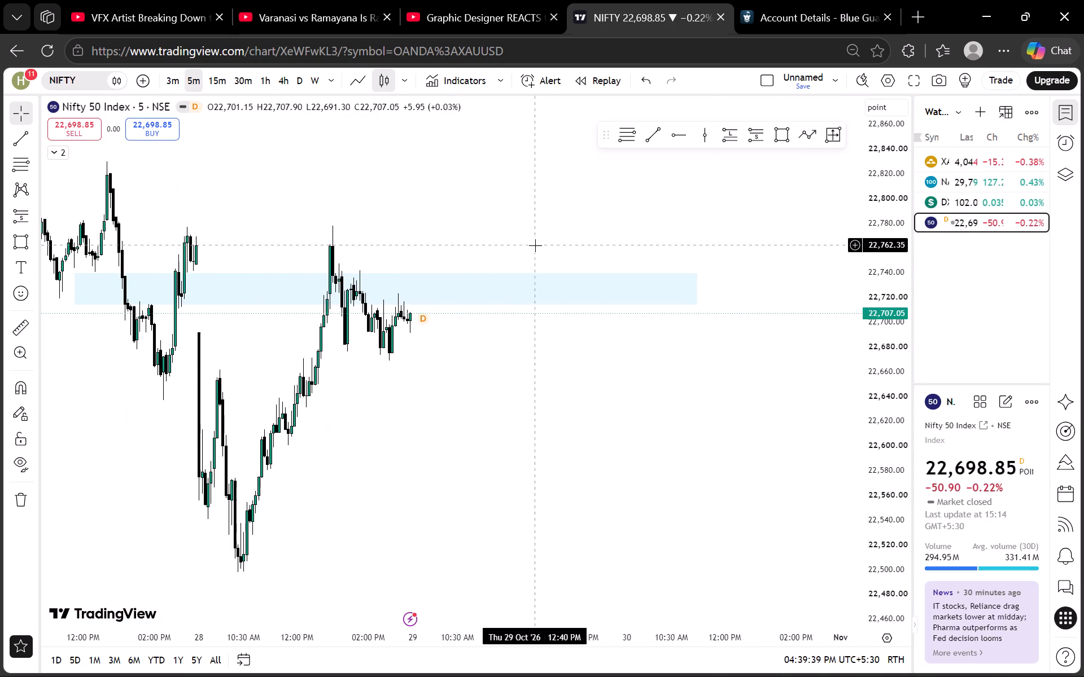
pyautogui.click(216, 77)
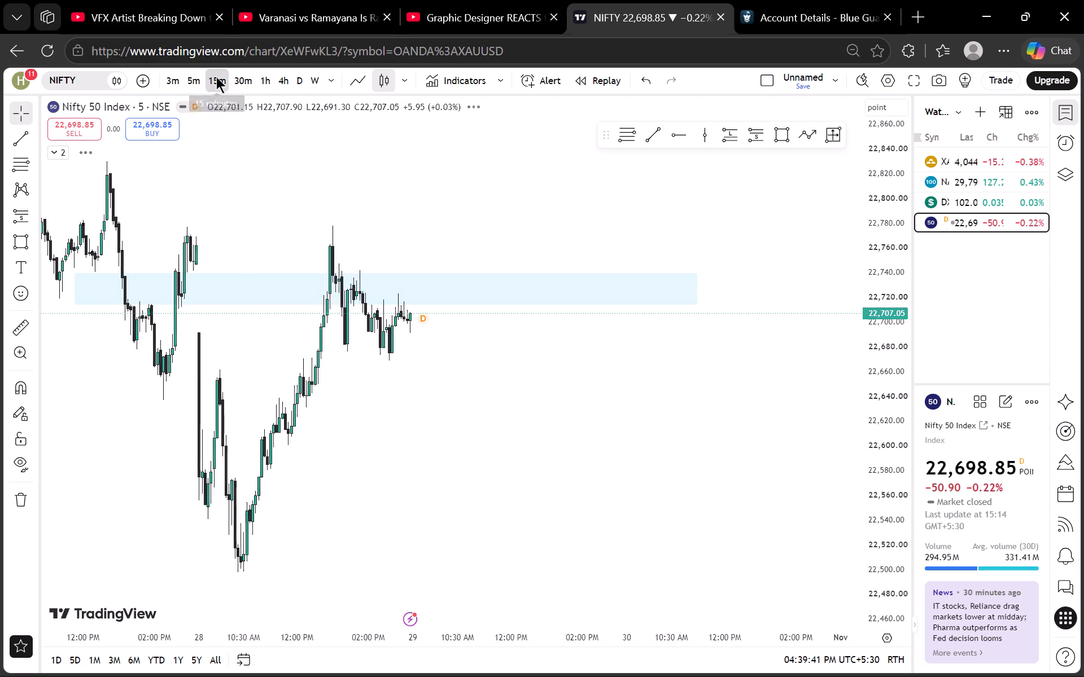
pyautogui.scroll(3, 467, 267)
pyautogui.click(171, 82)
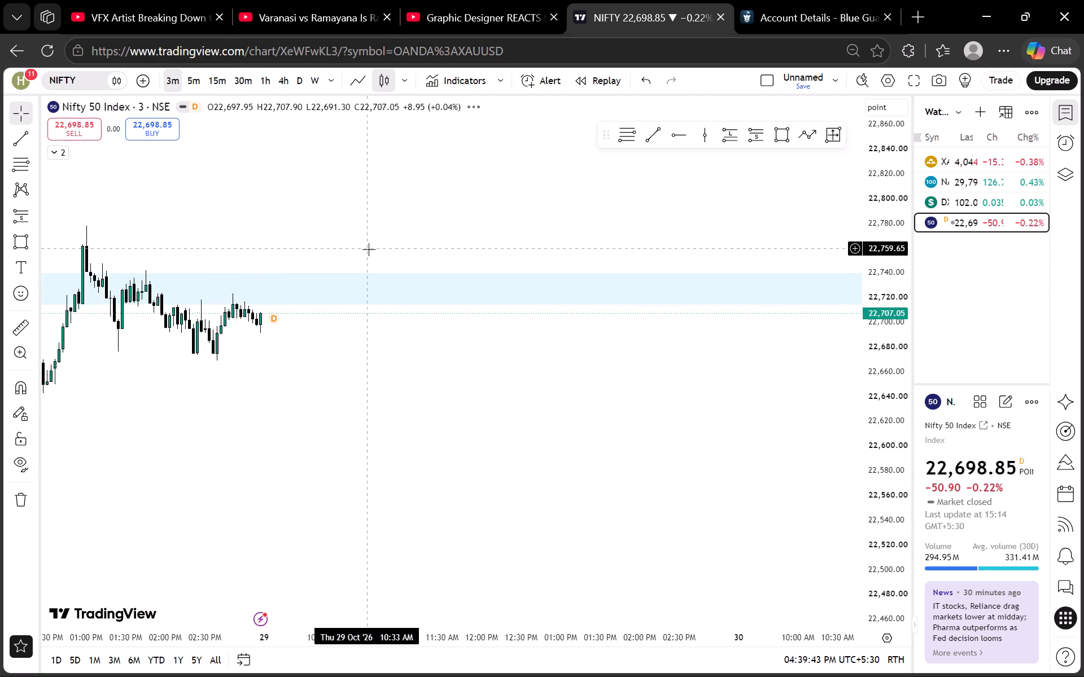
pyautogui.scroll(-5, 384, 266)
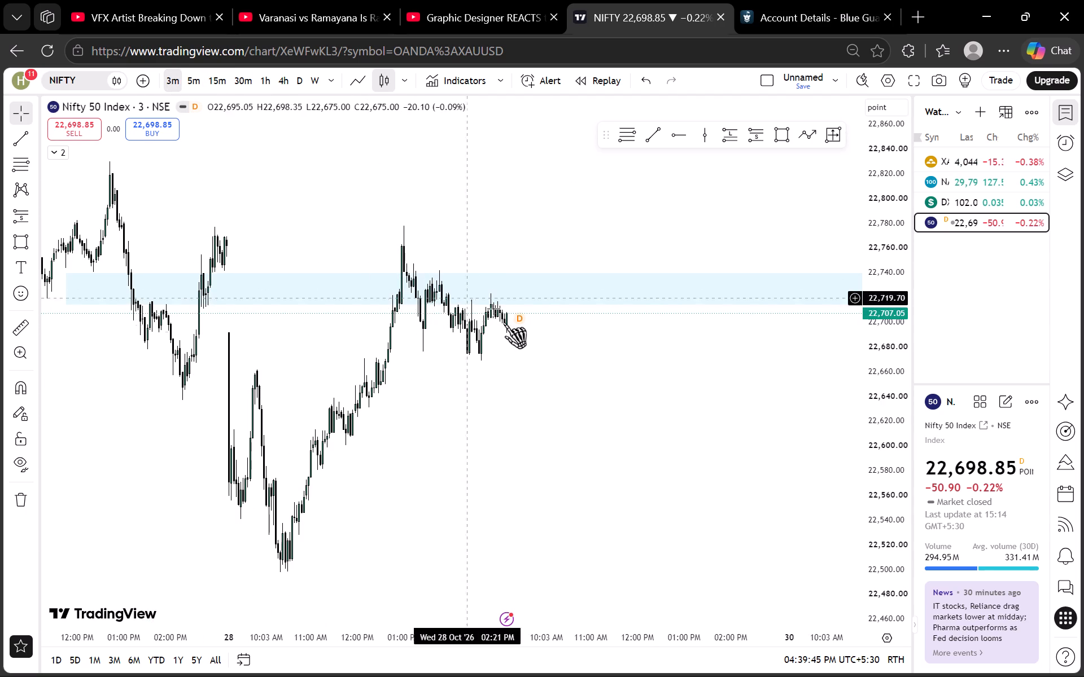
pyautogui.click(301, 76)
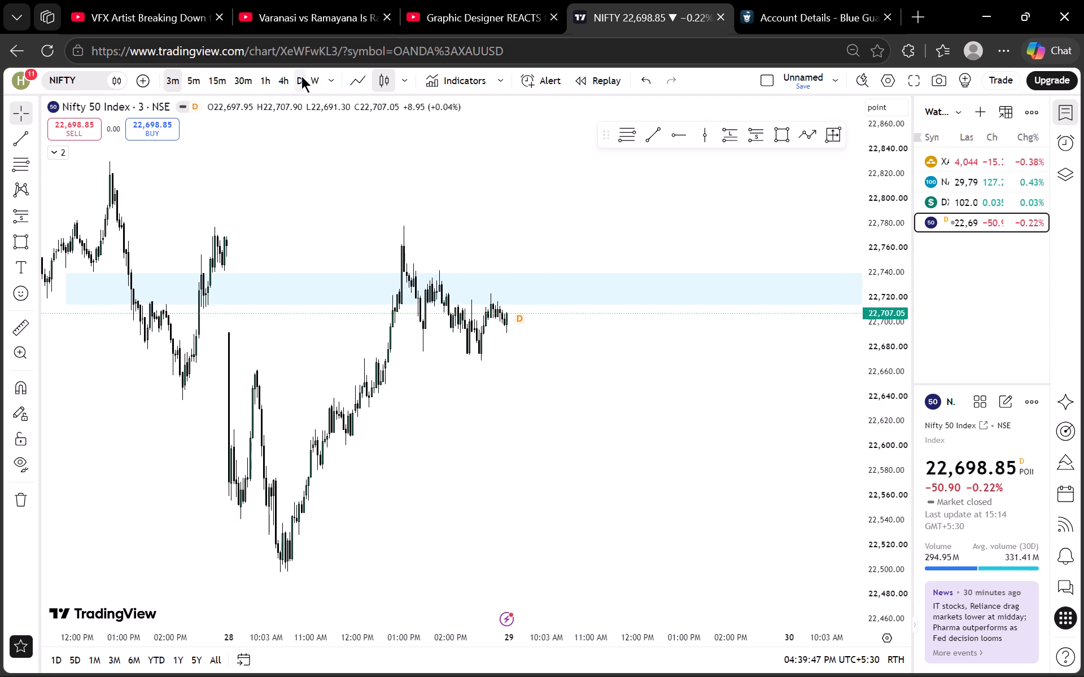
pyautogui.scroll(-6, 847, 297)
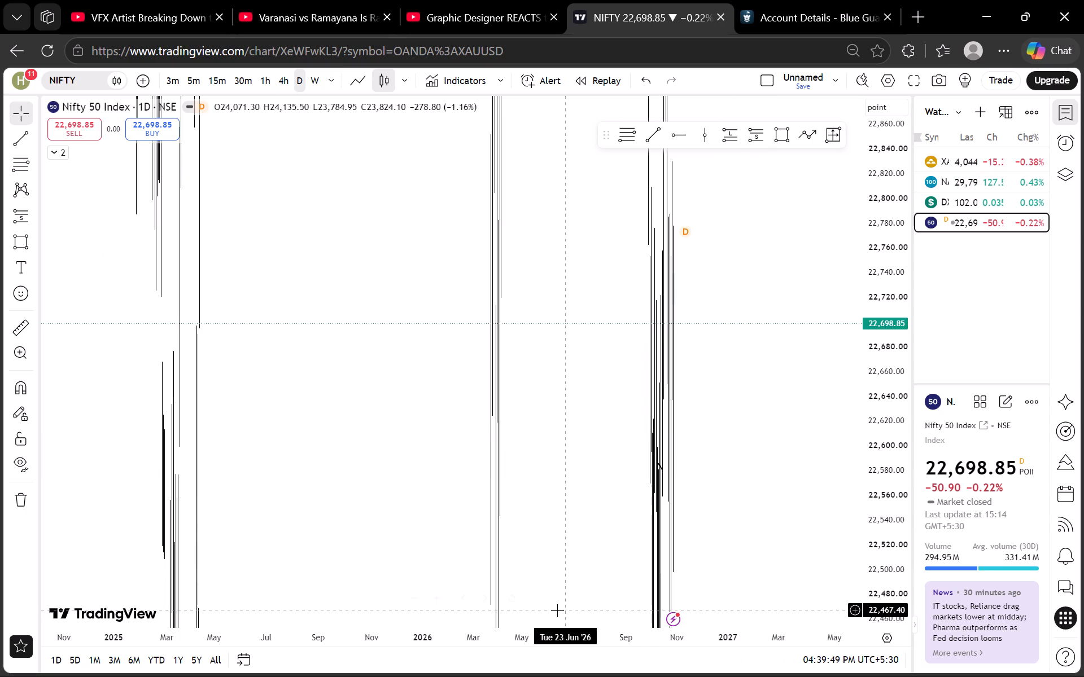
pyautogui.click(524, 600)
pyautogui.click(513, 597)
pyautogui.scroll(3, 736, 398)
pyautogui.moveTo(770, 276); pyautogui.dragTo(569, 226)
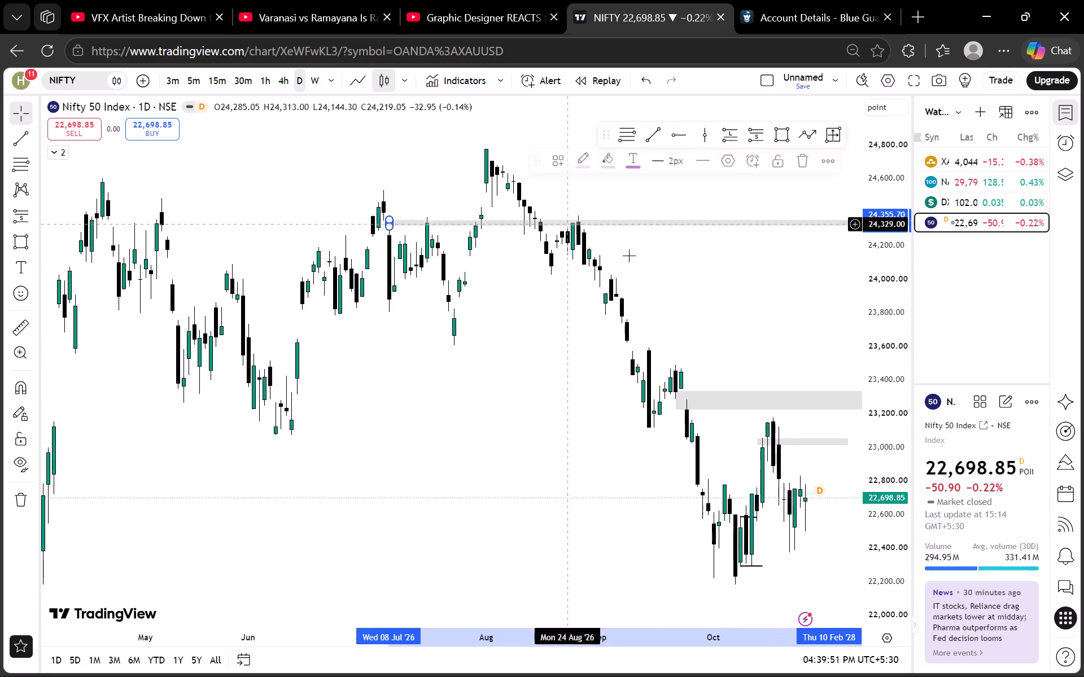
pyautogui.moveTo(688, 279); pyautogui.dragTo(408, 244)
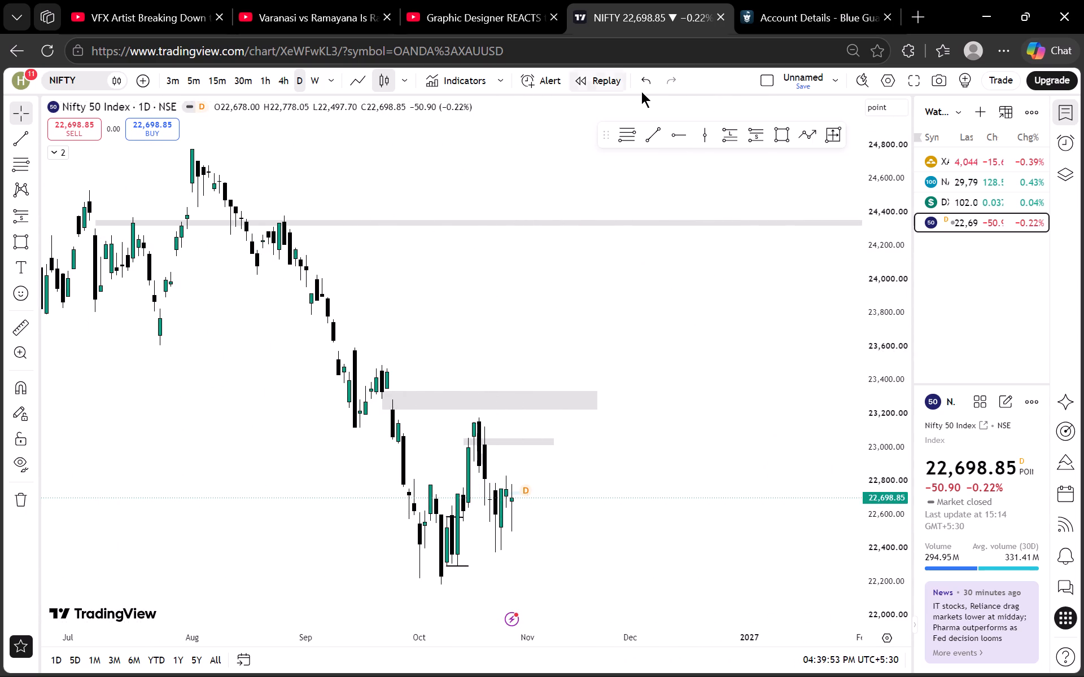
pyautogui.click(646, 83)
# On the daily chart, draw a rectangle from 21 October to about 9 November, spanning about 22,800 down to 22,755.
pyautogui.click(603, 327)
pyautogui.moveTo(620, 359); pyautogui.dragTo(626, 326)
pyautogui.scroll(3, 923, 420)
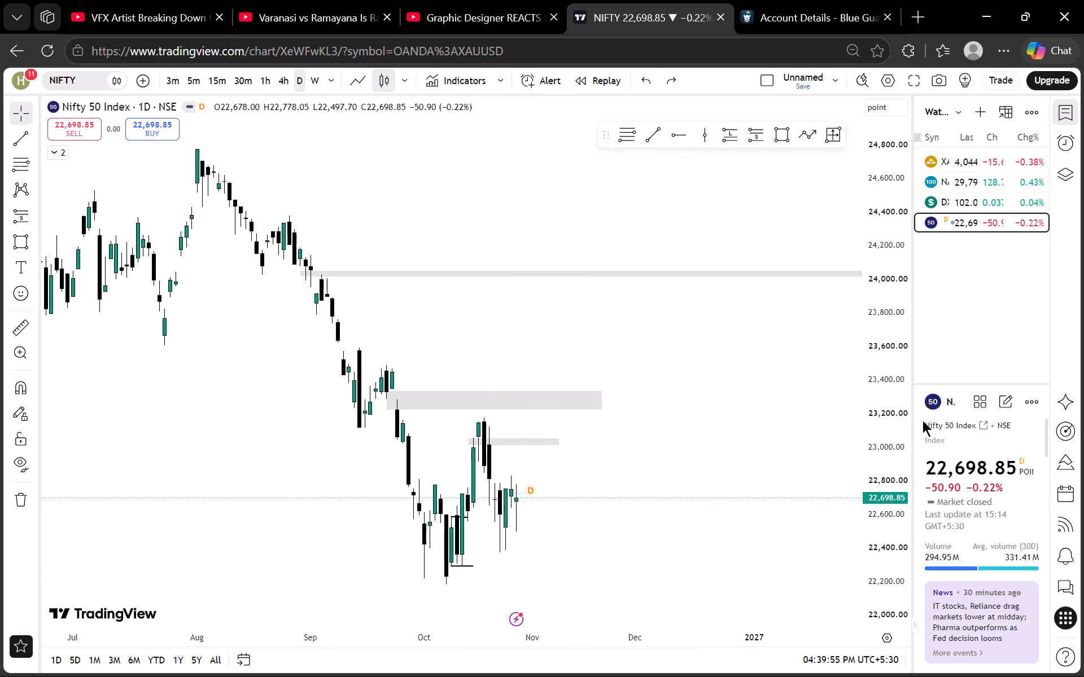
pyautogui.scroll(16, 923, 420)
pyautogui.moveTo(705, 489); pyautogui.dragTo(746, 364)
pyautogui.scroll(3, 705, 389)
pyautogui.moveTo(653, 412); pyautogui.dragTo(758, 280)
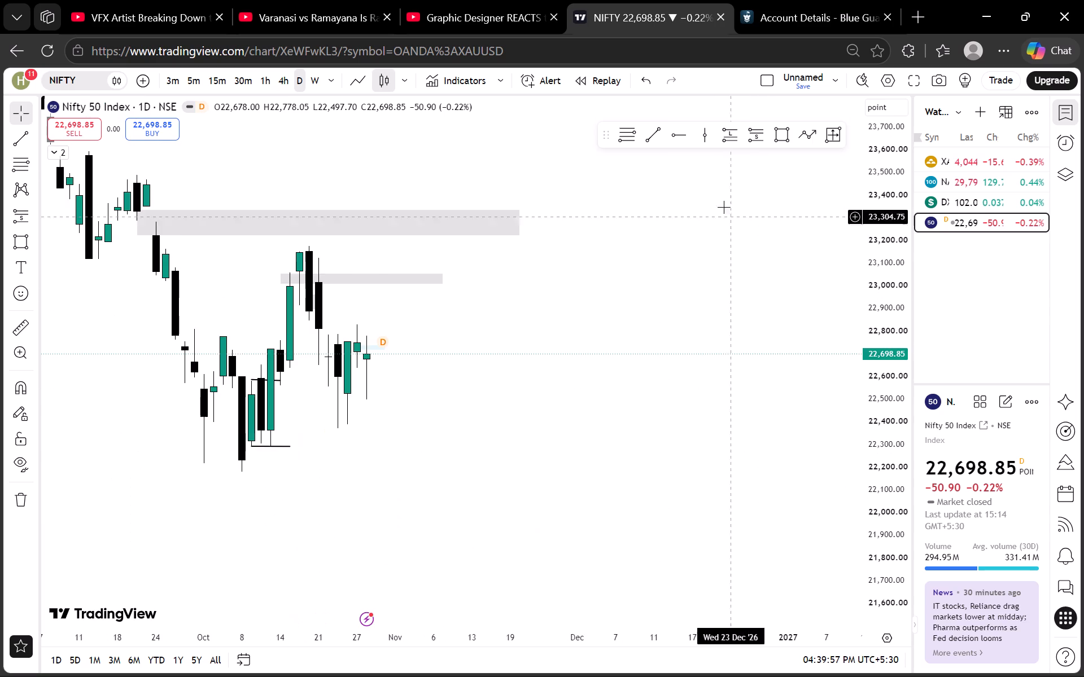
pyautogui.click(785, 128)
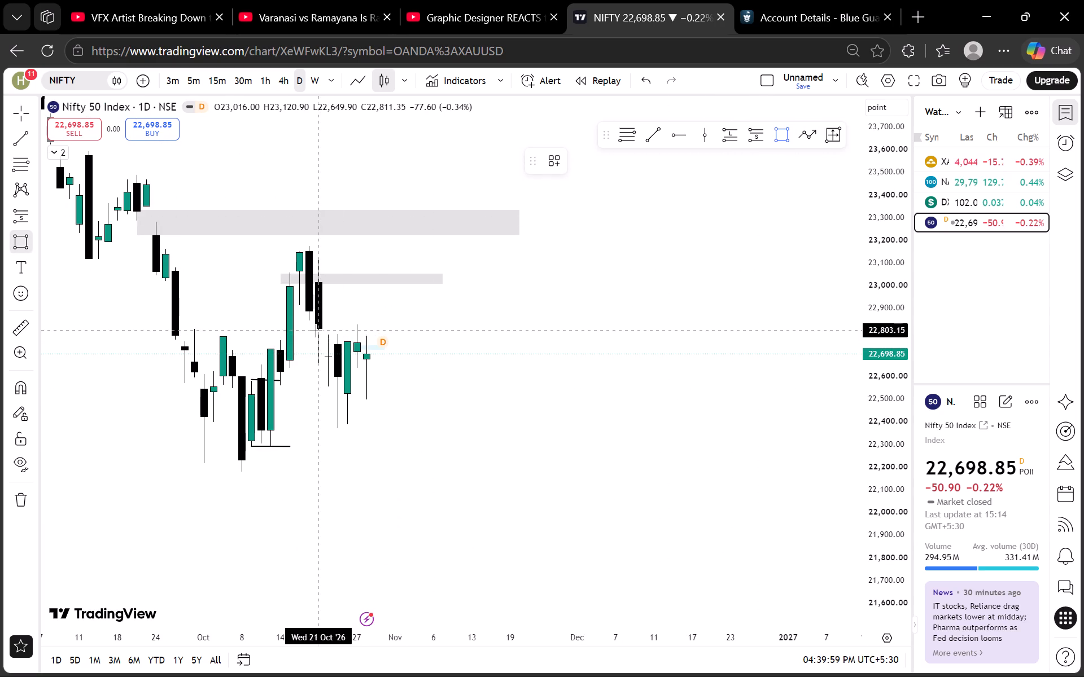
pyautogui.click(316, 331)
pyautogui.click(442, 341)
pyautogui.click(527, 326)
# Draw a horizontal trend line under the recent daily lows from 22 October to 16 November, positioned at about 22,375.
pyautogui.click(659, 134)
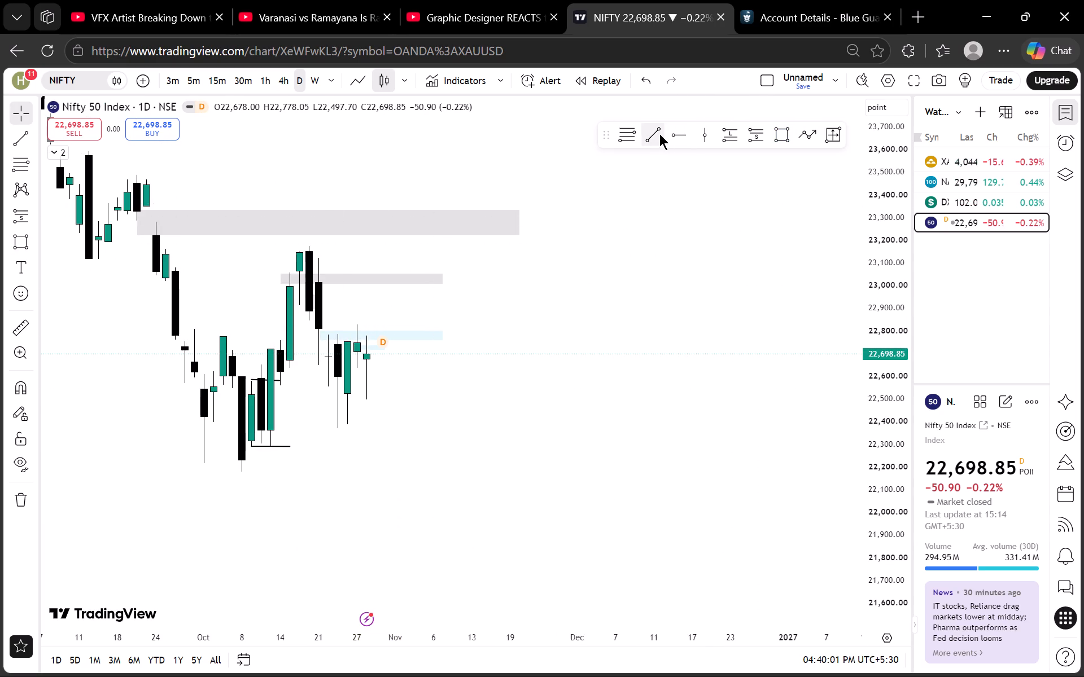
pyautogui.click(324, 432)
pyautogui.click(483, 432)
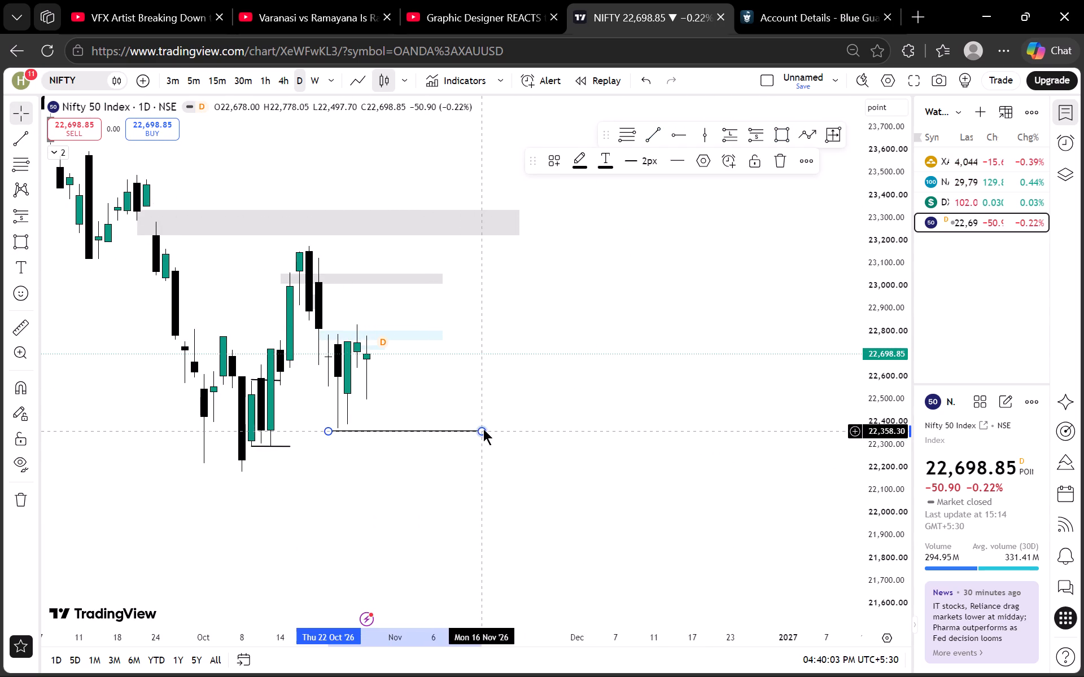
pyautogui.click(491, 404)
pyautogui.moveTo(410, 430); pyautogui.dragTo(416, 426)
pyautogui.click(421, 424)
pyautogui.moveTo(460, 376); pyautogui.dragTo(539, 374)
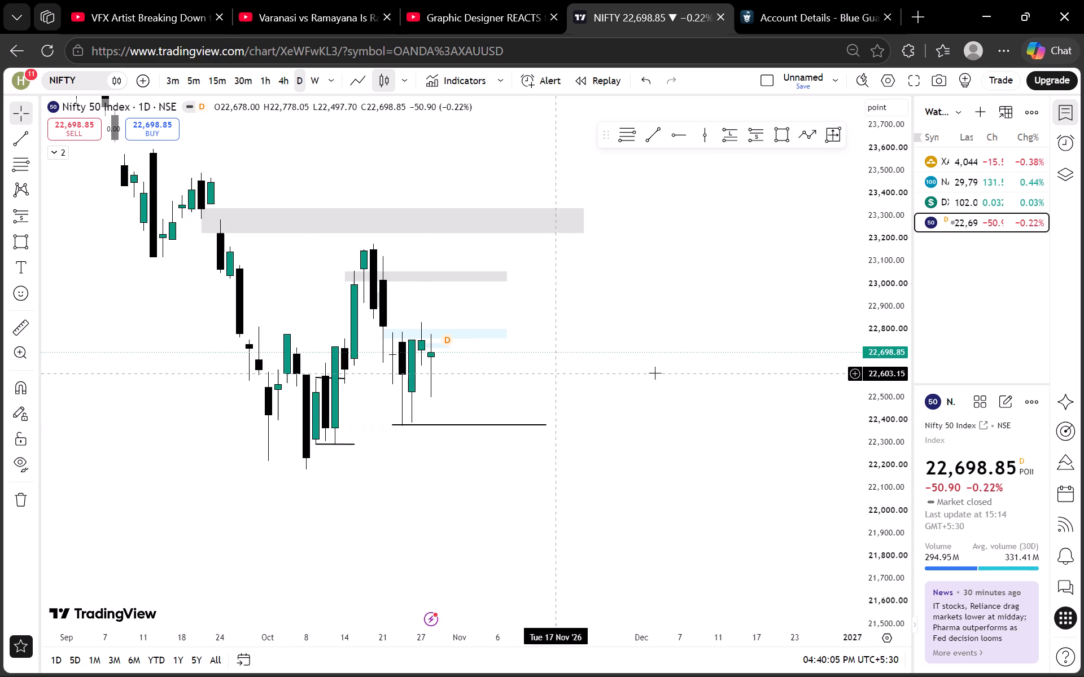
# Draw a second horizontal trend line at the 28 October candle's low, about 22,506, extending to 6 November.
pyautogui.scroll(10, 875, 366)
pyautogui.moveTo(592, 385); pyautogui.dragTo(728, 363)
pyautogui.click(657, 140)
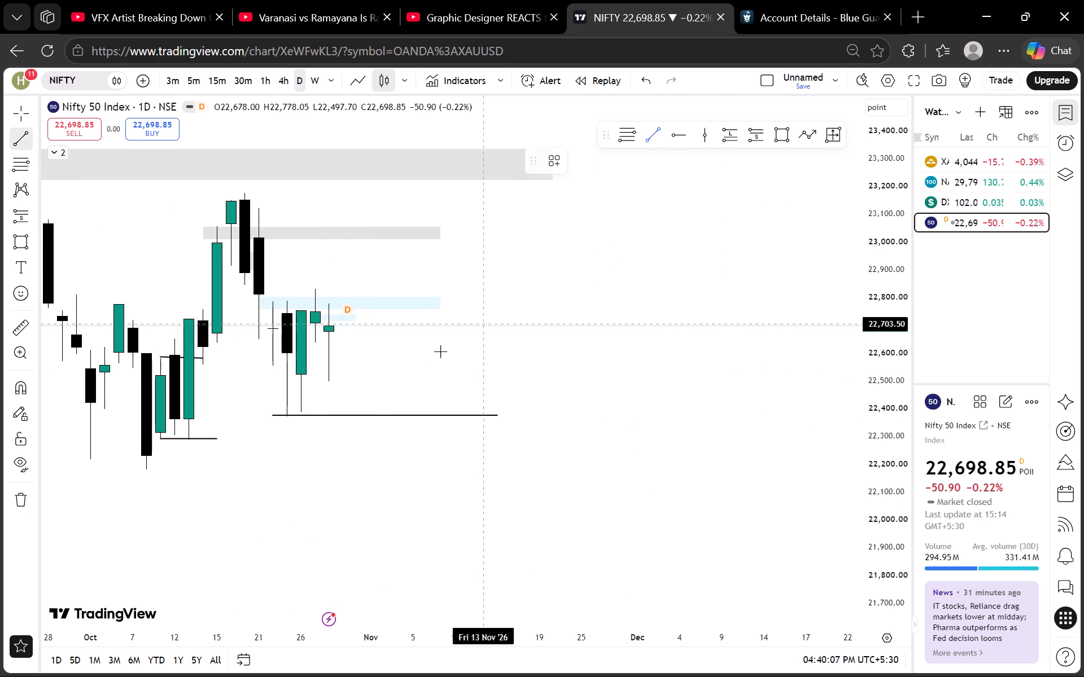
pyautogui.click(324, 379)
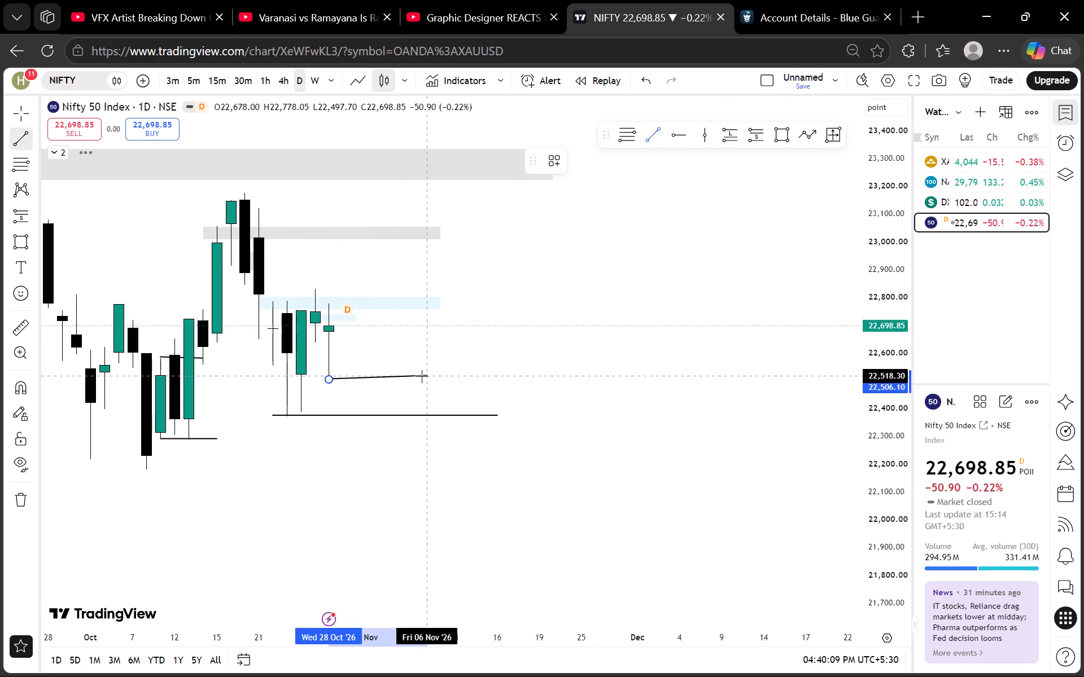
pyautogui.click(431, 380)
pyautogui.click(457, 370)
# On the 1-hour chart, draw a rectangle from the 28 October low to about 2 November, spanning about 22,615 down to 22,525.
pyautogui.moveTo(489, 363); pyautogui.dragTo(582, 384)
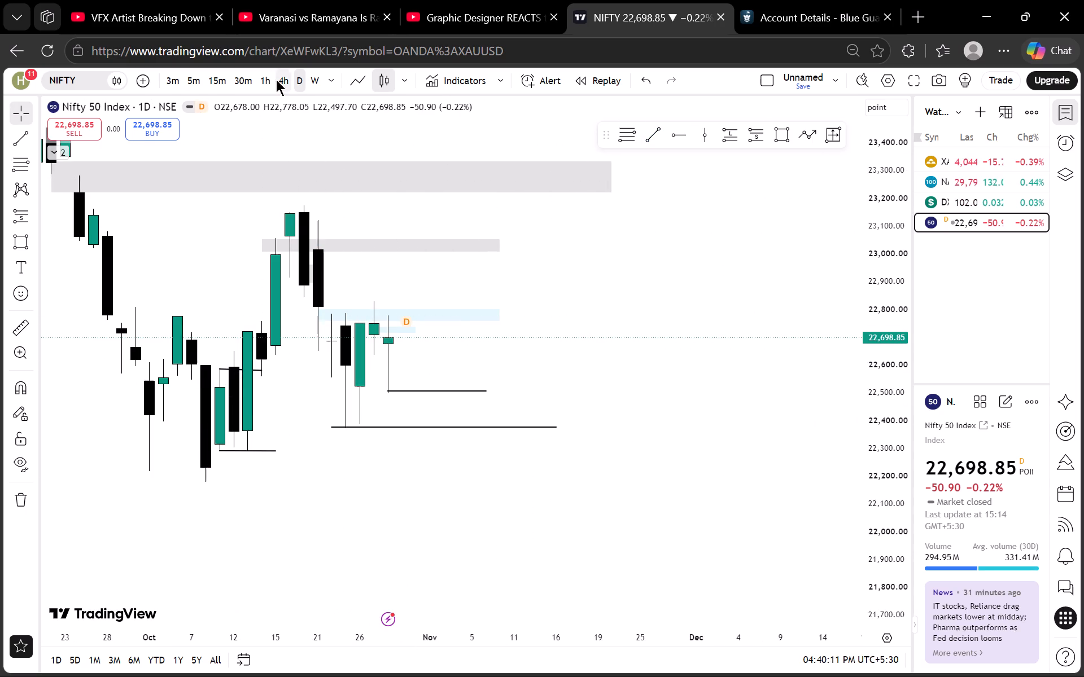
pyautogui.click(276, 80)
pyautogui.scroll(-3, 499, 313)
pyautogui.moveTo(691, 363); pyautogui.dragTo(630, 357)
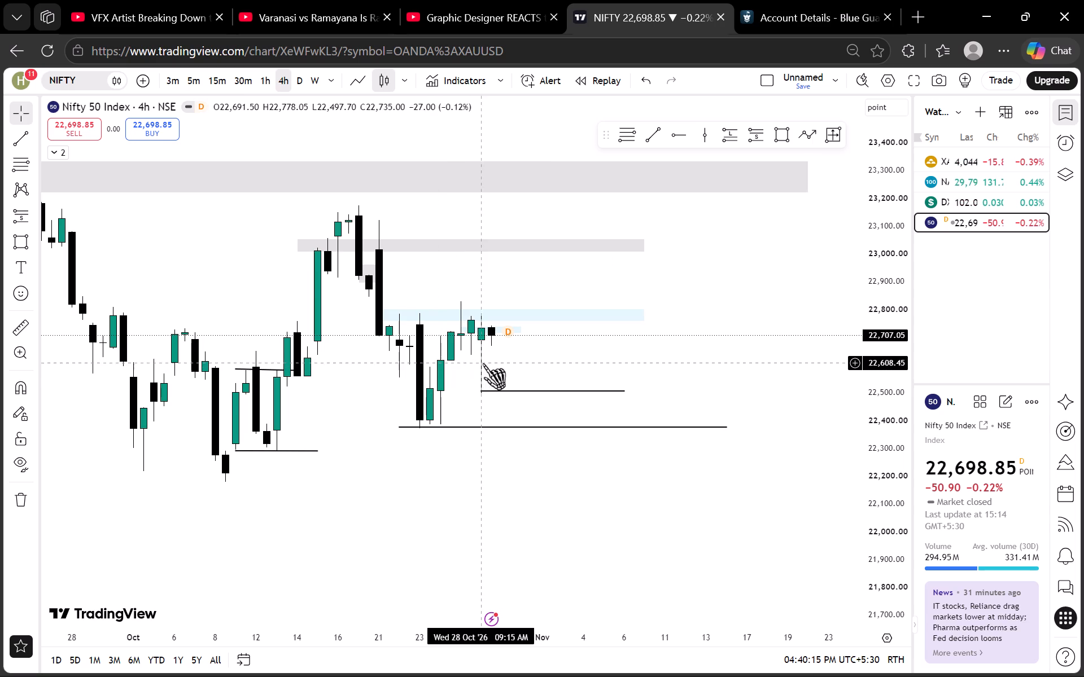
pyautogui.click(269, 82)
pyautogui.scroll(-3, 408, 252)
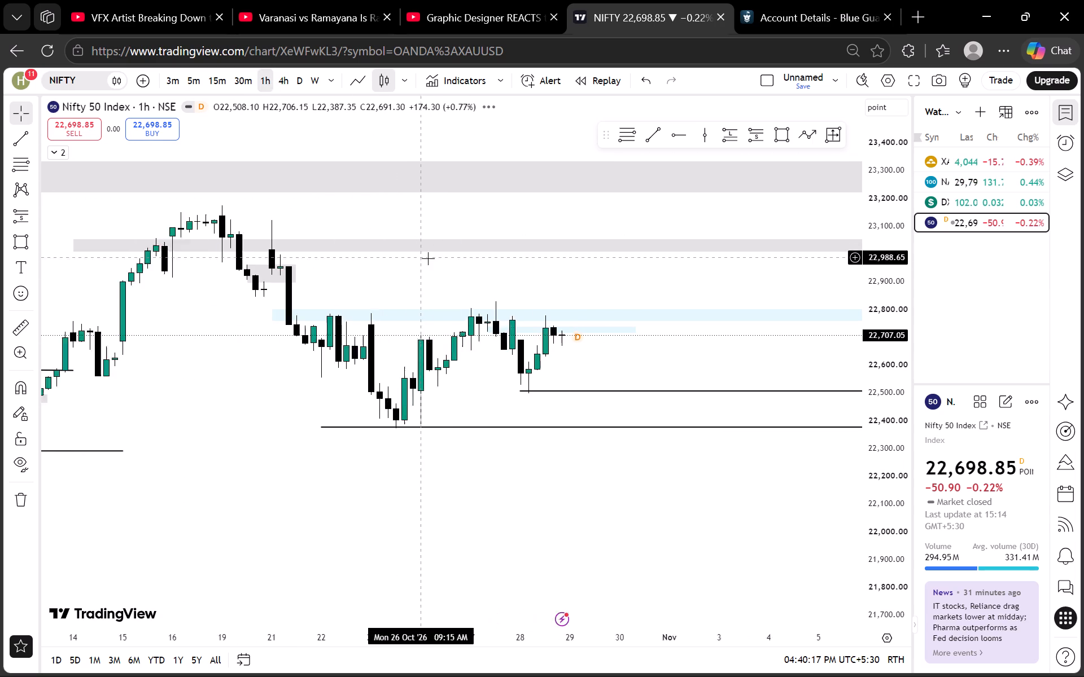
pyautogui.moveTo(632, 277); pyautogui.dragTo(533, 262)
pyautogui.scroll(19, 888, 357)
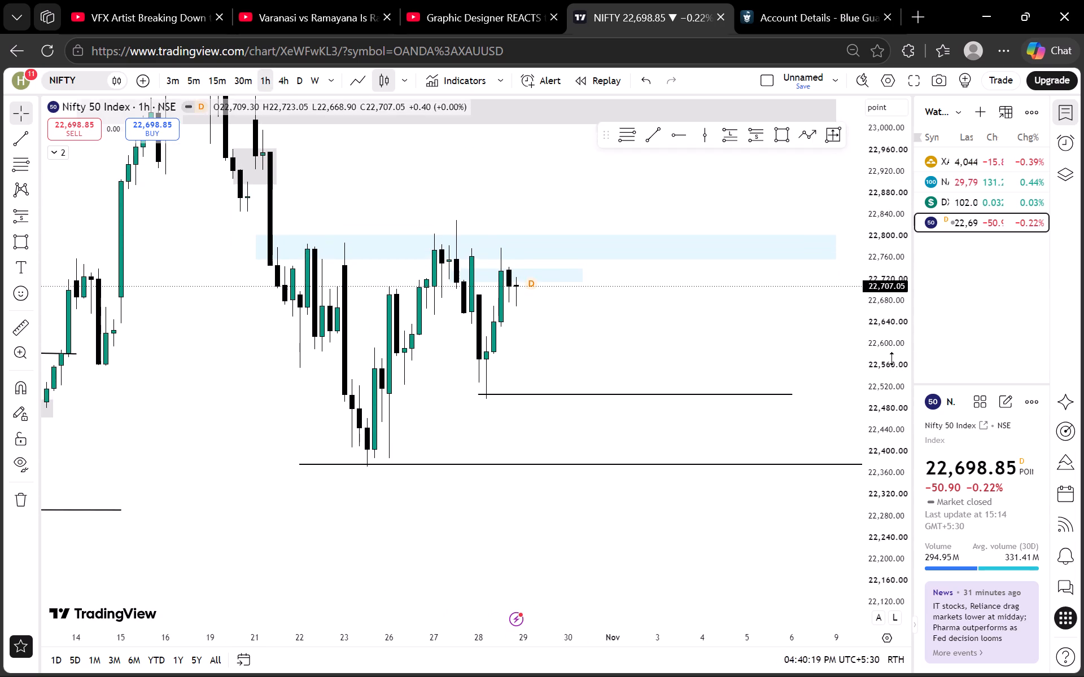
pyautogui.scroll(10, 892, 359)
pyautogui.moveTo(615, 361); pyautogui.dragTo(699, 359)
pyautogui.click(784, 130)
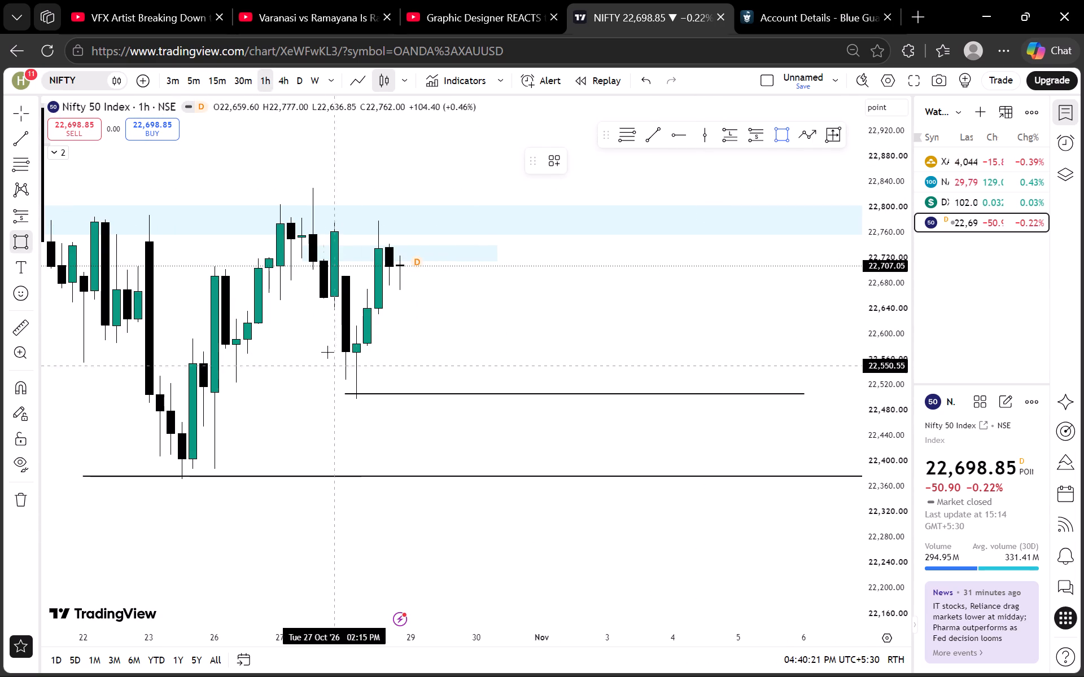
pyautogui.click(355, 323)
pyautogui.click(543, 382)
pyautogui.click(667, 330)
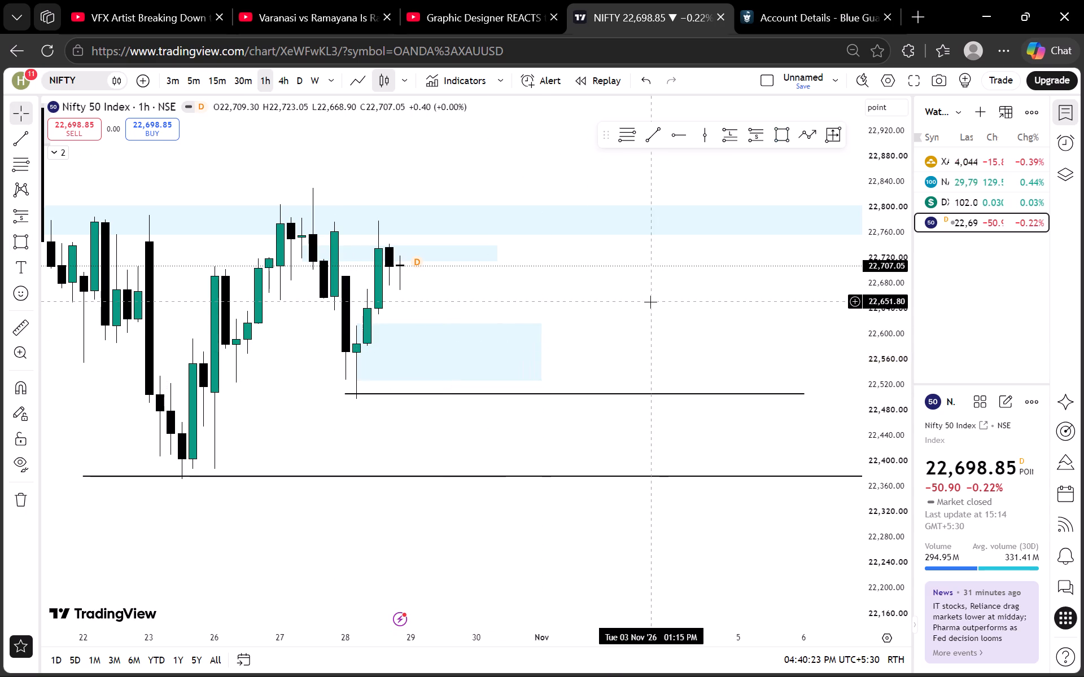
# Examine Nifty 50's reaction around the 28 October zones on the 1-hour, 30-minute, 15-minute and 5-minute charts.
pyautogui.scroll(-2, 650, 306)
pyautogui.moveTo(688, 304); pyautogui.dragTo(658, 365)
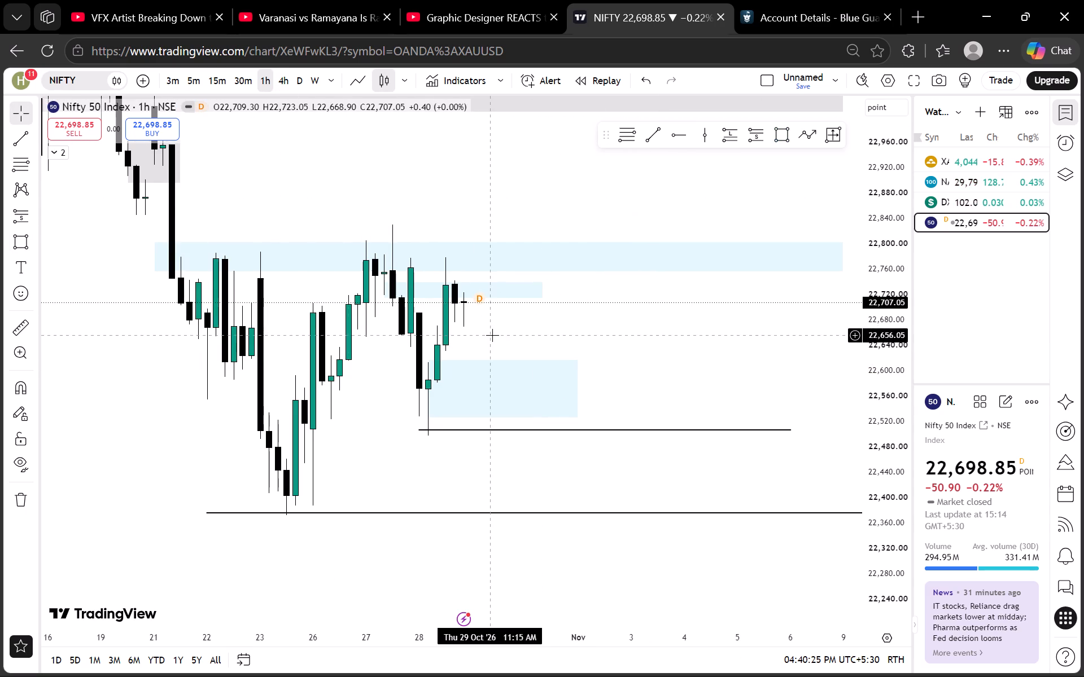
pyautogui.moveTo(470, 196); pyautogui.dragTo(453, 236)
pyautogui.moveTo(470, 223); pyautogui.dragTo(469, 241)
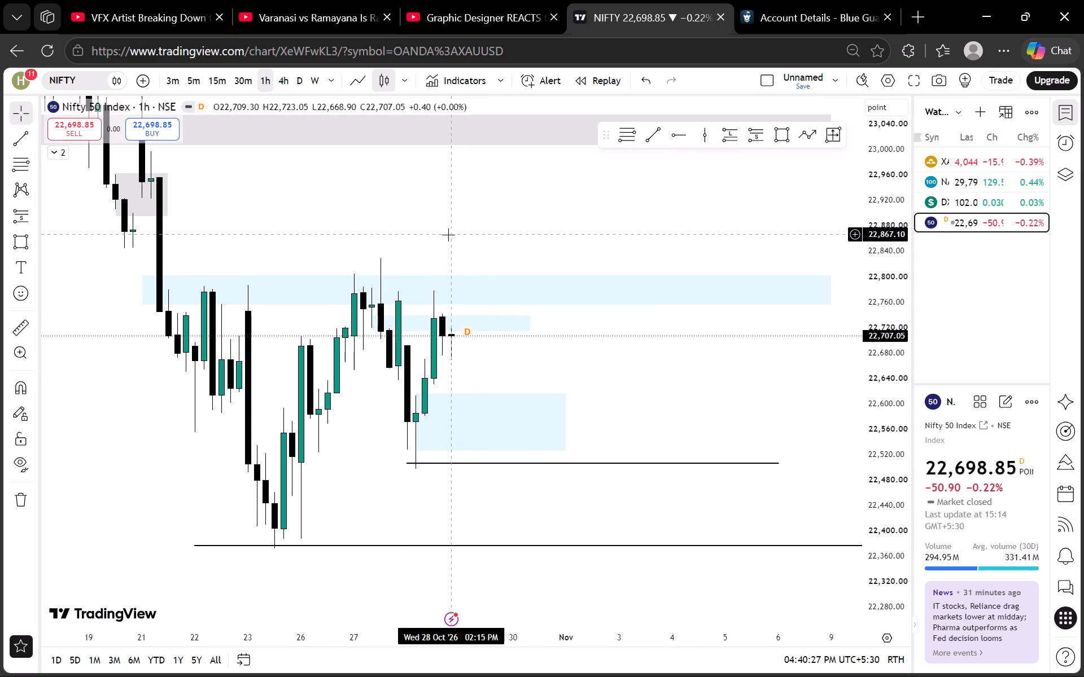
pyautogui.click(237, 81)
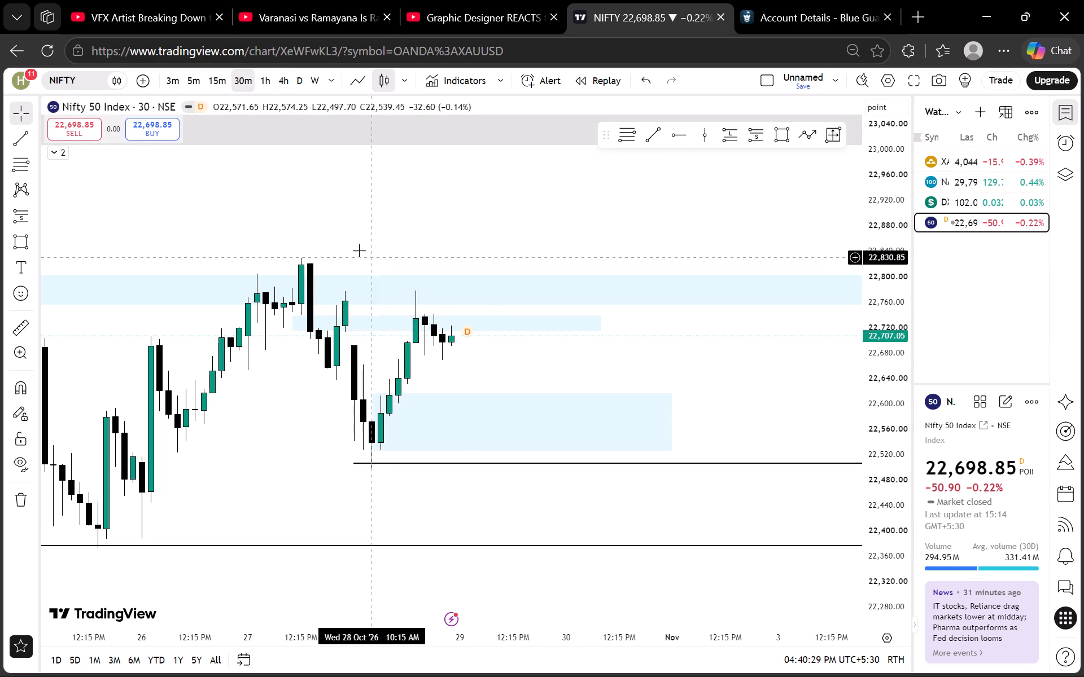
pyautogui.click(214, 82)
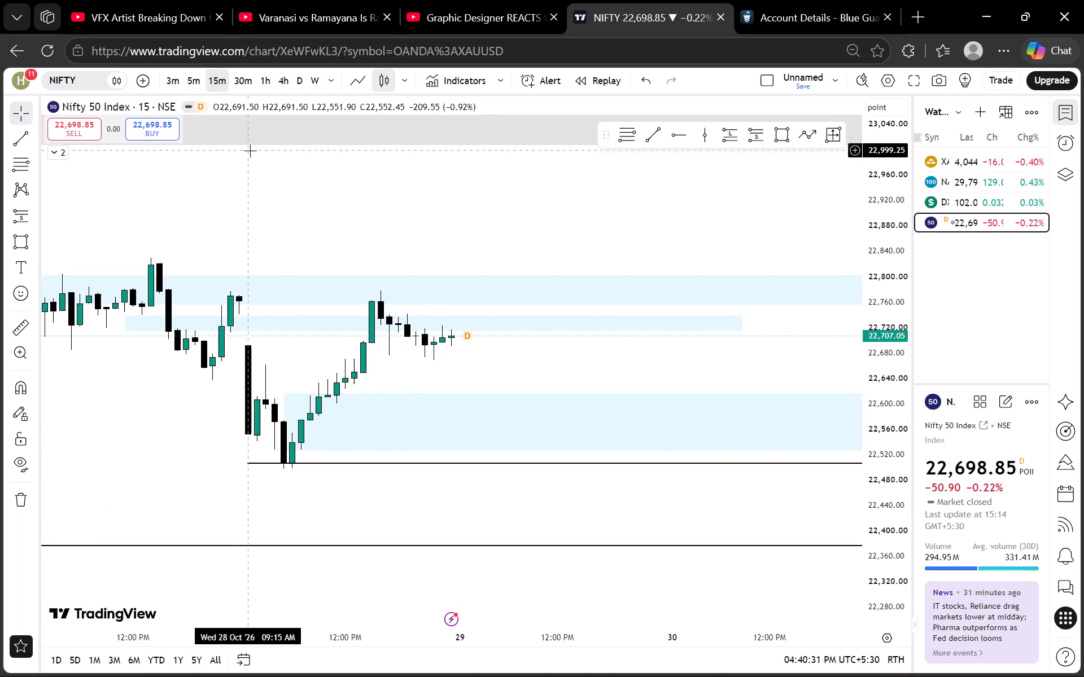
pyautogui.click(189, 76)
pyautogui.scroll(-6, 328, 220)
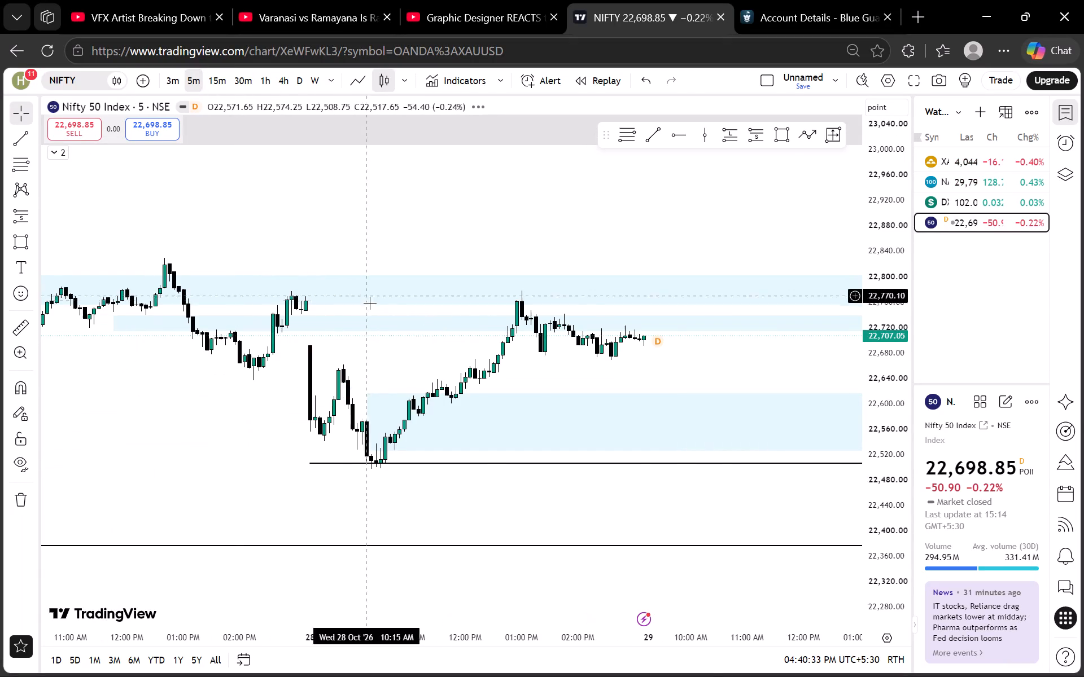
pyautogui.scroll(20, 886, 421)
pyautogui.scroll(2, 886, 421)
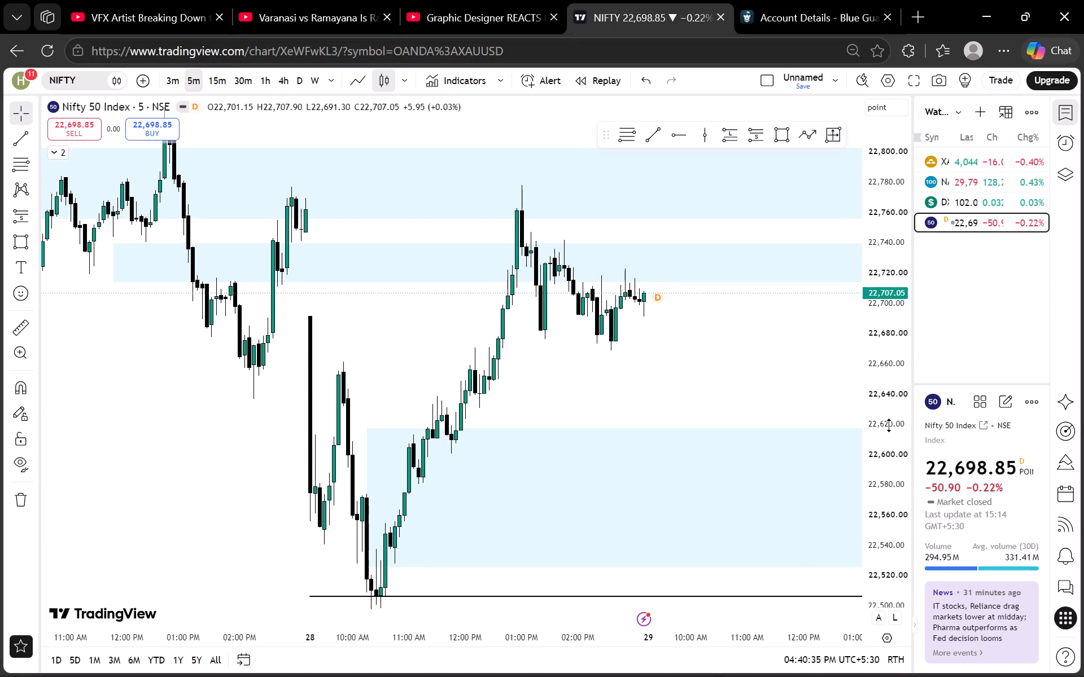
pyautogui.moveTo(641, 384); pyautogui.dragTo(667, 284)
pyautogui.scroll(2, 667, 300)
pyautogui.moveTo(619, 336); pyautogui.dragTo(652, 300)
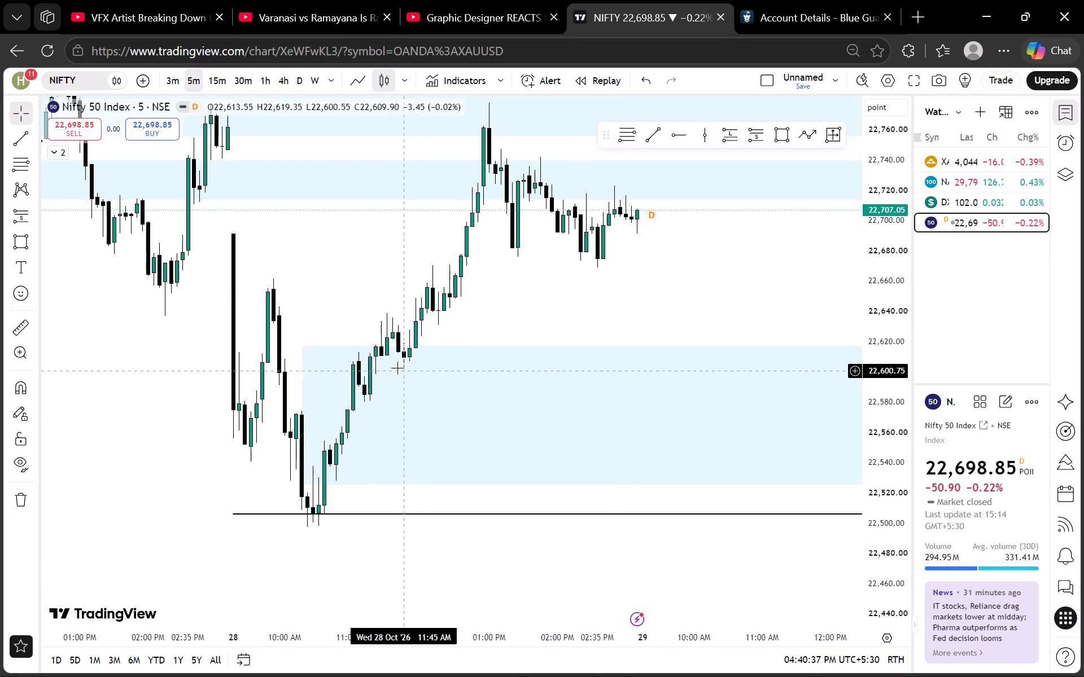
# On the 15-minute chart, lower the top of the blue rectangle above the 28 October low to about 22,572.
pyautogui.click(217, 76)
pyautogui.scroll(3, 479, 438)
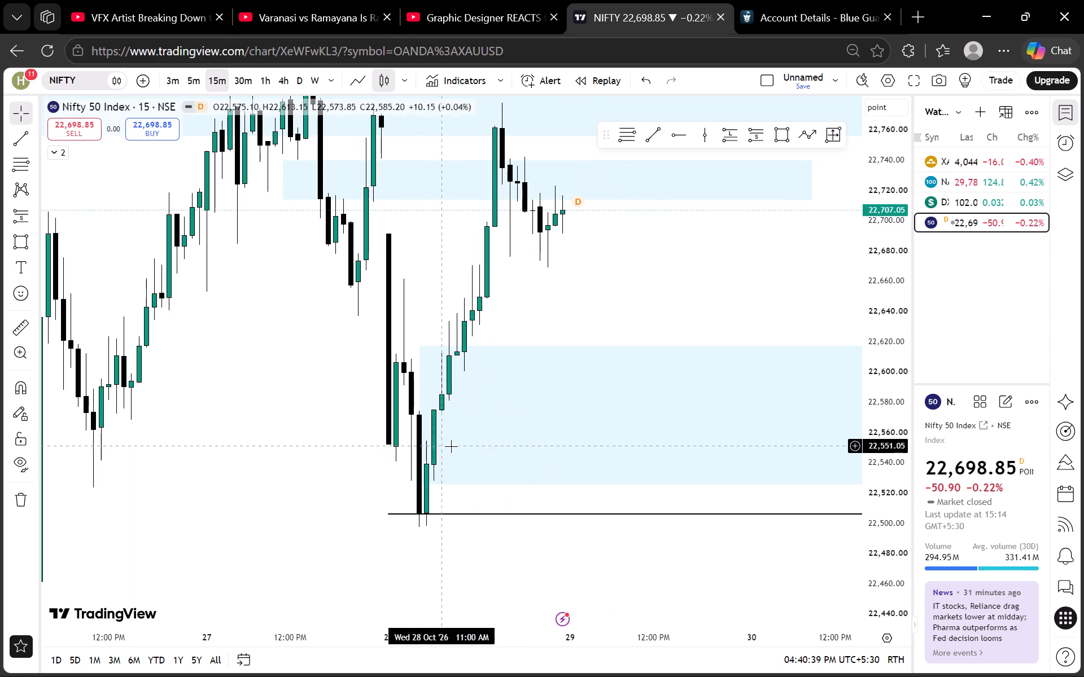
pyautogui.moveTo(418, 349); pyautogui.dragTo(428, 413)
pyautogui.click(509, 398)
# Examine the 28 October recovery and the blue zones above and below price on the 15-minute and 5-minute charts.
pyautogui.moveTo(606, 333); pyautogui.dragTo(512, 423)
pyautogui.scroll(-14, 860, 351)
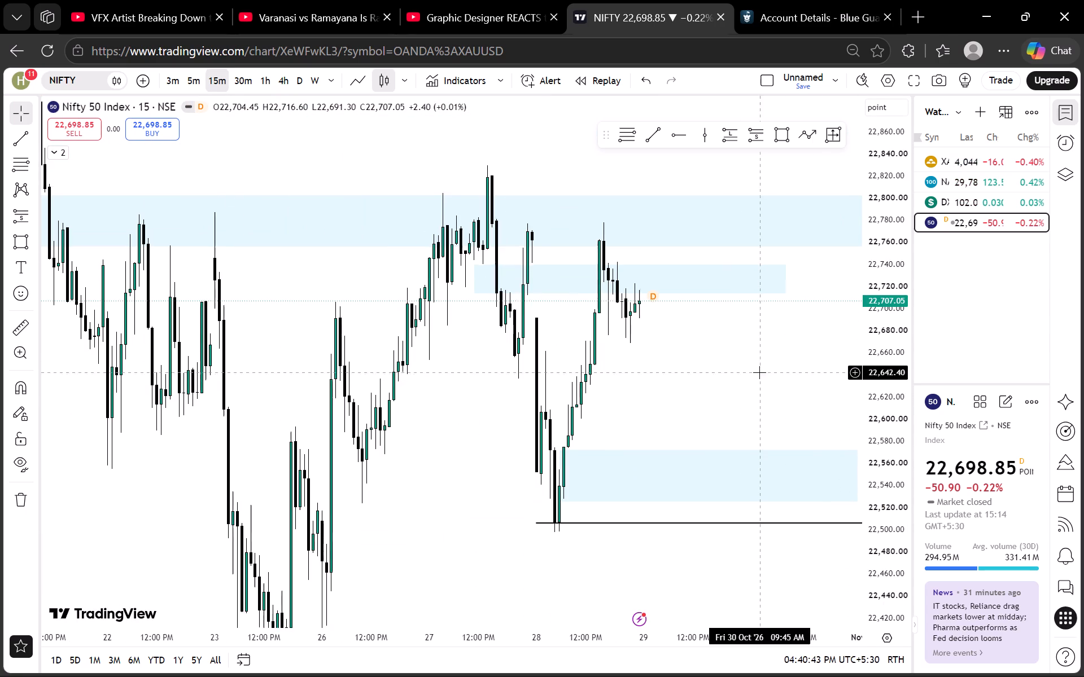
pyautogui.moveTo(754, 370); pyautogui.dragTo(664, 380)
pyautogui.scroll(2, 660, 381)
pyautogui.moveTo(592, 382); pyautogui.dragTo(644, 426)
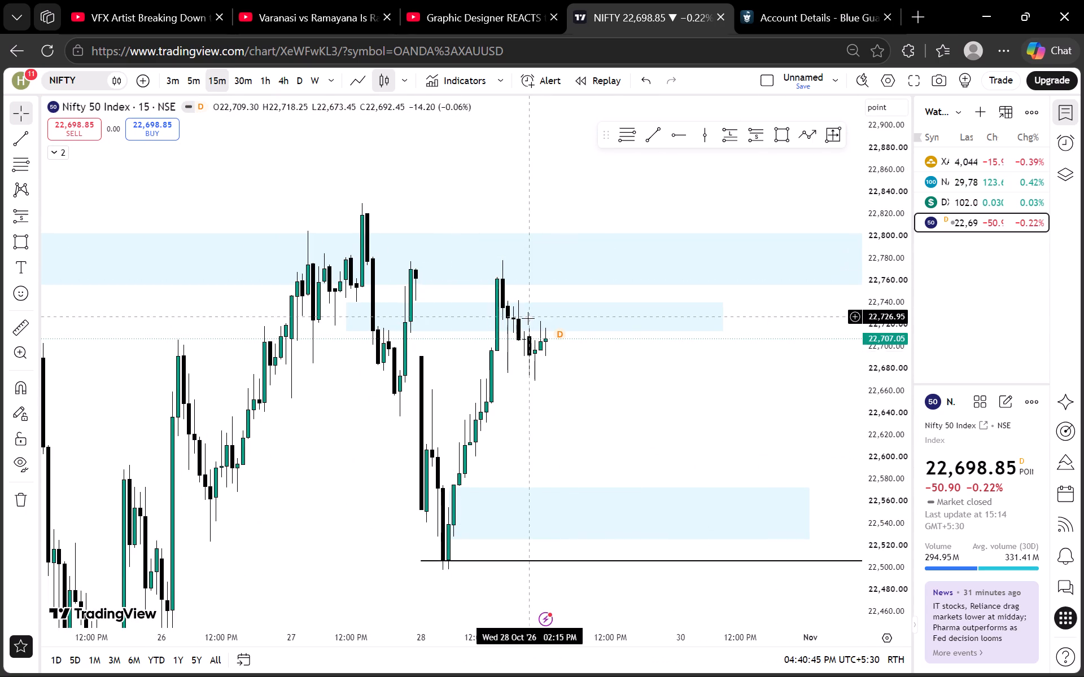
pyautogui.moveTo(573, 345); pyautogui.dragTo(579, 396)
pyautogui.moveTo(579, 407); pyautogui.dragTo(574, 373)
pyautogui.scroll(-4, 872, 367)
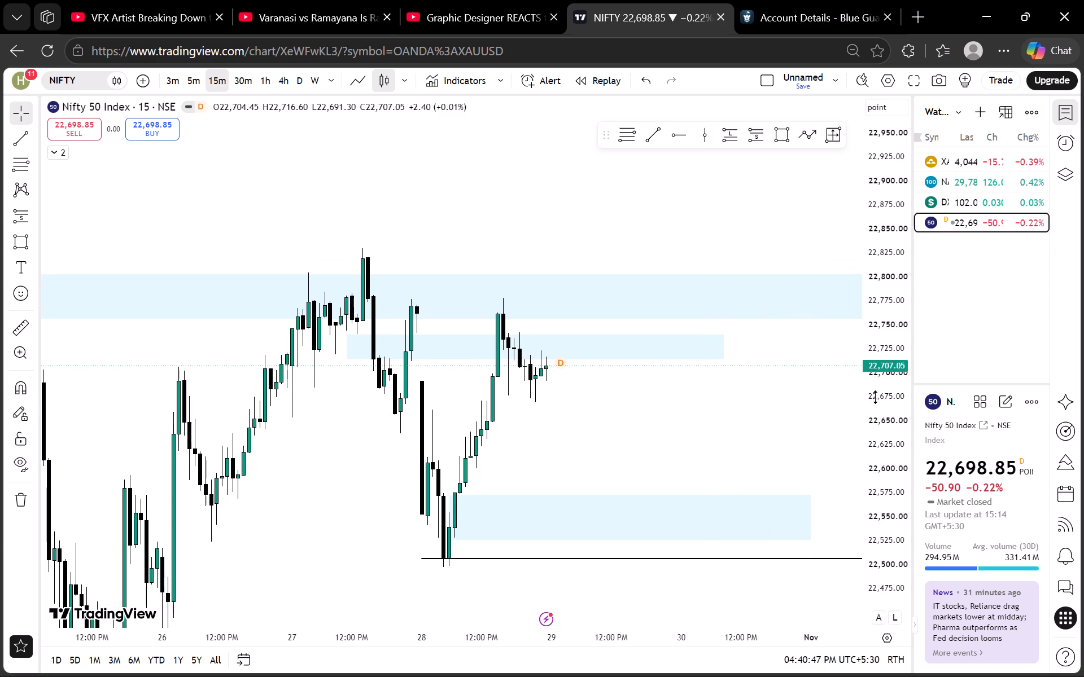
pyautogui.scroll(5, 881, 394)
pyautogui.scroll(-2, 816, 402)
pyautogui.click(183, 80)
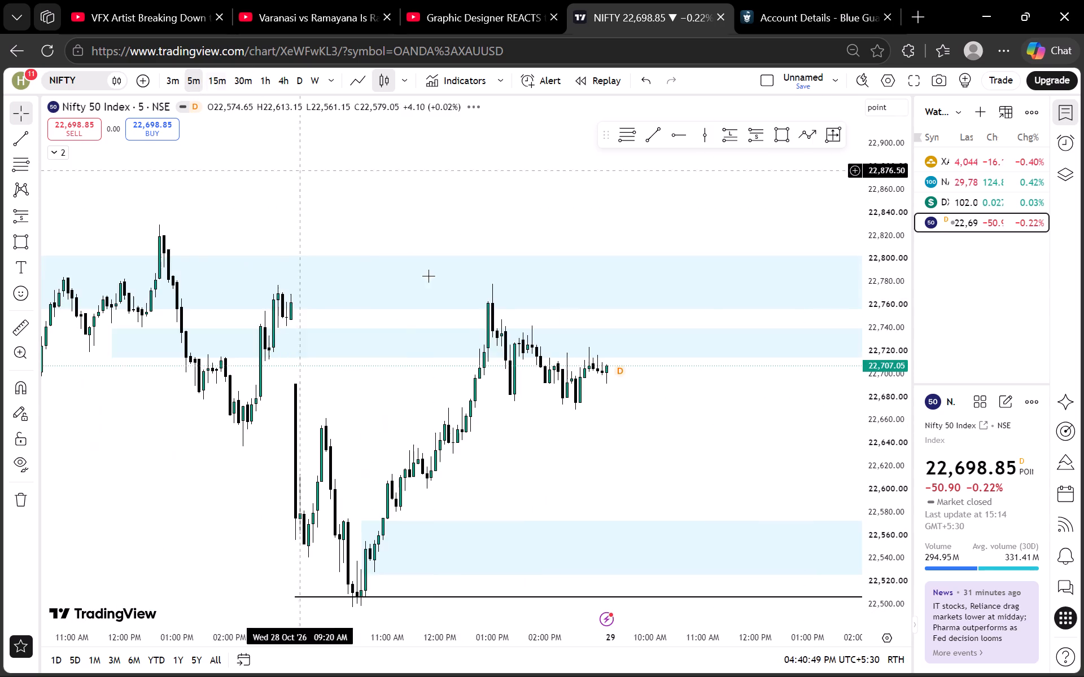
pyautogui.scroll(-4, 466, 292)
pyautogui.moveTo(759, 446); pyautogui.dragTo(647, 401)
pyautogui.scroll(8, 868, 372)
pyautogui.moveTo(646, 441); pyautogui.dragTo(631, 389)
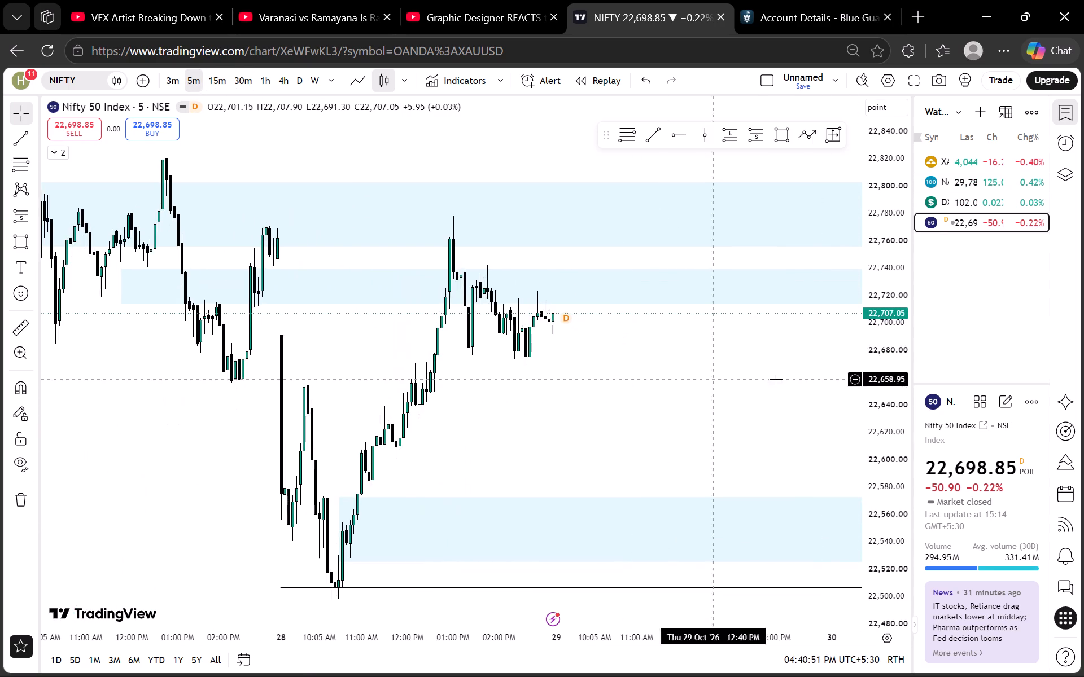
pyautogui.scroll(-19, 856, 350)
pyautogui.scroll(7, 754, 399)
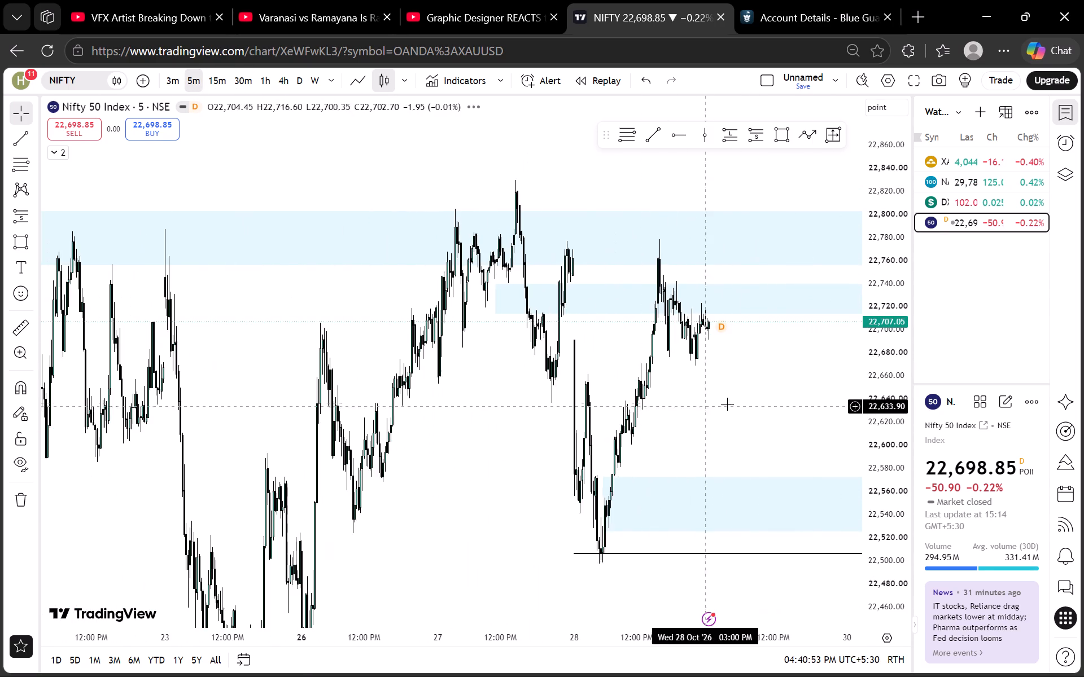
pyautogui.scroll(4, 759, 399)
pyautogui.moveTo(680, 394); pyautogui.dragTo(527, 406)
# Review Nifty 50's wider structure and older grey zones on the 15-minute, 30-minute and 1-hour charts, back to early September.
pyautogui.click(228, 78)
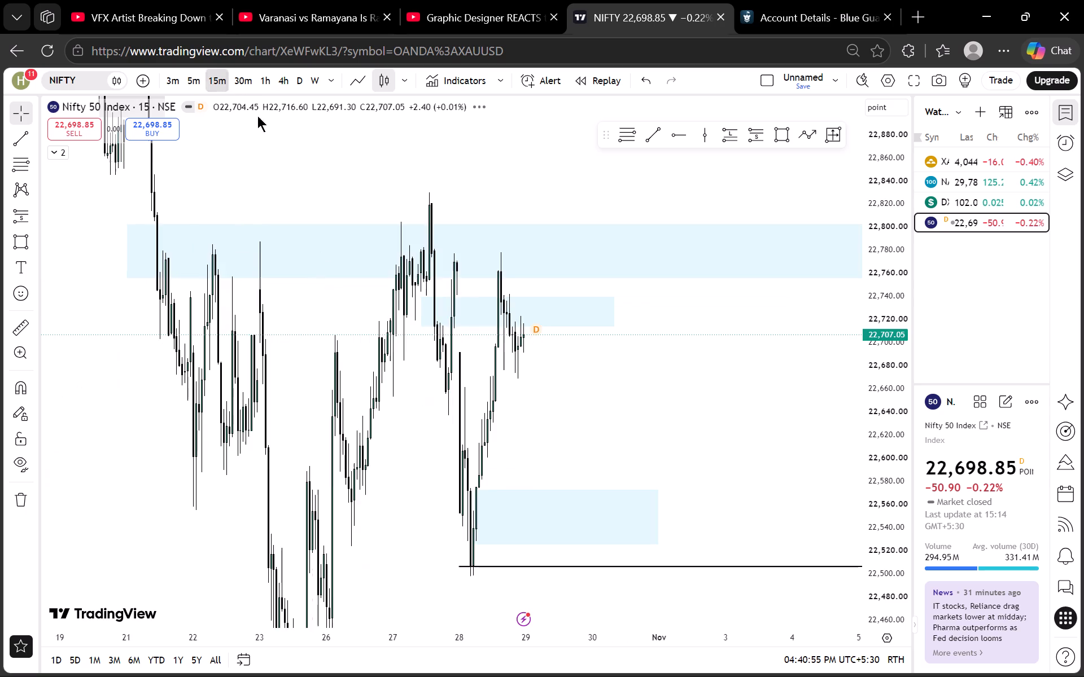
pyautogui.scroll(4, 603, 329)
pyautogui.scroll(-14, 863, 311)
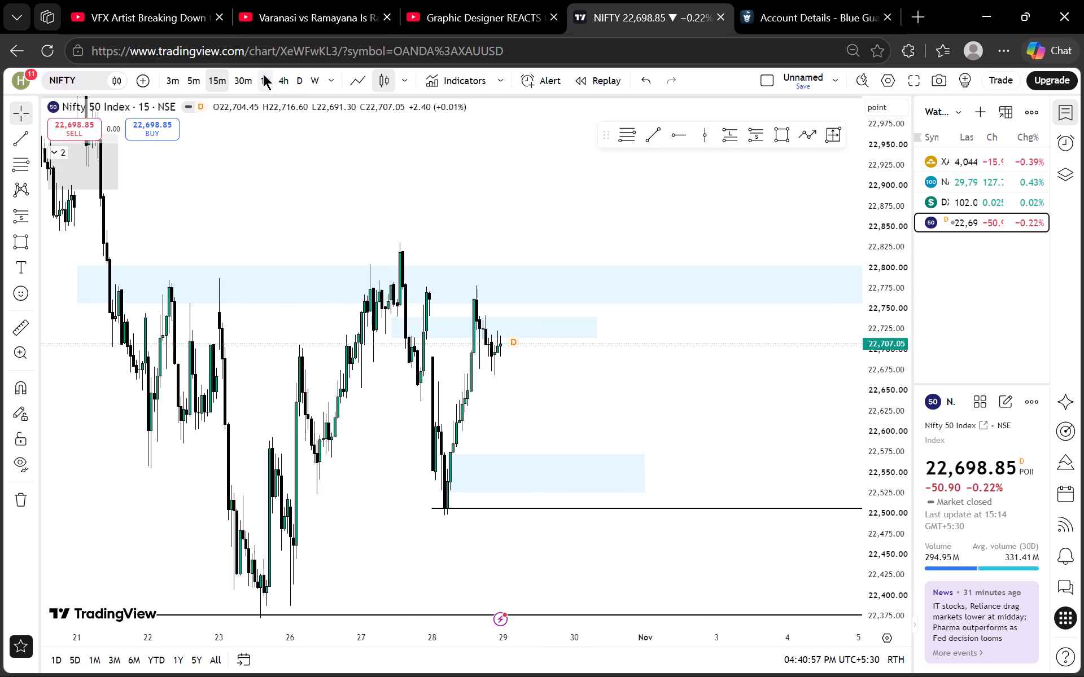
pyautogui.click(245, 73)
pyautogui.scroll(-6, 882, 349)
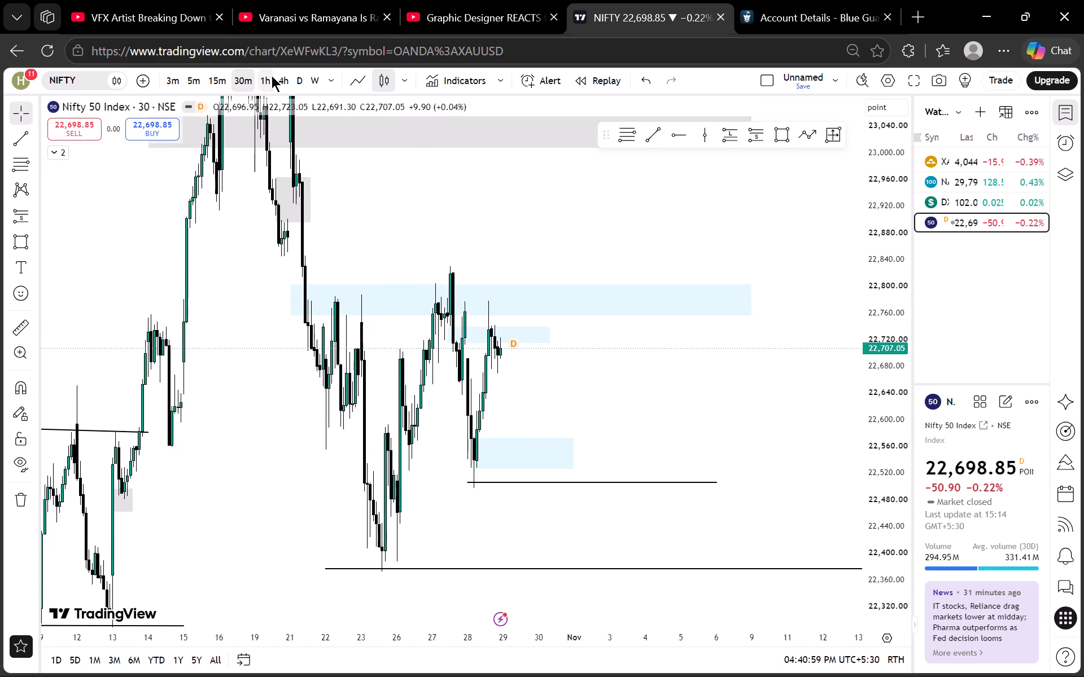
pyautogui.click(272, 76)
pyautogui.scroll(-6, 910, 302)
pyautogui.scroll(4, 798, 378)
pyautogui.moveTo(635, 422); pyautogui.dragTo(793, 373)
pyautogui.scroll(2, 720, 373)
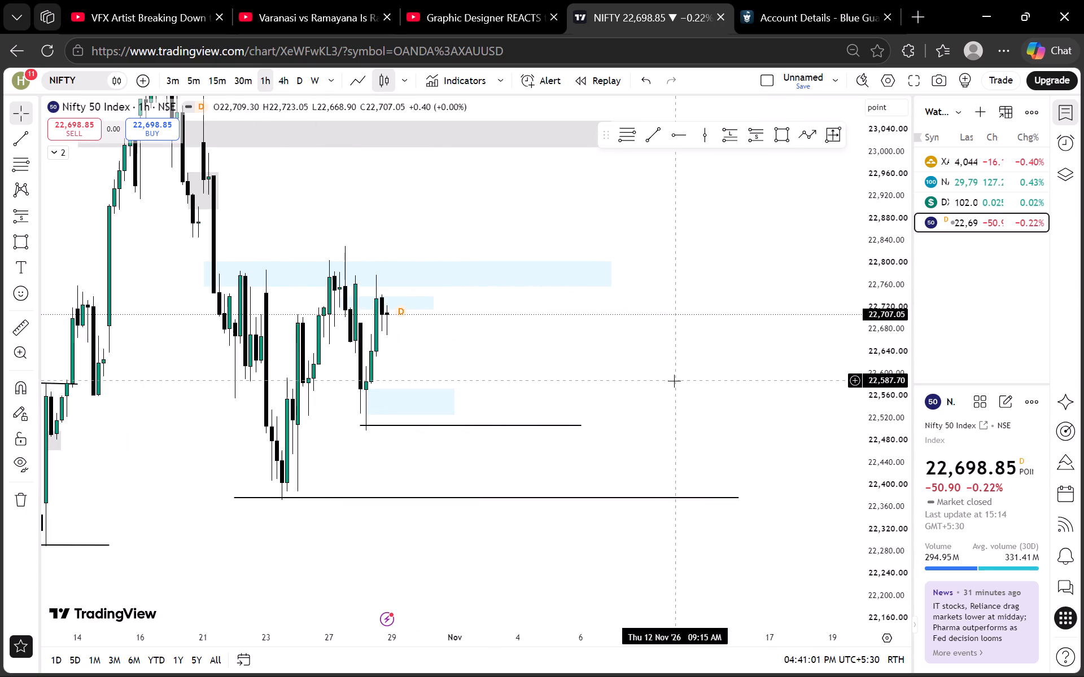
pyautogui.moveTo(675, 380); pyautogui.dragTo(750, 373)
pyautogui.scroll(-10, 880, 354)
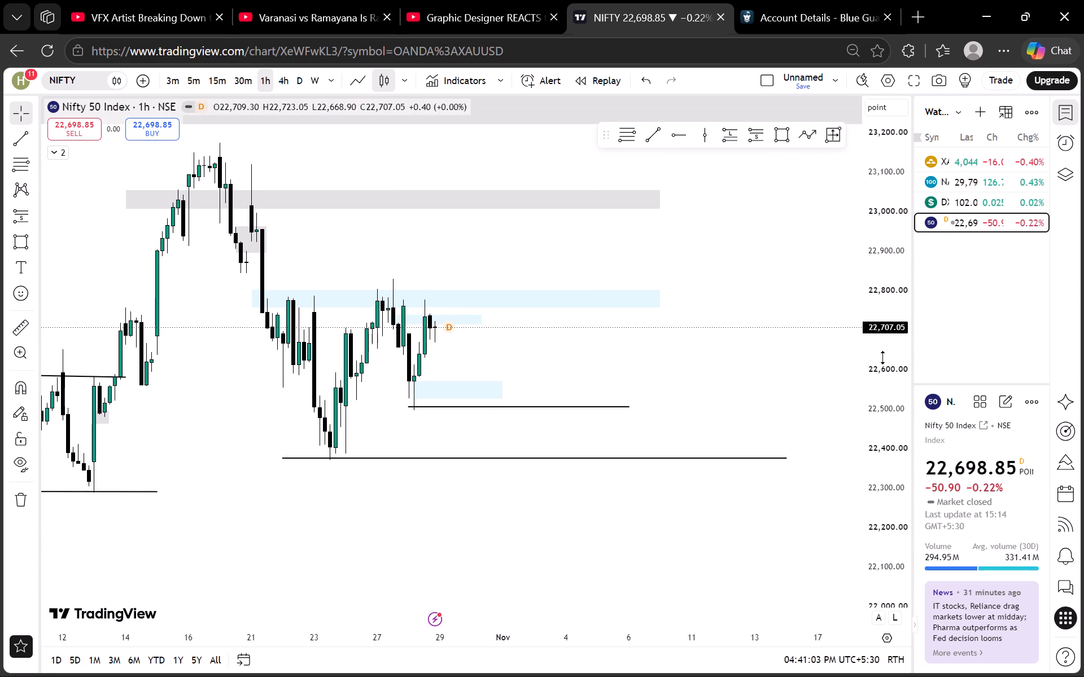
pyautogui.scroll(-2, 884, 358)
pyautogui.scroll(-2, 684, 384)
pyautogui.moveTo(768, 370); pyautogui.dragTo(777, 335)
pyautogui.scroll(-1, 444, 318)
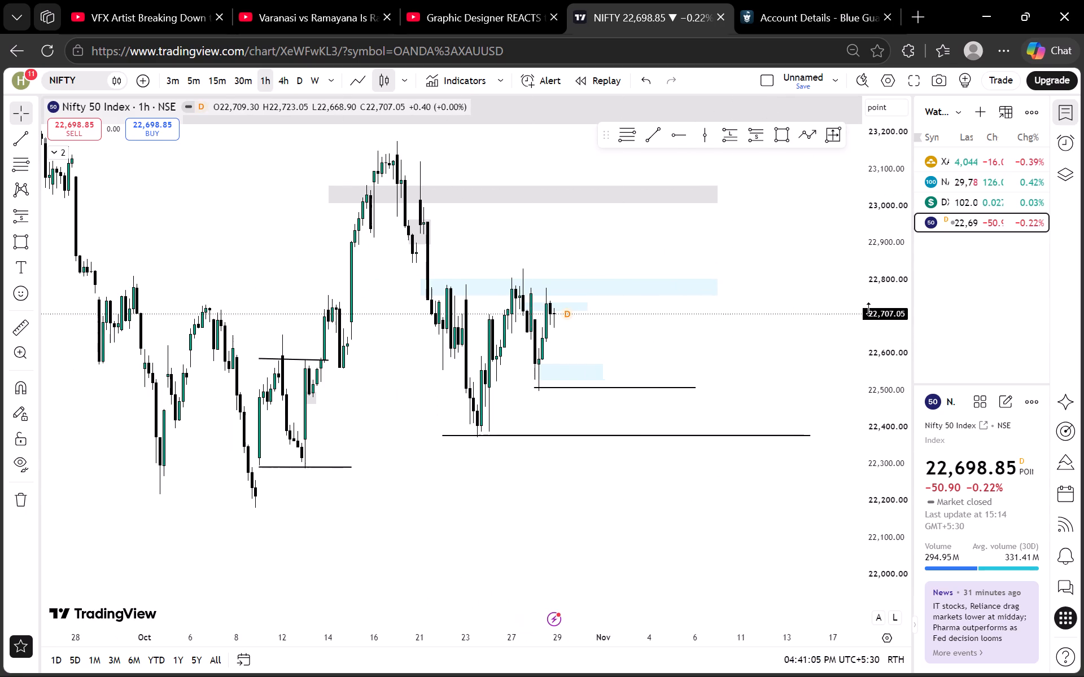
pyautogui.scroll(-20, 876, 300)
pyautogui.scroll(-2, 876, 300)
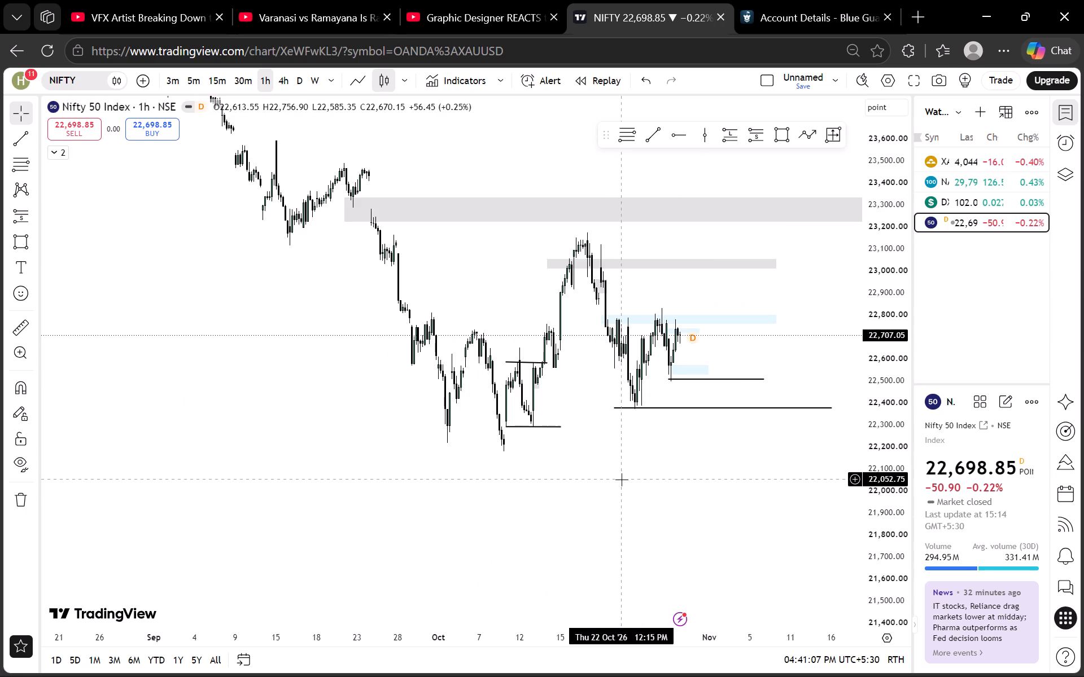
# On the 4-hour chart, resize the large grey rectangle to span 25 September to 21 October, from about 23,175 down to 23,018.
pyautogui.click(280, 84)
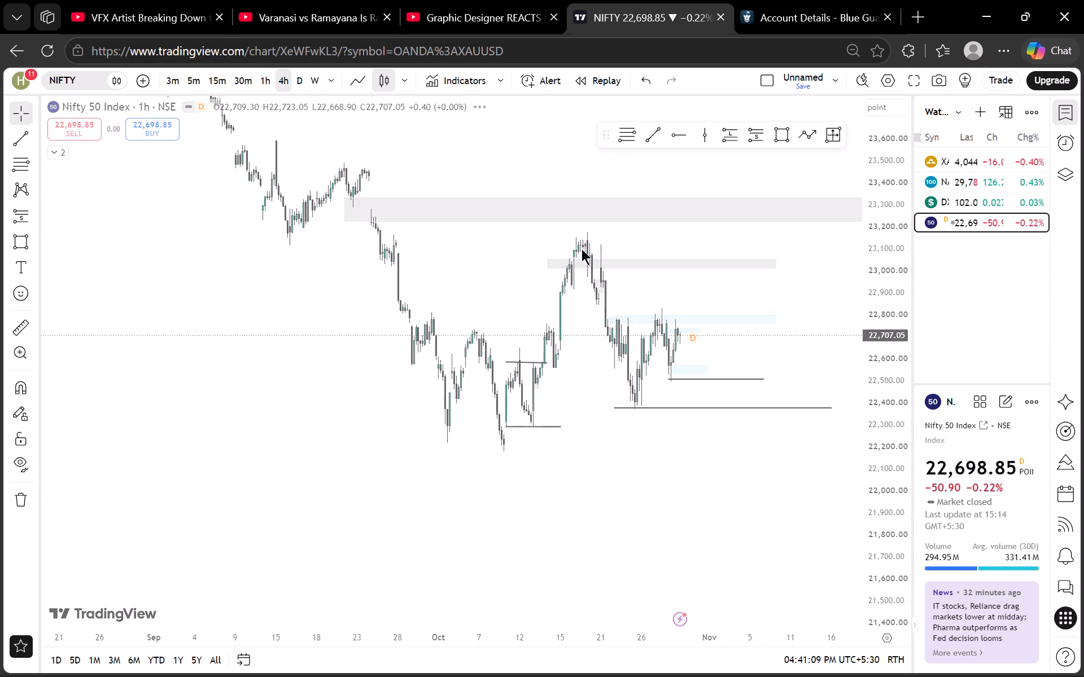
pyautogui.scroll(-10, 908, 351)
pyautogui.scroll(5, 827, 442)
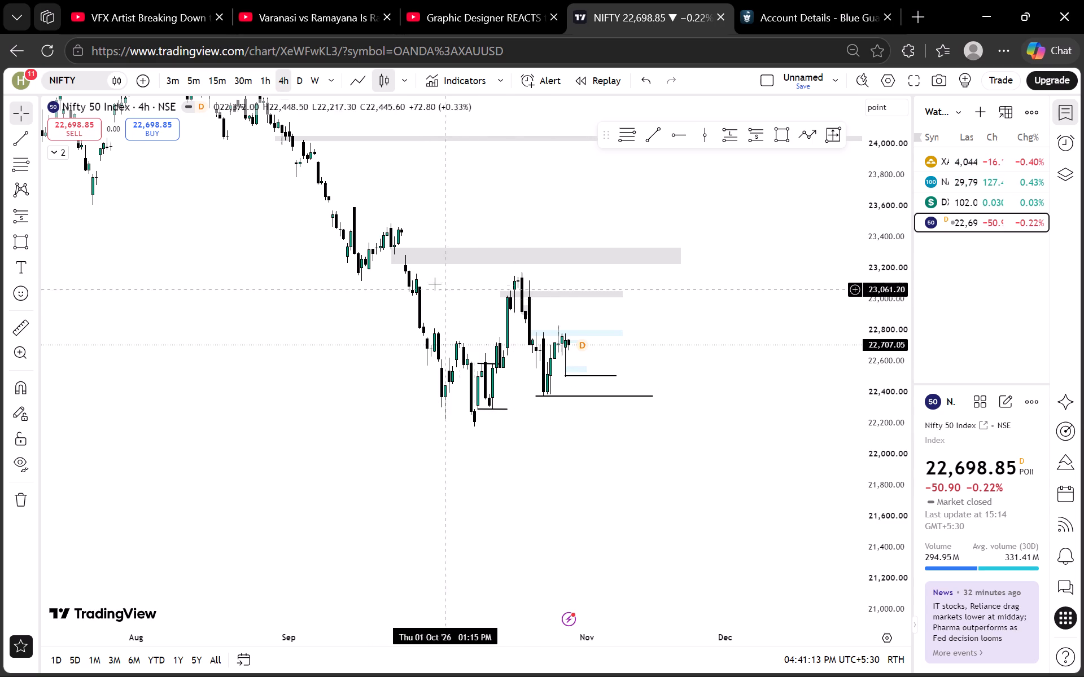
pyautogui.moveTo(394, 260); pyautogui.dragTo(414, 302)
pyautogui.moveTo(416, 259); pyautogui.dragTo(416, 296)
pyautogui.moveTo(550, 262); pyautogui.dragTo(549, 294)
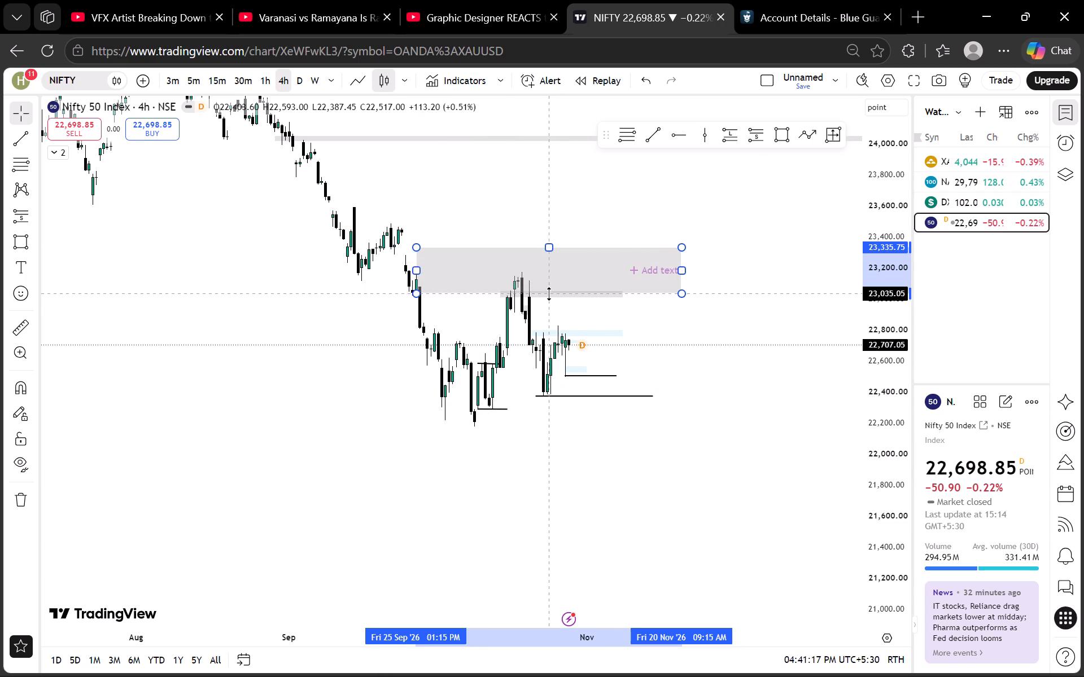
pyautogui.moveTo(549, 294); pyautogui.dragTo(517, 297)
pyautogui.moveTo(547, 248); pyautogui.dragTo(545, 279)
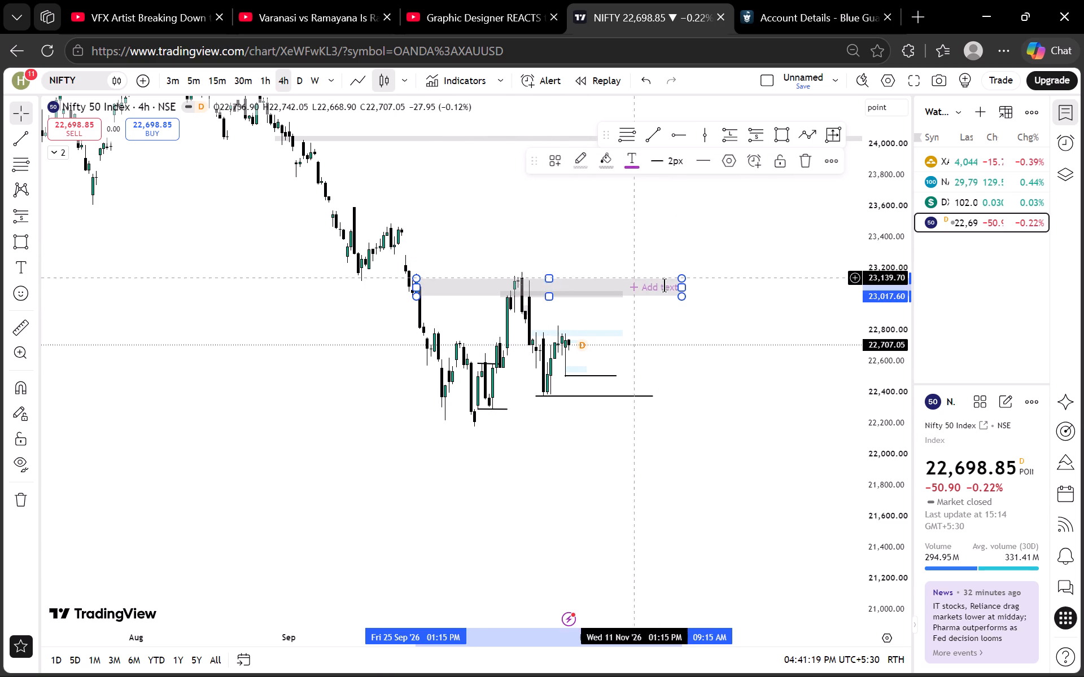
pyautogui.moveTo(686, 284); pyautogui.dragTo(530, 284)
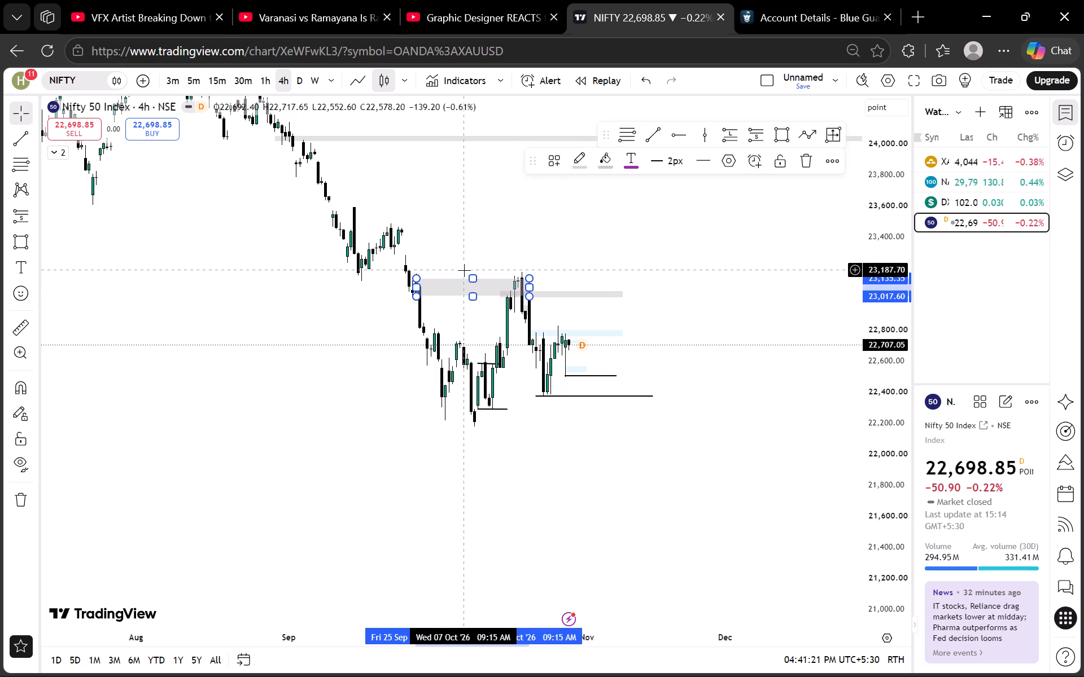
pyautogui.moveTo(467, 275); pyautogui.dragTo(469, 267)
pyautogui.moveTo(471, 275); pyautogui.dragTo(473, 267)
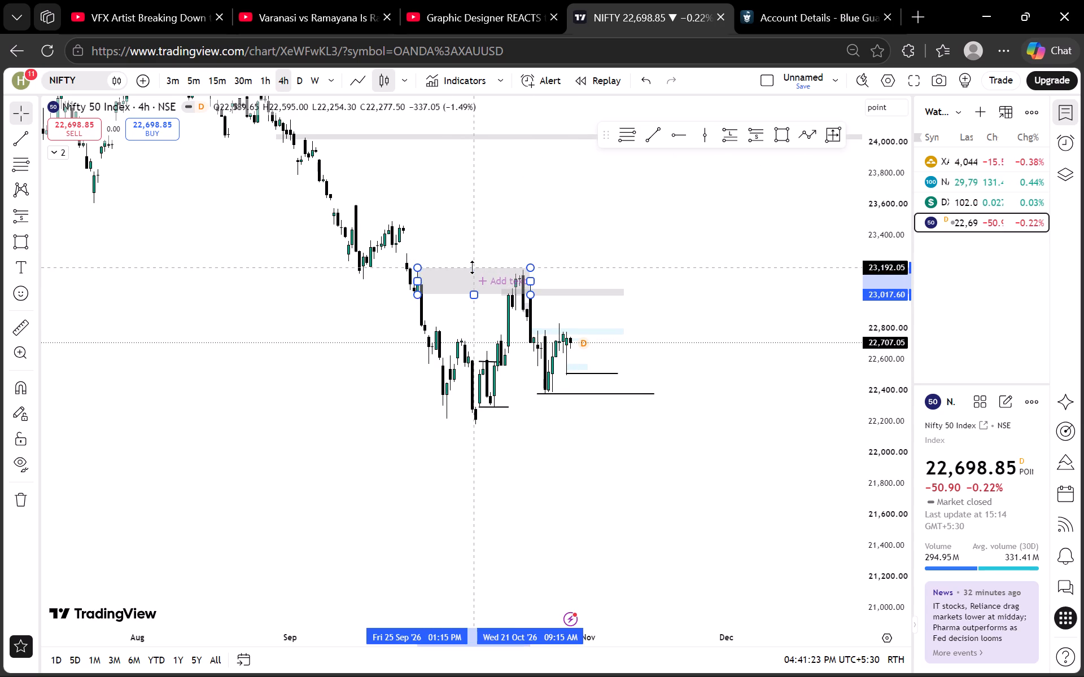
pyautogui.moveTo(473, 267); pyautogui.dragTo(473, 270)
pyautogui.click(550, 233)
# On the 1-hour chart, draw a horizontal trend line at the 27 October high, about 22,825, extending to 3 November.
pyautogui.scroll(17, 950, 395)
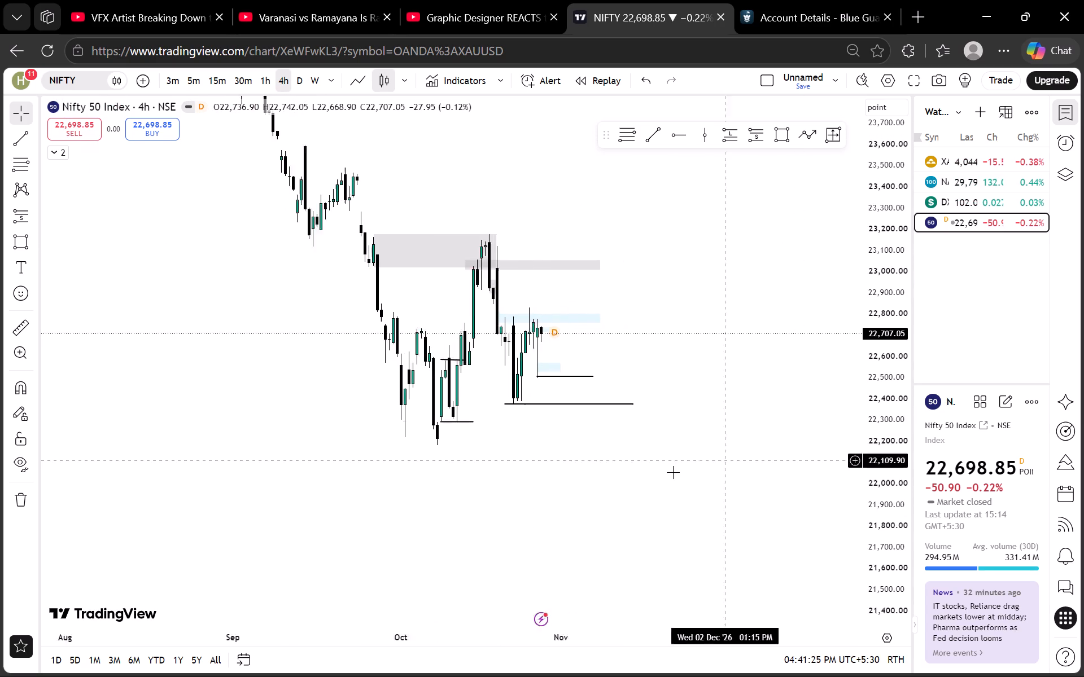
pyautogui.moveTo(550, 476); pyautogui.dragTo(652, 507)
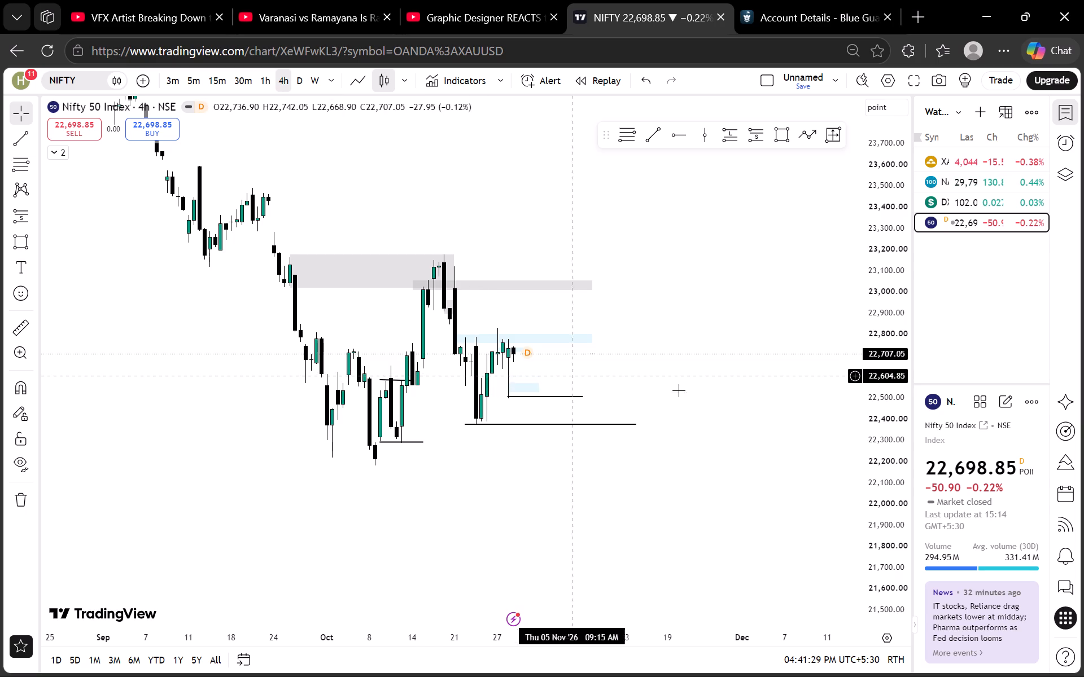
pyautogui.scroll(13, 901, 404)
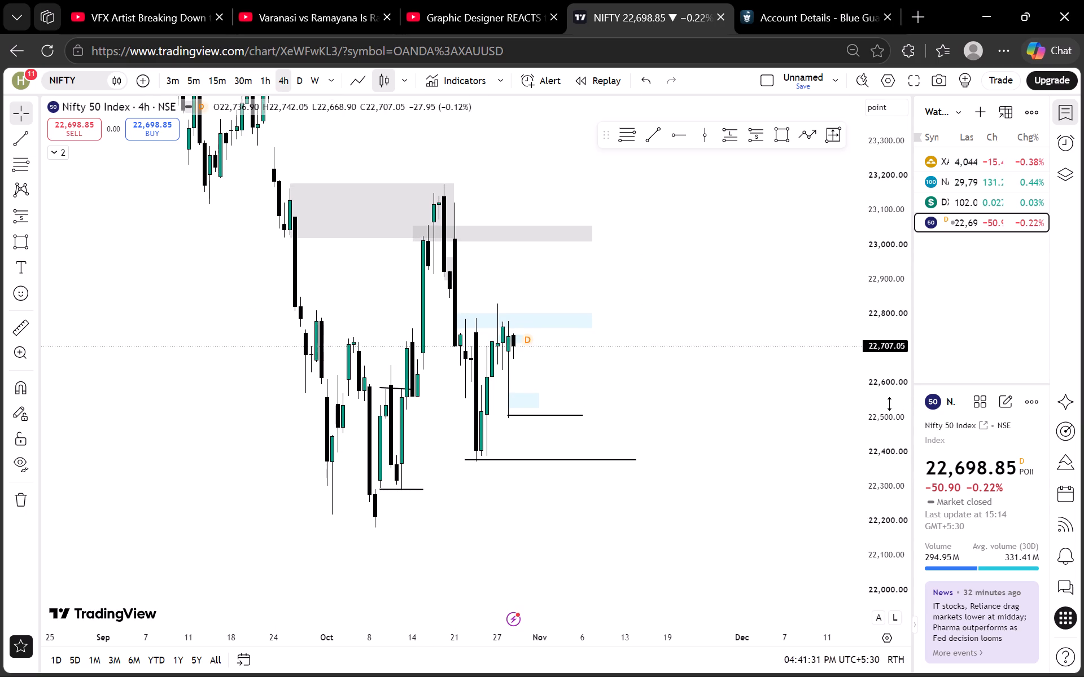
pyautogui.scroll(7, 829, 395)
pyautogui.moveTo(571, 397); pyautogui.dragTo(821, 397)
pyautogui.scroll(-1, 720, 399)
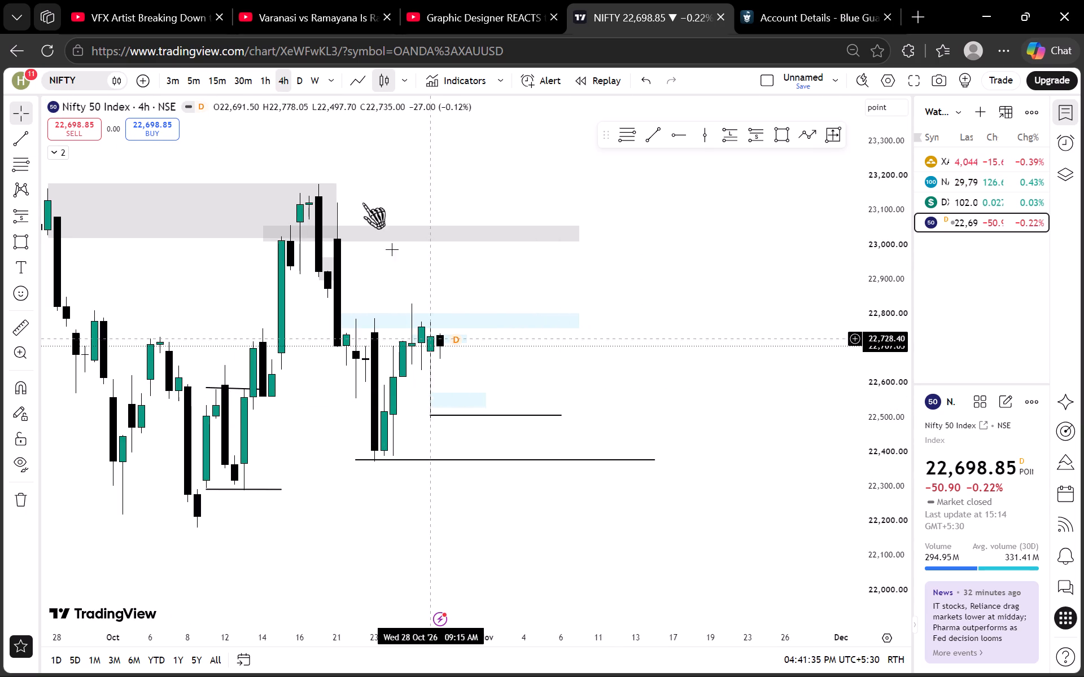
pyautogui.click(268, 76)
pyautogui.scroll(-2, 430, 355)
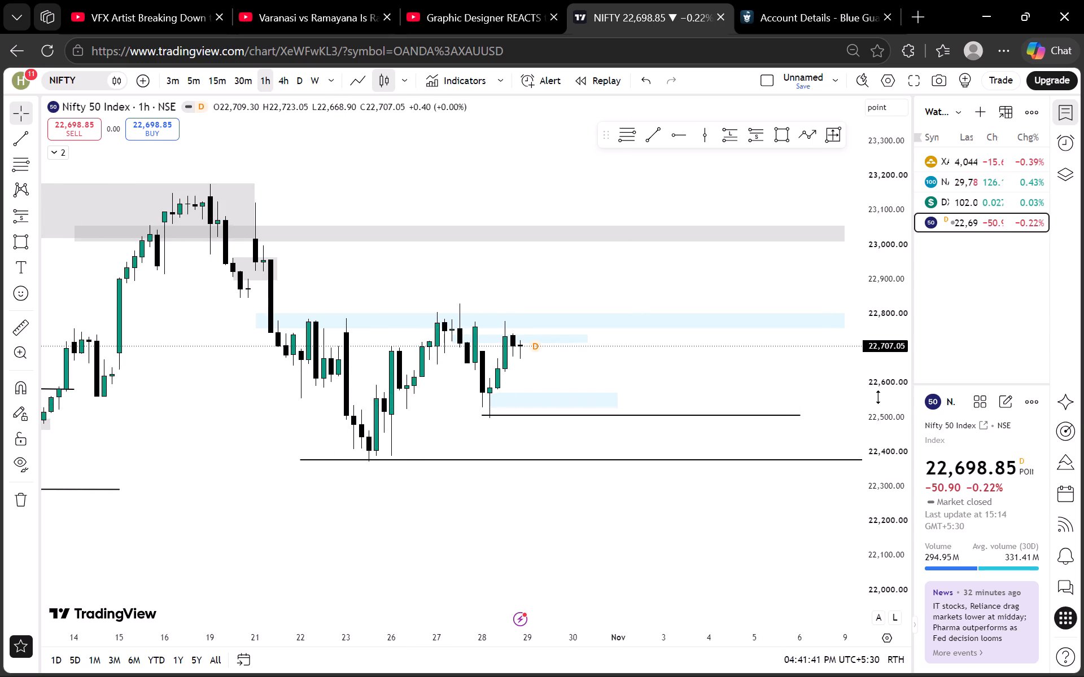
pyautogui.scroll(8, 878, 397)
pyautogui.moveTo(635, 258); pyautogui.dragTo(612, 277)
pyautogui.scroll(-1, 642, 234)
pyautogui.click(652, 135)
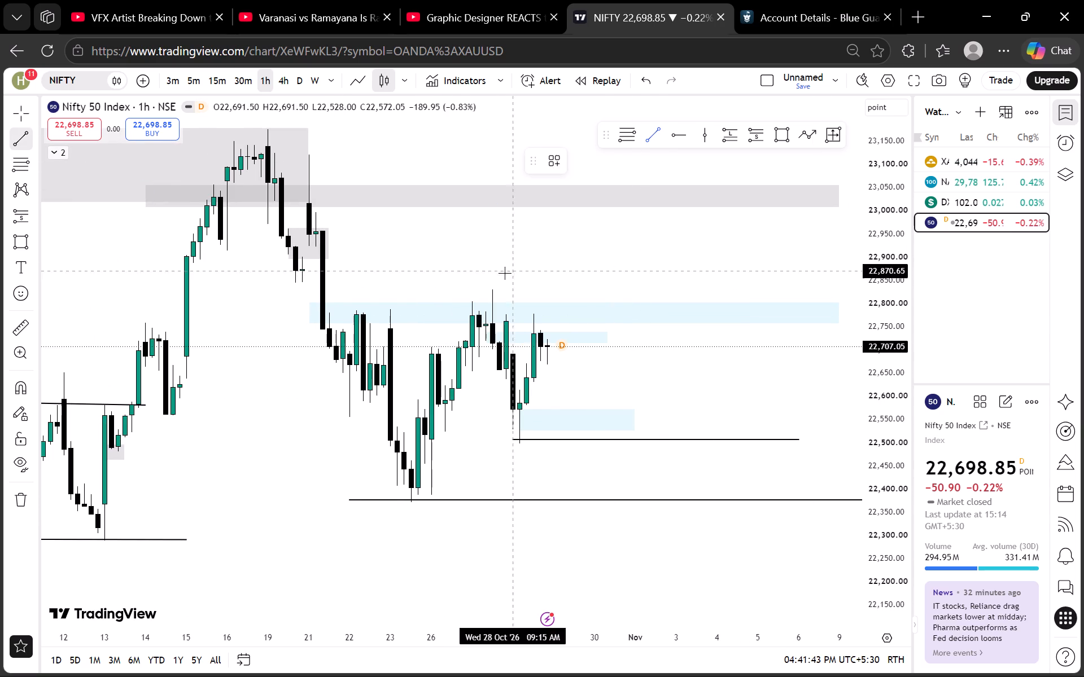
pyautogui.click(481, 288)
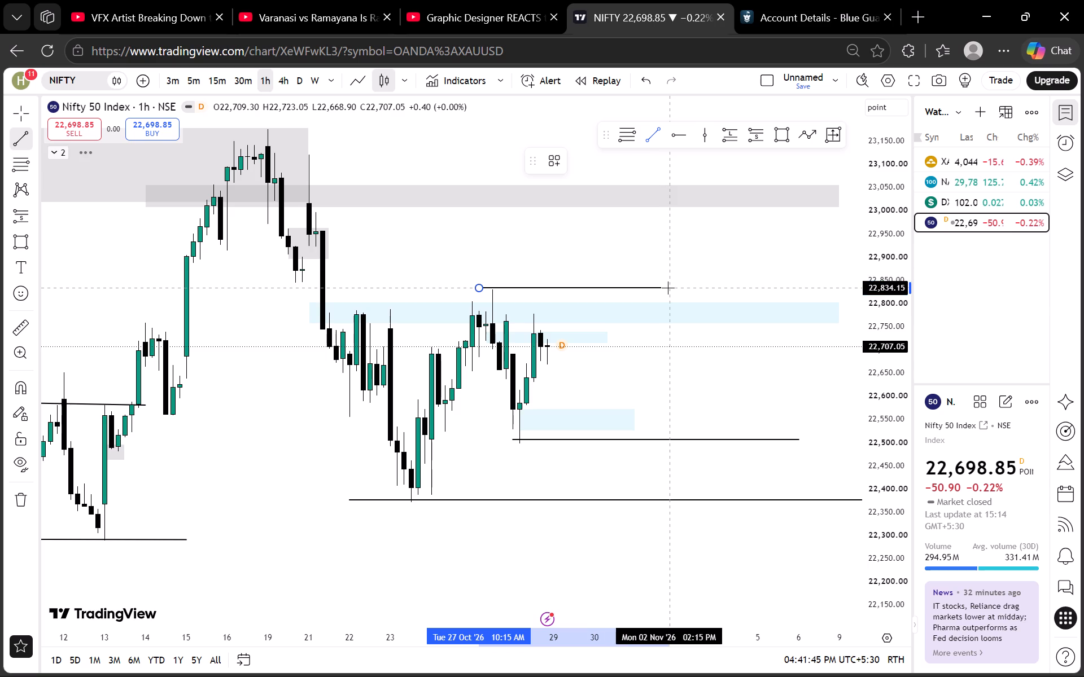
pyautogui.click(668, 288)
pyautogui.click(645, 258)
pyautogui.moveTo(537, 288); pyautogui.dragTo(559, 292)
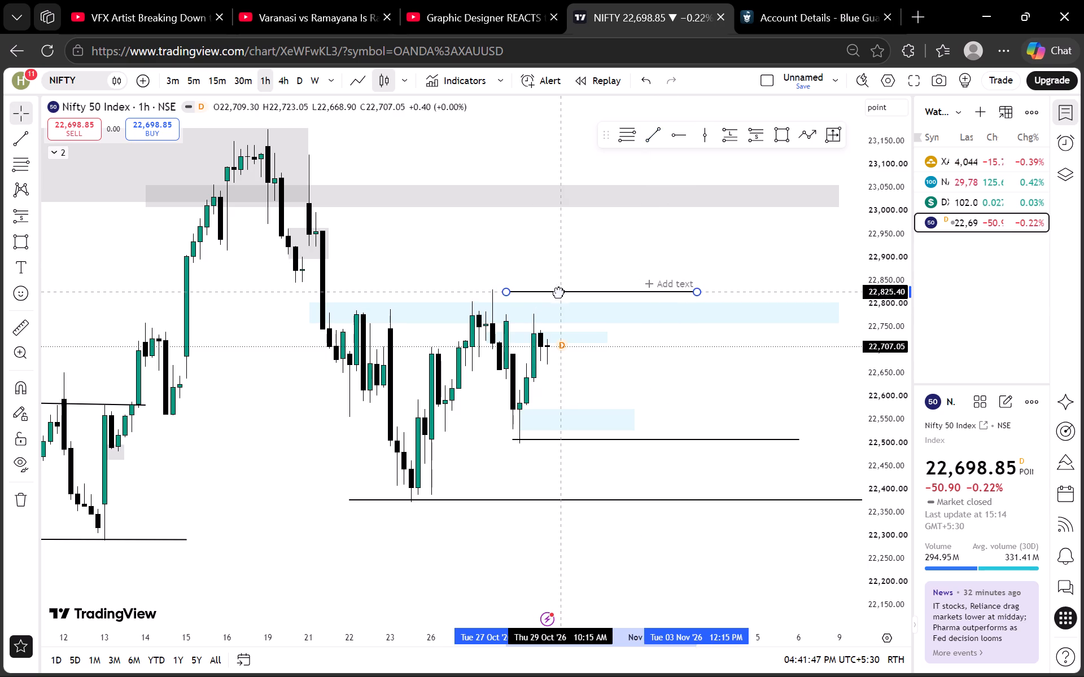
# Shift the horizontal trend line at about 22,825 back so it starts at the 27 October high candle.
pyautogui.moveTo(559, 292); pyautogui.dragTo(546, 292)
pyautogui.click(538, 277)
# Place a long position on Nifty 50 with entry about 22,579, stop about 22,484 and target about 22,827.
pyautogui.moveTo(669, 331); pyautogui.dragTo(678, 320)
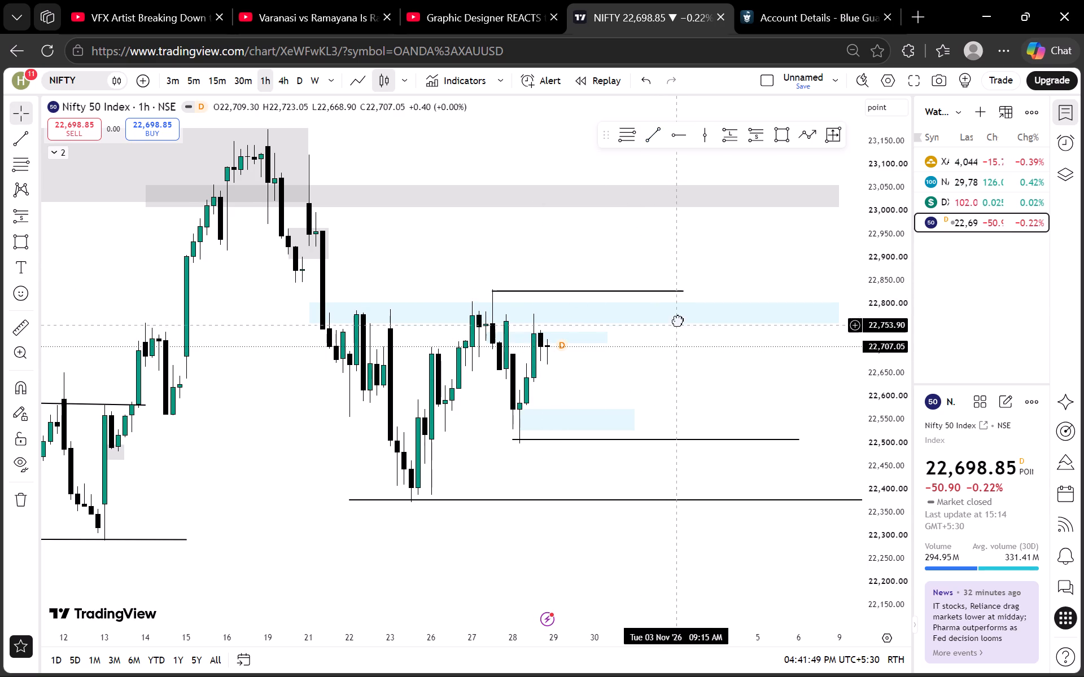
pyautogui.moveTo(678, 320); pyautogui.dragTo(678, 322)
pyautogui.click(727, 139)
pyautogui.click(551, 403)
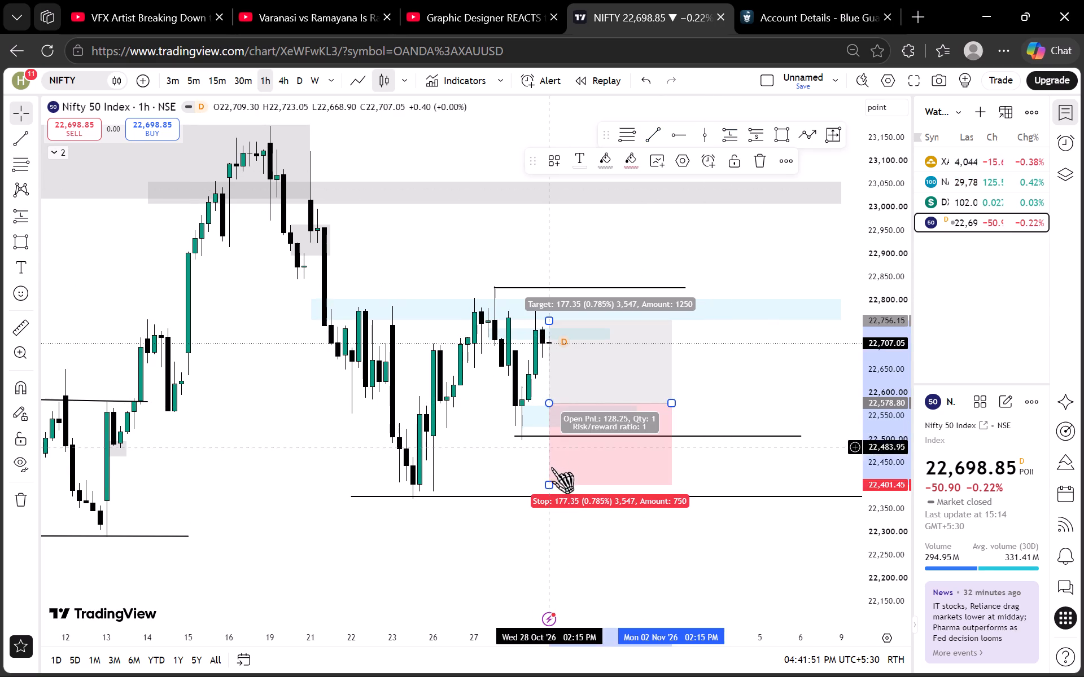
pyautogui.moveTo(550, 485); pyautogui.dragTo(546, 447)
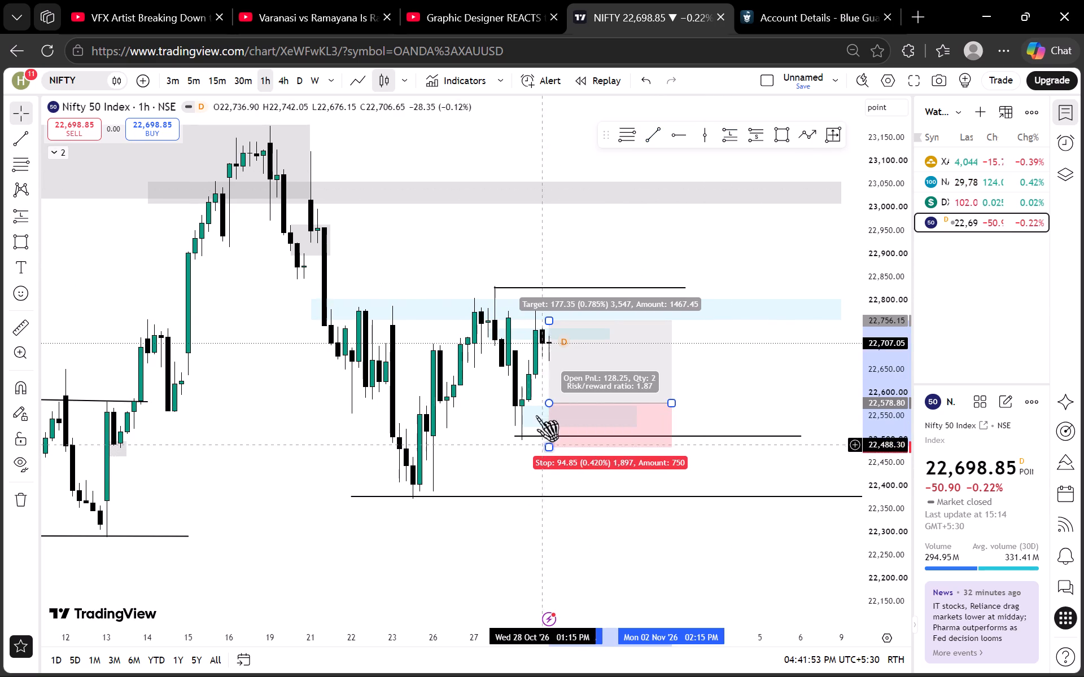
pyautogui.moveTo(547, 319); pyautogui.dragTo(549, 298)
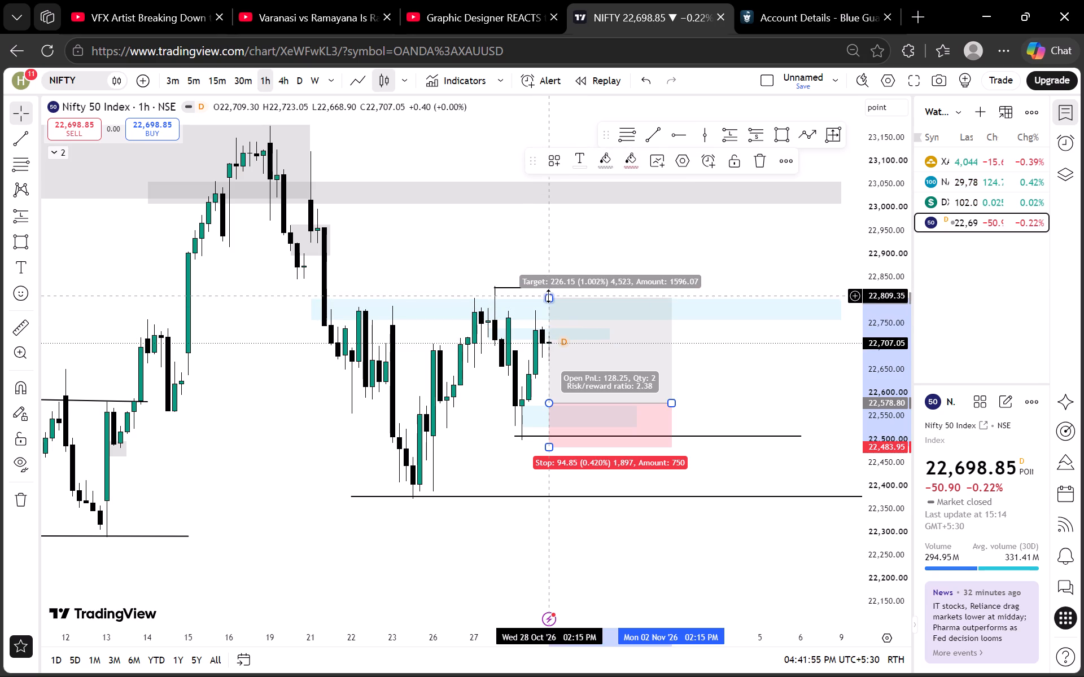
pyautogui.moveTo(549, 296); pyautogui.dragTo(551, 288)
# Shift the long position back to start at 28 October 11:15 AM and lower its entry to about 22,577.
pyautogui.moveTo(645, 390); pyautogui.dragTo(635, 389)
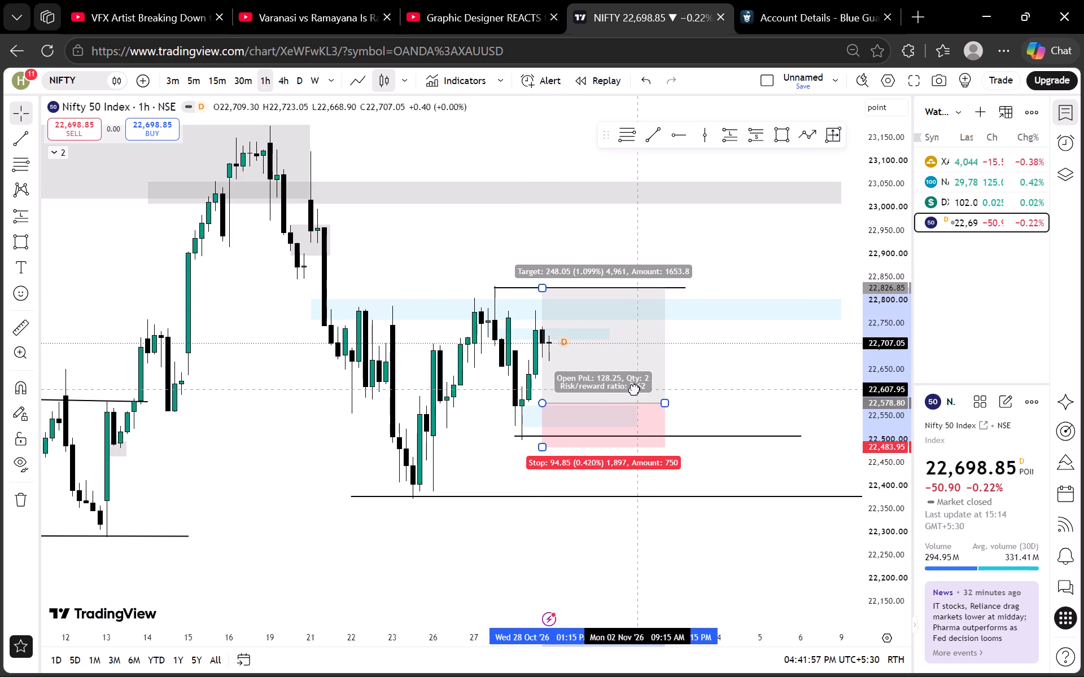
pyautogui.moveTo(635, 389); pyautogui.dragTo(627, 390)
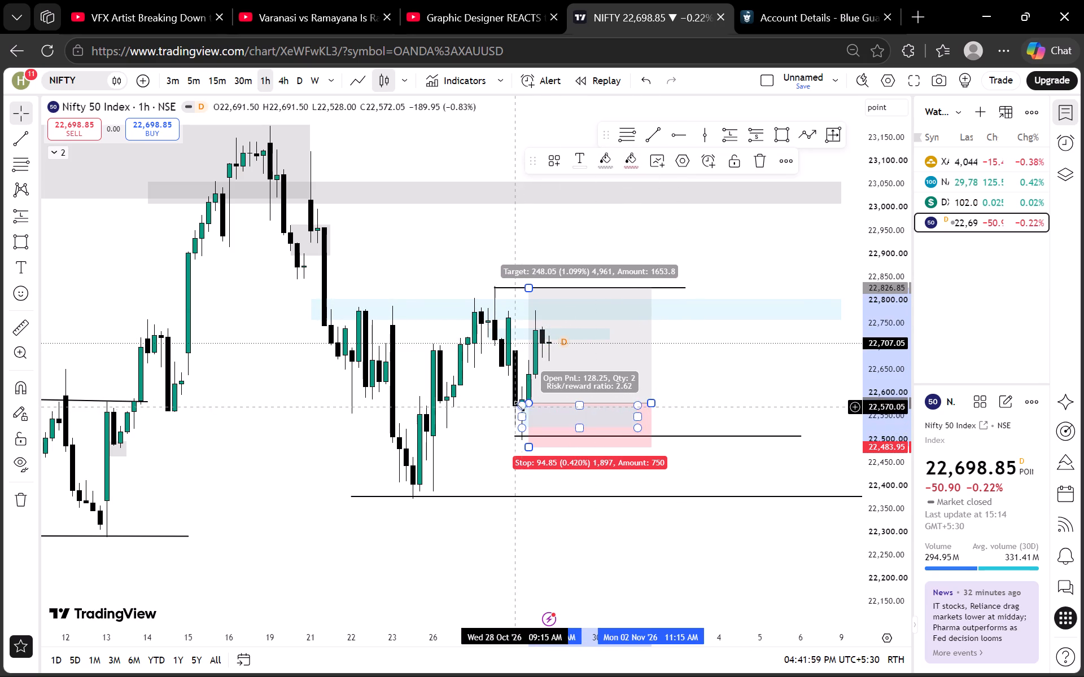
pyautogui.click(531, 401)
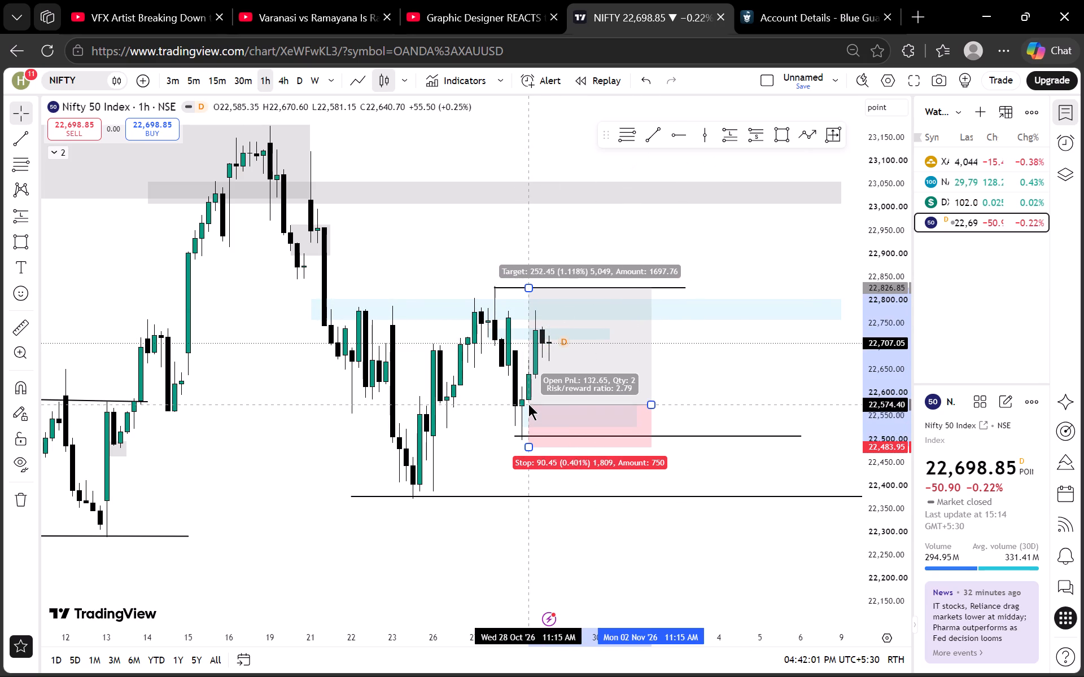
pyautogui.click(740, 373)
# On the 15-minute chart, shorten the long position so its far edge ends on 29 October.
pyautogui.click(229, 82)
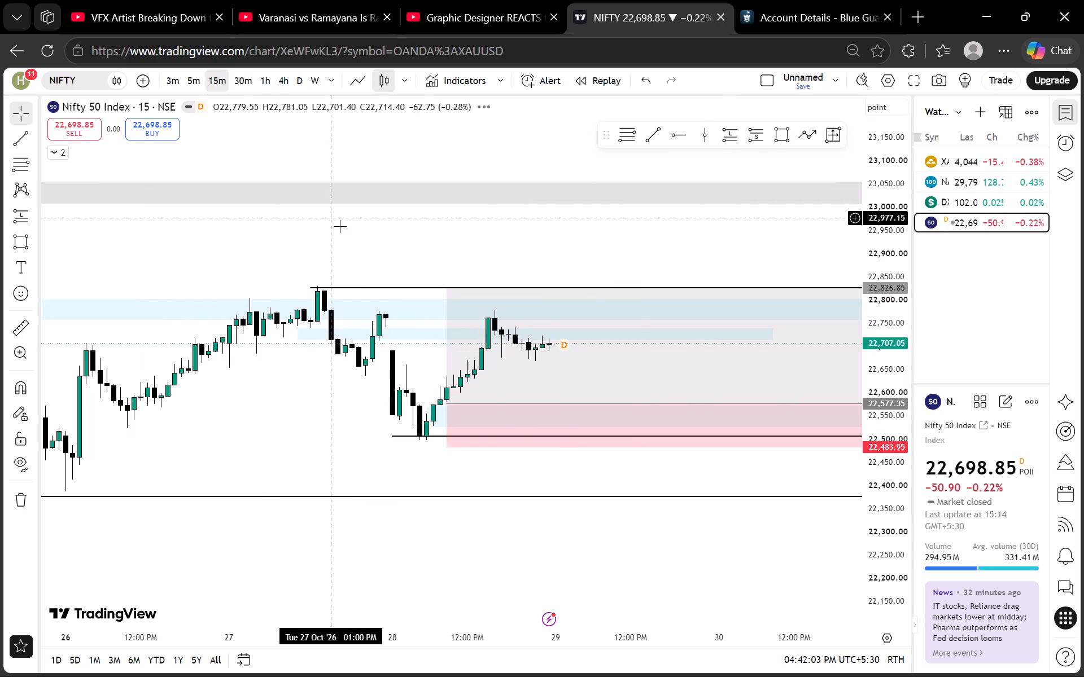
pyautogui.scroll(-6, 349, 241)
pyautogui.moveTo(507, 393); pyautogui.dragTo(301, 338)
pyautogui.scroll(10, 852, 383)
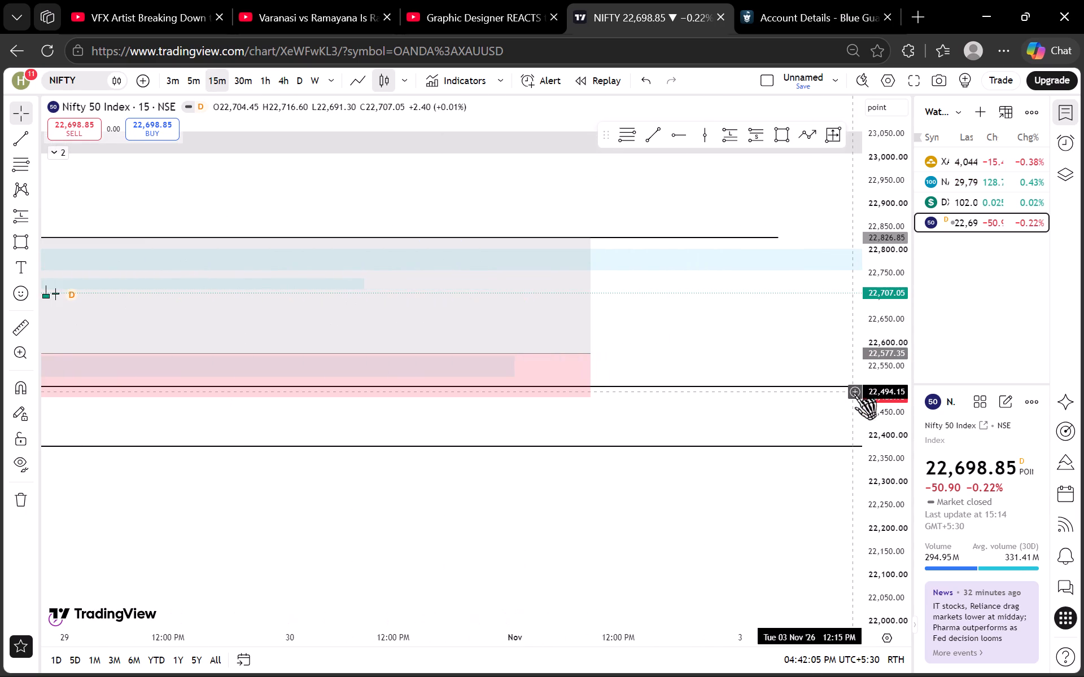
pyautogui.scroll(7, 873, 395)
pyautogui.scroll(-9, 755, 324)
pyautogui.scroll(13, 860, 364)
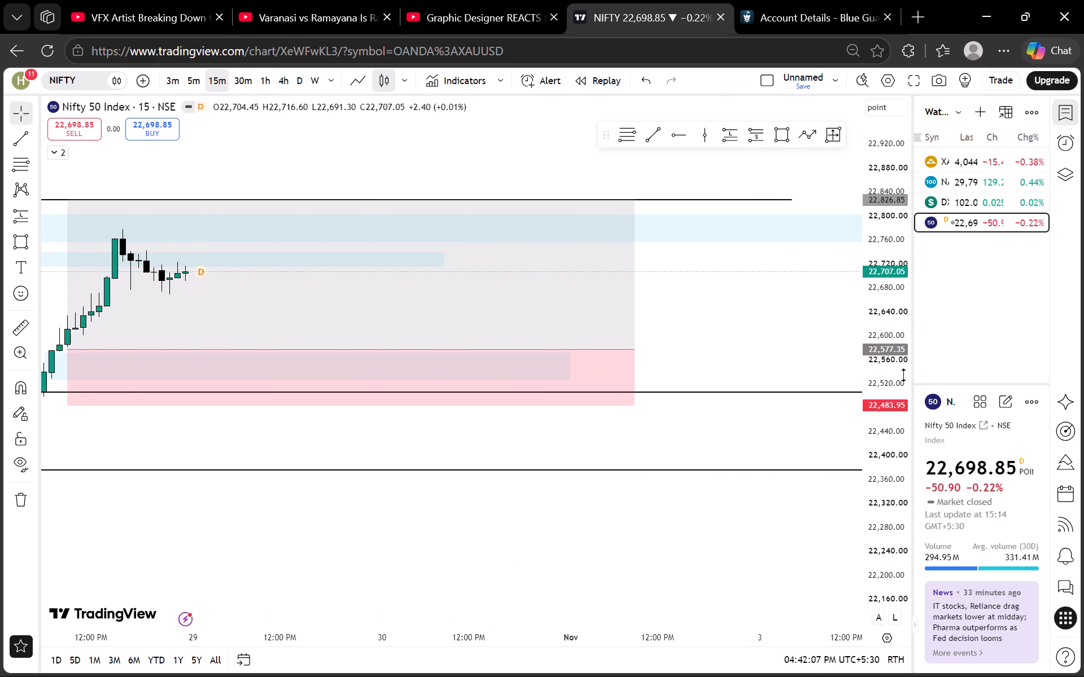
pyautogui.scroll(1, 904, 375)
pyautogui.scroll(-6, 805, 320)
pyautogui.moveTo(830, 297); pyautogui.dragTo(794, 336)
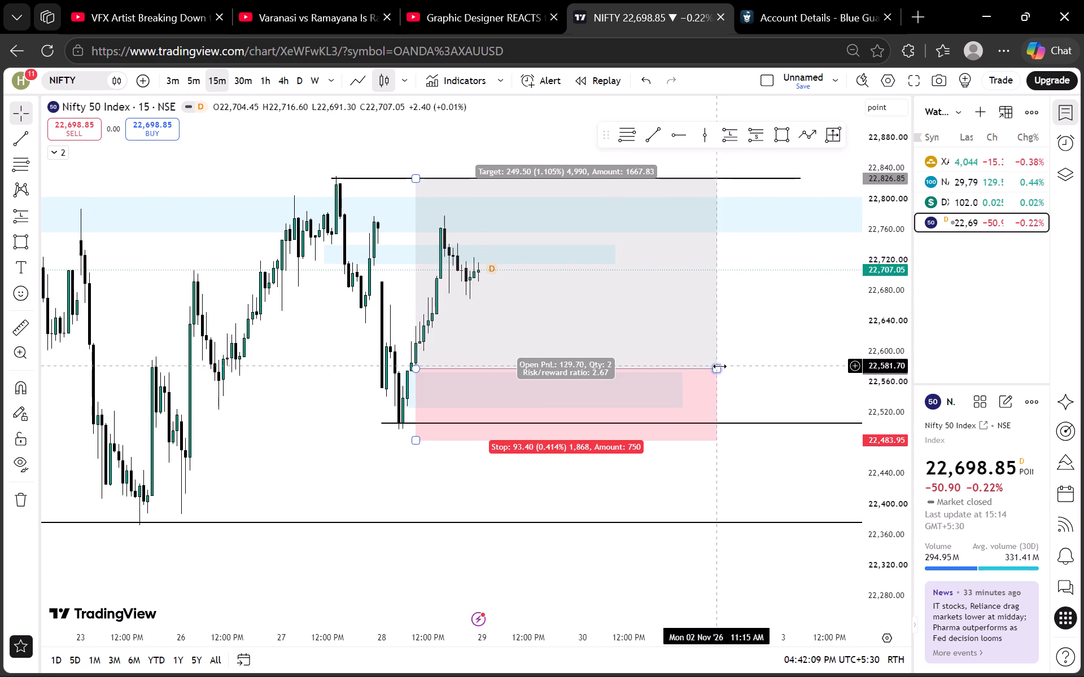
pyautogui.moveTo(719, 366); pyautogui.dragTo(511, 366)
pyautogui.click(605, 314)
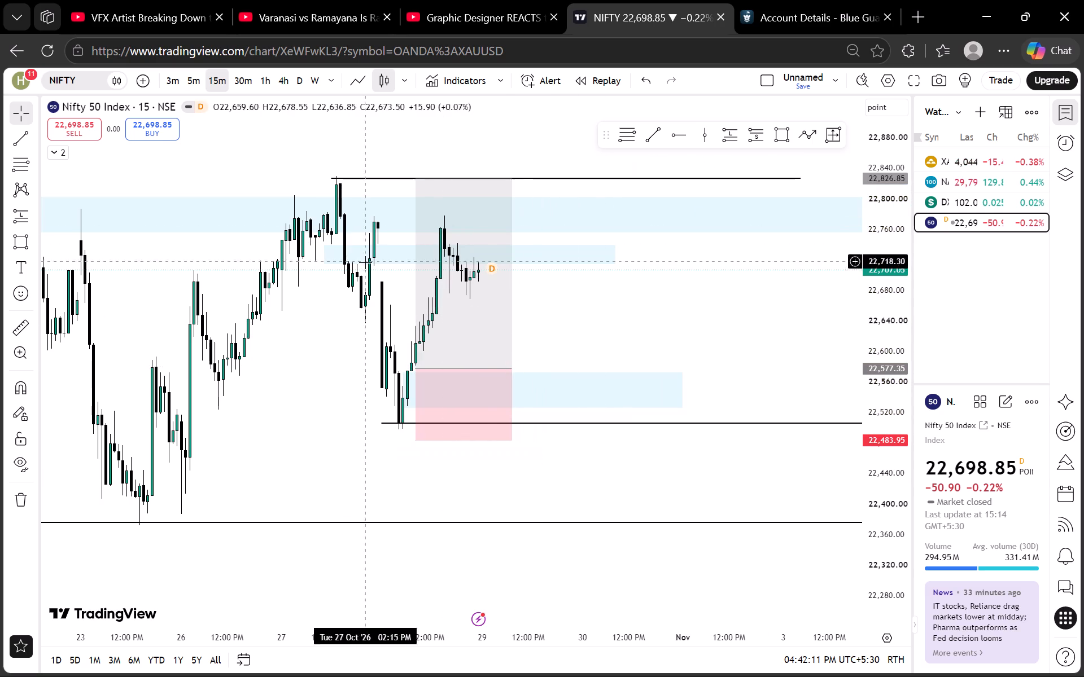
# Review the Nifty 50 long setup against the drawn zones and lines across the 4-hour to 5-minute charts.
pyautogui.click(241, 83)
pyautogui.click(265, 74)
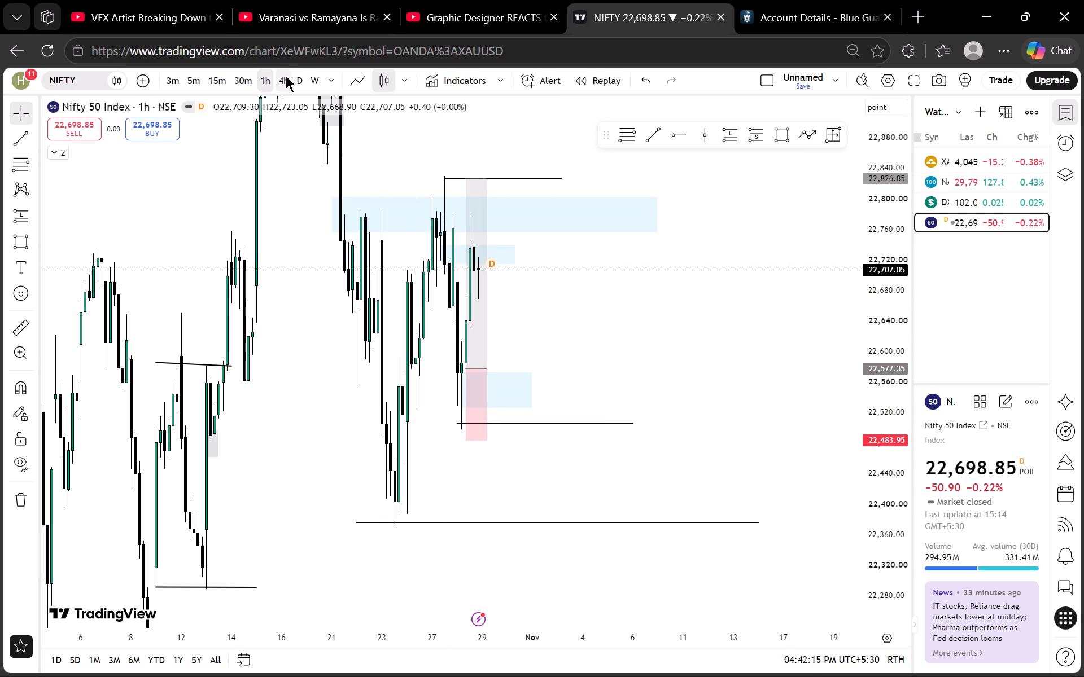
pyautogui.click(286, 76)
pyautogui.click(273, 76)
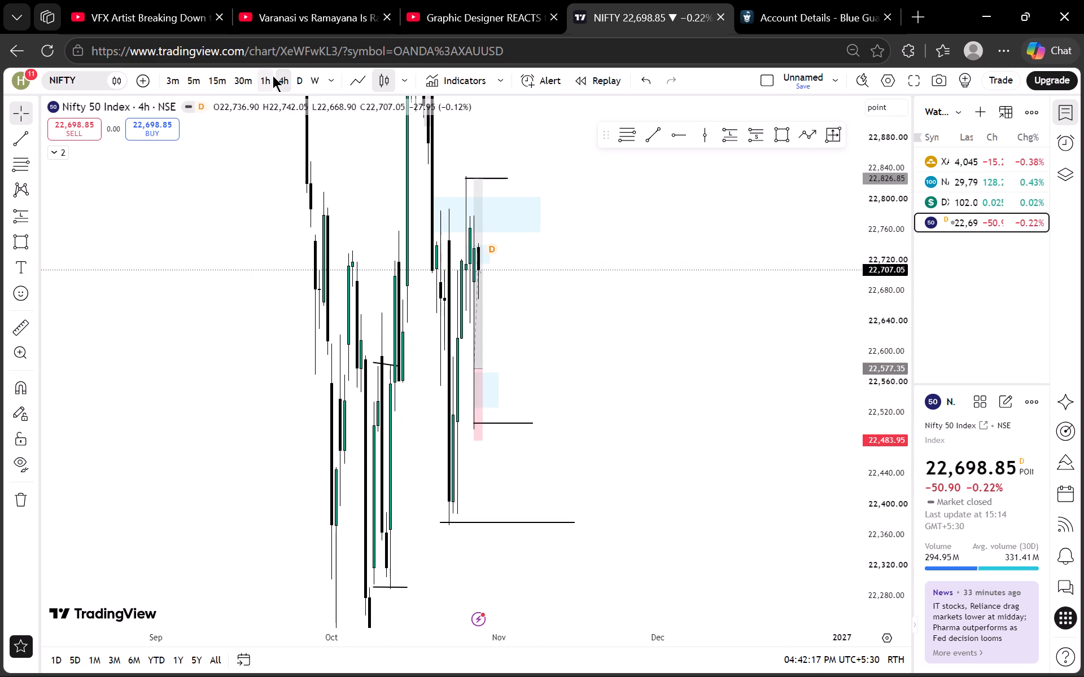
pyautogui.click(239, 72)
pyautogui.click(215, 77)
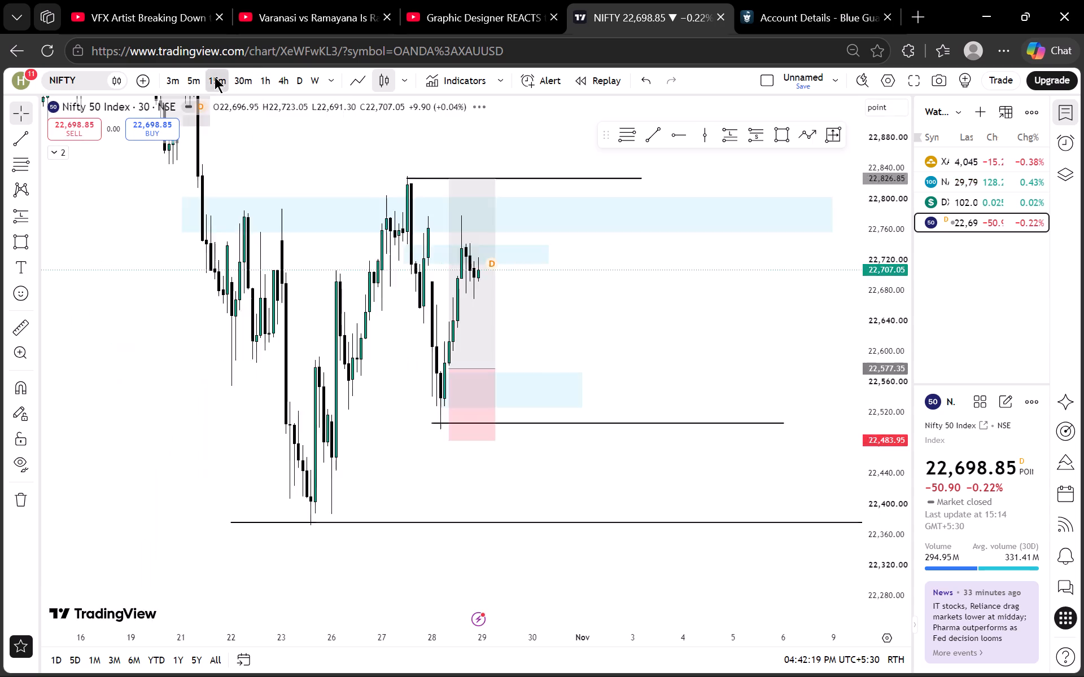
pyautogui.click(190, 80)
pyautogui.scroll(-4, 321, 232)
pyautogui.scroll(-3, 339, 352)
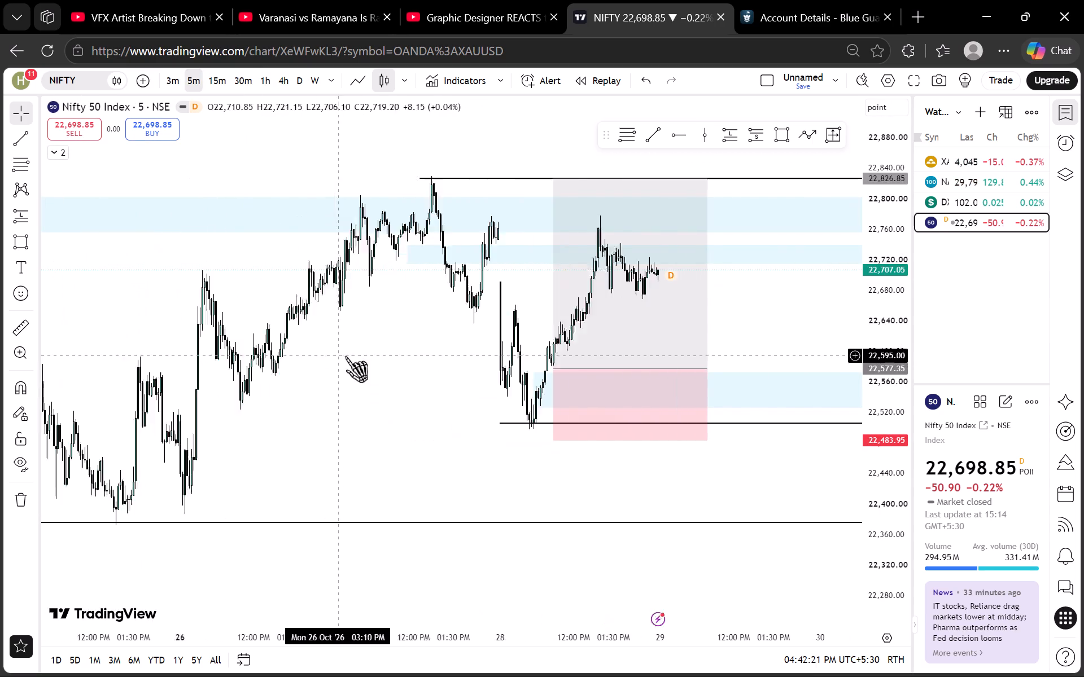
# On the 5-minute chart, draw a horizontal trend line at the 28 October high, about 22,780, extending into 29 October.
pyautogui.moveTo(366, 354); pyautogui.dragTo(237, 354)
pyautogui.scroll(13, 879, 319)
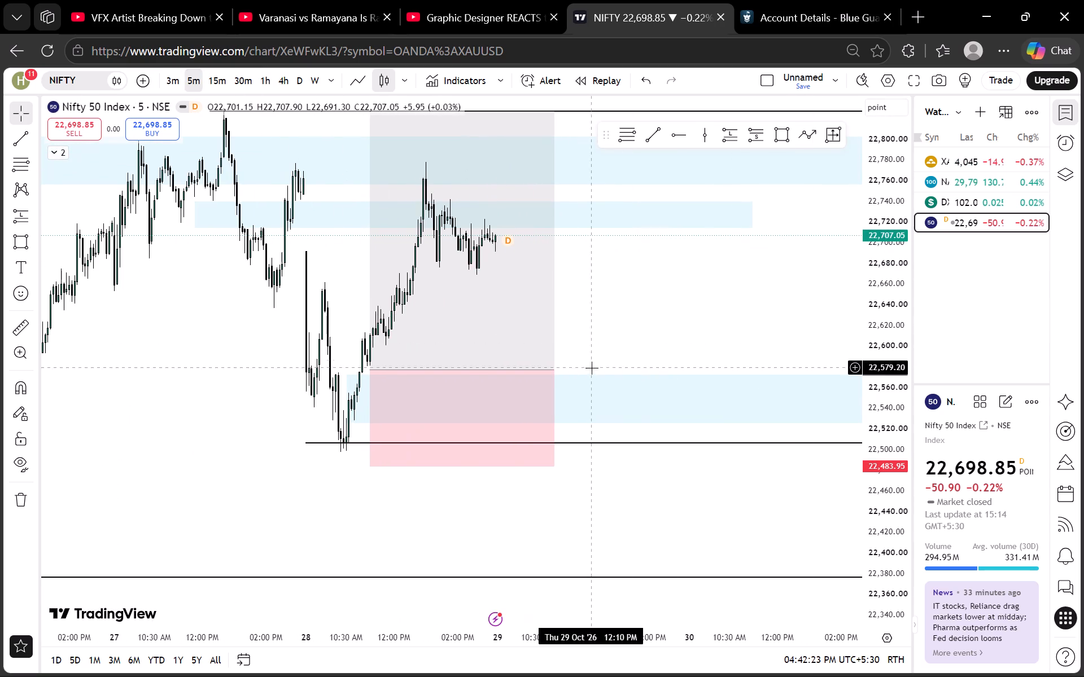
pyautogui.moveTo(624, 297); pyautogui.dragTo(593, 353)
pyautogui.click(646, 130)
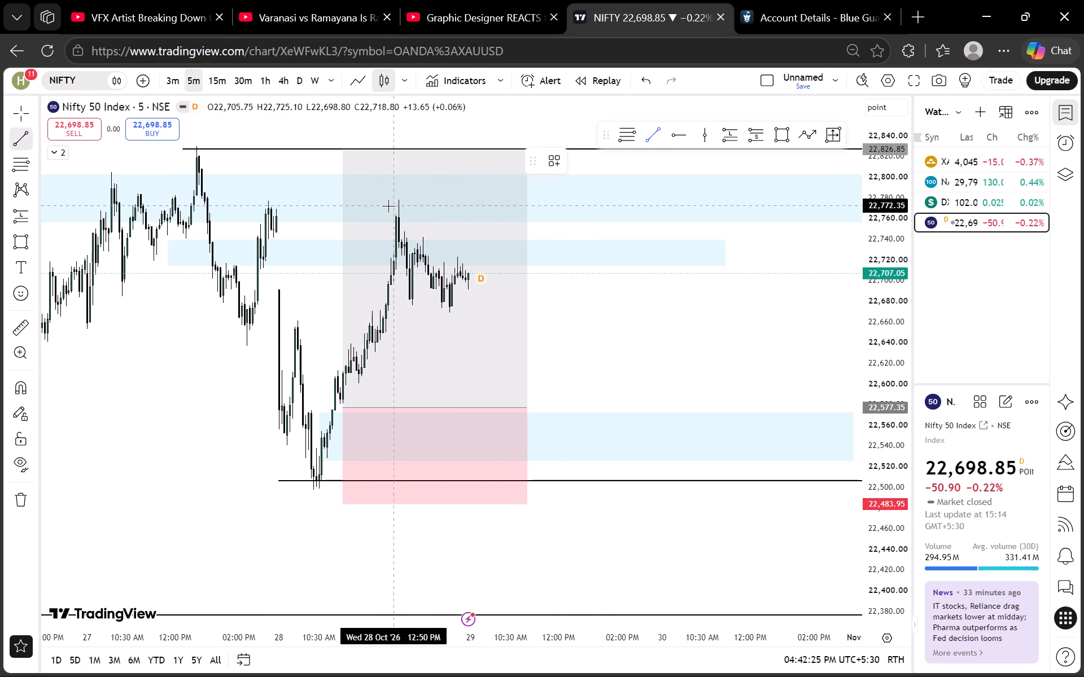
pyautogui.click(381, 199)
pyautogui.click(575, 198)
pyautogui.click(569, 316)
# Draw a horizontal trend line under the late 28 October lows, about 22,669, extending into 29 October.
pyautogui.moveTo(567, 358); pyautogui.dragTo(571, 309)
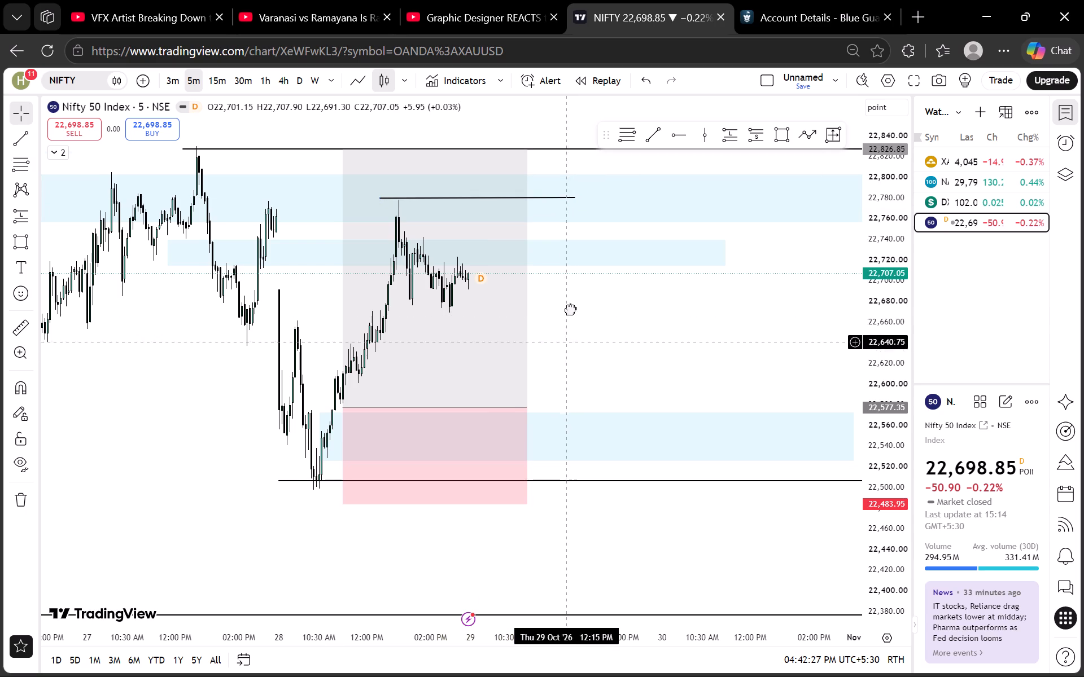
pyautogui.moveTo(571, 309); pyautogui.dragTo(571, 306)
pyautogui.click(642, 131)
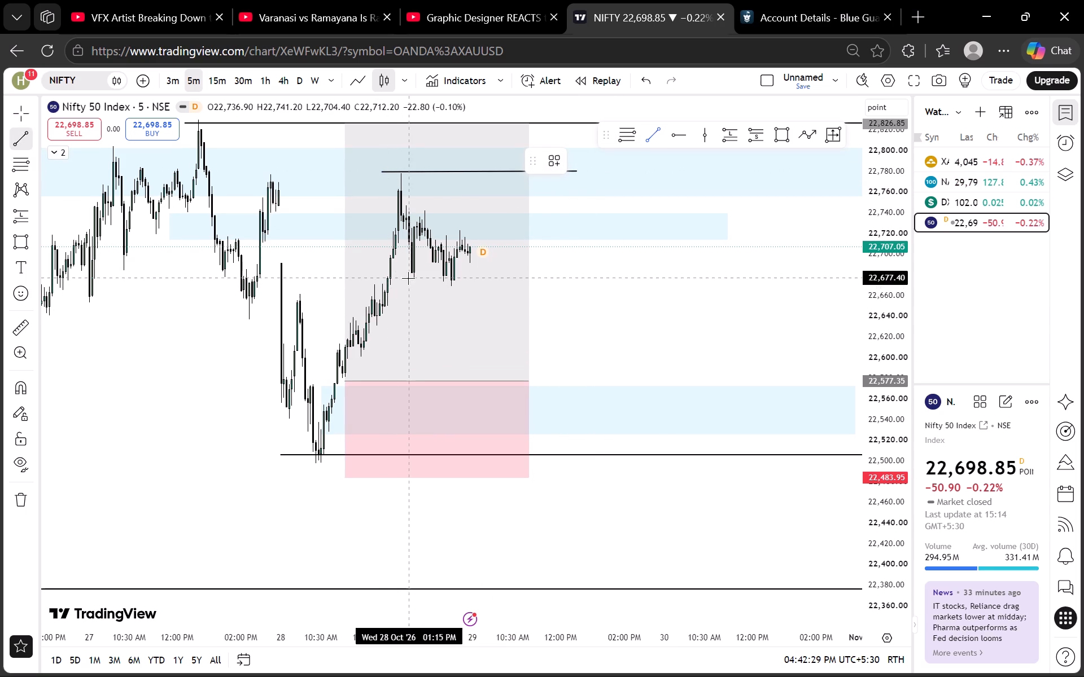
pyautogui.click(419, 287)
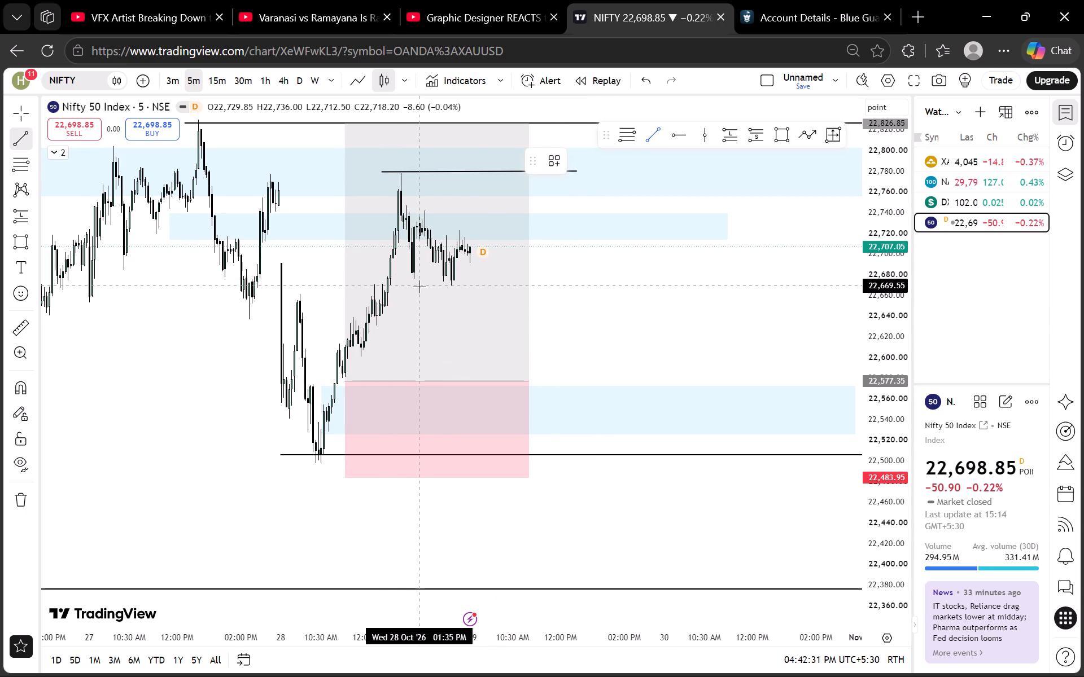
pyautogui.click(581, 287)
pyautogui.click(686, 291)
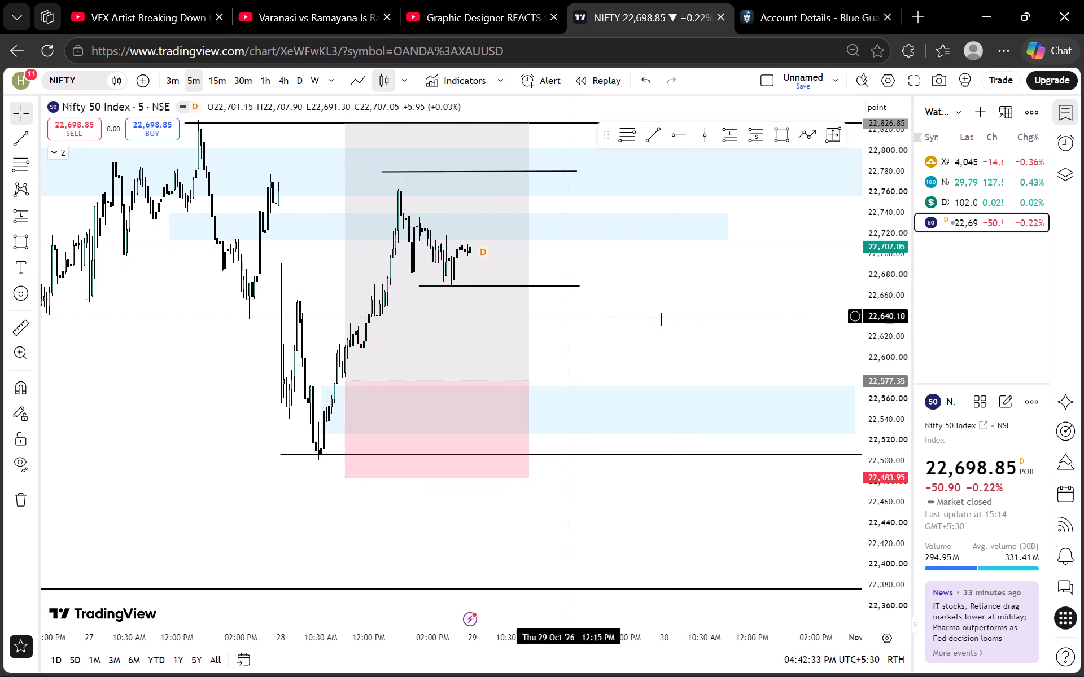
# Examine the marked-up Nifty 50 chart and the 5-minute charts of DXY and NAS100USD.
pyautogui.scroll(3, 872, 307)
pyautogui.scroll(-5, 872, 307)
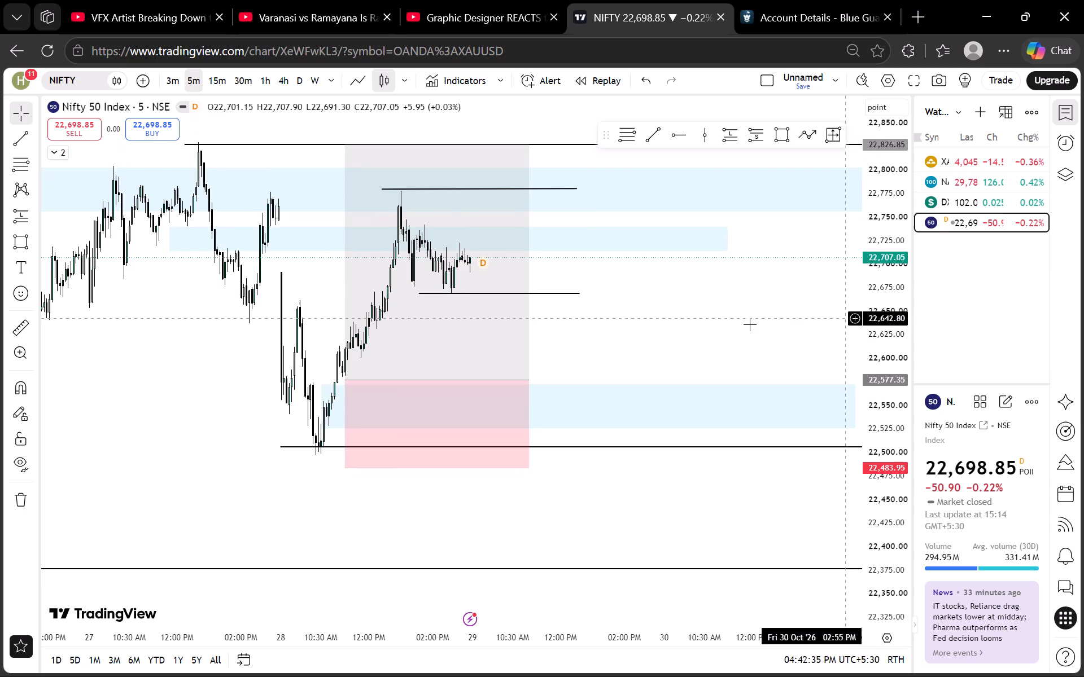
pyautogui.scroll(-2, 750, 324)
pyautogui.moveTo(726, 309); pyautogui.dragTo(684, 329)
pyautogui.scroll(-9, 898, 338)
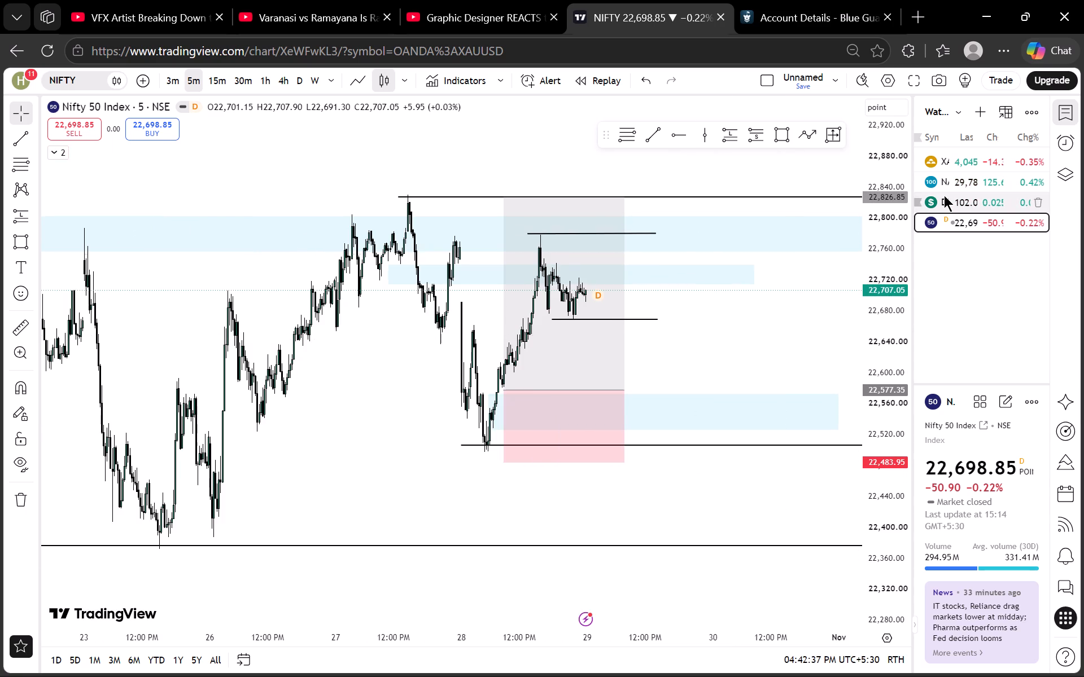
pyautogui.click(944, 195)
pyautogui.scroll(-9, 872, 295)
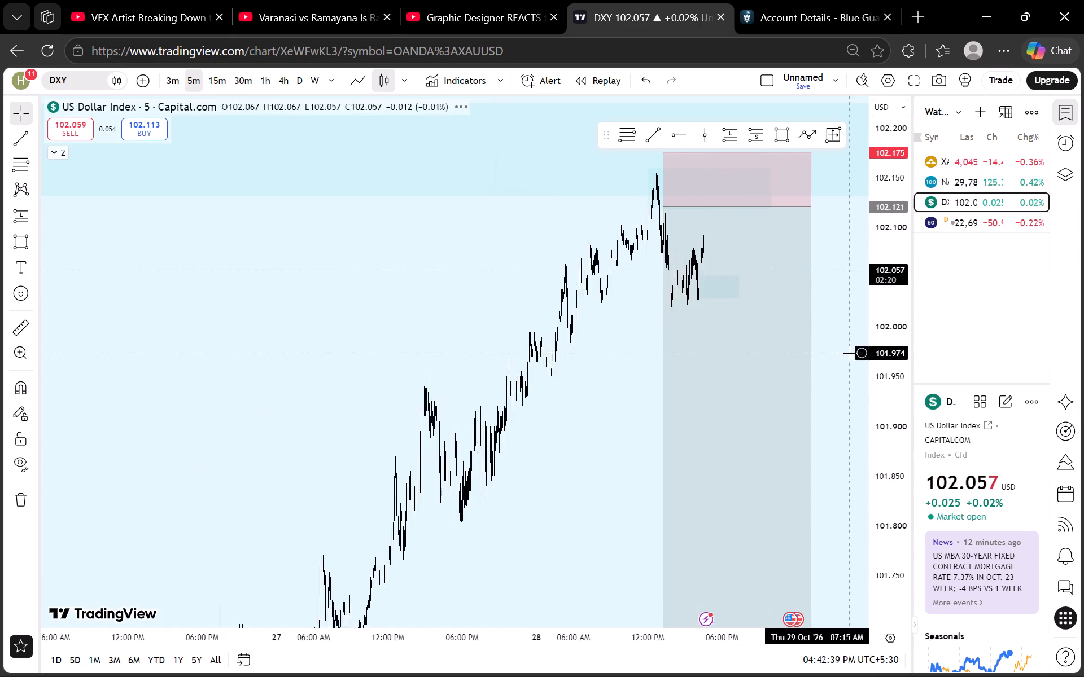
pyautogui.scroll(10, 866, 341)
pyautogui.click(964, 179)
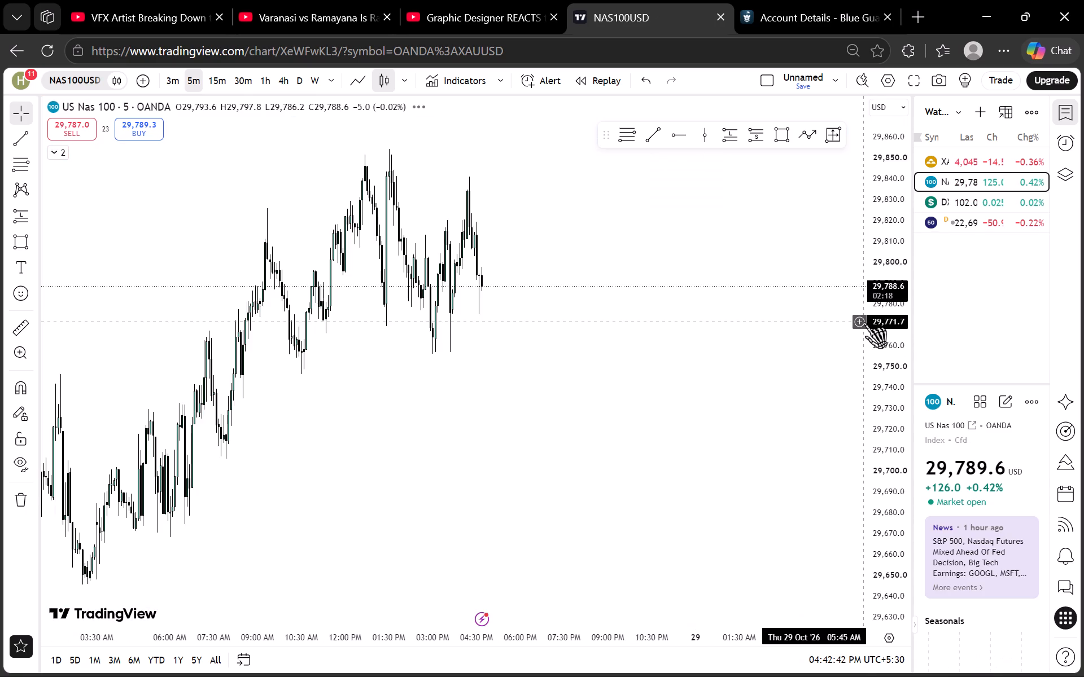
pyautogui.scroll(-2, 866, 309)
# Examine XAUUSD's decline from the 1HR Mitigation Zone on the 5-minute, 15-minute, 30-minute and 1-hour charts.
pyautogui.click(958, 161)
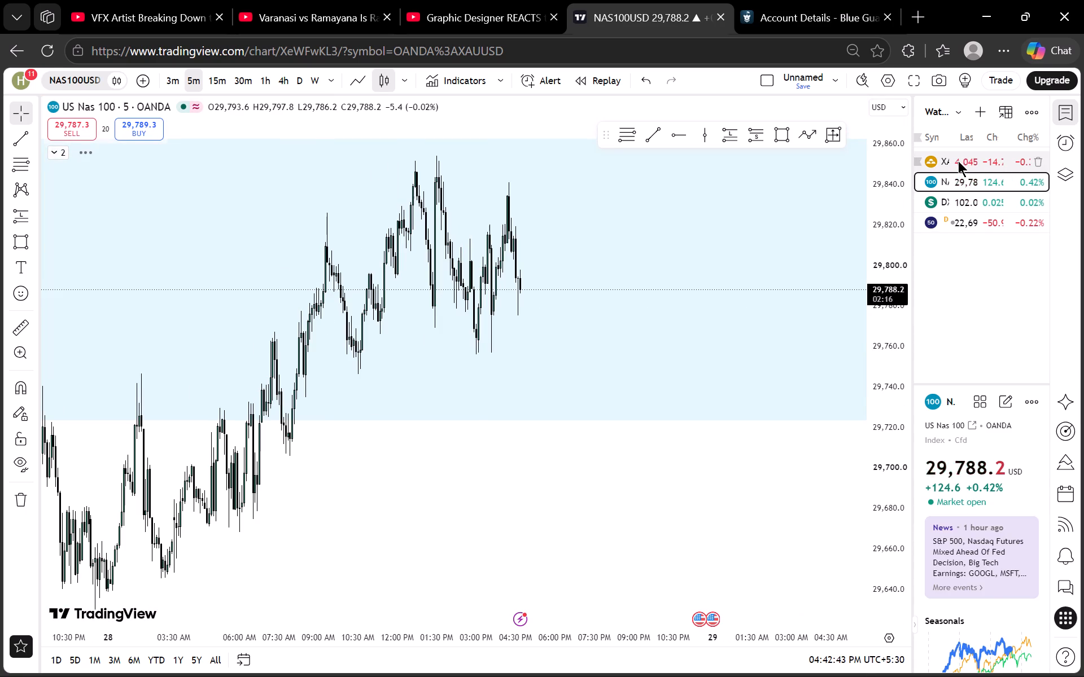
pyautogui.scroll(8, 829, 401)
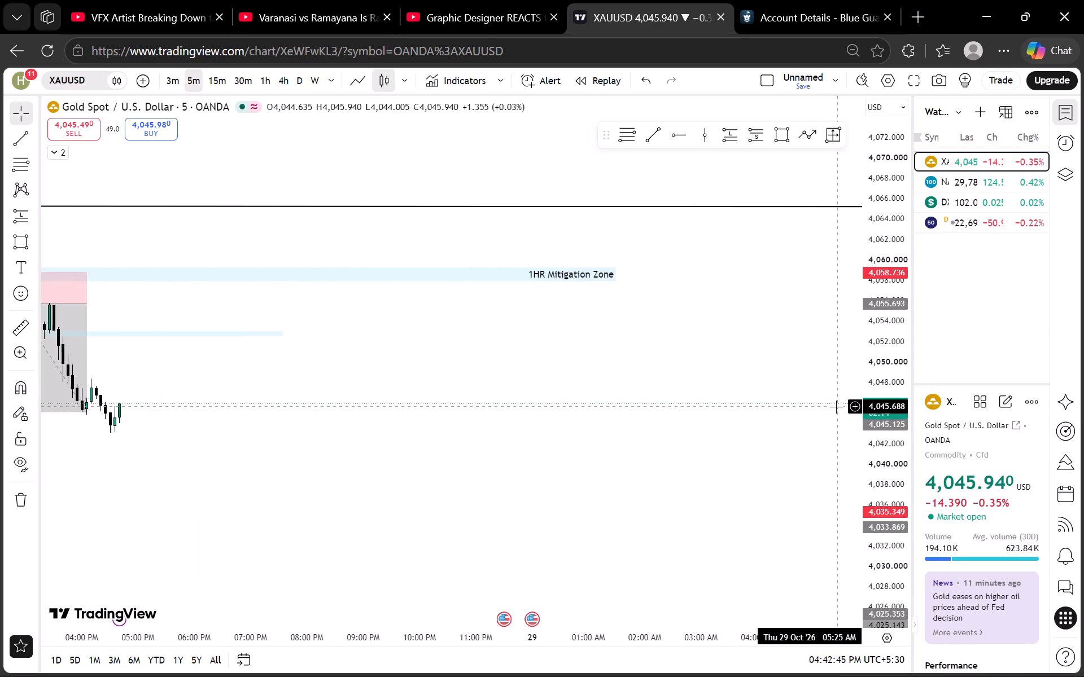
pyautogui.scroll(6, 850, 406)
pyautogui.scroll(-5, 705, 377)
pyautogui.scroll(15, 891, 407)
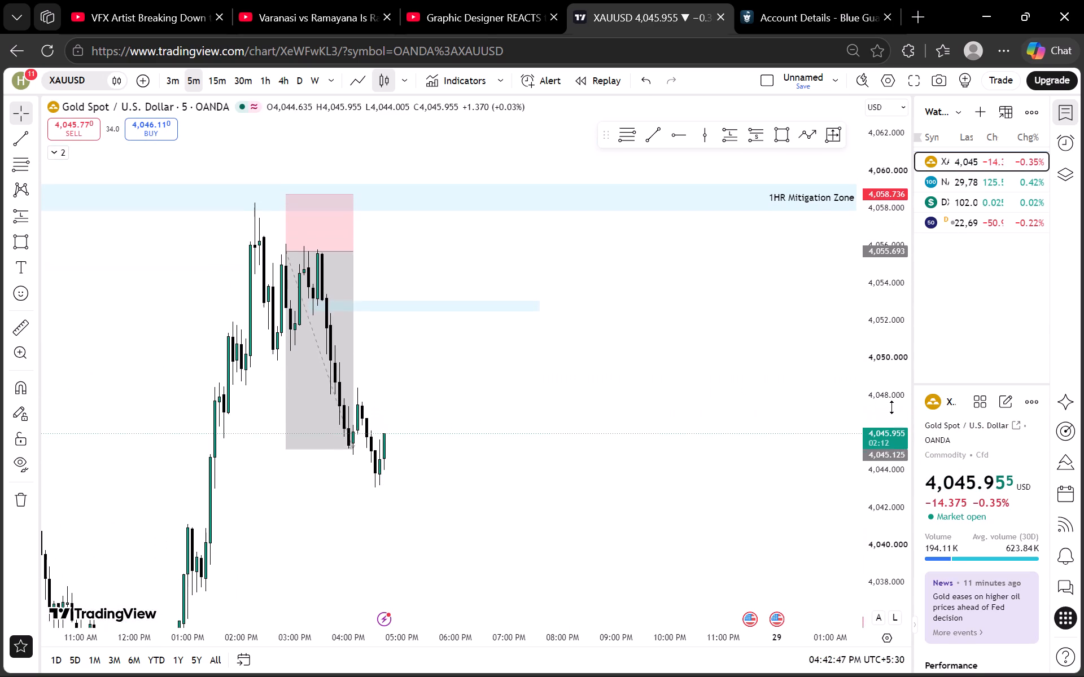
pyautogui.scroll(6, 892, 407)
pyautogui.moveTo(560, 429); pyautogui.dragTo(602, 361)
pyautogui.moveTo(477, 397); pyautogui.dragTo(518, 342)
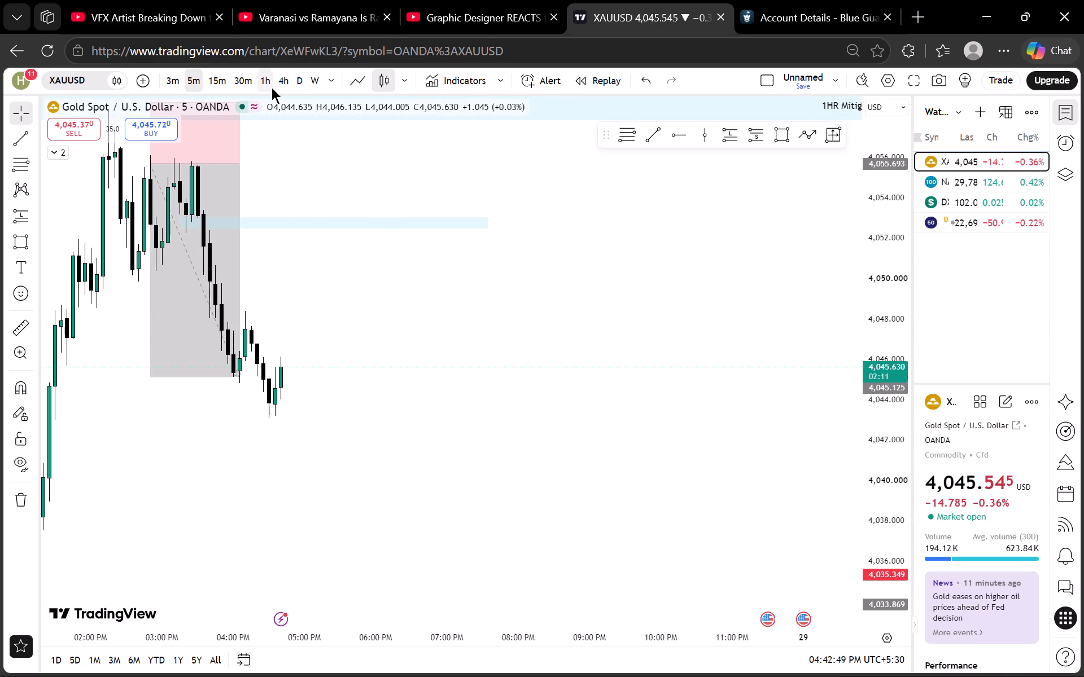
pyautogui.click(278, 74)
pyautogui.click(270, 76)
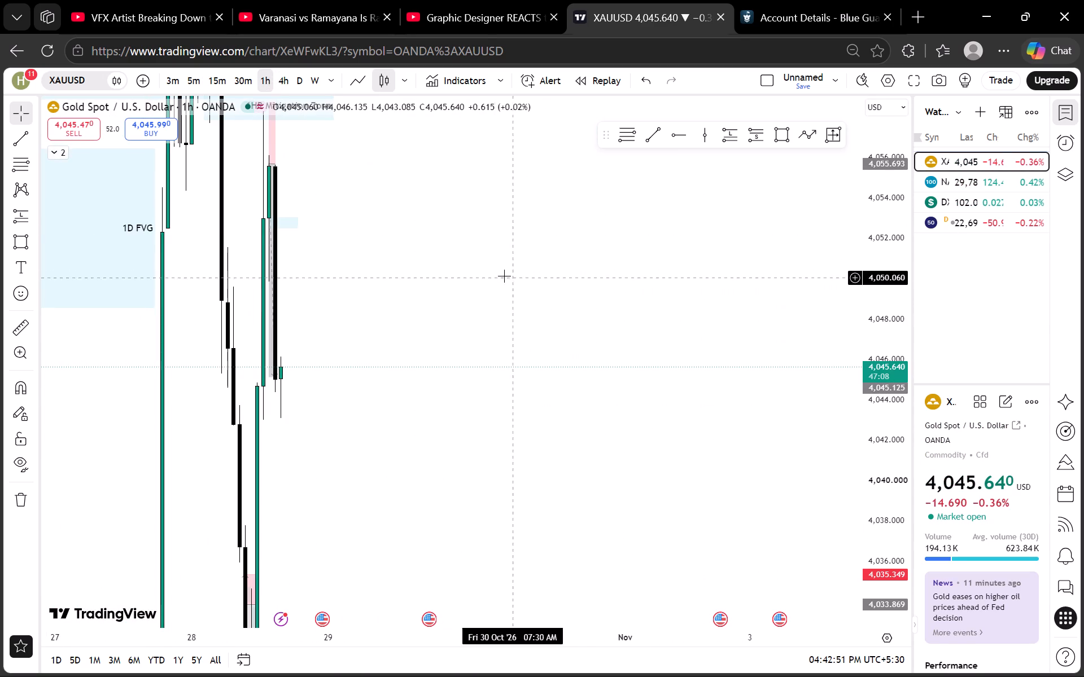
pyautogui.click(245, 73)
pyautogui.click(220, 78)
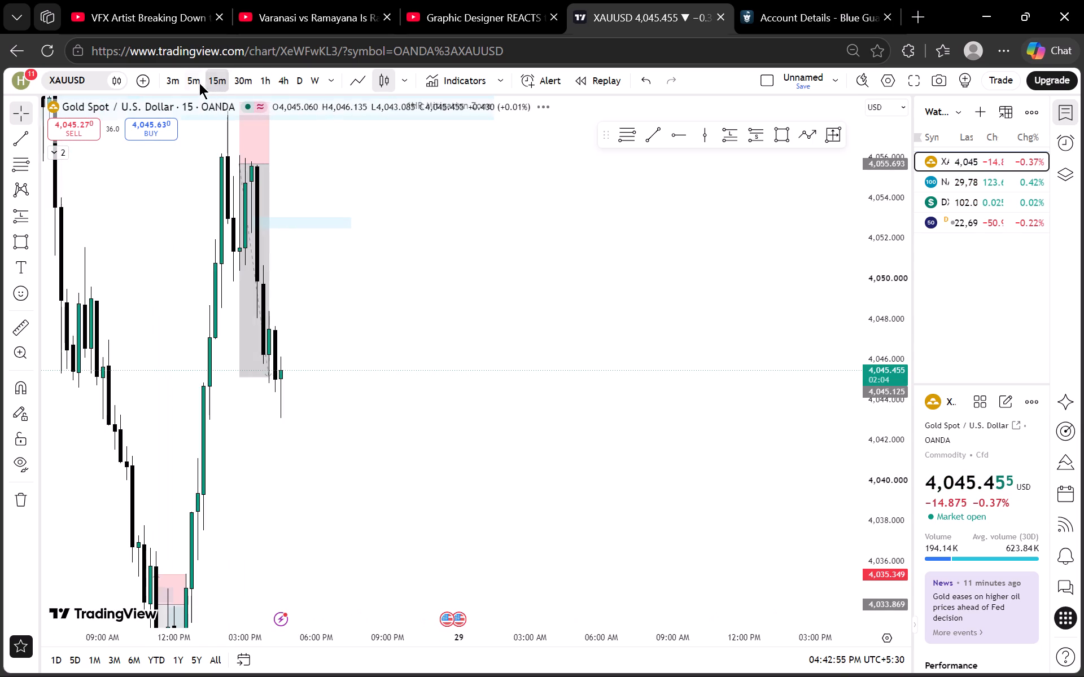
pyautogui.click(193, 85)
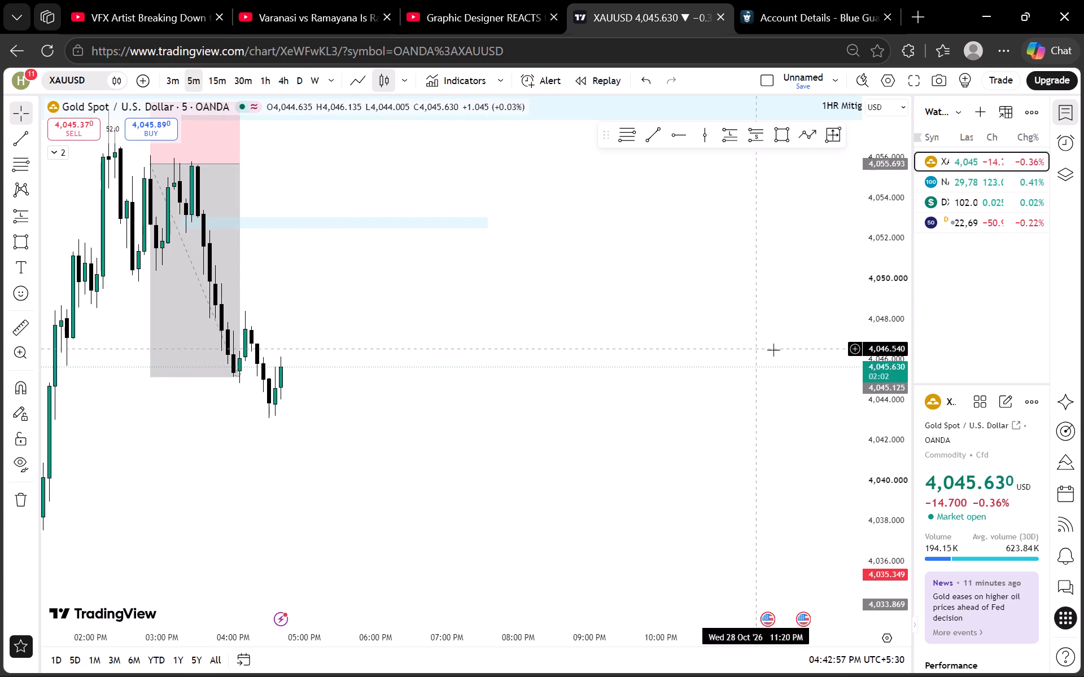
# On the 5-minute XAUUSD chart, draw a thin rectangle zone from about 4,046.45 to 4,046.1, starting at 04:05 PM on 28 October.
pyautogui.scroll(16, 902, 366)
pyautogui.moveTo(539, 340); pyautogui.dragTo(641, 334)
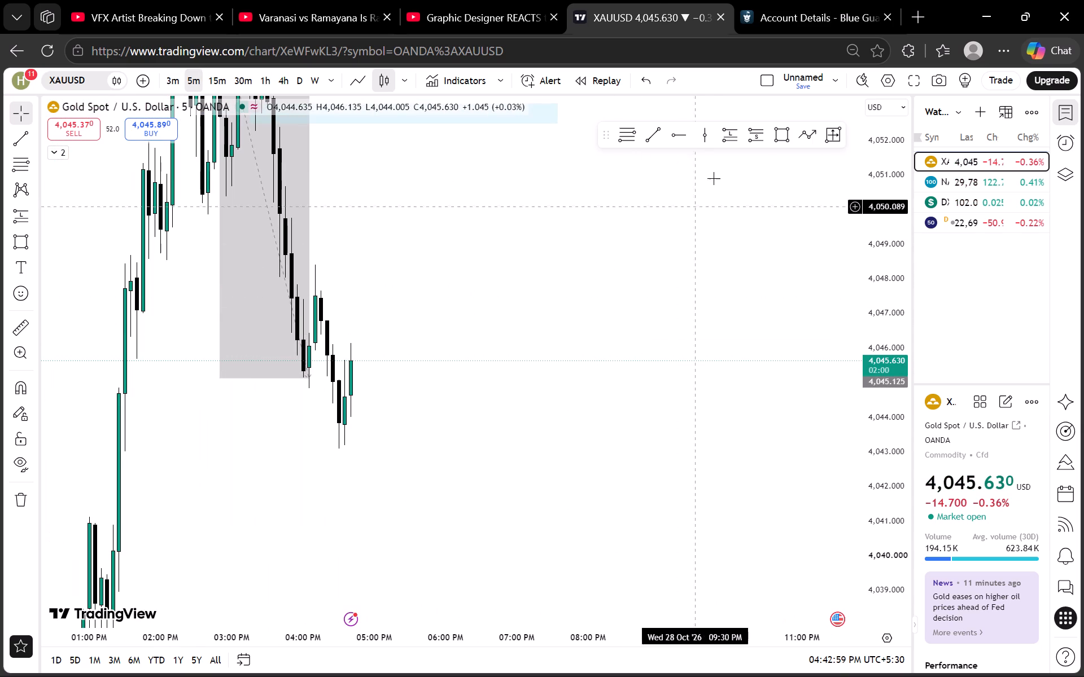
pyautogui.click(784, 140)
pyautogui.click(311, 333)
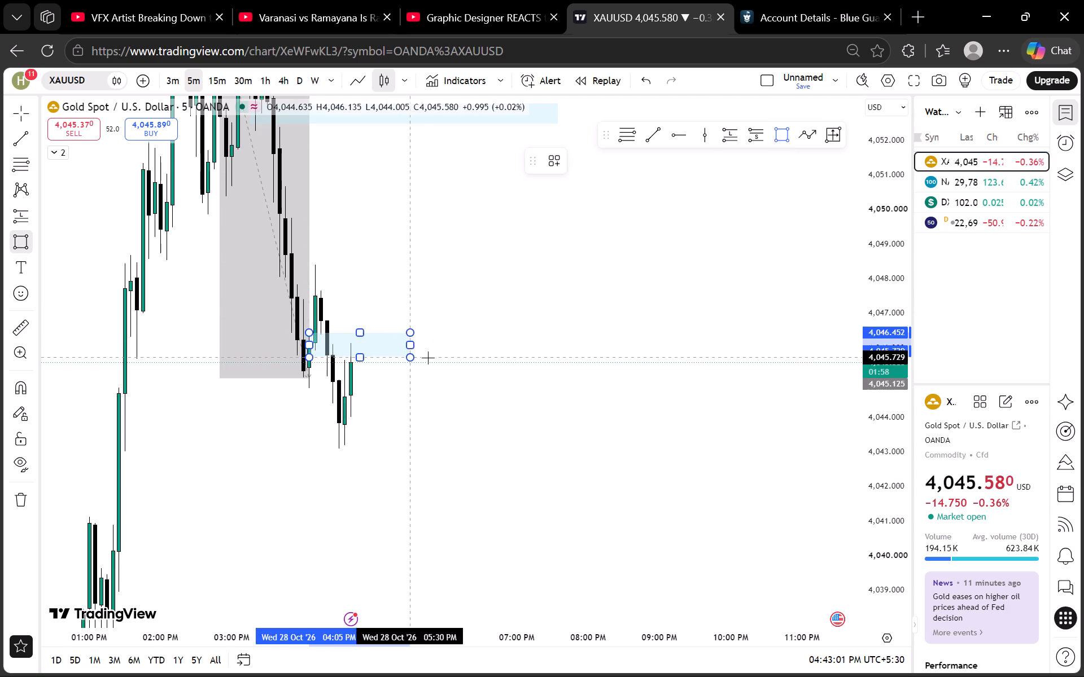
pyautogui.click(465, 345)
pyautogui.click(565, 306)
# Place a short position at the new zone with entry at about 4,046.46 and stop at about 4,048.74.
pyautogui.scroll(-2, 651, 335)
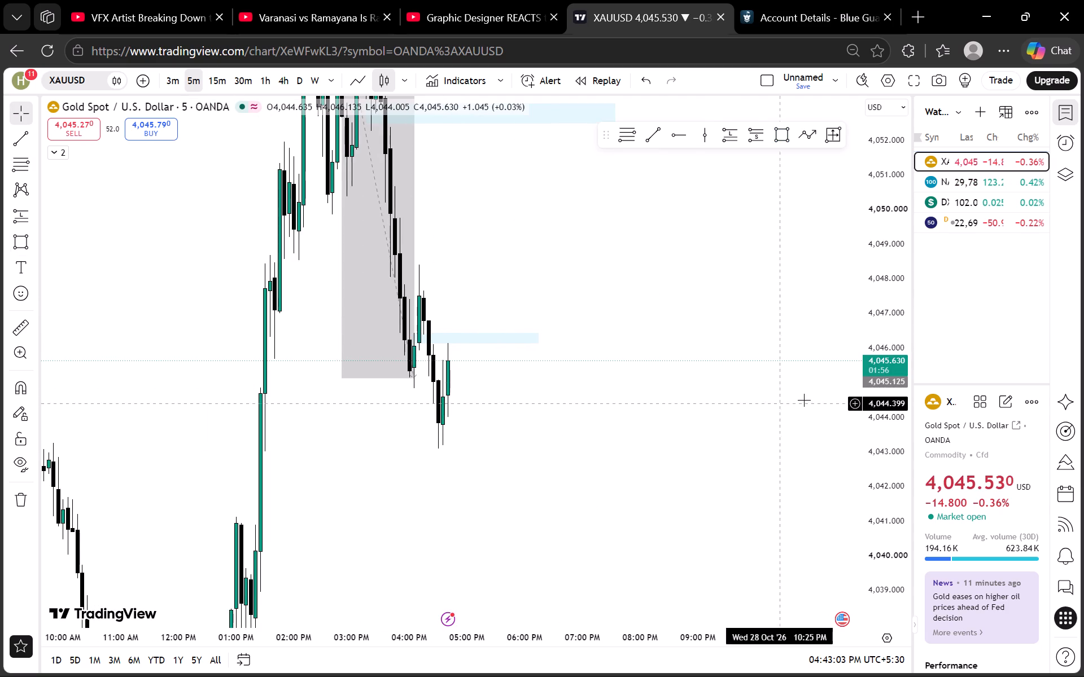
pyautogui.scroll(-19, 877, 352)
pyautogui.scroll(3, 932, 392)
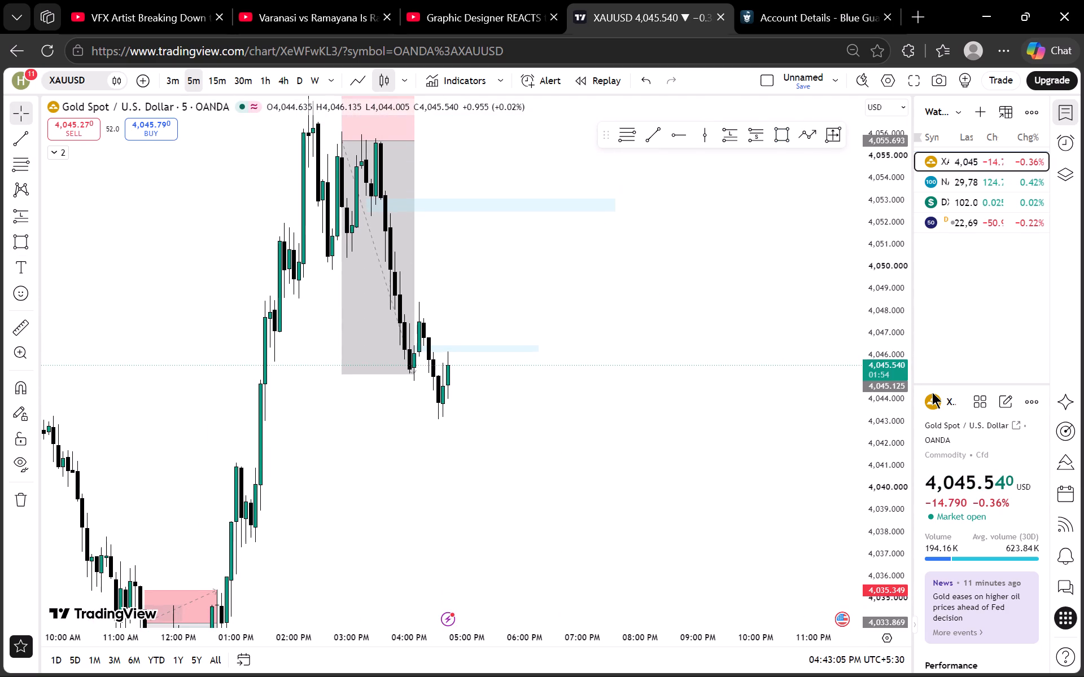
pyautogui.scroll(19, 932, 392)
pyautogui.scroll(-7, 858, 392)
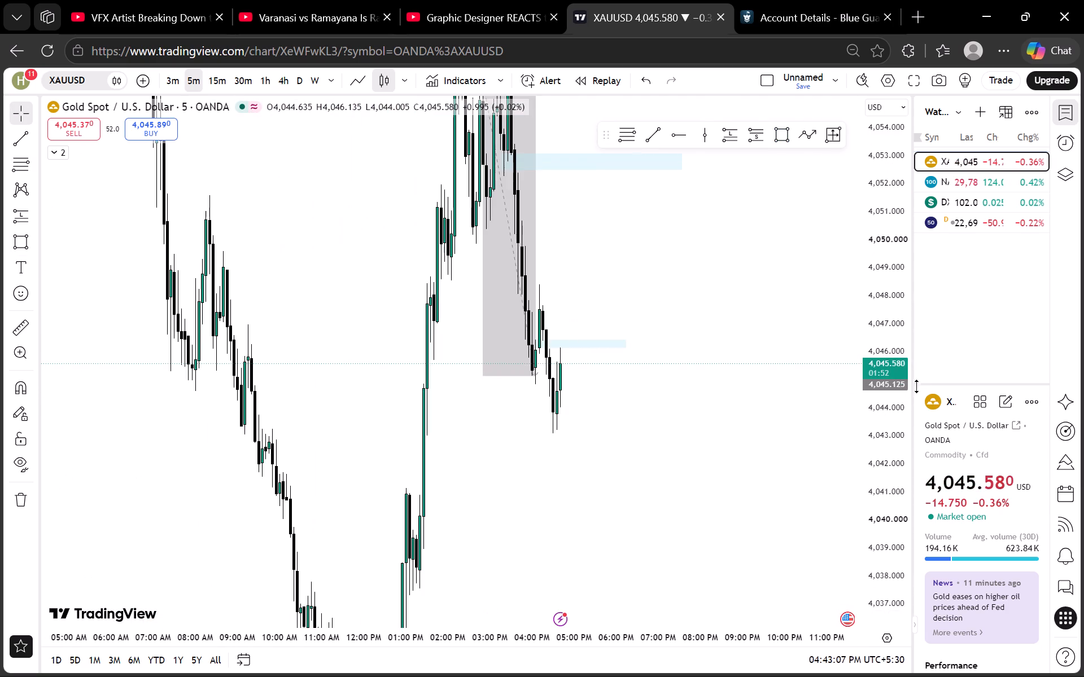
pyautogui.scroll(-13, 917, 386)
pyautogui.scroll(2, 775, 282)
pyautogui.moveTo(708, 247); pyautogui.dragTo(737, 173)
pyautogui.click(748, 128)
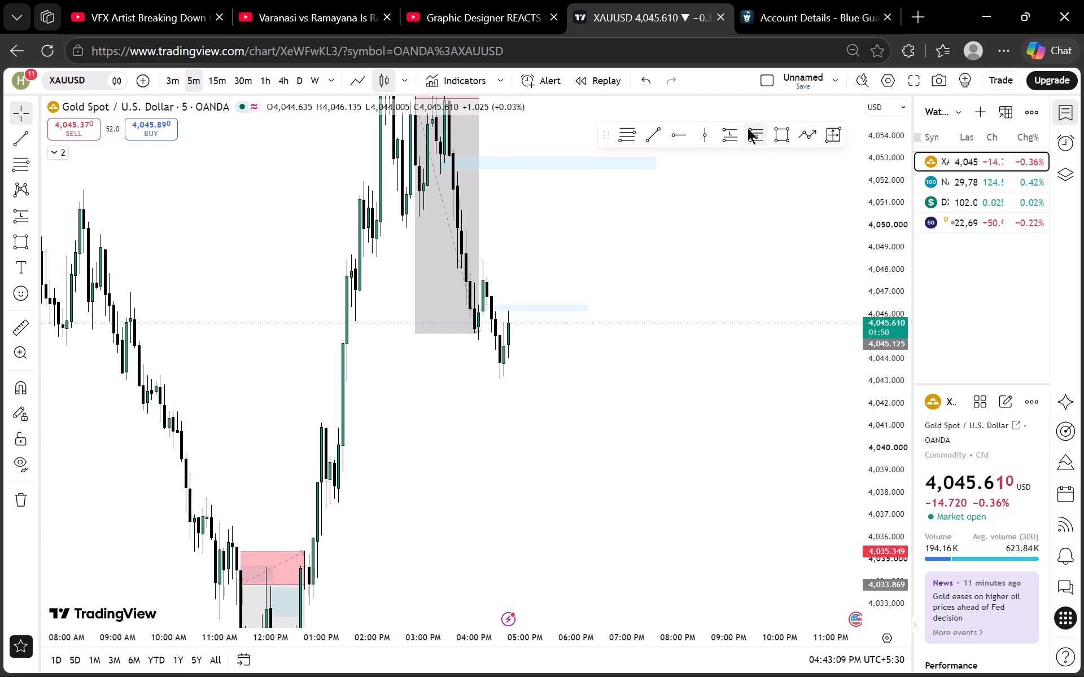
pyautogui.click(505, 304)
pyautogui.moveTo(506, 170); pyautogui.dragTo(496, 234)
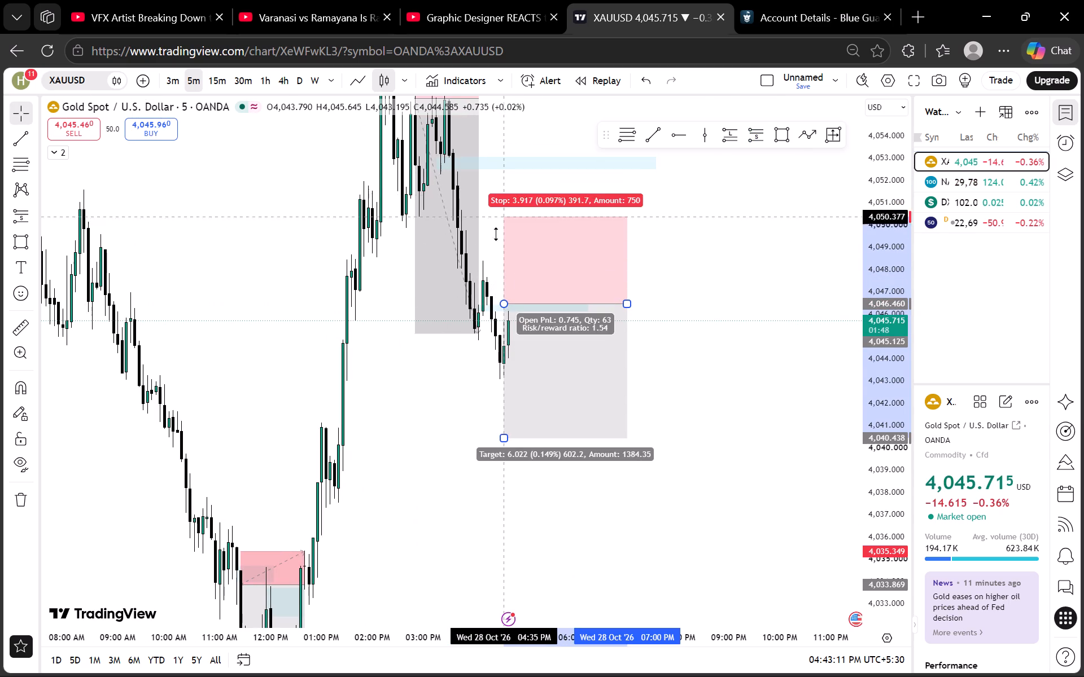
pyautogui.moveTo(496, 234); pyautogui.dragTo(495, 253)
pyautogui.click(652, 269)
# On the 1-hour chart, lower the new short position's target to about 4,037.74.
pyautogui.moveTo(676, 395); pyautogui.dragTo(681, 313)
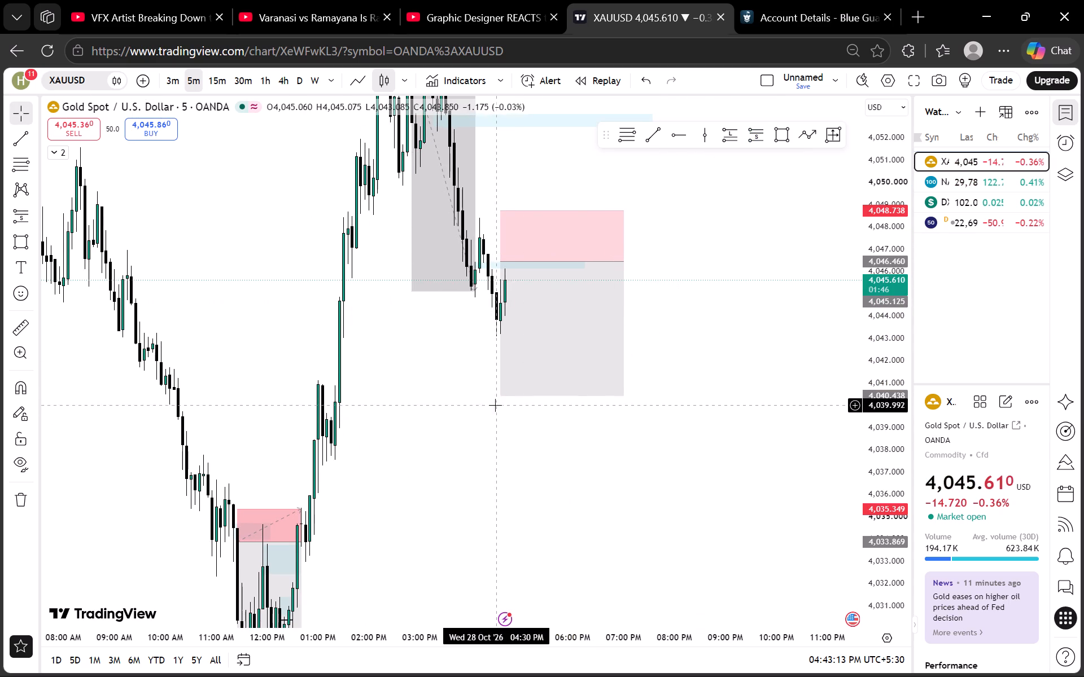
pyautogui.click(400, 384)
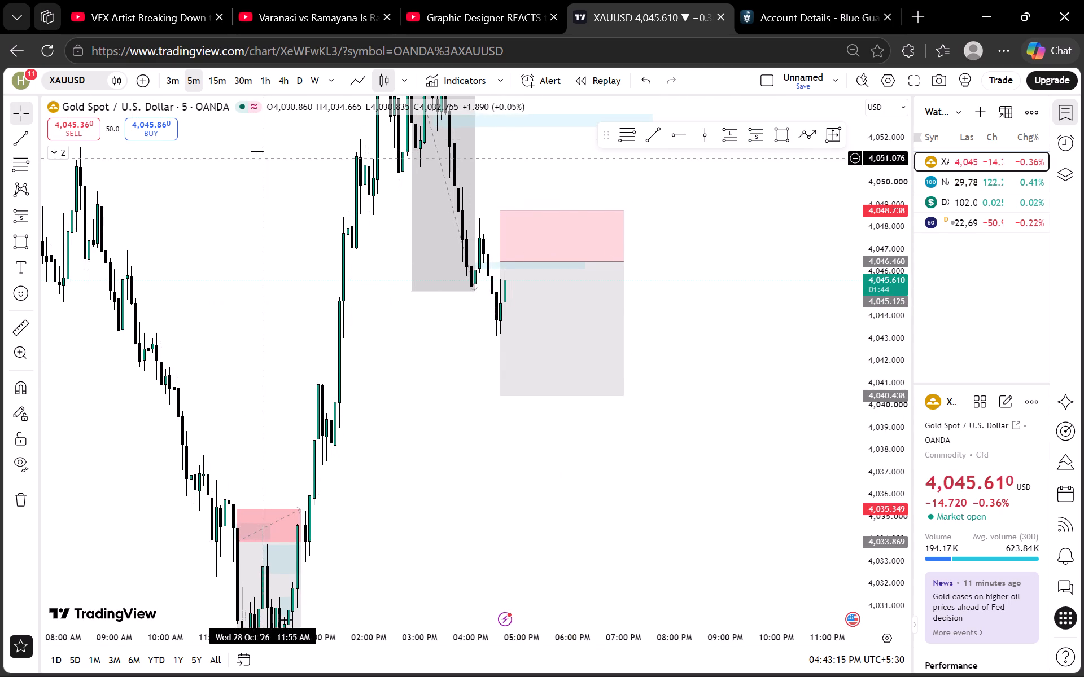
pyautogui.click(275, 76)
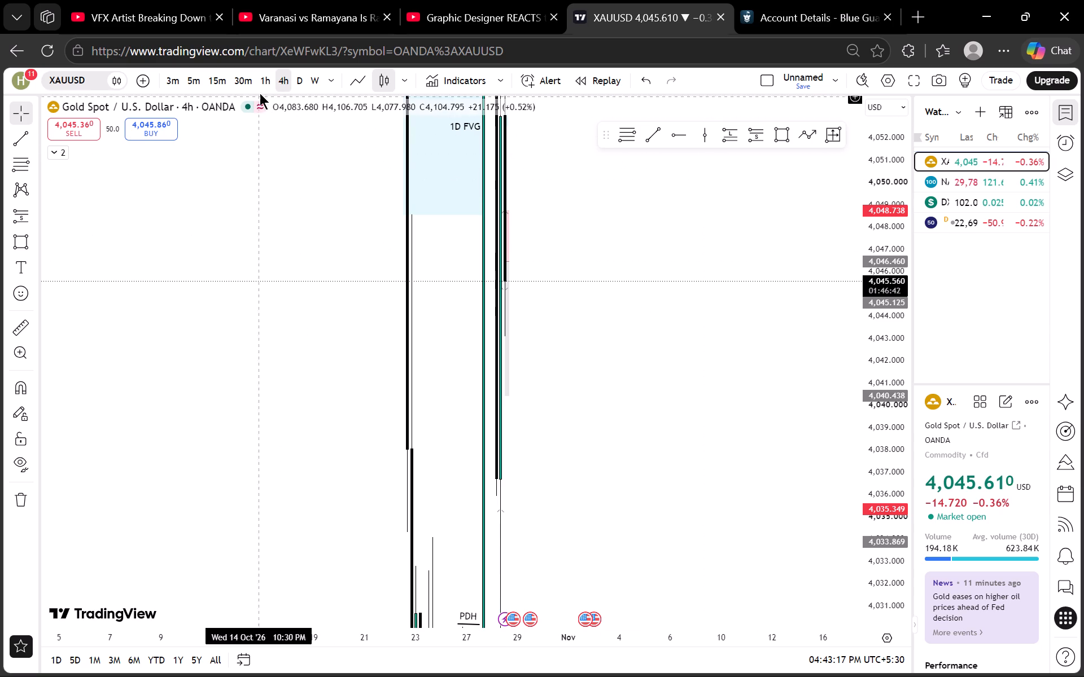
pyautogui.click(260, 83)
pyautogui.scroll(-13, 884, 309)
pyautogui.scroll(6, 798, 428)
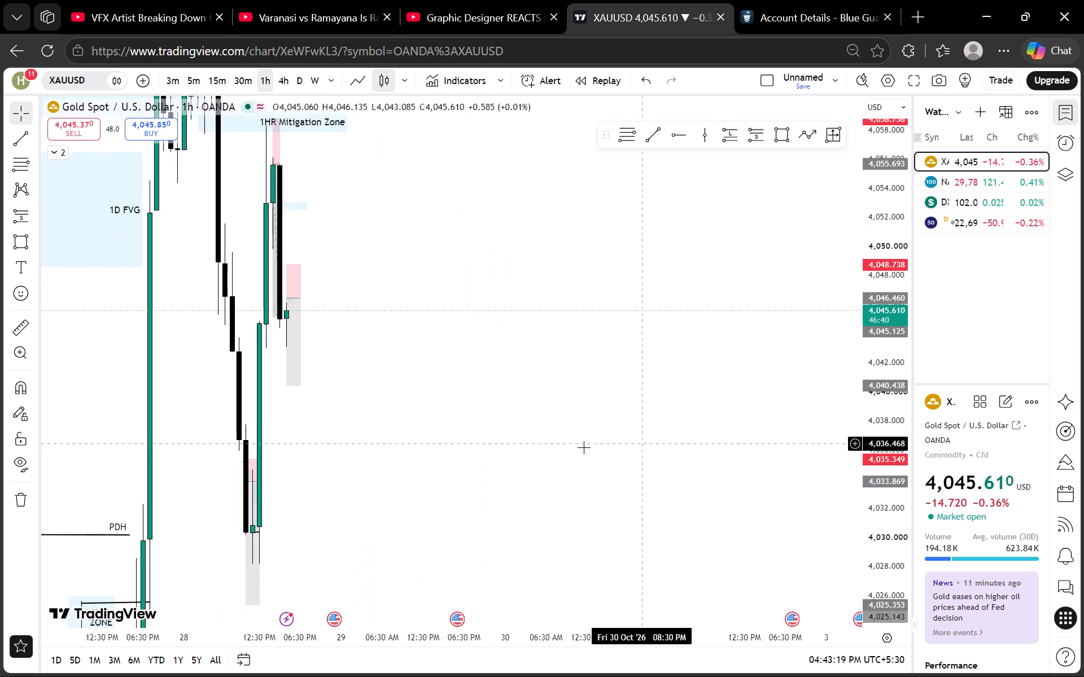
pyautogui.scroll(3, 584, 447)
pyautogui.moveTo(475, 459); pyautogui.dragTo(655, 455)
pyautogui.scroll(-18, 842, 385)
pyautogui.scroll(7, 829, 438)
pyautogui.scroll(-4, 880, 397)
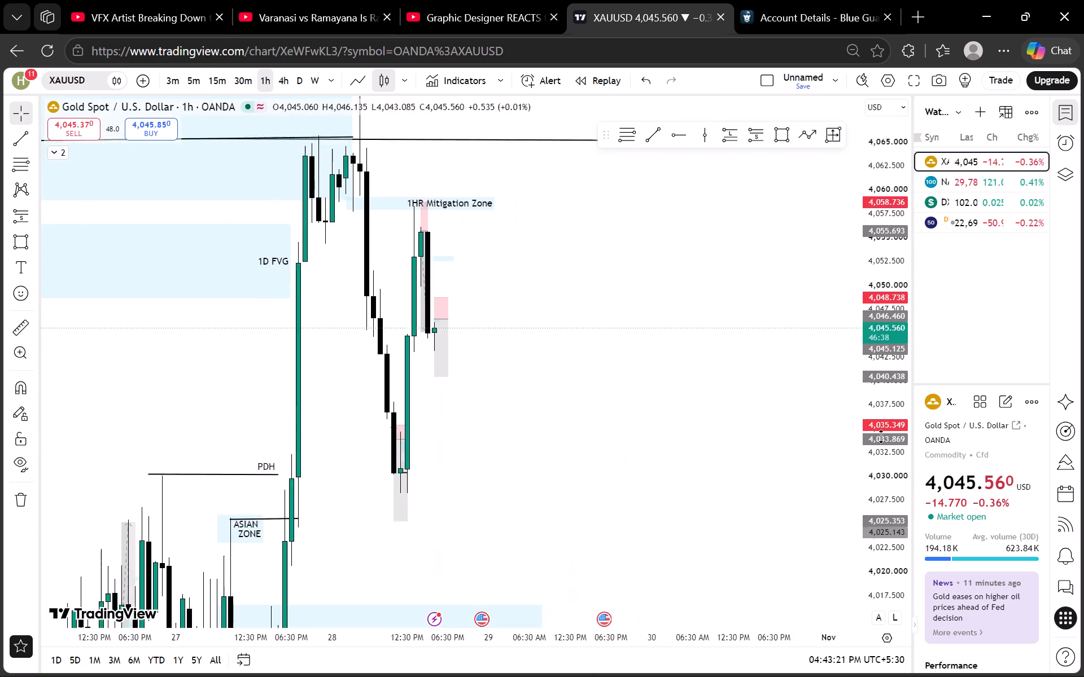
pyautogui.scroll(-8, 881, 437)
pyautogui.scroll(6, 763, 455)
pyautogui.moveTo(502, 453); pyautogui.dragTo(639, 453)
pyautogui.scroll(-1, 602, 453)
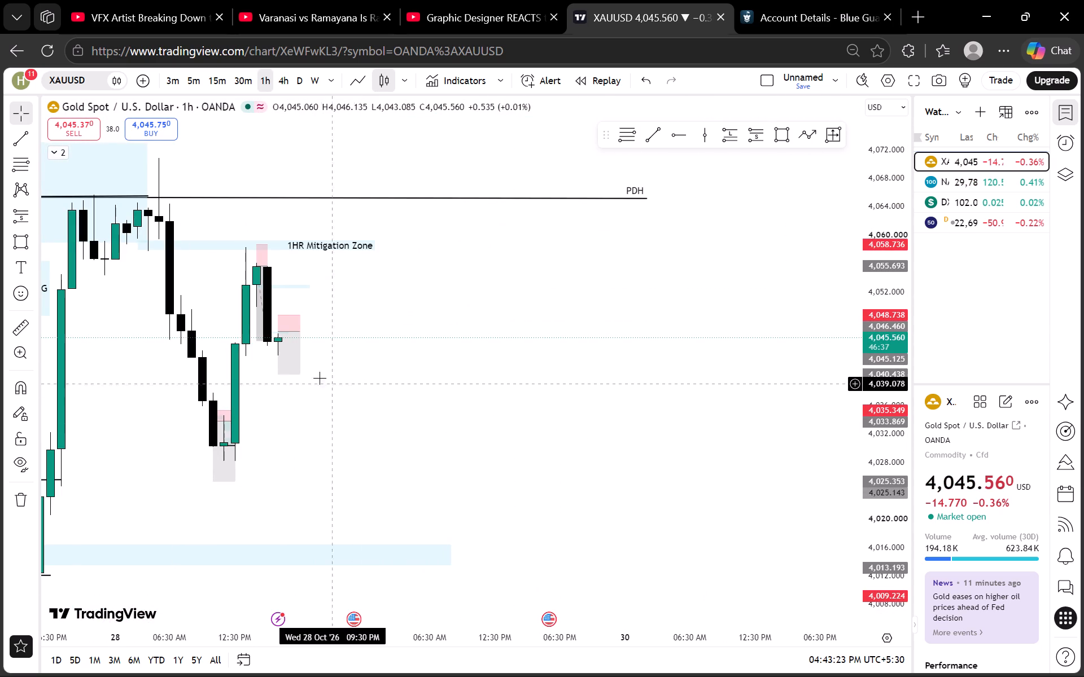
pyautogui.moveTo(277, 377); pyautogui.dragTo(274, 394)
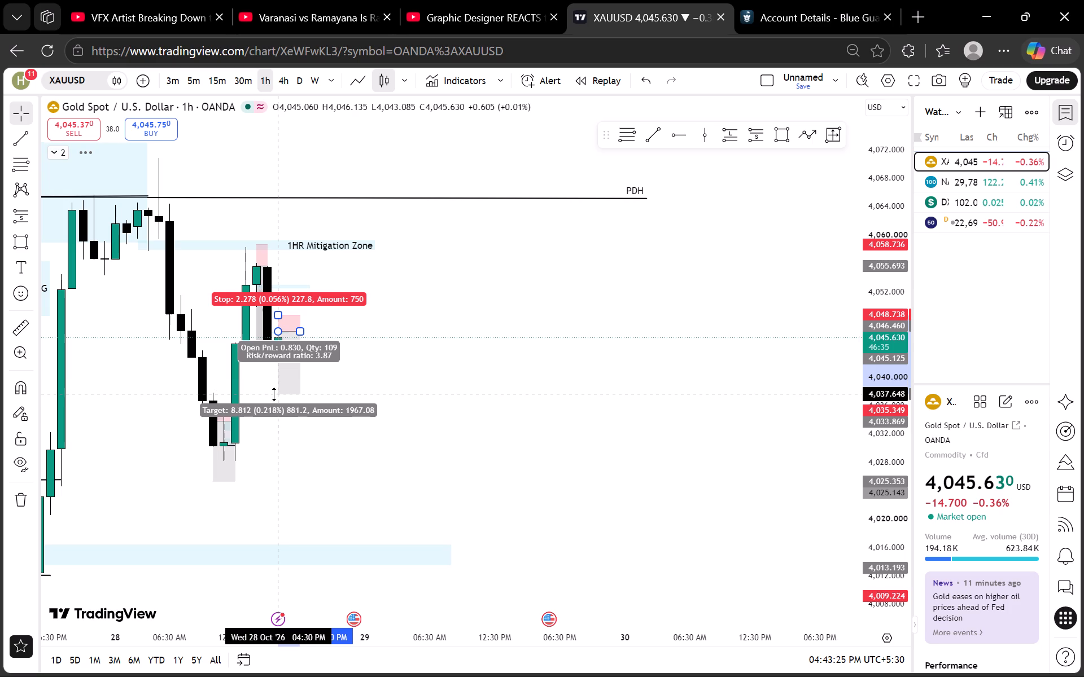
pyautogui.moveTo(274, 394); pyautogui.dragTo(274, 394)
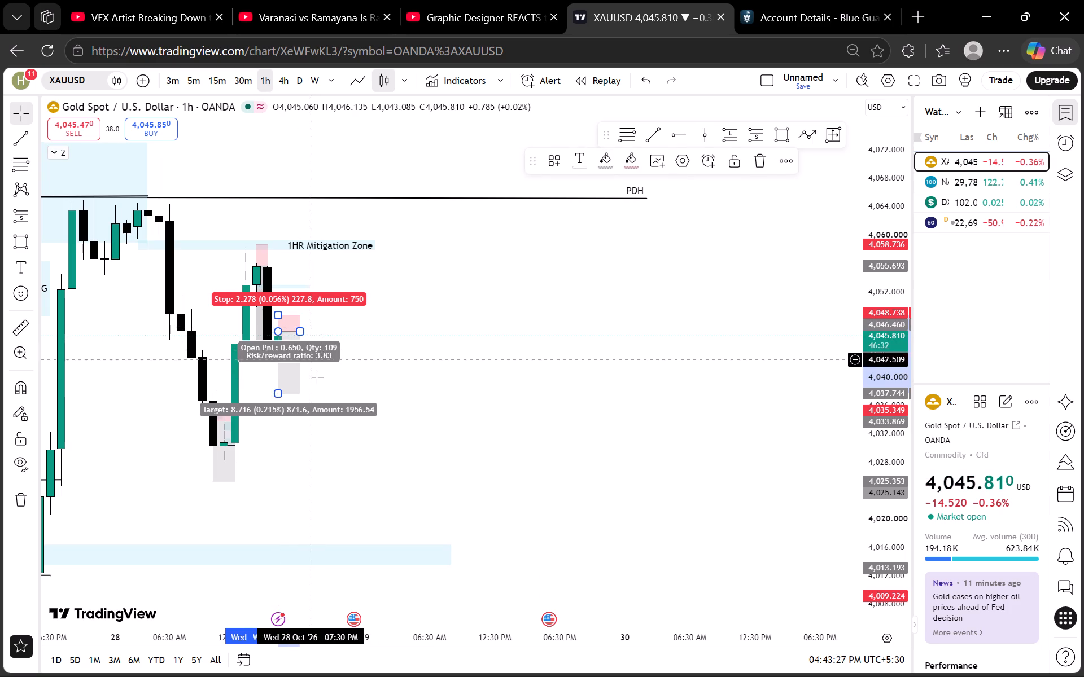
pyautogui.click(350, 381)
# Examine the new XAUUSD short position against recent price action on the 1-hour, 30-minute and 5-minute charts.
pyautogui.moveTo(352, 381); pyautogui.dragTo(461, 405)
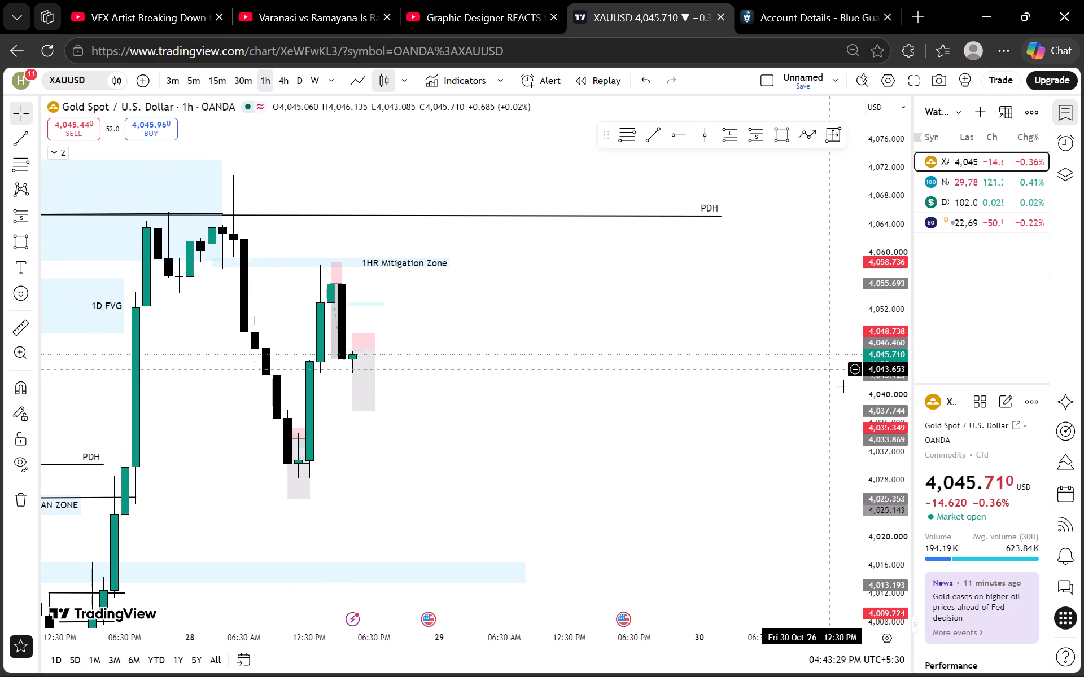
pyautogui.scroll(13, 880, 389)
pyautogui.scroll(1, 574, 420)
pyautogui.moveTo(532, 425); pyautogui.dragTo(615, 426)
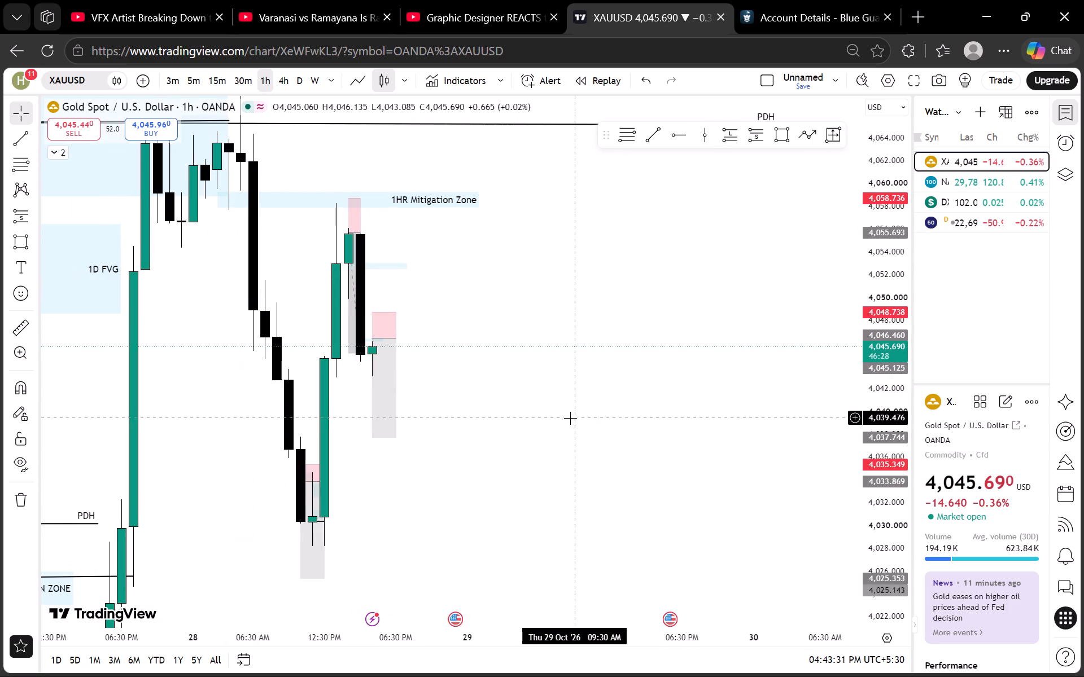
pyautogui.click(243, 78)
pyautogui.scroll(-3, 418, 308)
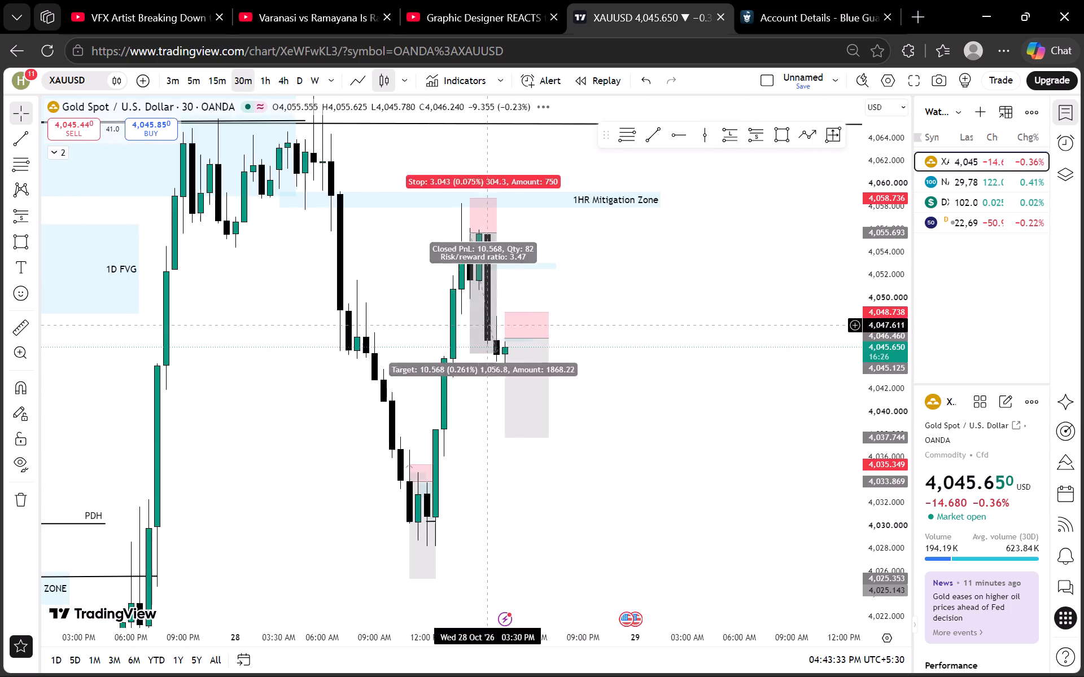
pyautogui.scroll(5, 816, 368)
pyautogui.click(189, 73)
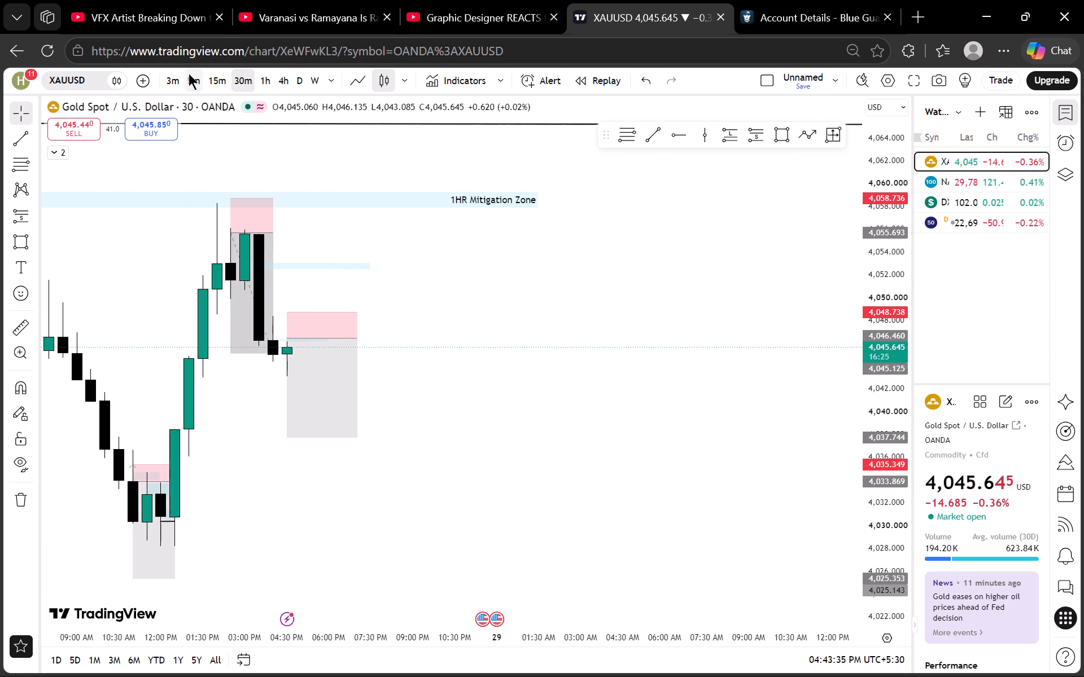
pyautogui.scroll(-12, 339, 262)
pyautogui.moveTo(525, 398); pyautogui.dragTo(454, 384)
pyautogui.scroll(11, 866, 355)
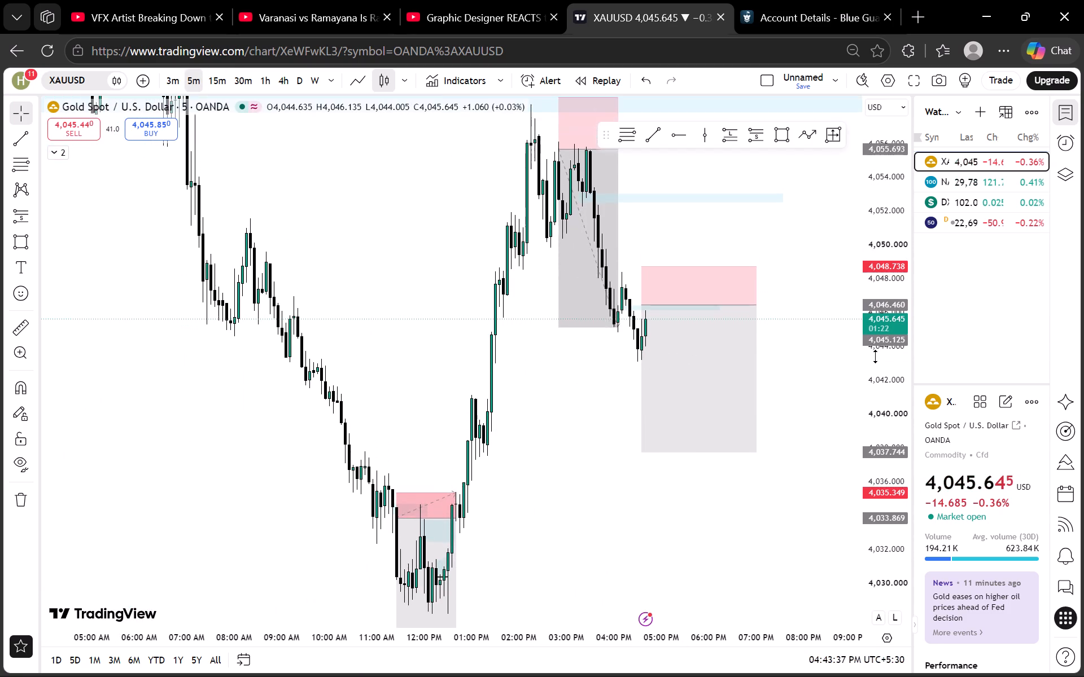
pyautogui.scroll(14, 876, 357)
pyautogui.moveTo(767, 339); pyautogui.dragTo(759, 403)
pyautogui.scroll(12, 894, 379)
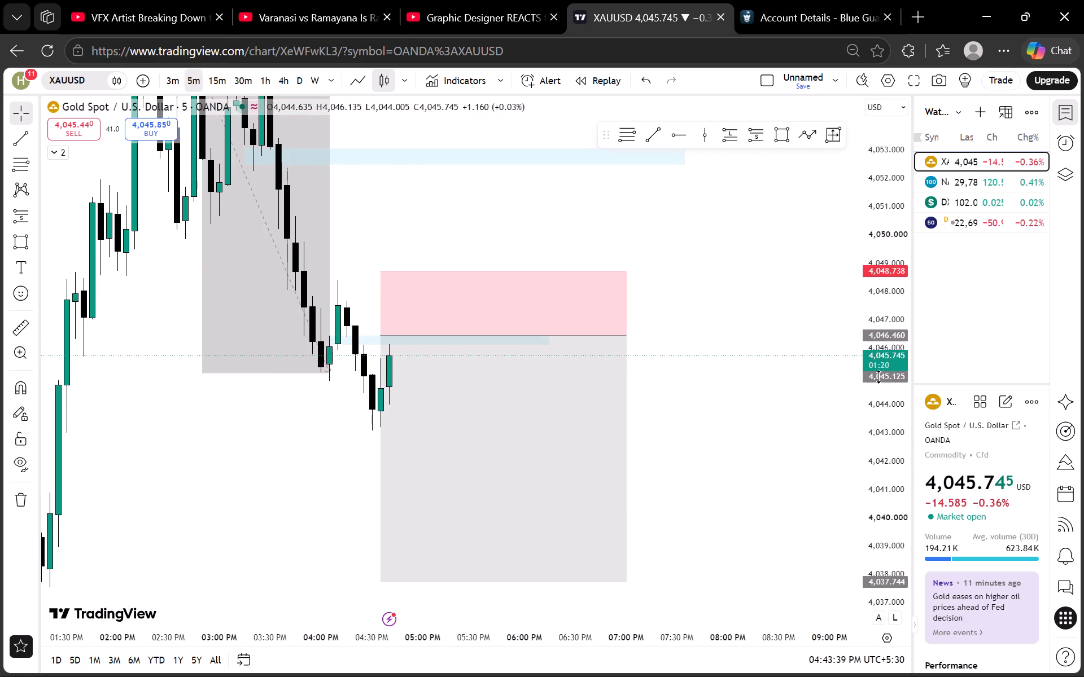
pyautogui.moveTo(768, 392); pyautogui.dragTo(862, 368)
pyautogui.scroll(-4, 902, 337)
pyautogui.scroll(4, 810, 376)
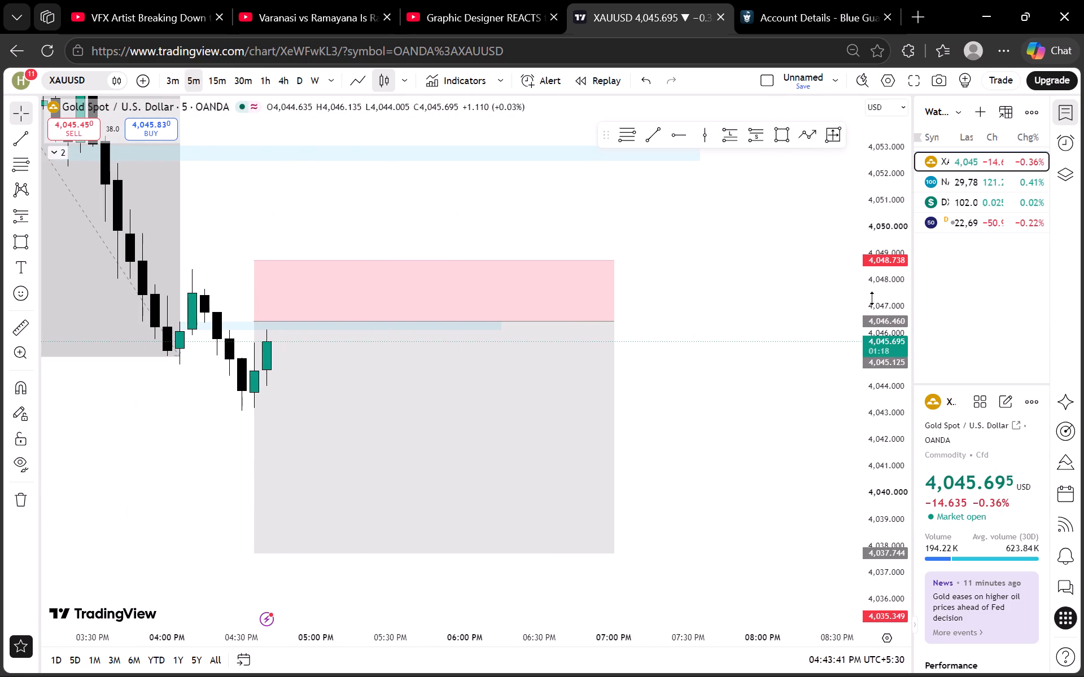
pyautogui.scroll(8, 869, 355)
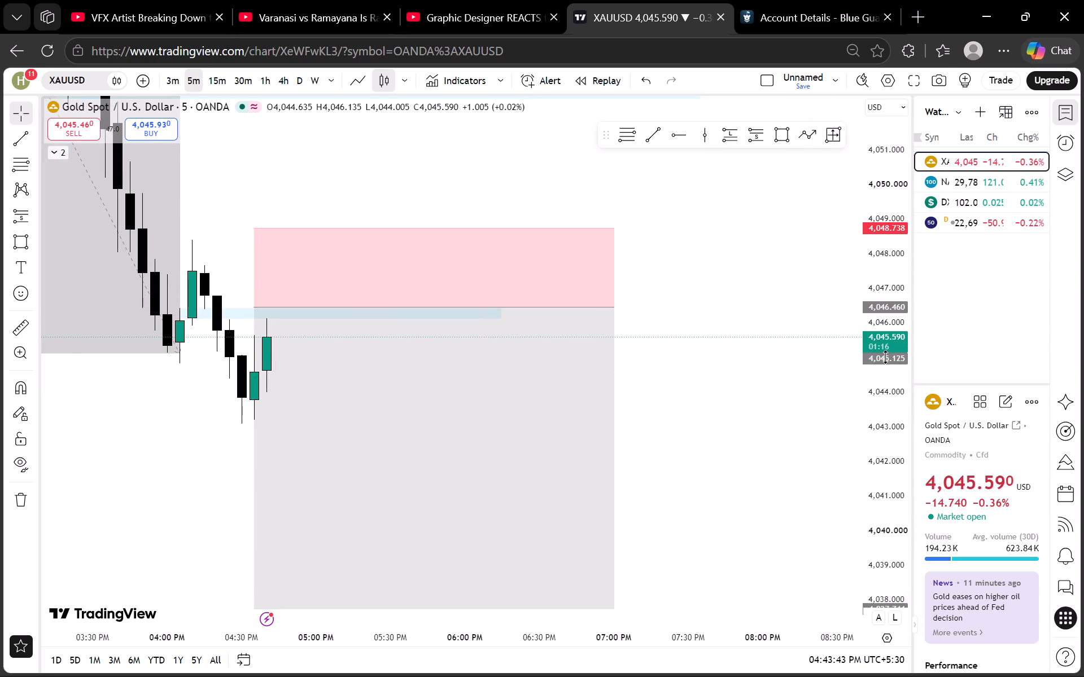
pyautogui.scroll(-2, 486, 268)
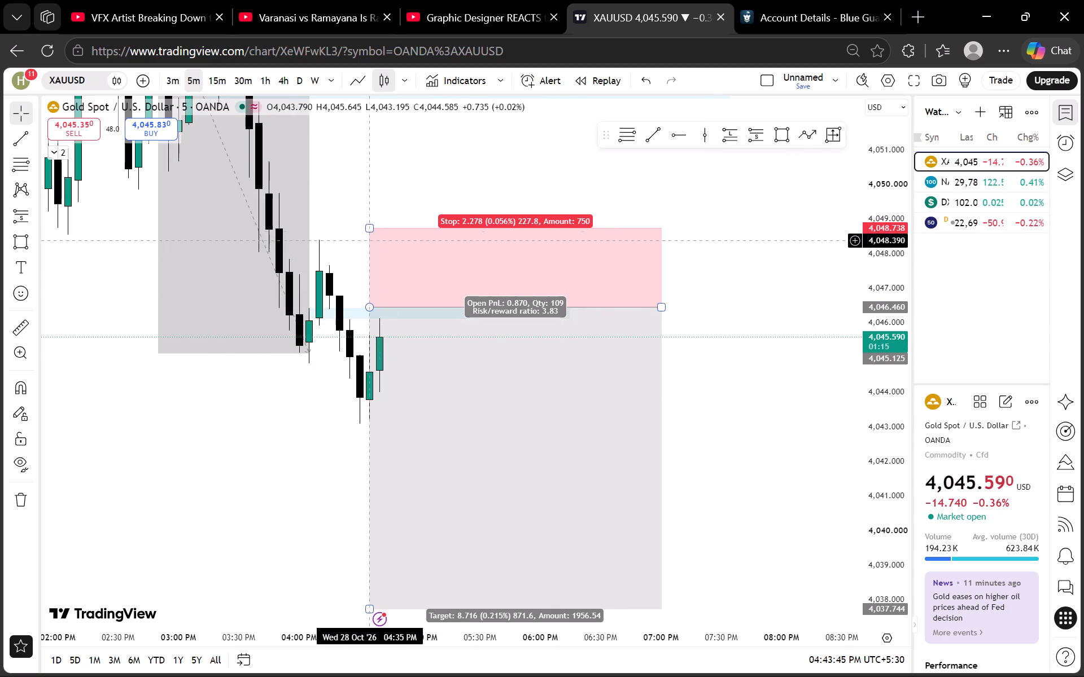
pyautogui.click(715, 397)
pyautogui.scroll(-13, 866, 321)
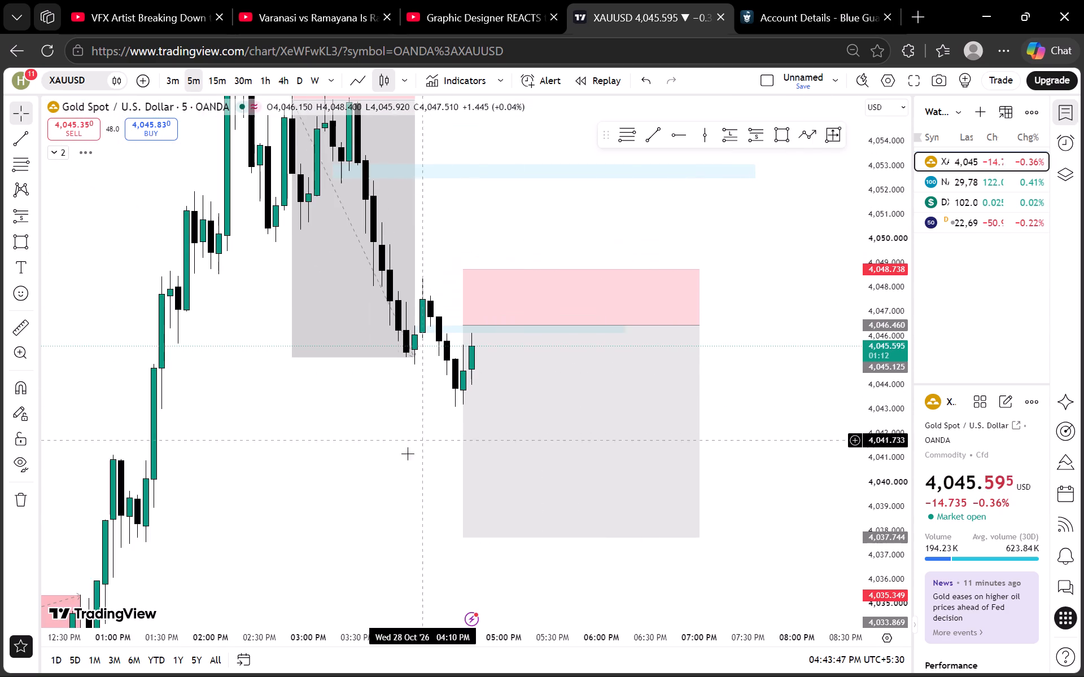
pyautogui.moveTo(390, 457); pyautogui.dragTo(317, 357)
pyautogui.scroll(-1, 792, 458)
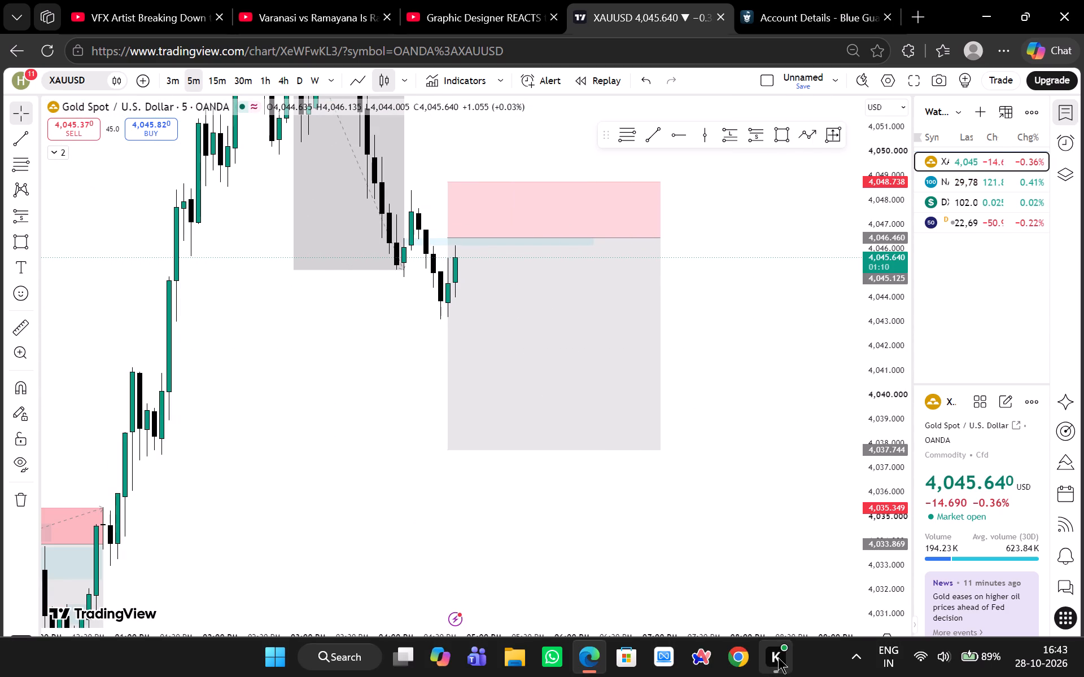
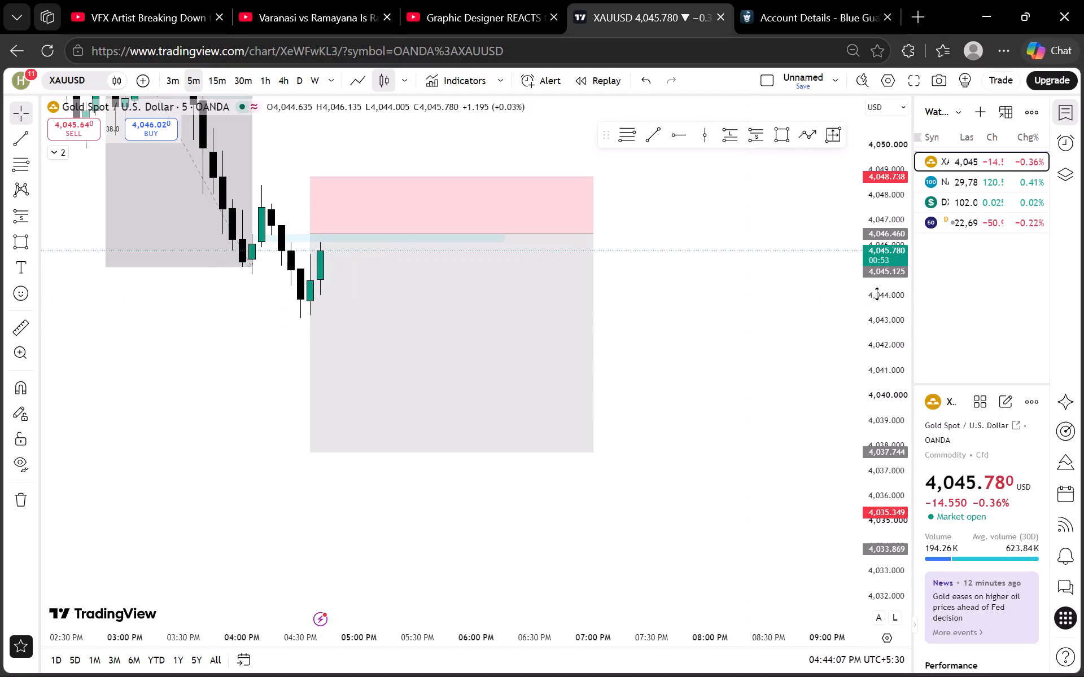
# Open a new browser tab and close the XAUUSD chart tab, agreeing to leave the site.
pyautogui.moveTo(794, 312); pyautogui.dragTo(803, 362)
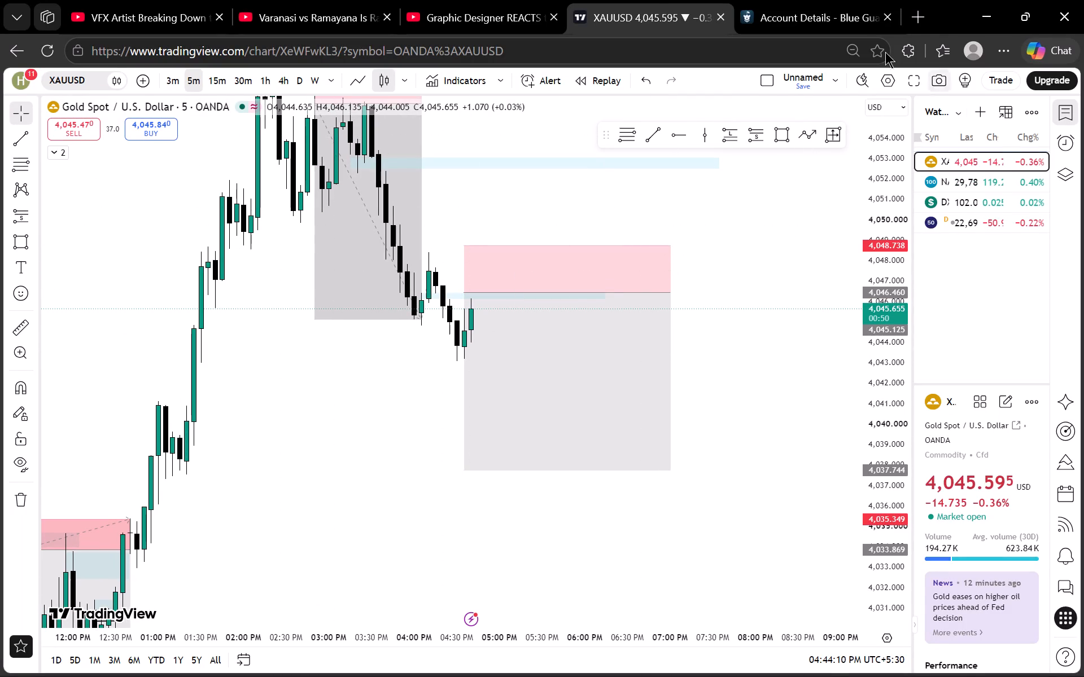
pyautogui.click(916, 25)
pyautogui.click(611, 12)
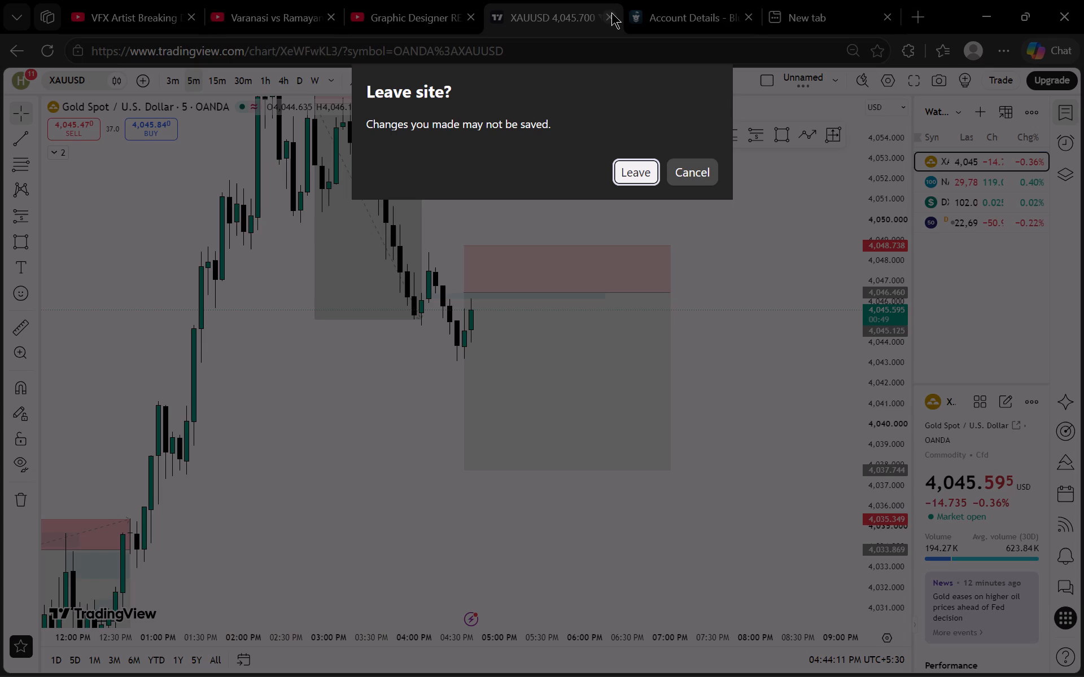
pyautogui.click(635, 177)
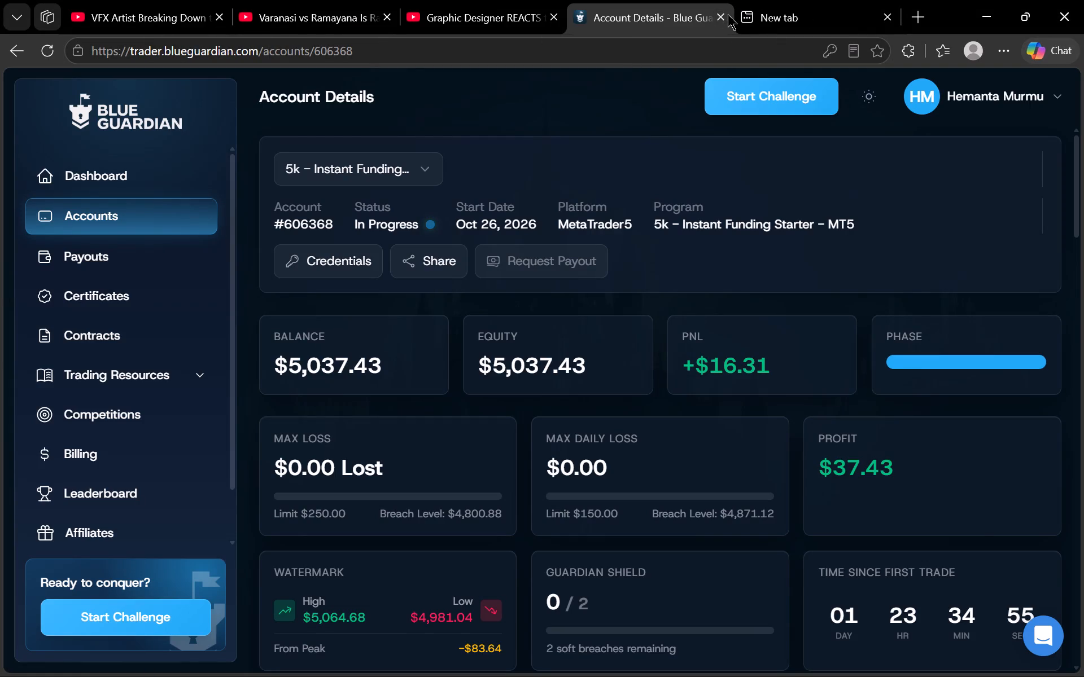
# Review the Blue Guardian account's balance, equity, loss limits, watermark, Guardian Shield, trading-day and consistency cards.
pyautogui.click(728, 14)
pyautogui.scroll(-5, 554, 322)
pyautogui.scroll(3, 550, 364)
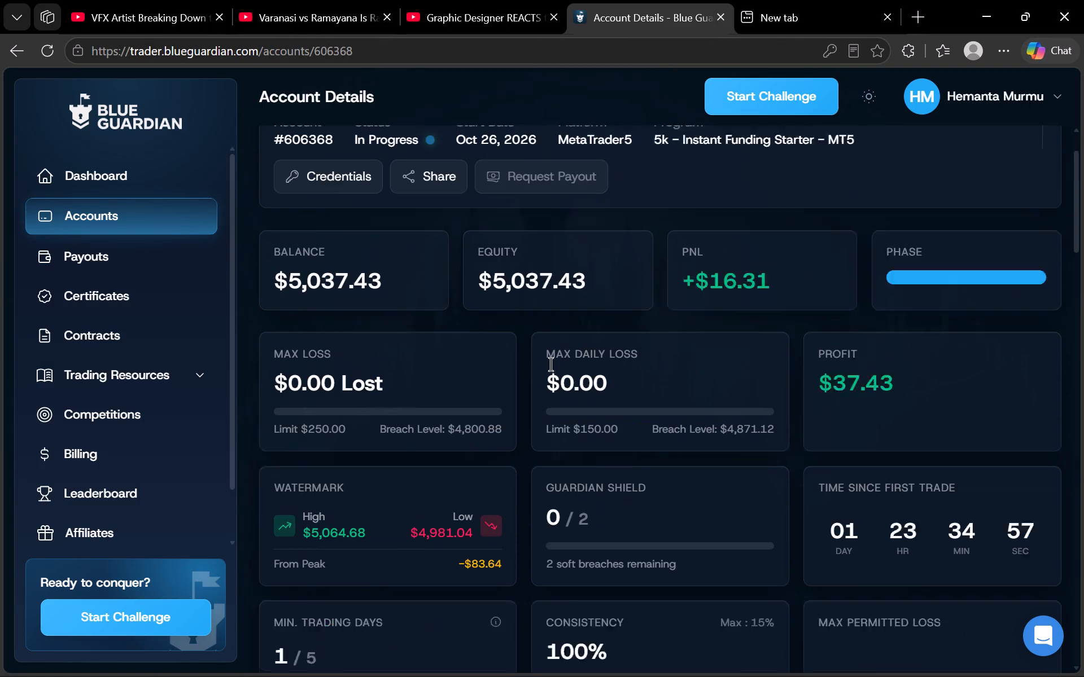
pyautogui.scroll(2, 550, 364)
pyautogui.scroll(-8, 514, 357)
pyautogui.scroll(8, 520, 361)
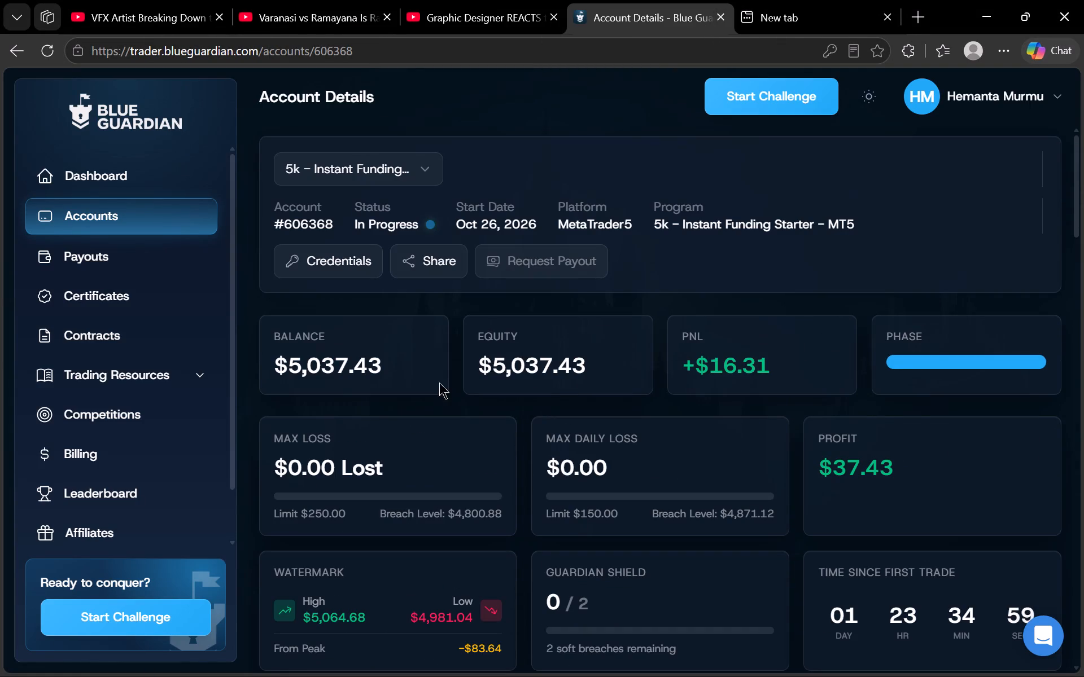
pyautogui.moveTo(314, 363); pyautogui.dragTo(355, 362)
pyautogui.click(414, 375)
pyautogui.moveTo(526, 364); pyautogui.dragTo(592, 363)
pyautogui.click(641, 376)
pyautogui.scroll(-3, 783, 394)
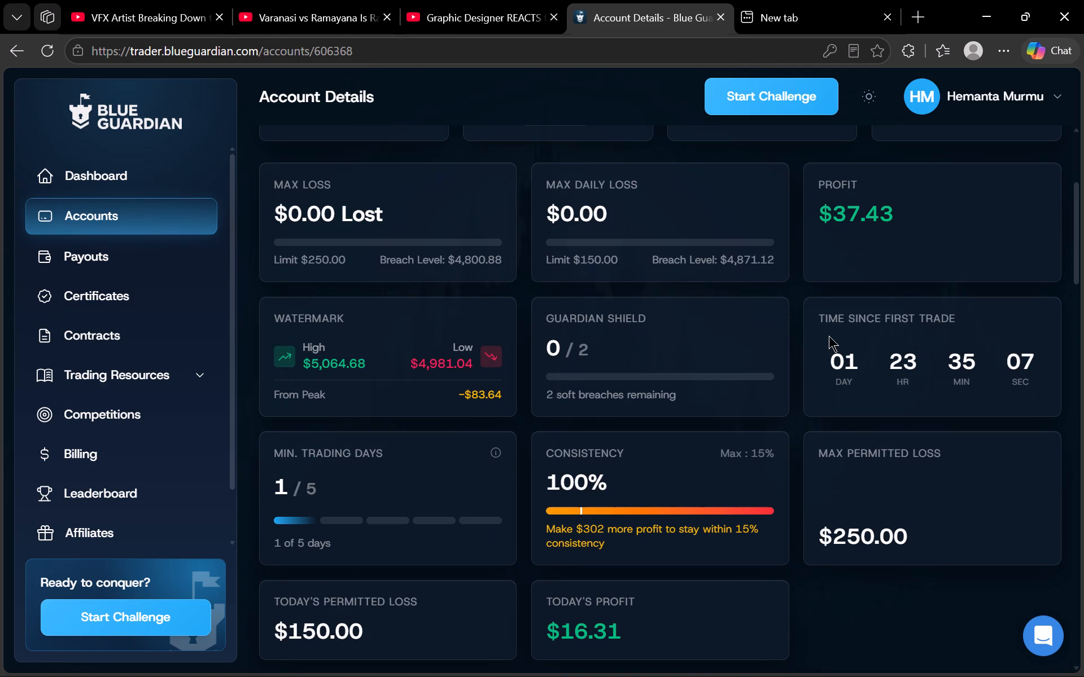
pyautogui.moveTo(846, 371); pyautogui.dragTo(962, 371)
pyautogui.click(769, 406)
pyautogui.scroll(-4, 733, 381)
pyautogui.scroll(3, 698, 383)
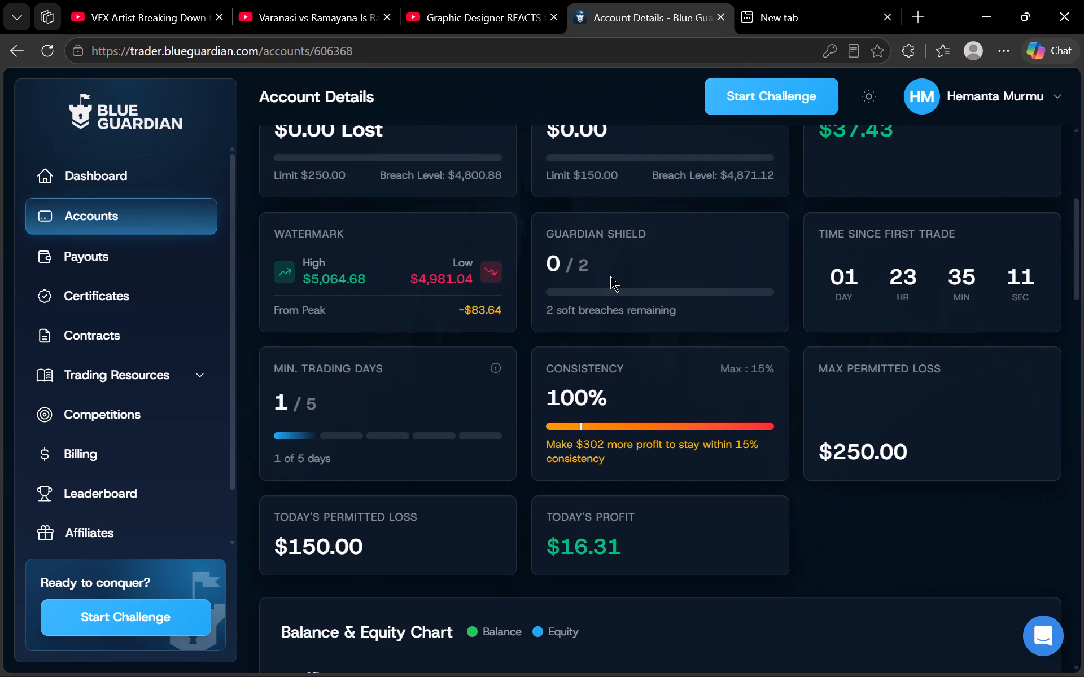
pyautogui.moveTo(595, 318); pyautogui.dragTo(648, 311)
pyautogui.click(735, 322)
# Examine the October 2026 trading calendar, switching its PnL, Trades and Weekends displays off and back on.
pyautogui.scroll(-11, 442, 334)
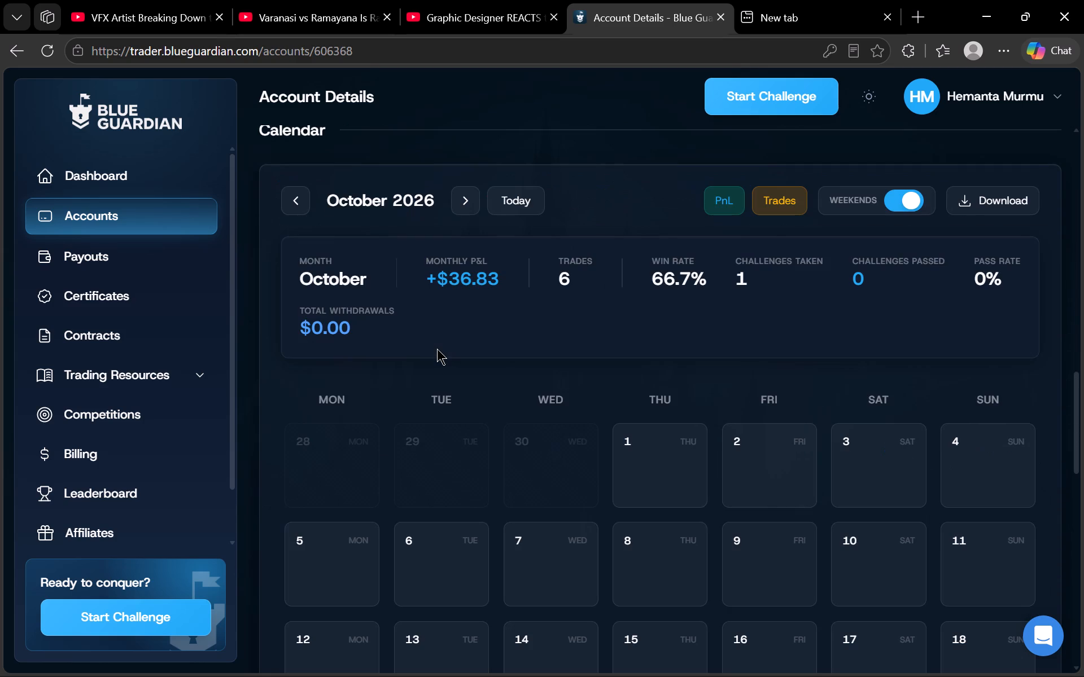
pyautogui.scroll(1, 725, 250)
pyautogui.click(766, 276)
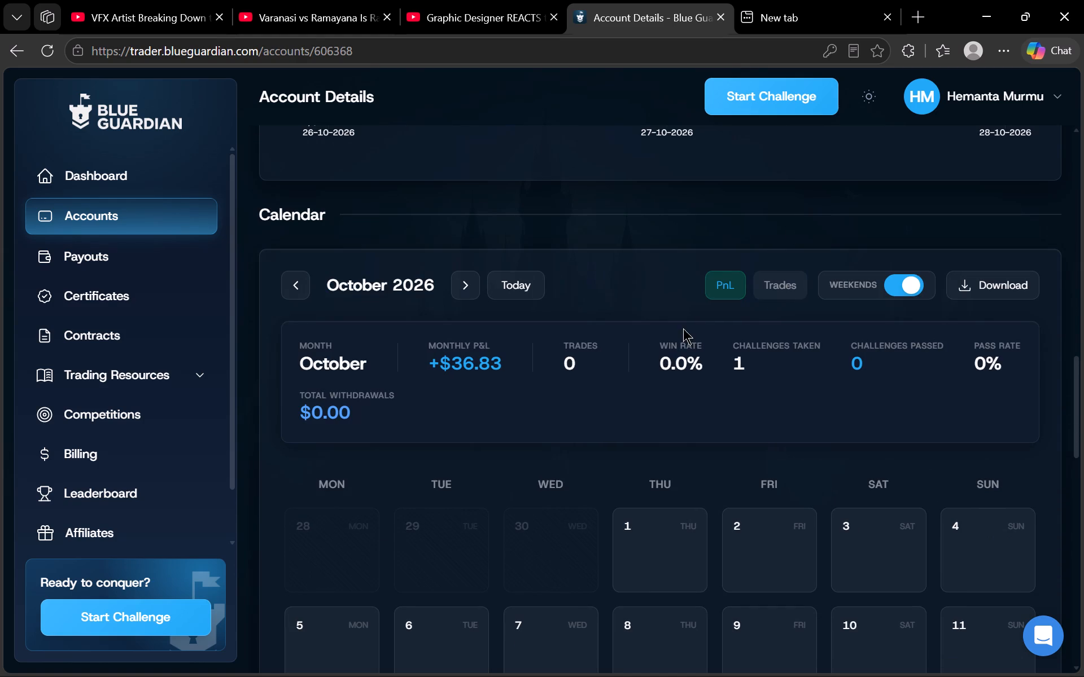
pyautogui.click(718, 283)
pyautogui.click(766, 281)
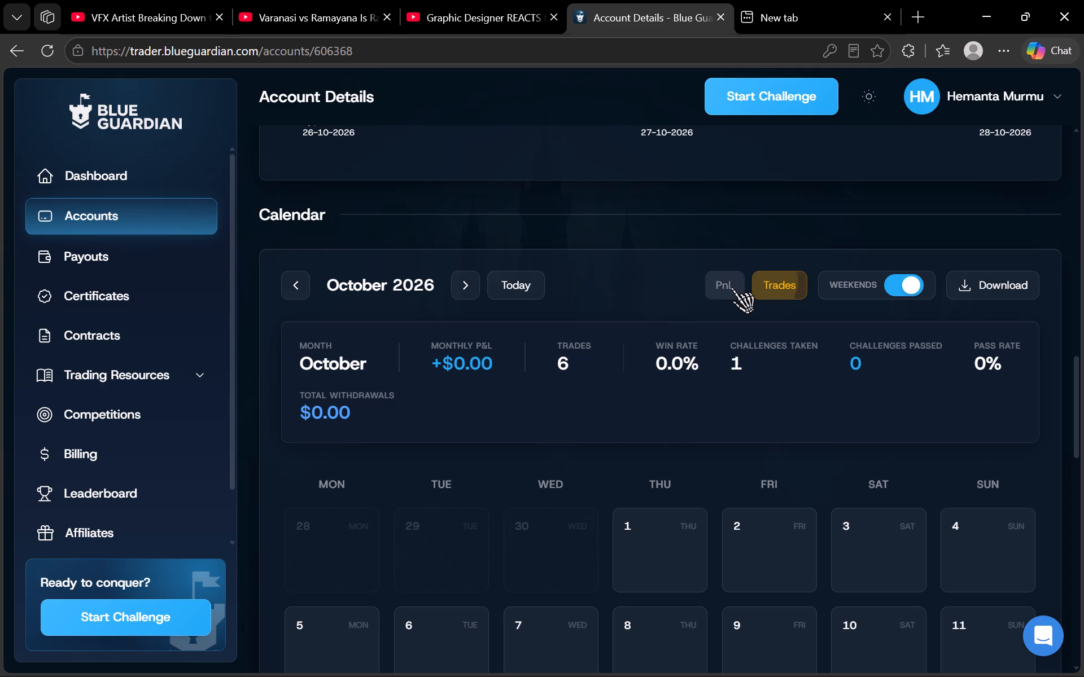
pyautogui.click(727, 288)
pyautogui.click(793, 290)
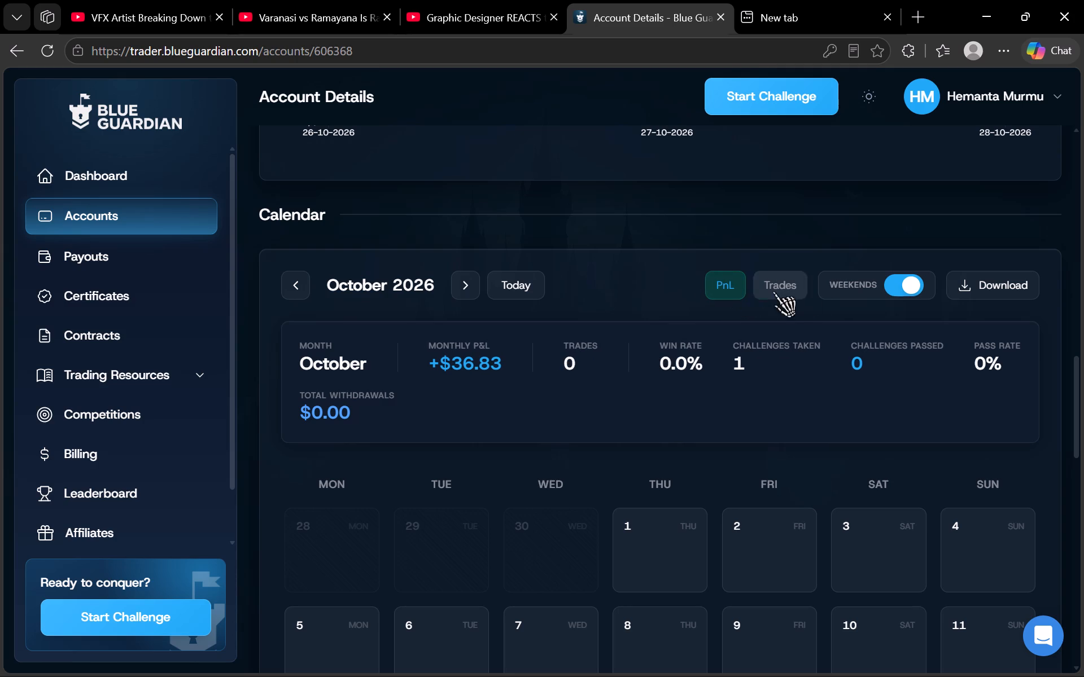
pyautogui.click(729, 290)
pyautogui.click(919, 285)
pyautogui.click(908, 285)
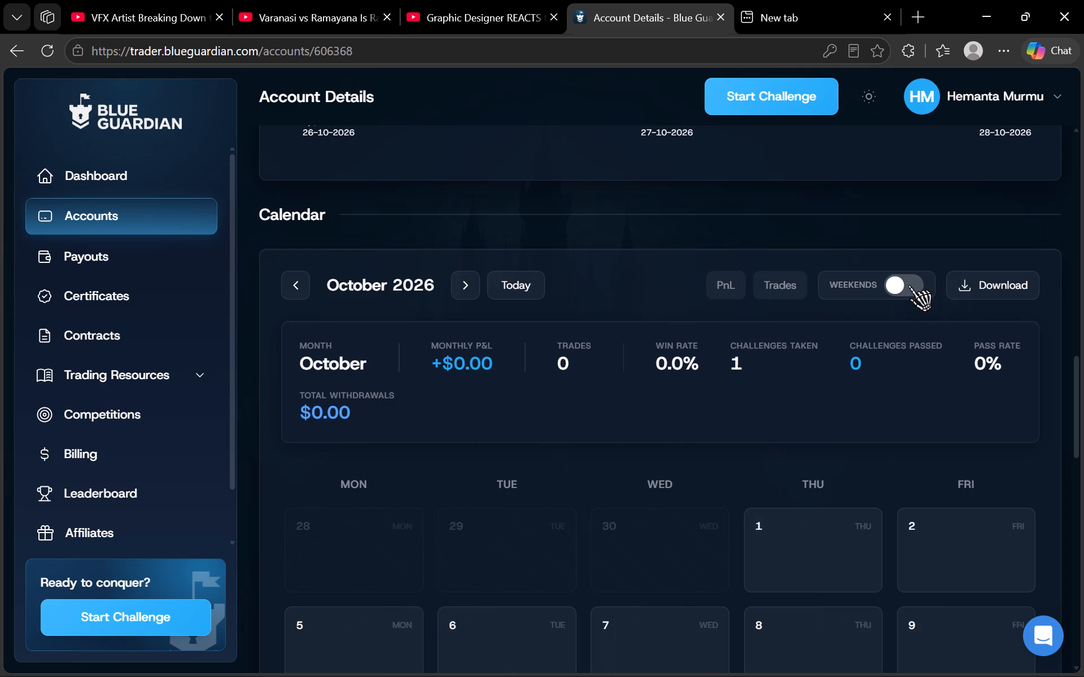
pyautogui.scroll(-4, 875, 327)
pyautogui.scroll(2, 850, 365)
pyautogui.scroll(1, 894, 231)
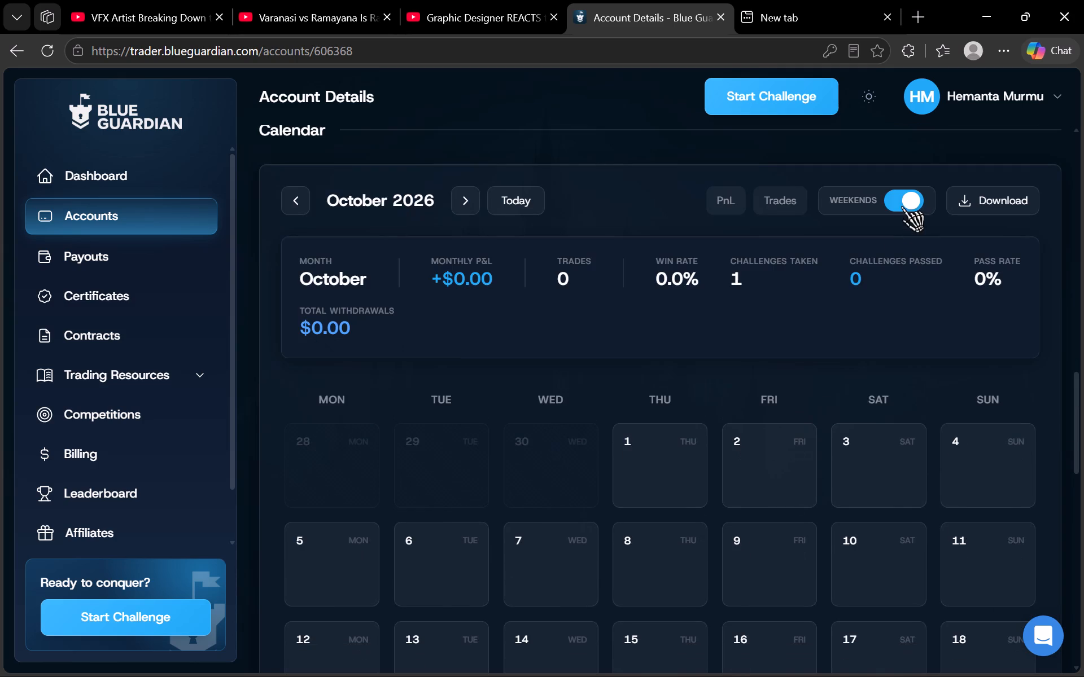
pyautogui.click(901, 206)
pyautogui.scroll(-5, 833, 315)
pyautogui.scroll(5, 819, 372)
pyautogui.click(893, 200)
pyautogui.click(777, 208)
pyautogui.click(731, 208)
pyautogui.scroll(-5, 703, 299)
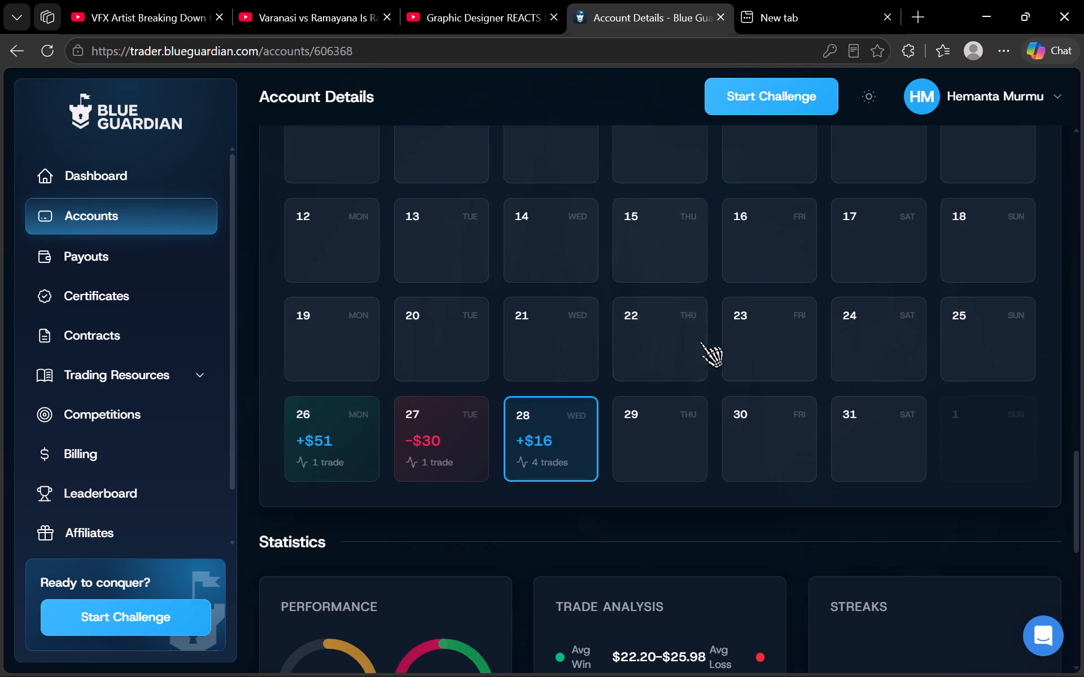
pyautogui.scroll(5, 653, 381)
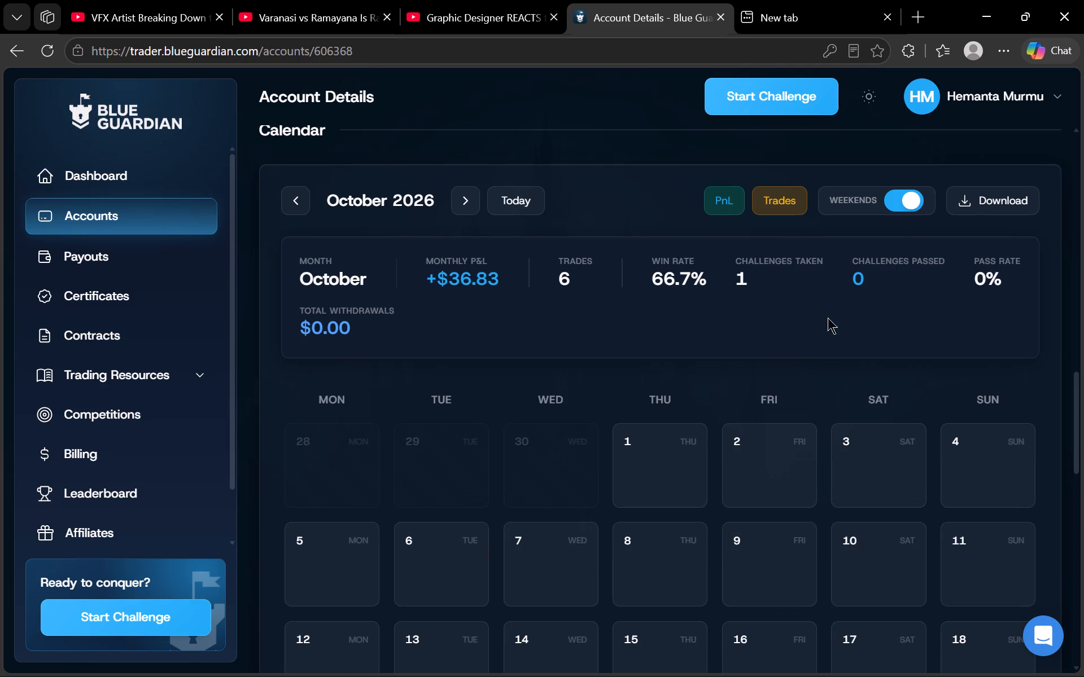
# Review the account's performance statistics and the closed trades in its Trade History.
pyautogui.scroll(-9, 632, 314)
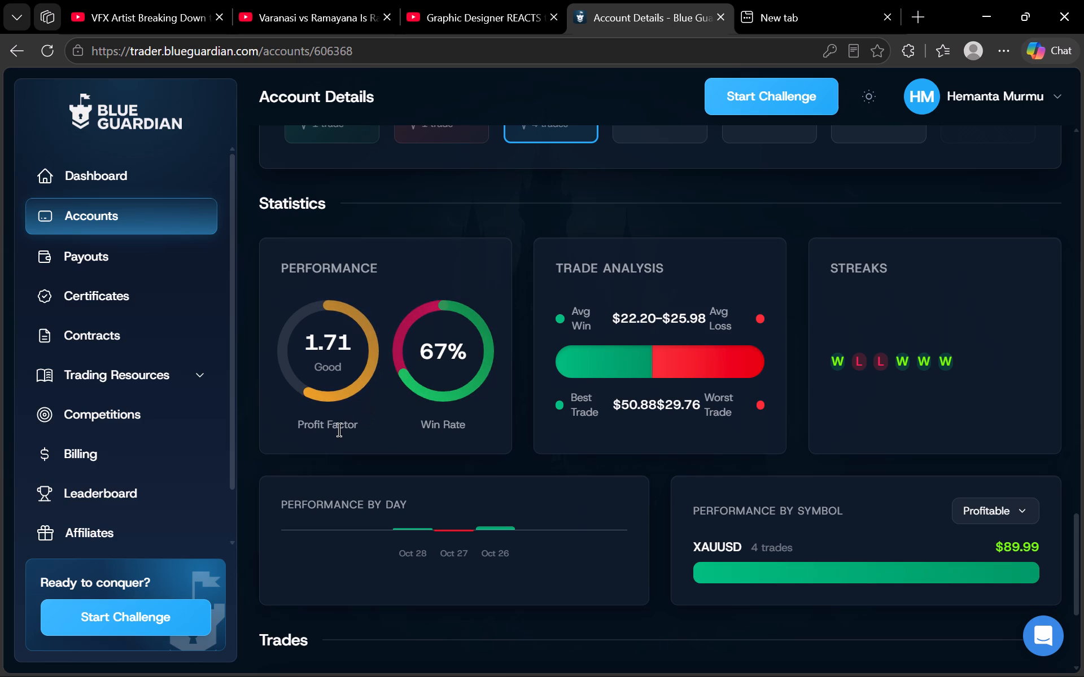
pyautogui.moveTo(300, 421); pyautogui.dragTo(347, 421)
pyautogui.click(371, 428)
pyautogui.scroll(-4, 454, 438)
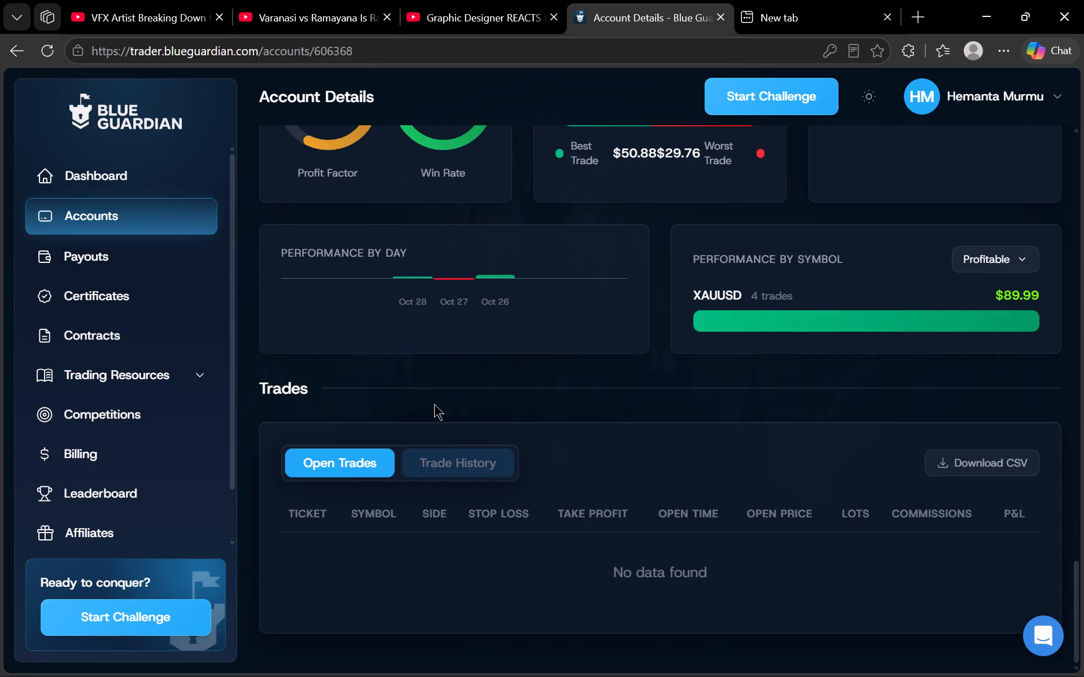
pyautogui.click(461, 468)
pyautogui.scroll(-6, 474, 476)
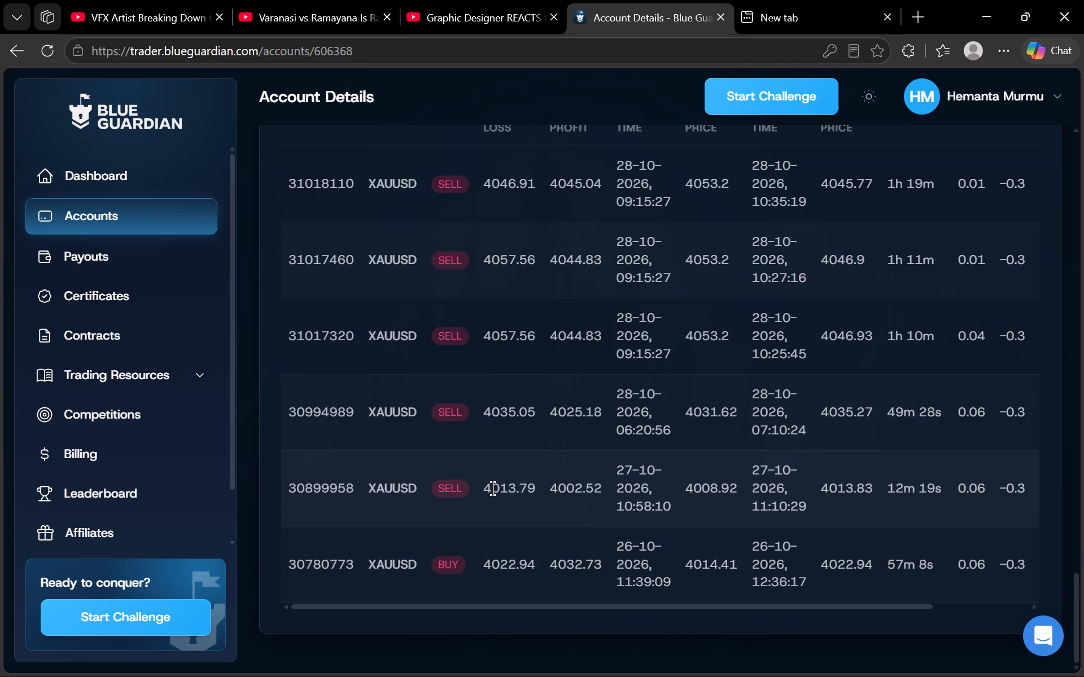
pyautogui.scroll(-2, 492, 488)
pyautogui.scroll(4, 492, 488)
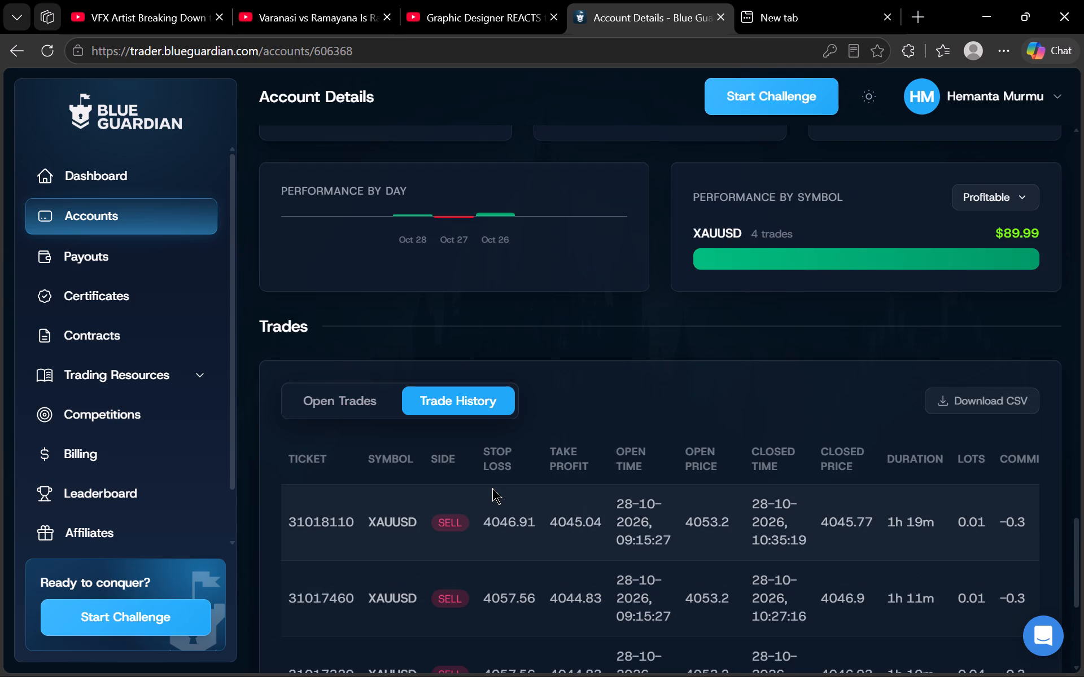
pyautogui.scroll(1, 492, 488)
# Check the Performance by Symbol figures with the Losers filter, and return to the account overview.
pyautogui.click(1031, 288)
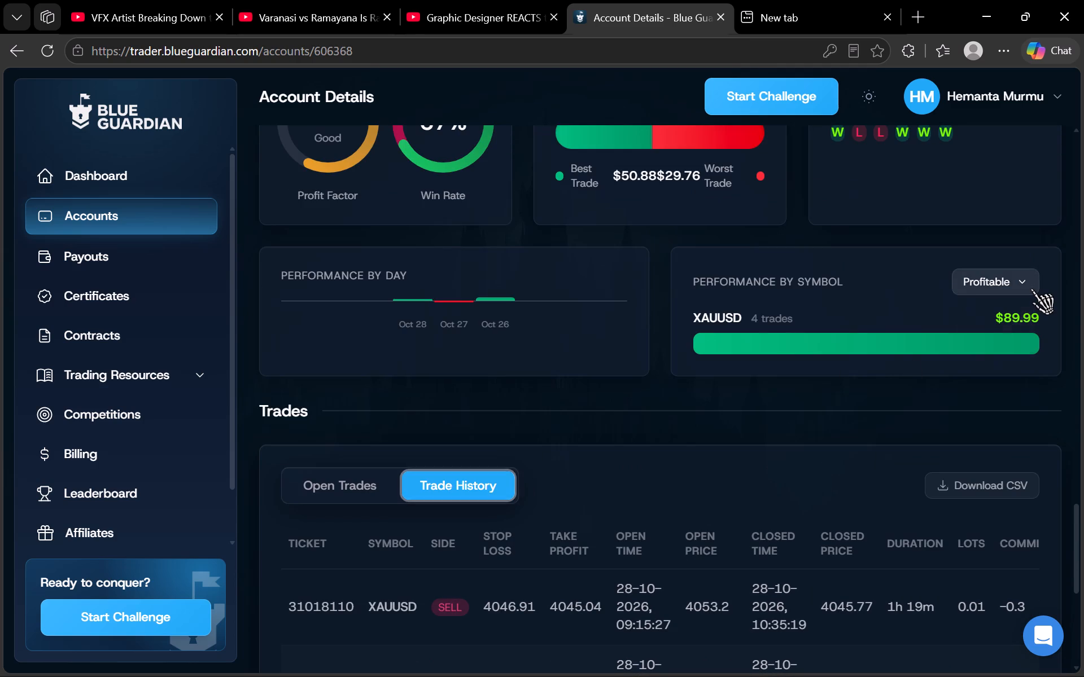
pyautogui.click(981, 352)
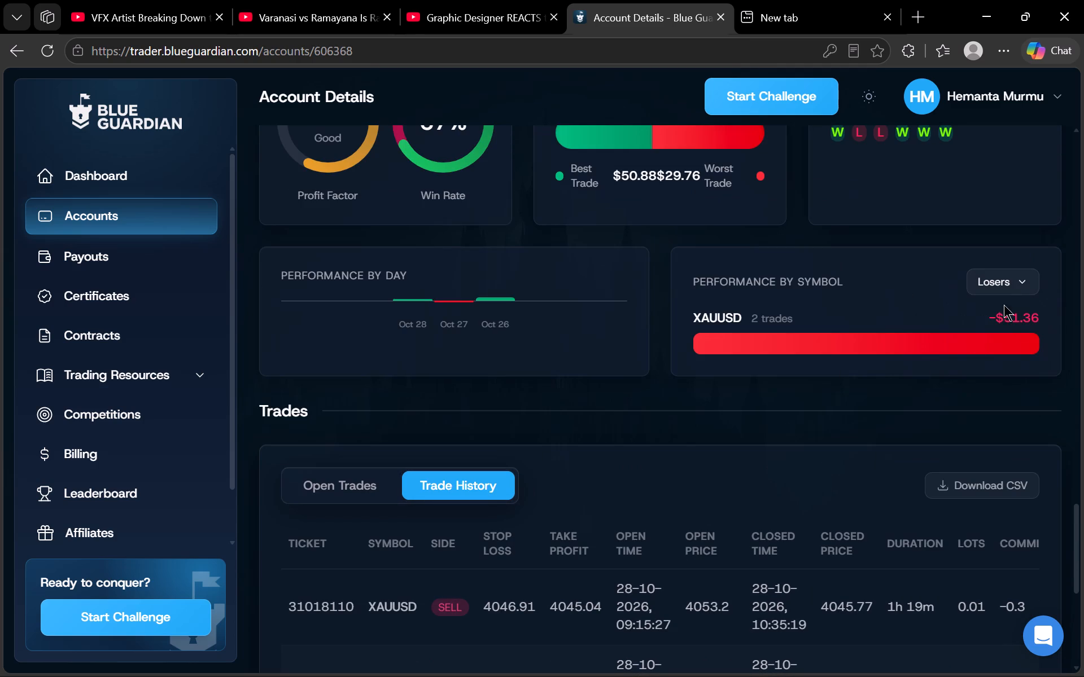
pyautogui.click(1023, 273)
pyautogui.click(1009, 309)
pyautogui.scroll(11, 759, 367)
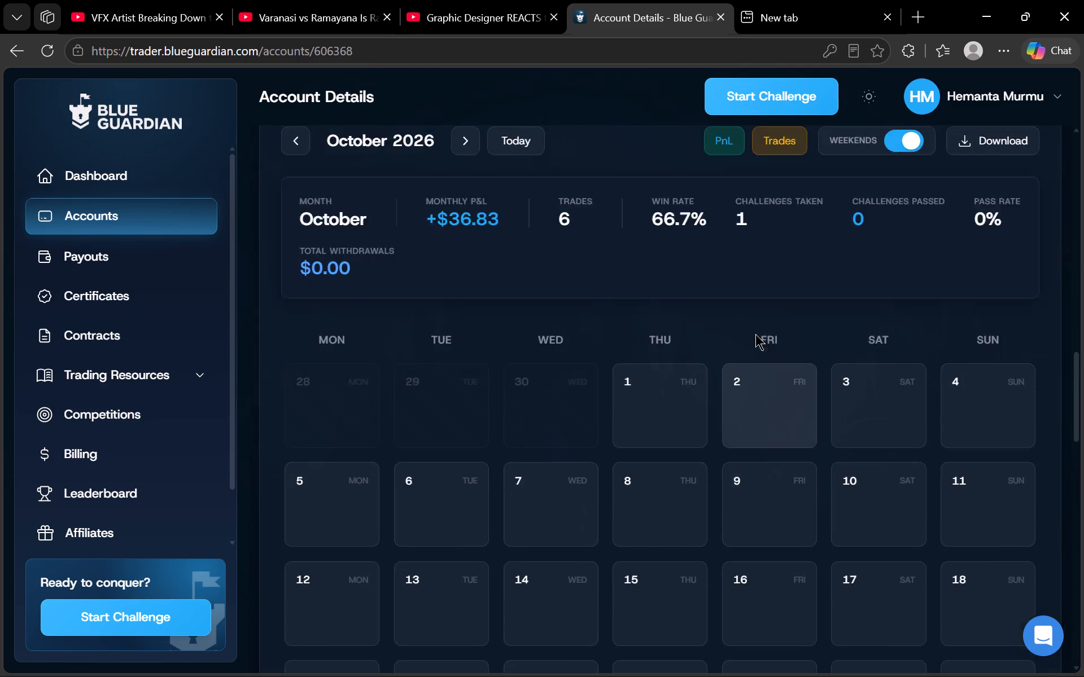
pyautogui.scroll(19, 755, 334)
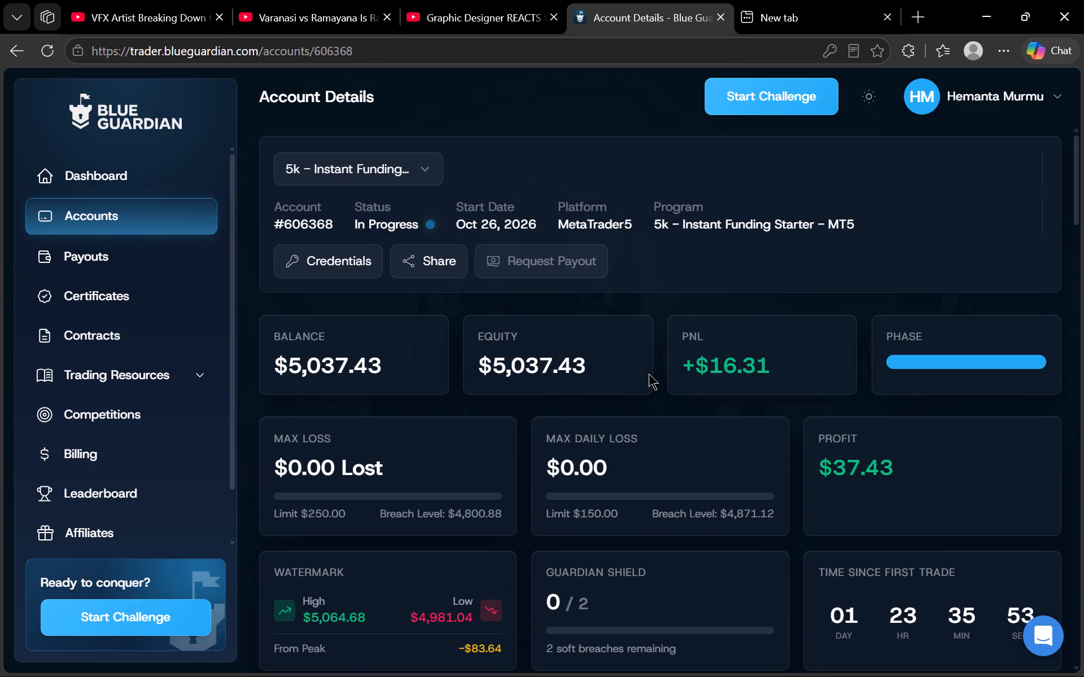
# Open the TradingView home page from the new tab's shortcuts and close the leftover new tab.
pyautogui.click(763, 0)
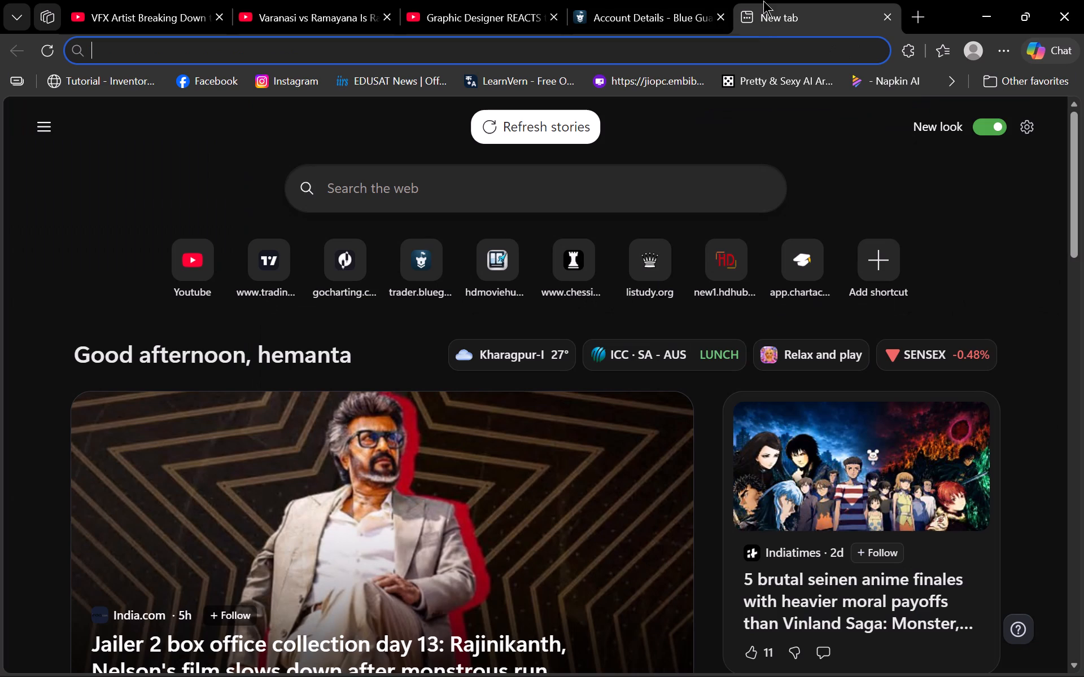
pyautogui.click(274, 276)
pyautogui.click(693, 0)
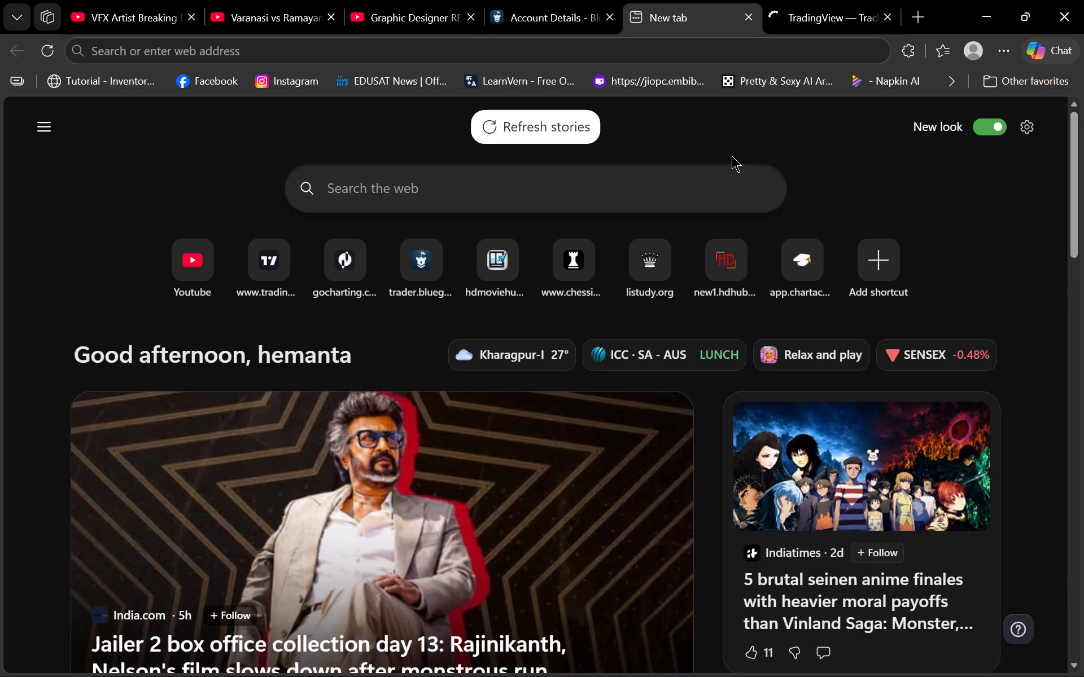
pyautogui.scroll(-2, 721, 199)
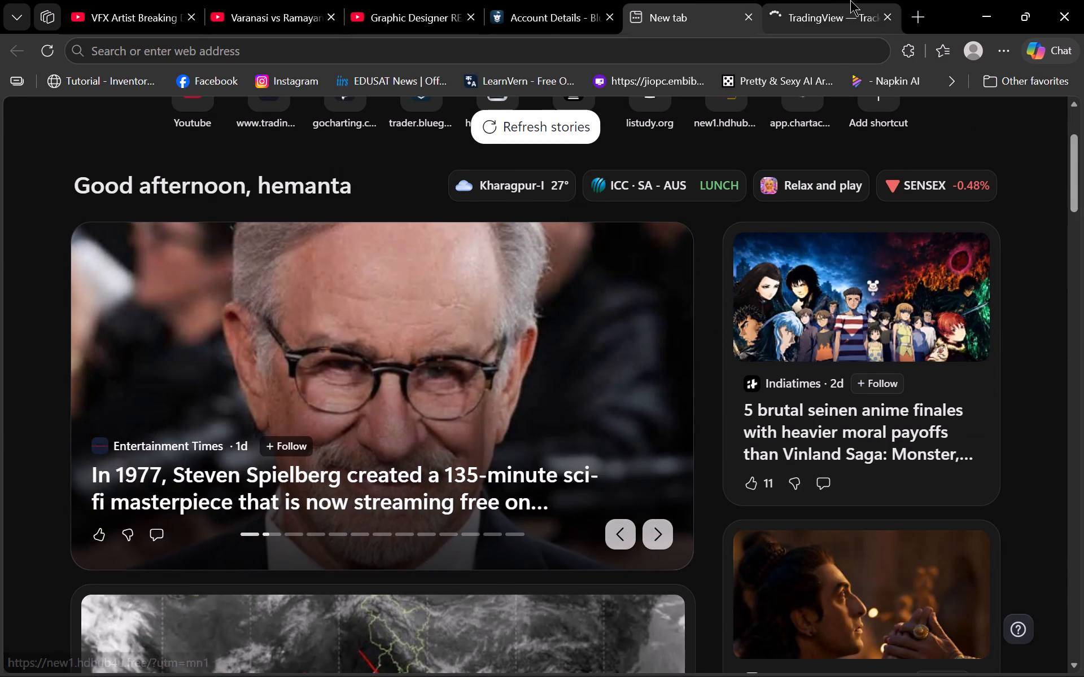
pyautogui.click(850, 0)
pyautogui.click(750, 12)
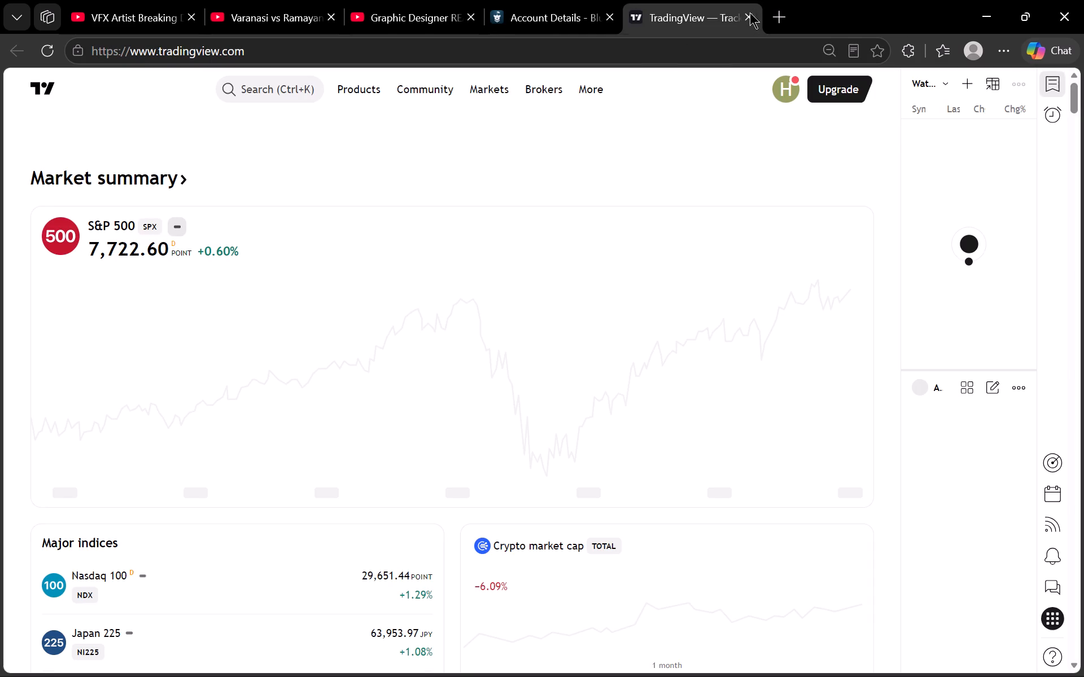
# Examine the market summary's major indices, crypto, US Dollar index, commodities and US economic indicators, down through the featured IPOs.
pyautogui.scroll(-5, 314, 270)
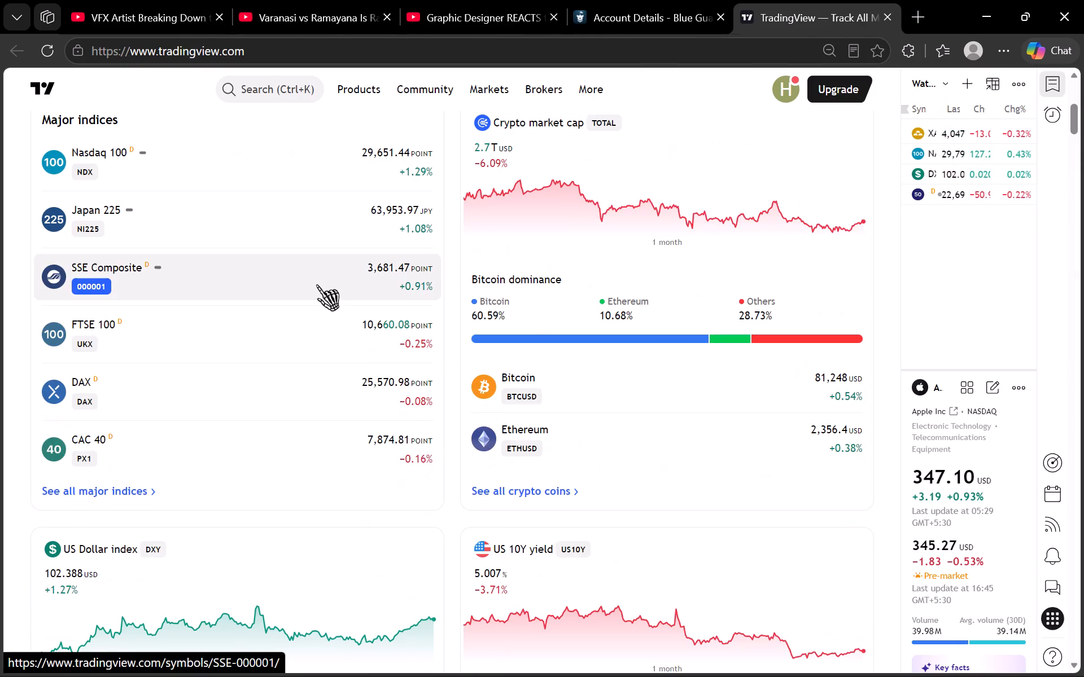
pyautogui.scroll(-5, 299, 260)
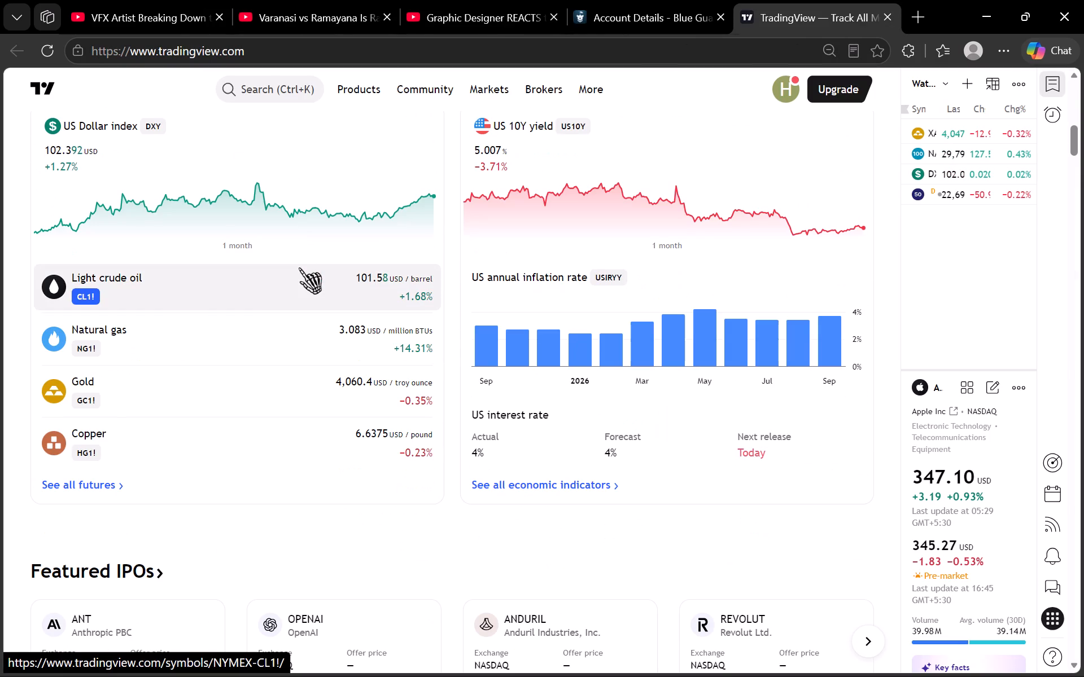
pyautogui.scroll(-6, 253, 289)
pyautogui.scroll(5, 257, 293)
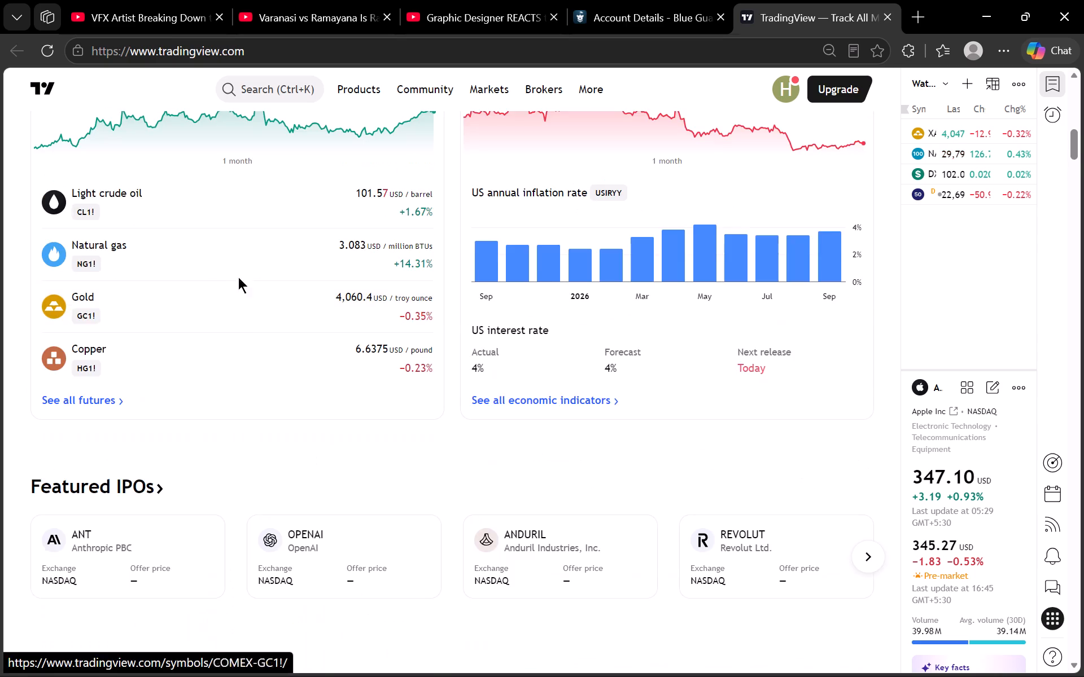
pyautogui.scroll(-6, 232, 257)
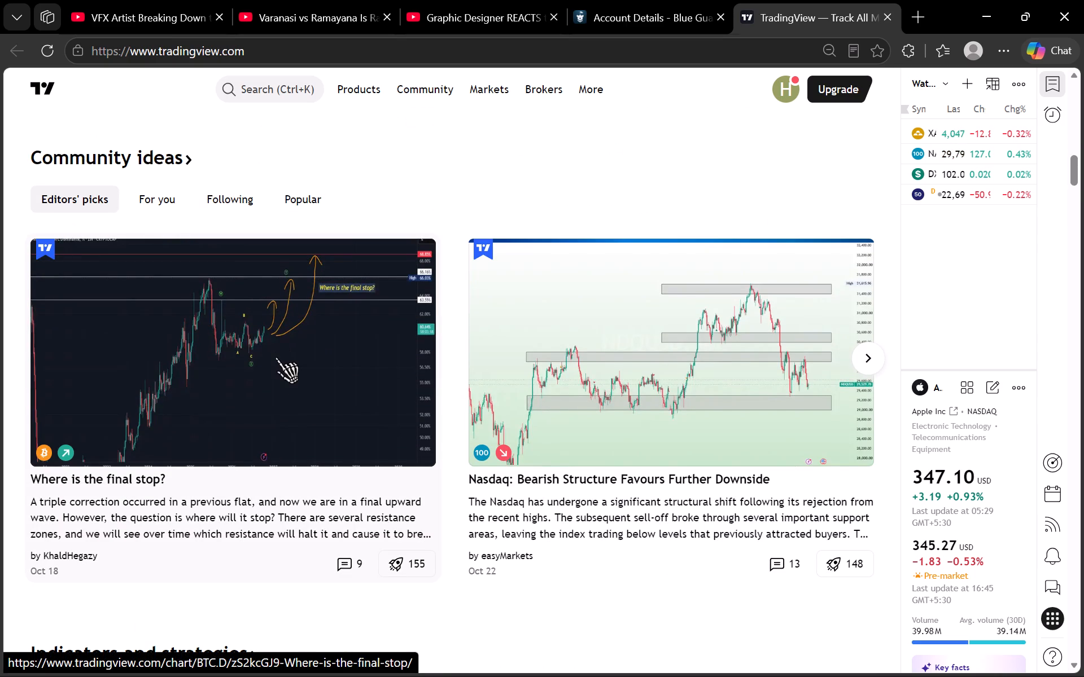
# Look through the Editors' picks in Community ideas, the Indicators and strategies section and the Top stories headlines.
pyautogui.scroll(-2, 276, 357)
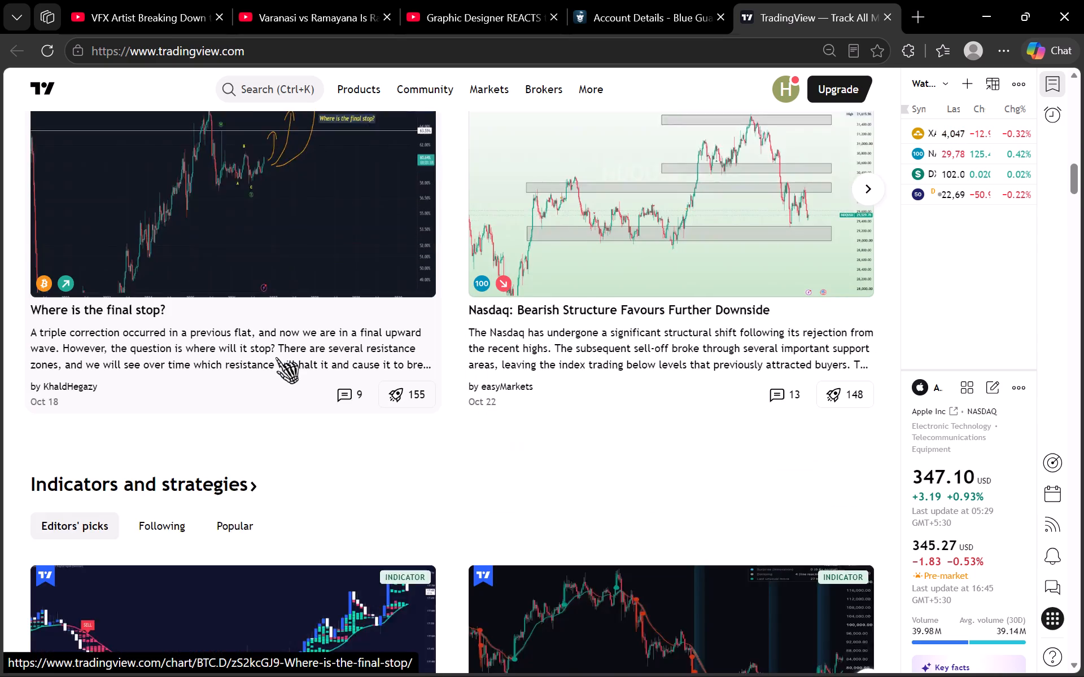
pyautogui.scroll(-8, 276, 357)
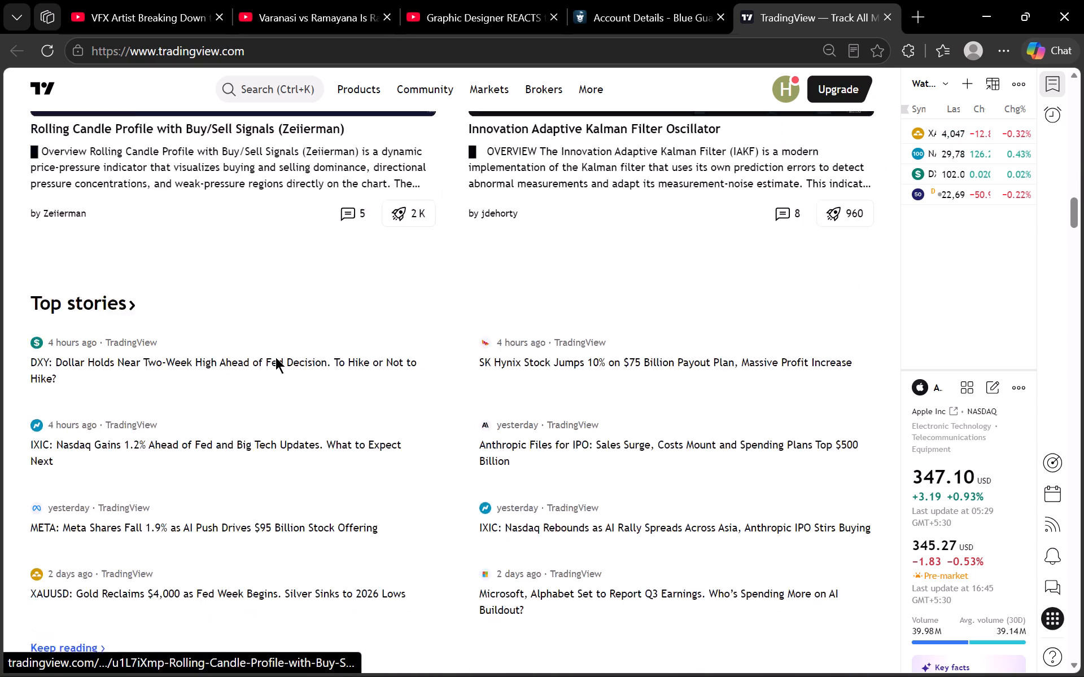
pyautogui.scroll(-3, 276, 357)
pyautogui.scroll(5, 276, 357)
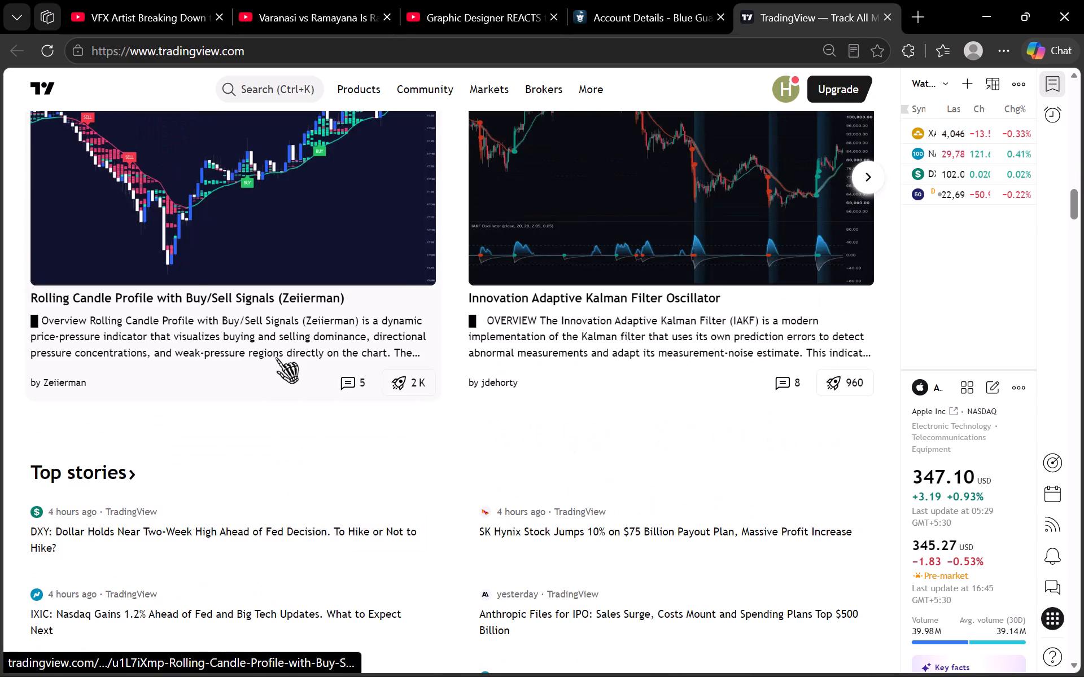
pyautogui.scroll(1, 276, 357)
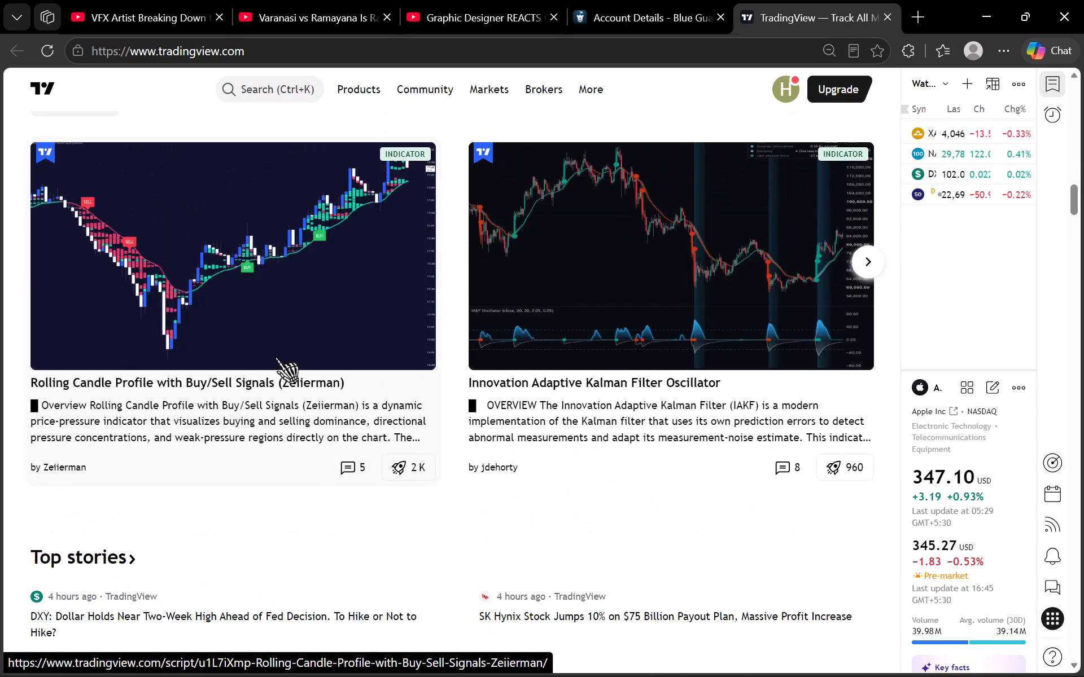
pyautogui.scroll(-2, 276, 357)
# Browse the US stocks and Crypto sections, covering trade ideas, highest-volume and most volatile stocks, crypto gainers and losers, and news.
pyautogui.scroll(-10, 276, 358)
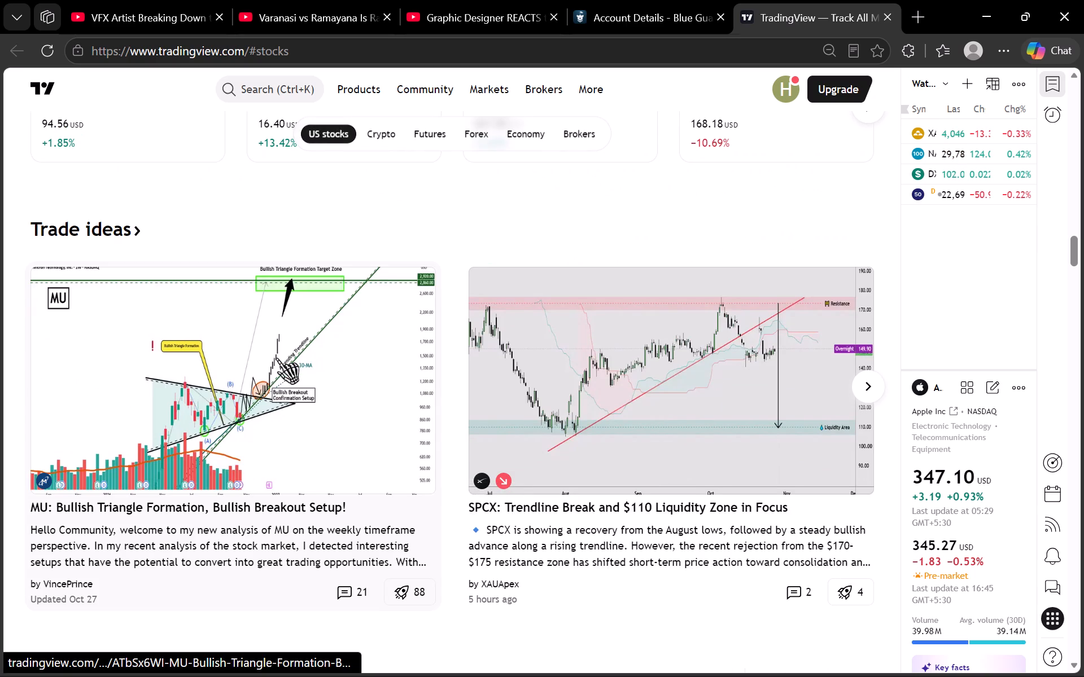
pyautogui.scroll(-6, 276, 358)
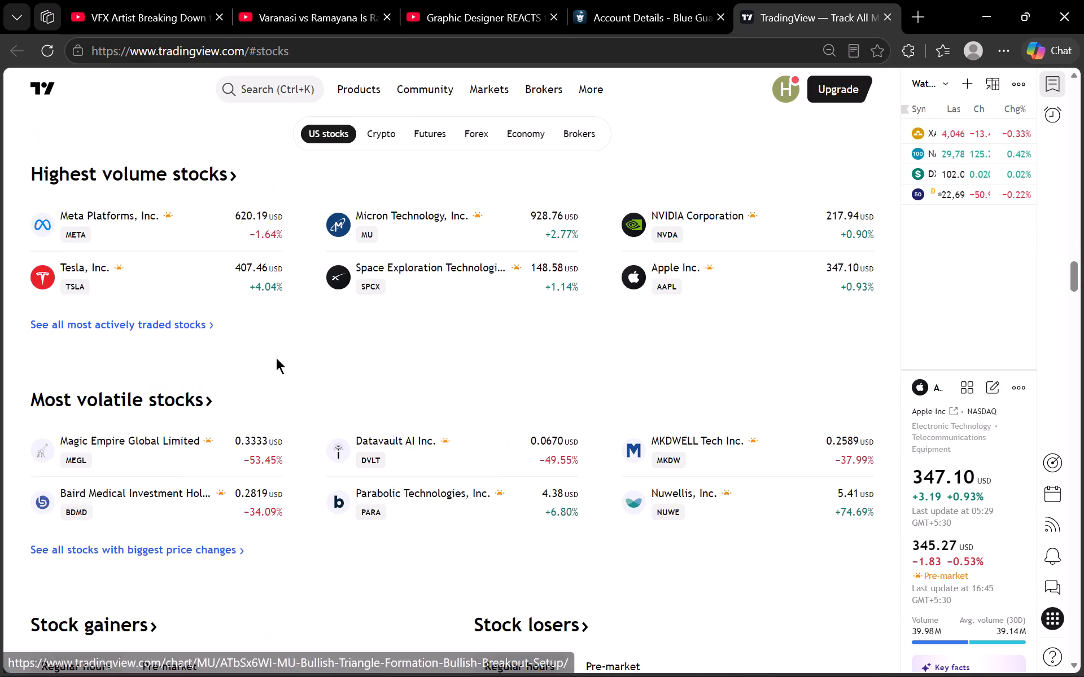
pyautogui.scroll(-18, 276, 358)
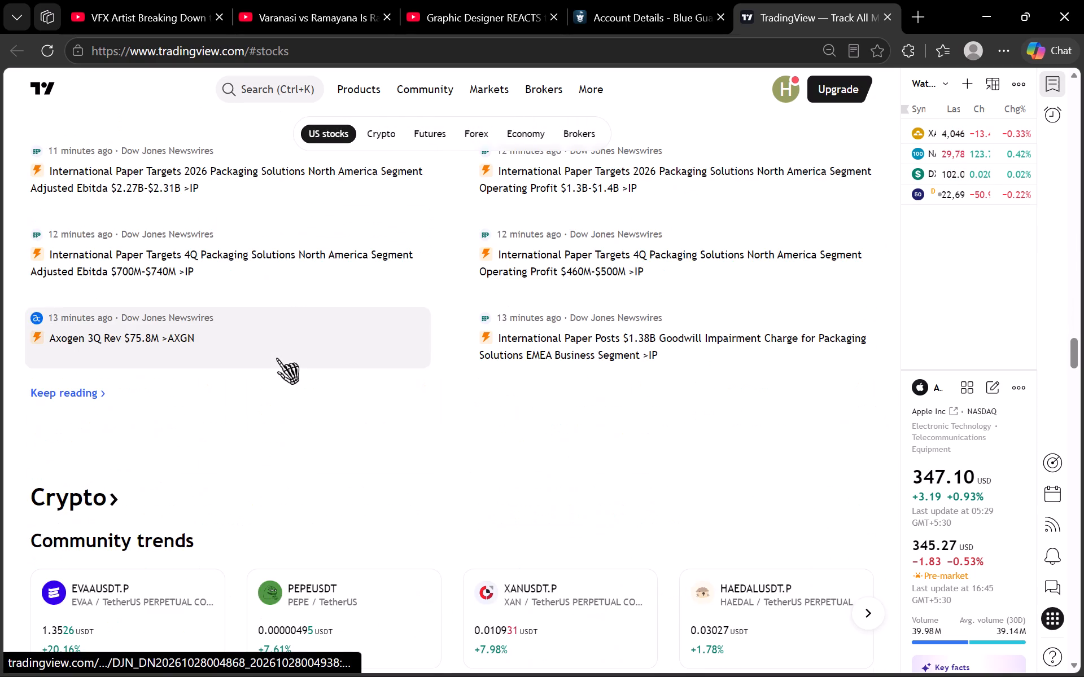
pyautogui.scroll(-12, 276, 358)
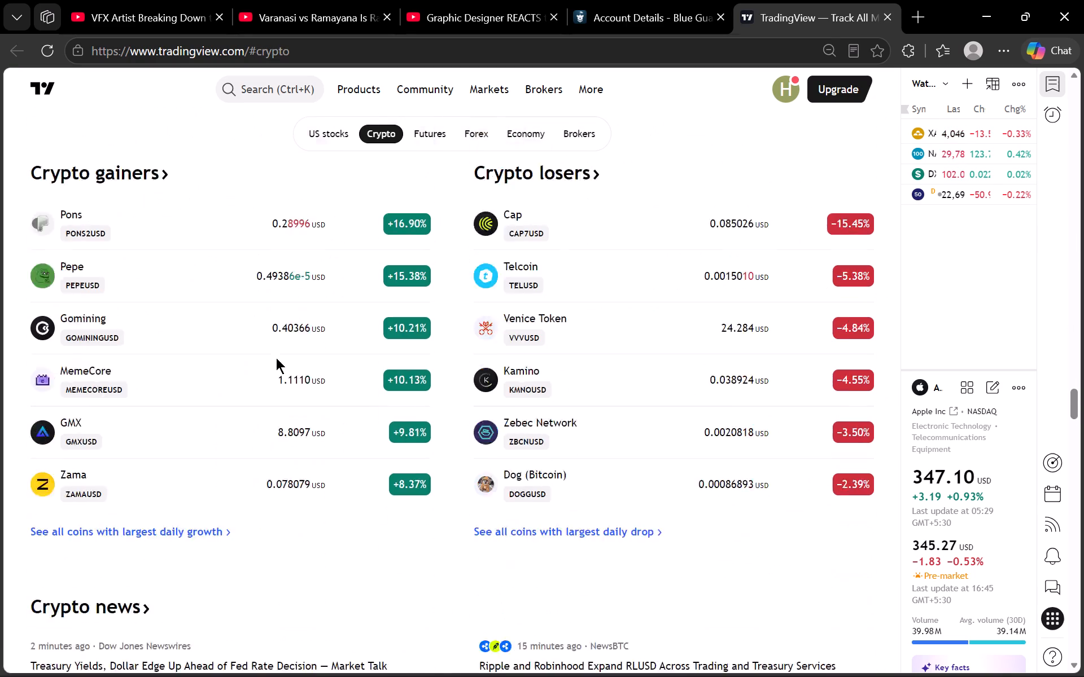
pyautogui.scroll(-1, 276, 358)
pyautogui.scroll(1, 276, 358)
pyautogui.scroll(-7, 276, 358)
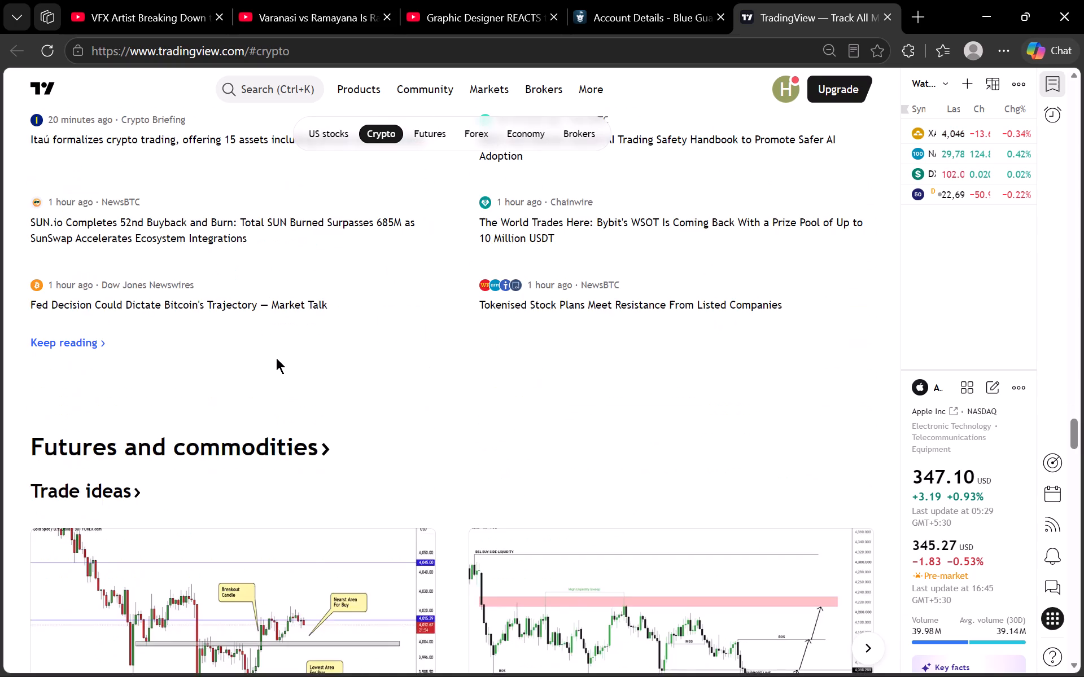
# Read the gold trade ideas under Futures and commodities, and go back up to the Market summary.
pyautogui.scroll(-3, 276, 358)
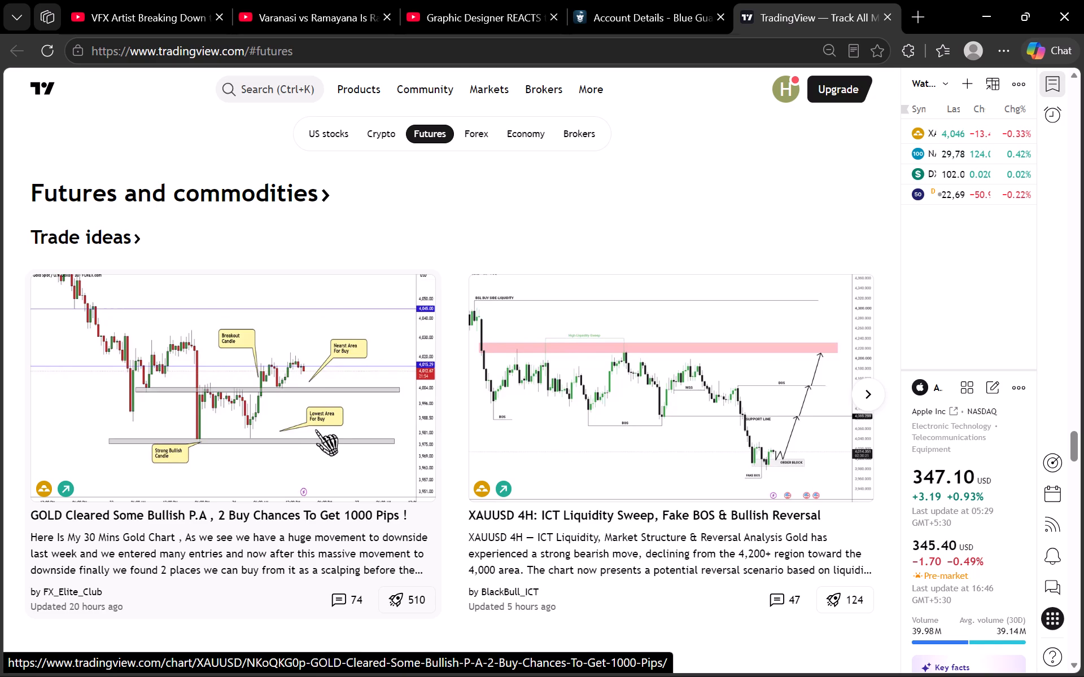
pyautogui.scroll(-5, 309, 434)
pyautogui.scroll(11, 309, 434)
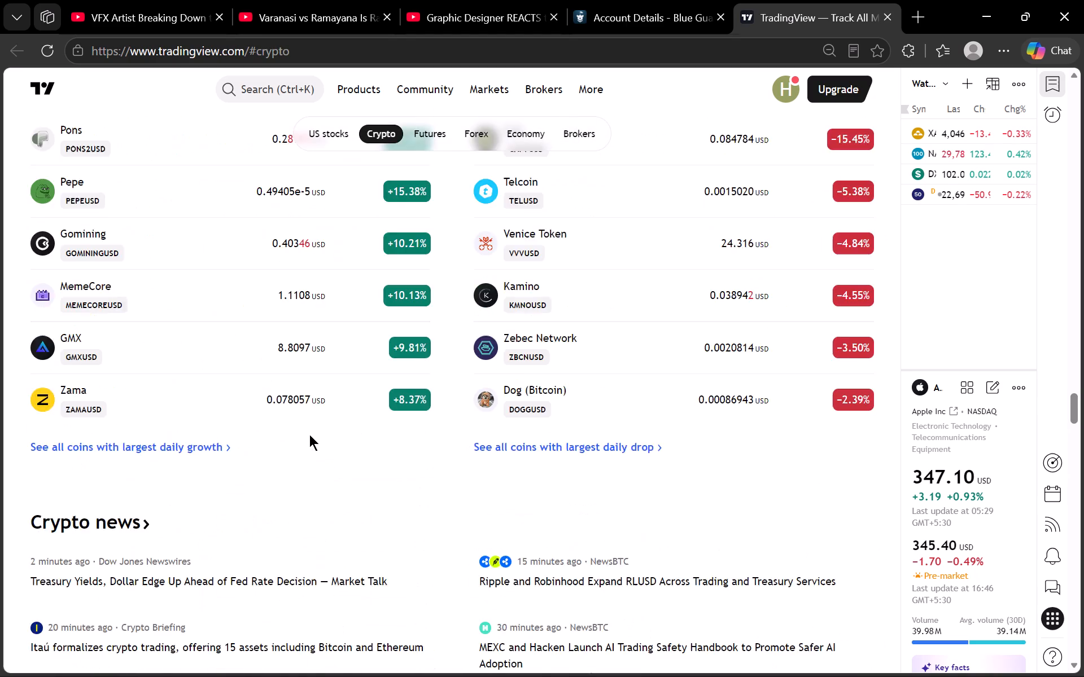
pyautogui.scroll(20, 309, 434)
pyautogui.scroll(20, 309, 434)
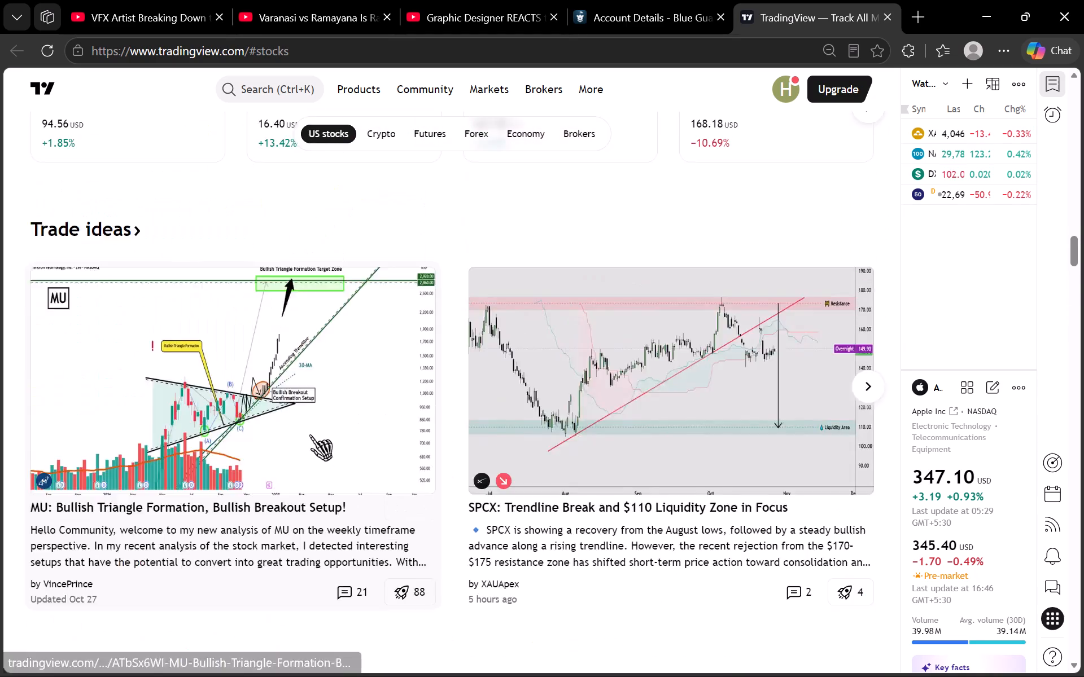
pyautogui.scroll(20, 309, 434)
pyautogui.scroll(1, 309, 434)
pyautogui.scroll(-13, 309, 434)
pyautogui.scroll(3, 309, 434)
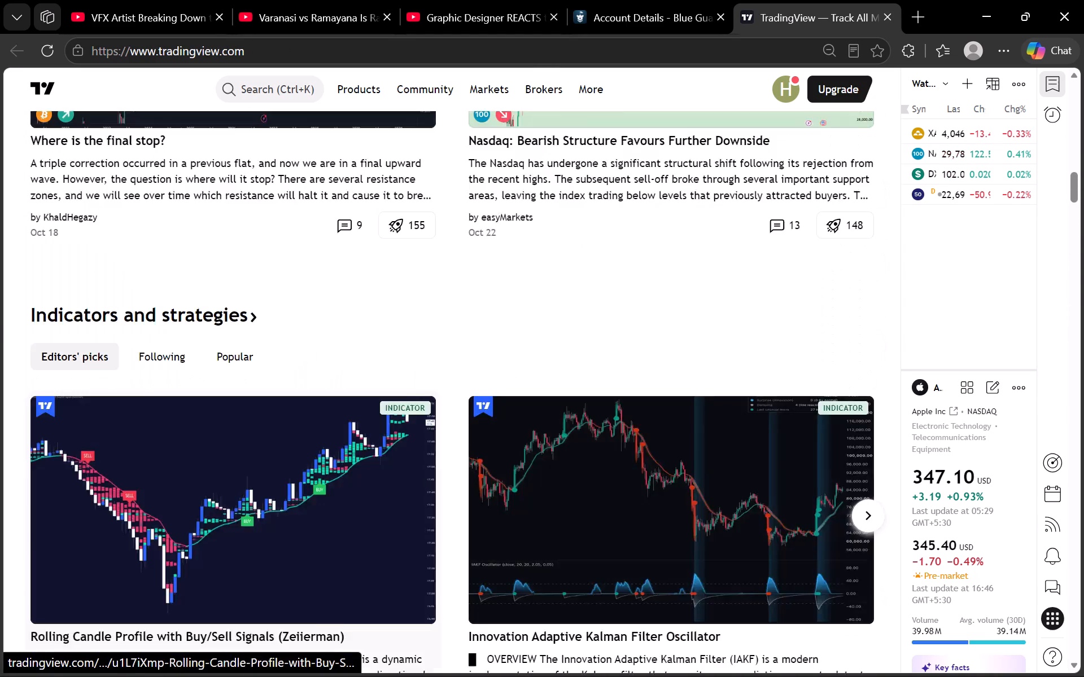
pyautogui.scroll(20, 309, 434)
pyautogui.scroll(19, 309, 434)
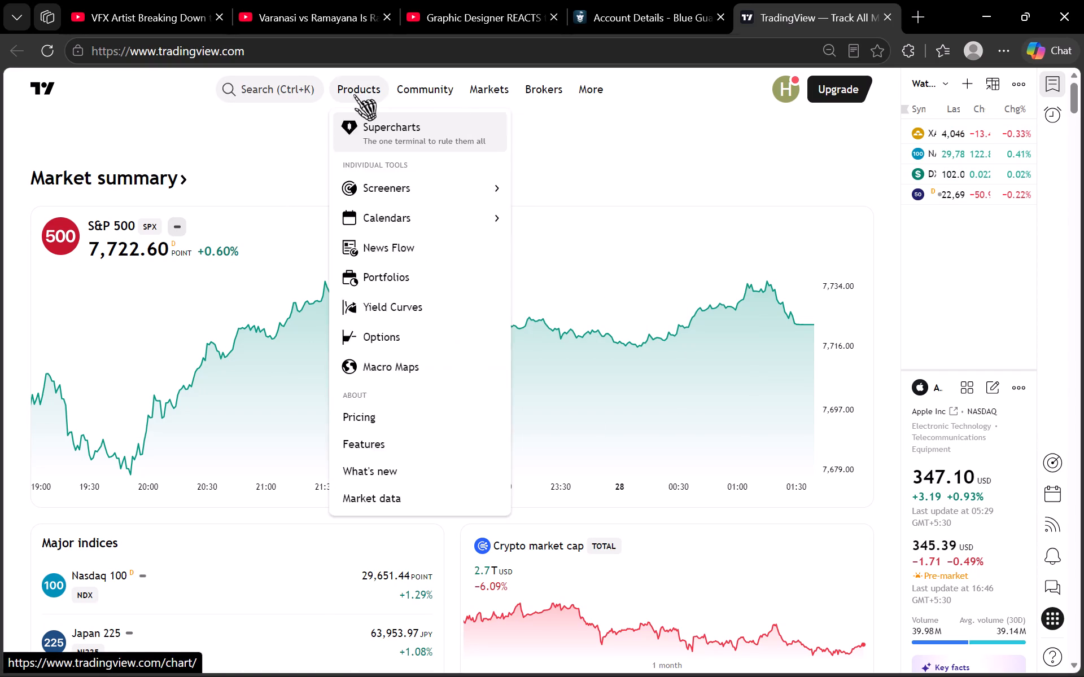
# Filter the symbol search to Stocks, find HDFCBANK (HDFC Bank Limited) in the list and launch its chart.
pyautogui.click(264, 89)
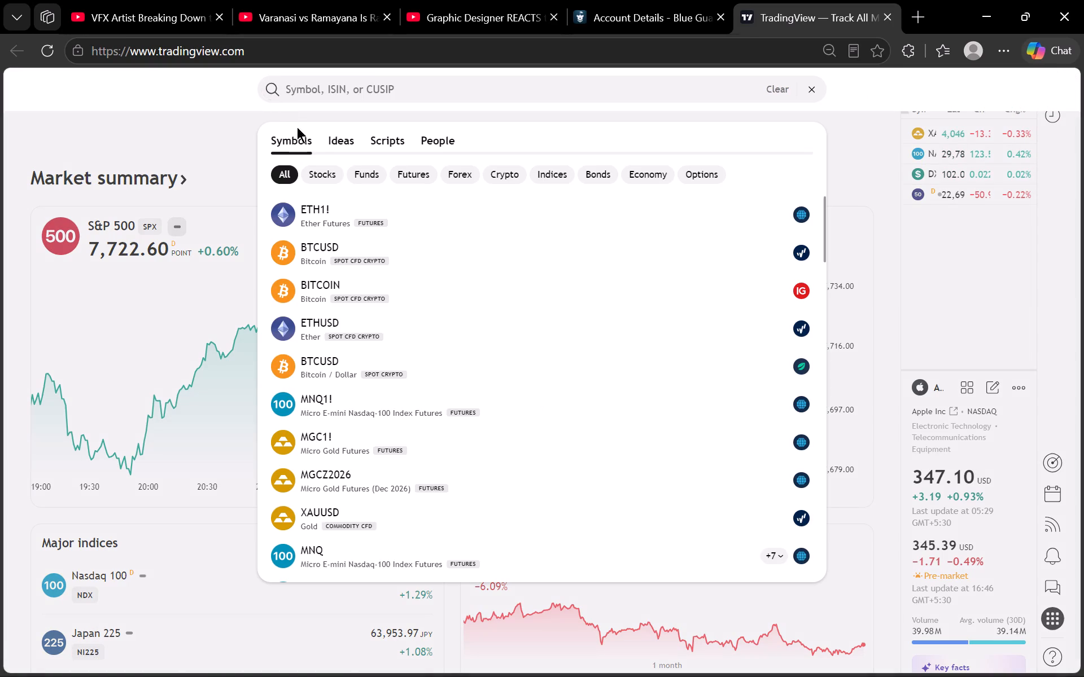
pyautogui.click(319, 170)
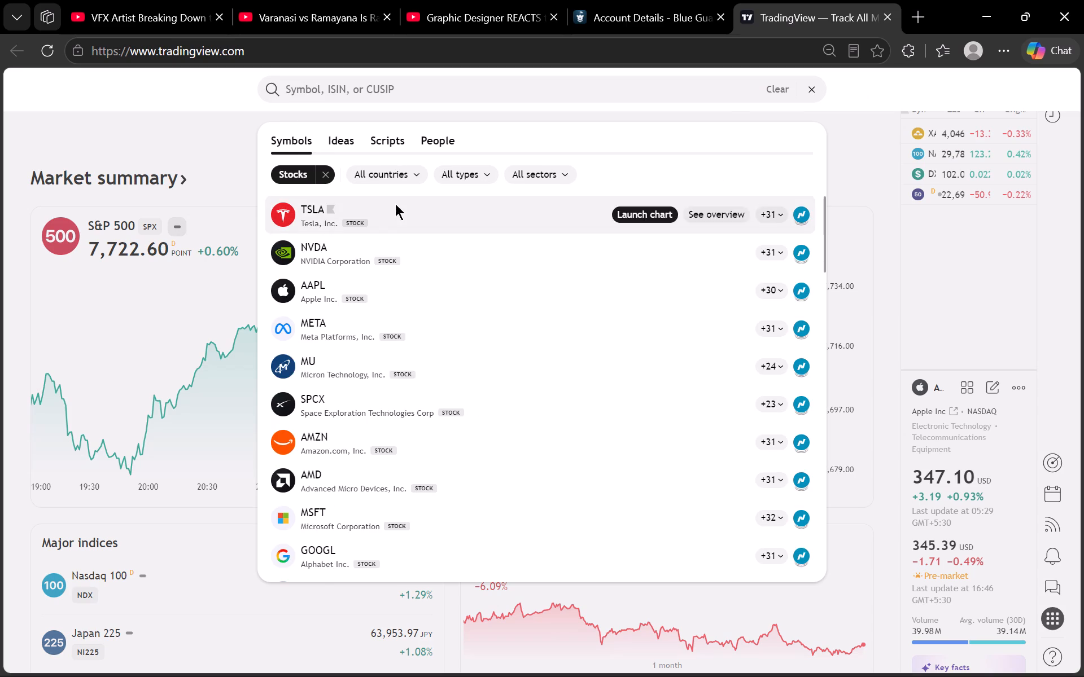
pyautogui.scroll(-6, 401, 224)
pyautogui.scroll(3, 406, 236)
pyautogui.scroll(-2, 406, 239)
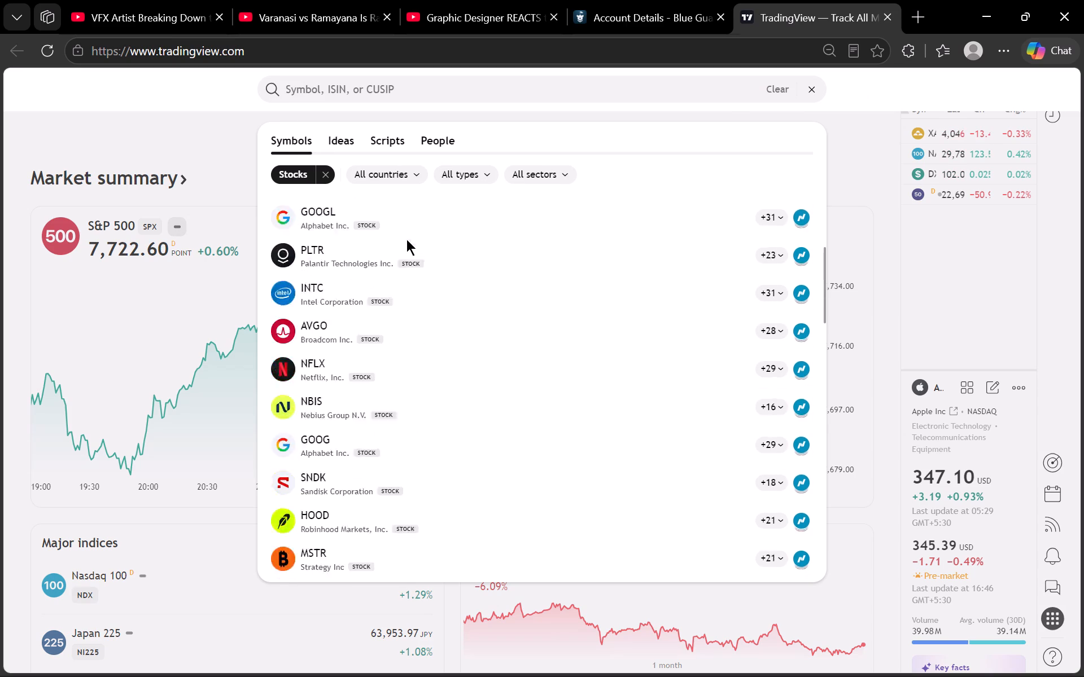
pyautogui.scroll(-18, 406, 239)
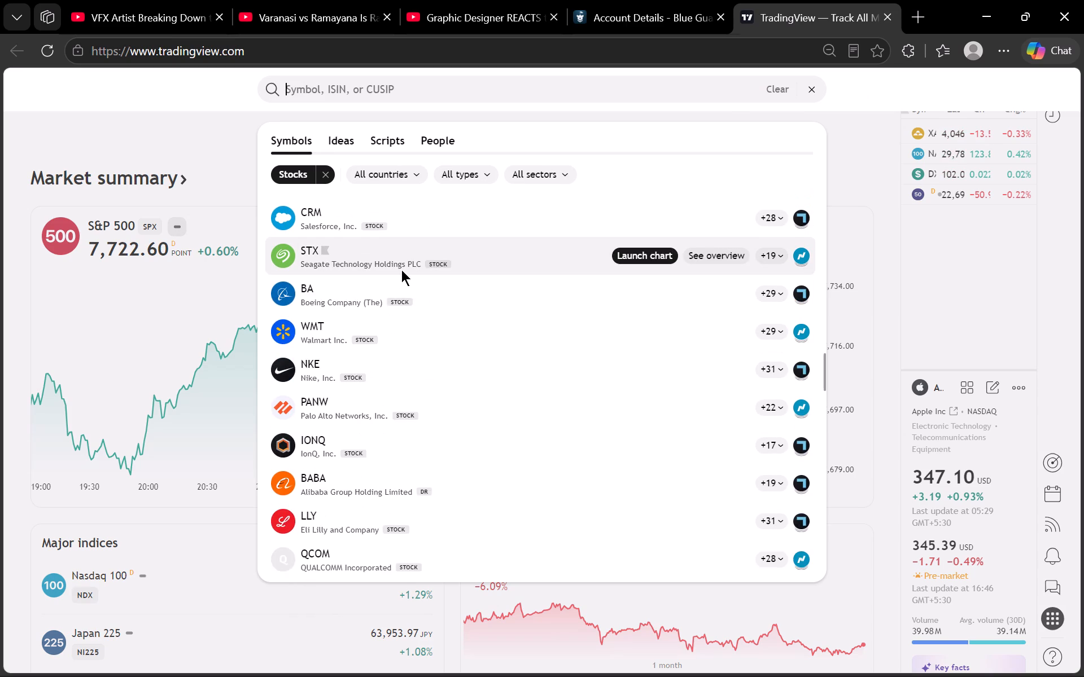
pyautogui.scroll(-5, 401, 270)
pyautogui.scroll(-8, 409, 320)
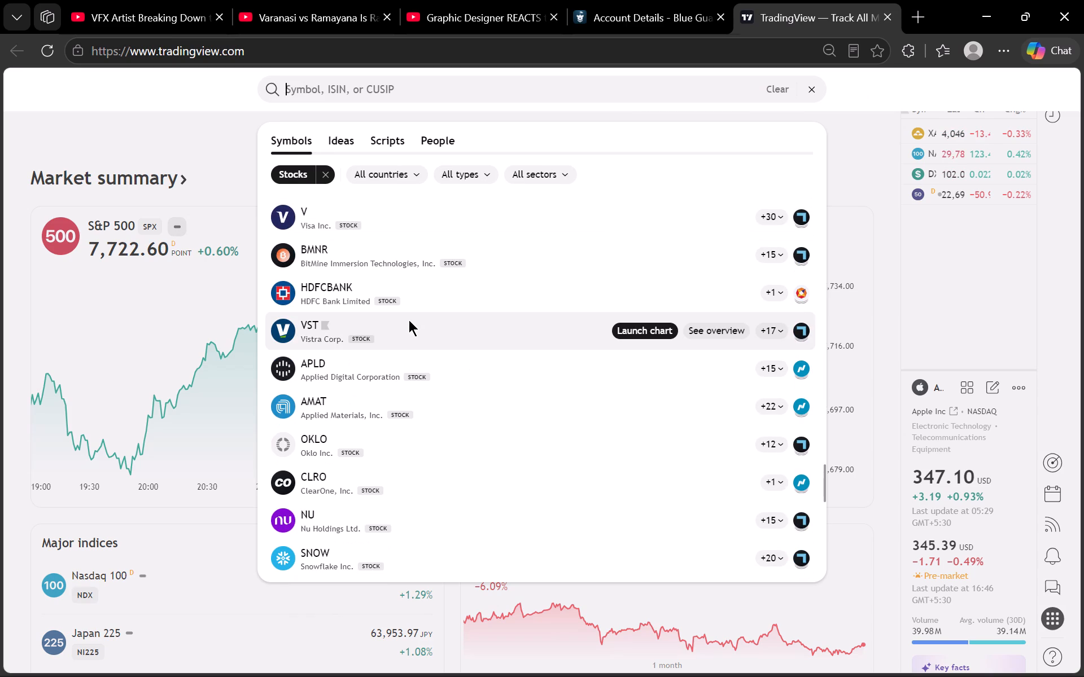
pyautogui.scroll(-3, 451, 306)
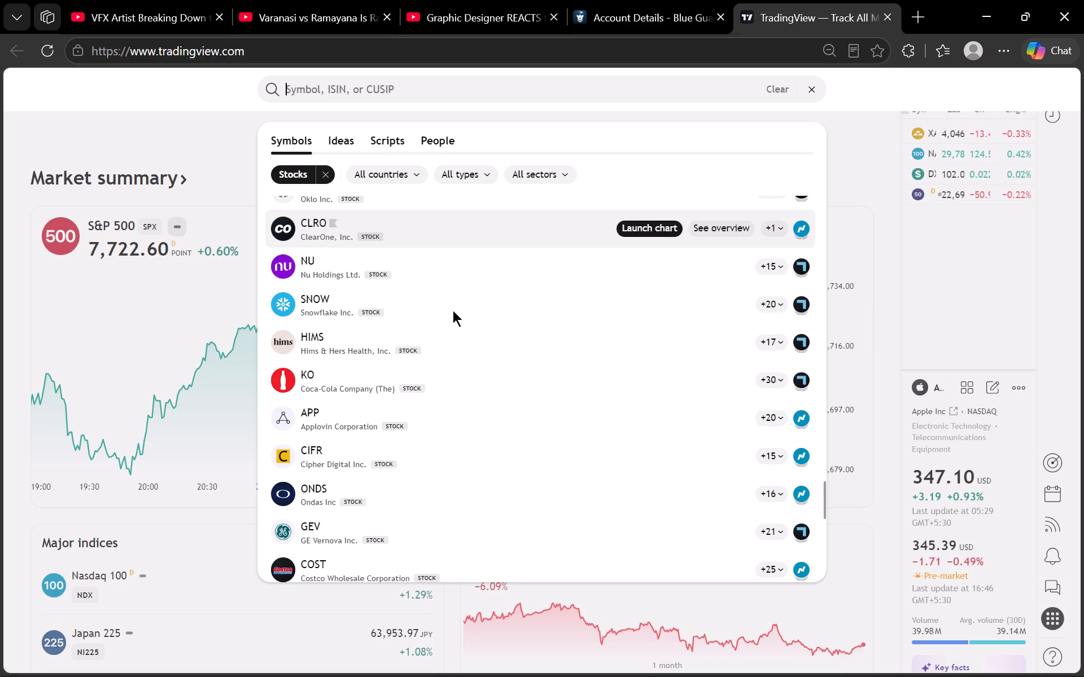
pyautogui.scroll(-1, 453, 310)
pyautogui.scroll(3, 453, 310)
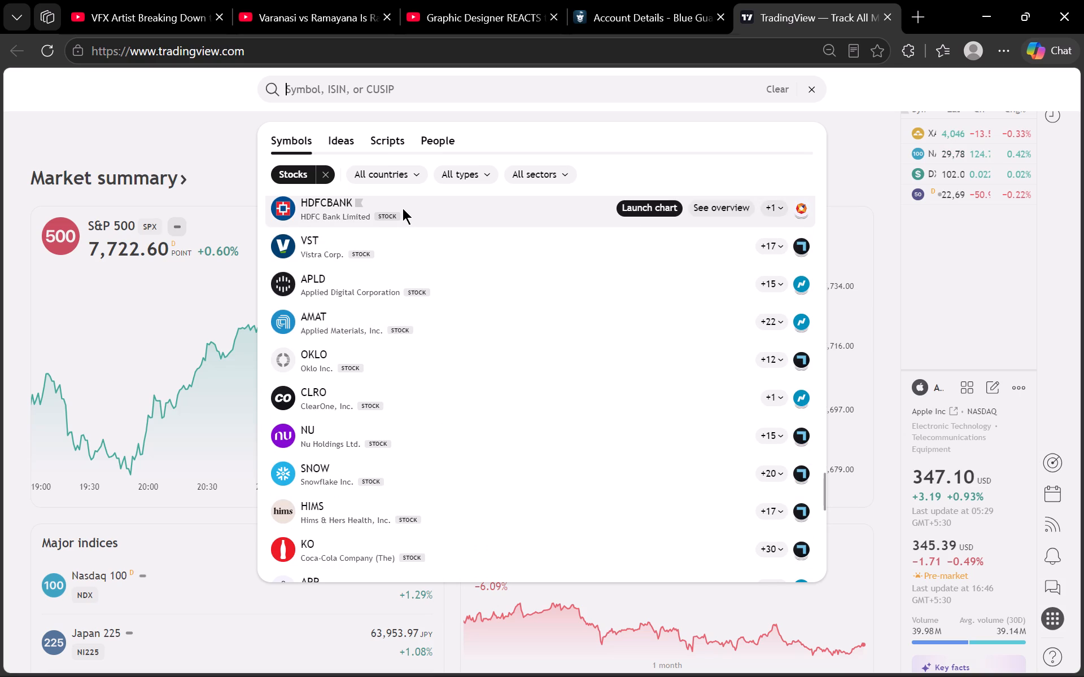
pyautogui.click(445, 208)
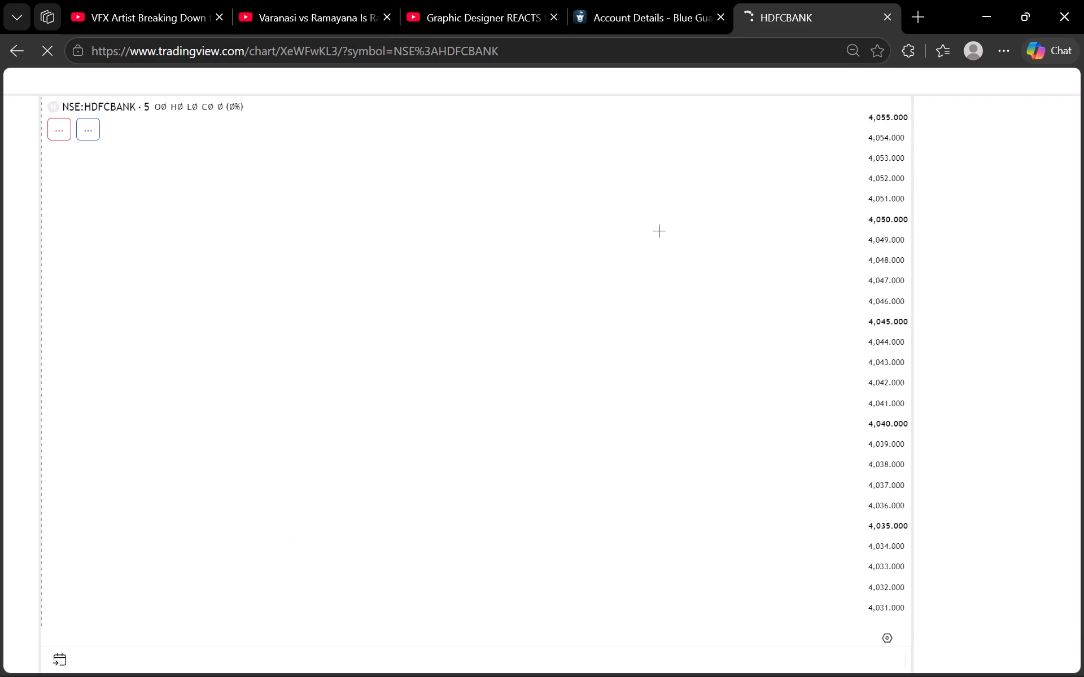
# Hide the watchlist to widen the chart and look over HDFCBANK's 5-minute candles from 26 to 28 October.
pyautogui.scroll(-3, 891, 345)
pyautogui.click(1076, 103)
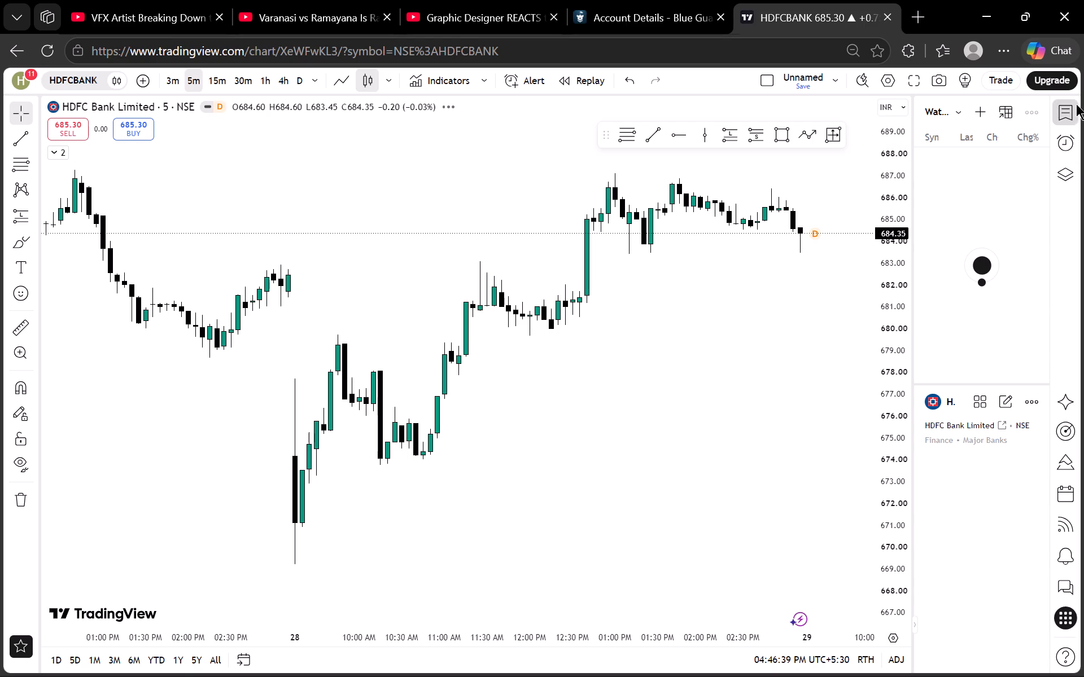
pyautogui.scroll(-8, 1045, 230)
pyautogui.moveTo(890, 296); pyautogui.dragTo(684, 331)
pyautogui.scroll(-4, 673, 329)
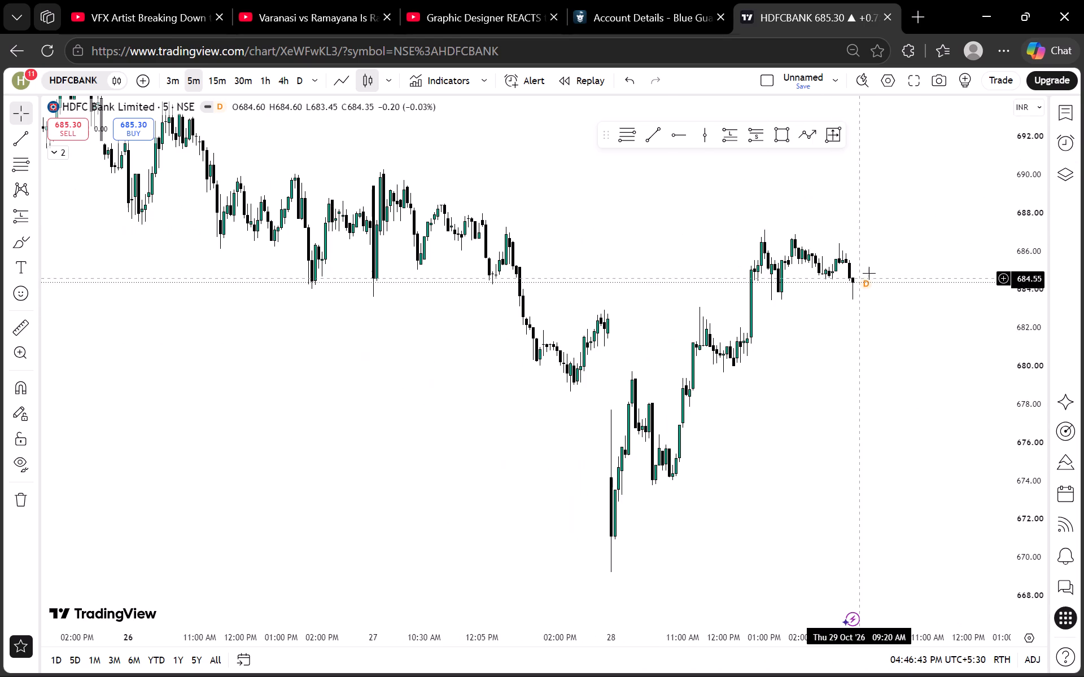
pyautogui.scroll(-1, 667, 313)
pyautogui.moveTo(565, 258); pyautogui.dragTo(365, 314)
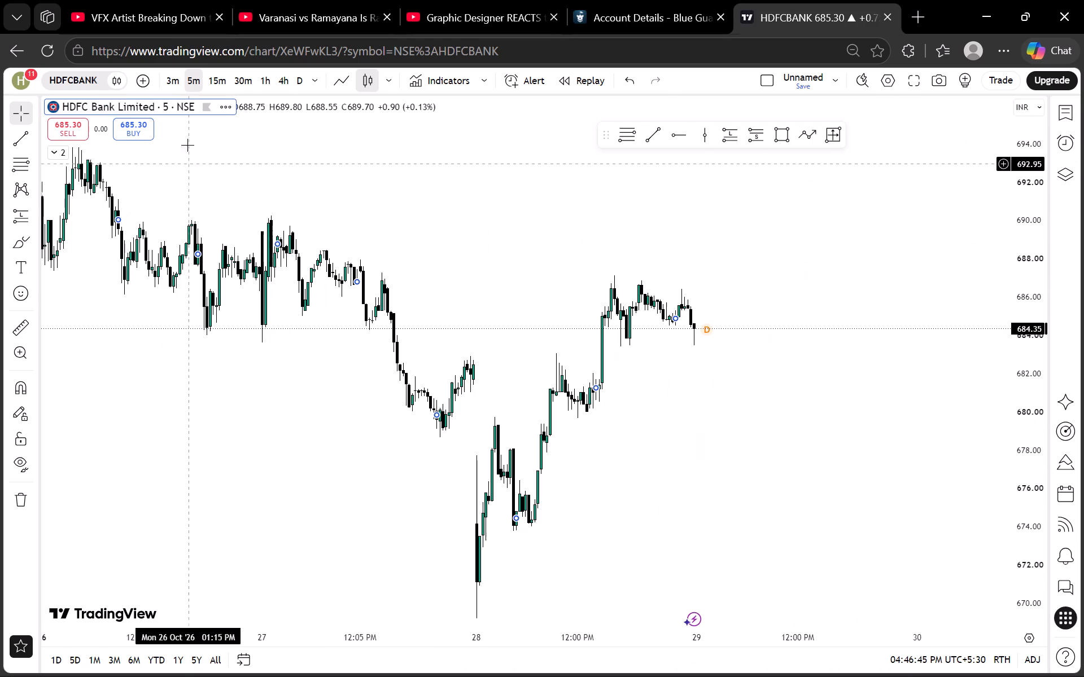
# Switch the HDFCBANK chart to the daily timeframe and examine its price history back to before 2020.
pyautogui.click(303, 80)
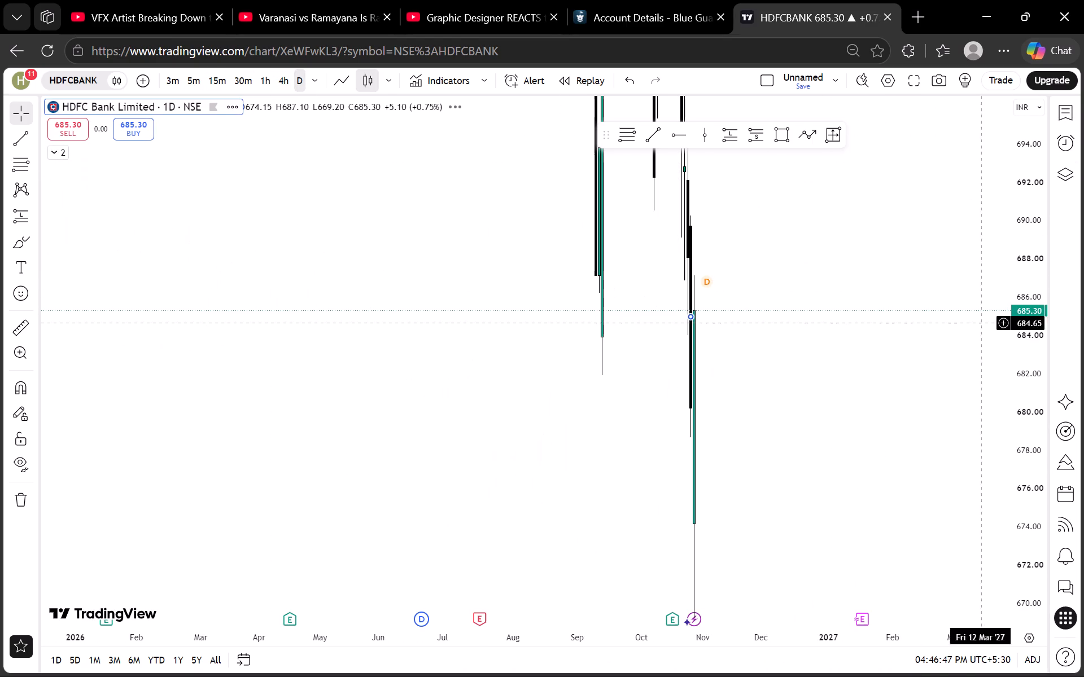
pyautogui.scroll(-12, 1034, 313)
pyautogui.scroll(4, 923, 379)
pyautogui.scroll(-20, 1007, 354)
pyautogui.scroll(-2, 1007, 354)
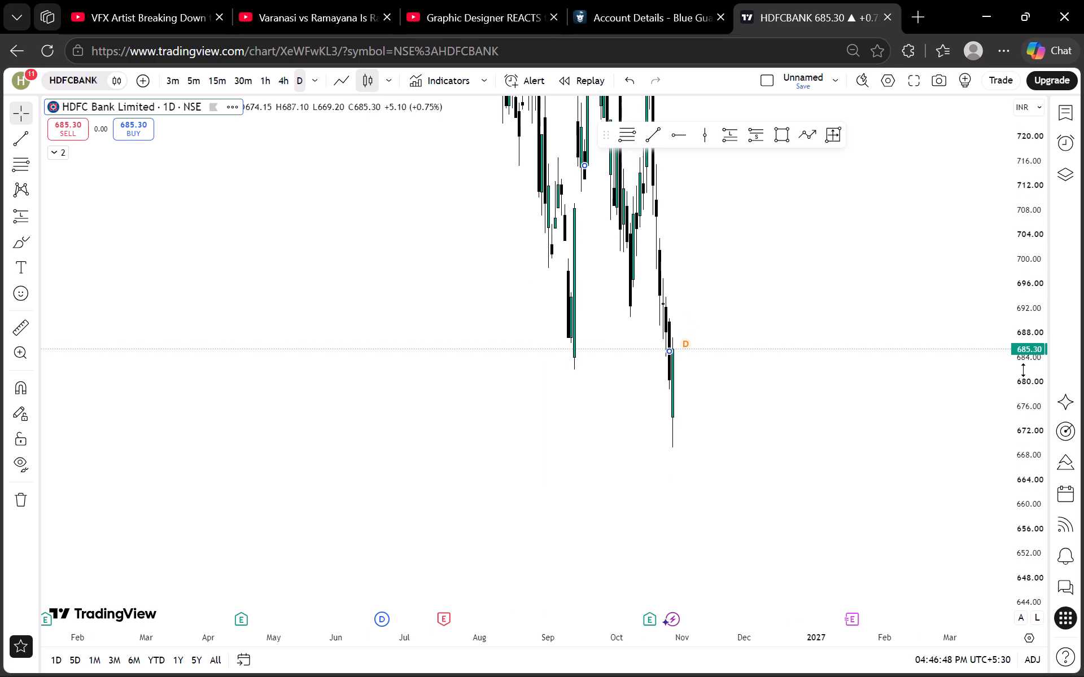
pyautogui.scroll(-20, 1024, 370)
pyautogui.scroll(-19, 1024, 370)
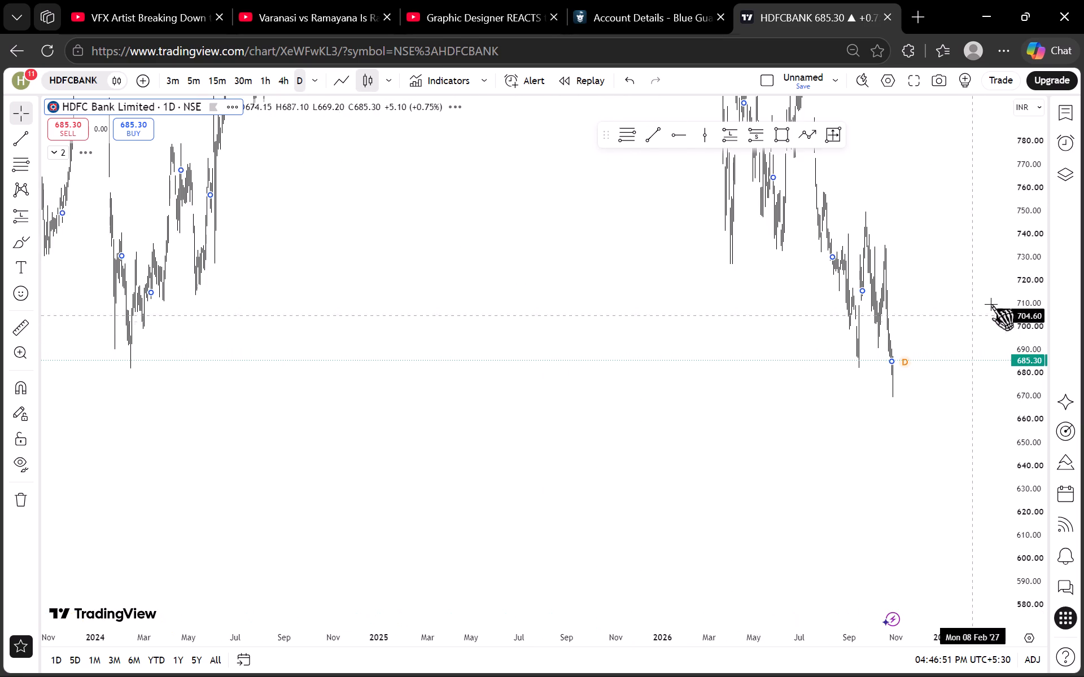
pyautogui.scroll(-20, 1000, 299)
pyautogui.scroll(-20, 1000, 299)
pyautogui.scroll(-11, 1000, 299)
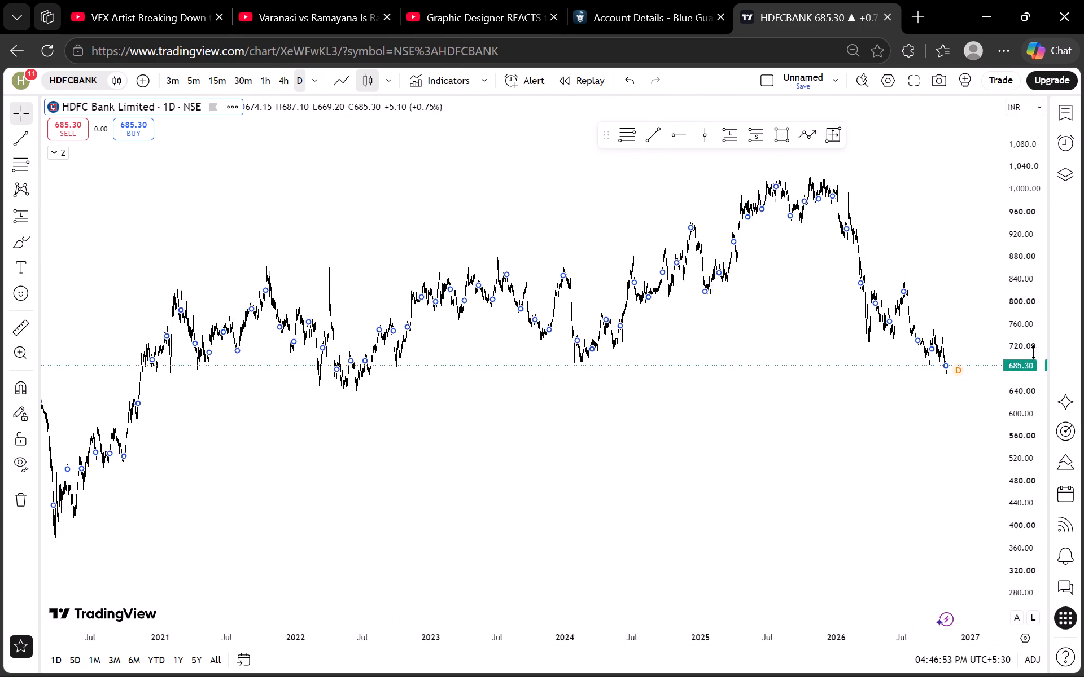
pyautogui.scroll(-10, 1034, 352)
pyautogui.moveTo(639, 411); pyautogui.dragTo(386, 371)
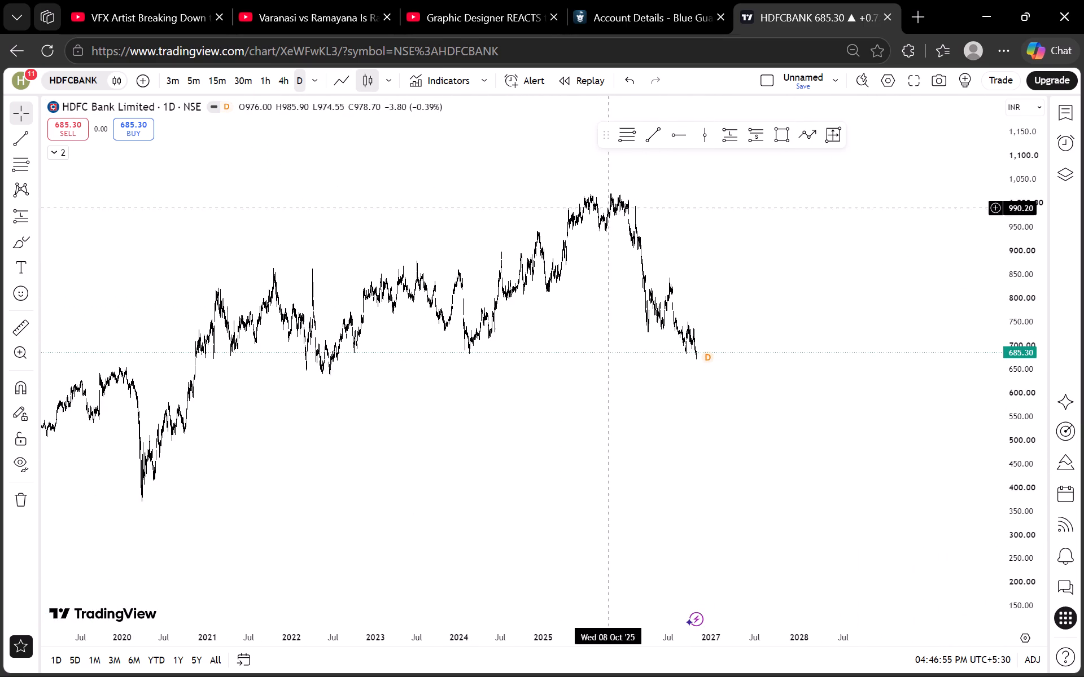
# Switch the HDFCBANK chart to the 1-month timeframe and examine the monthly candles from about 2016 to the latest one.
pyautogui.moveTo(653, 310); pyautogui.dragTo(701, 395)
pyautogui.scroll(4, 623, 287)
pyautogui.click(311, 73)
pyautogui.scroll(-6, 320, 221)
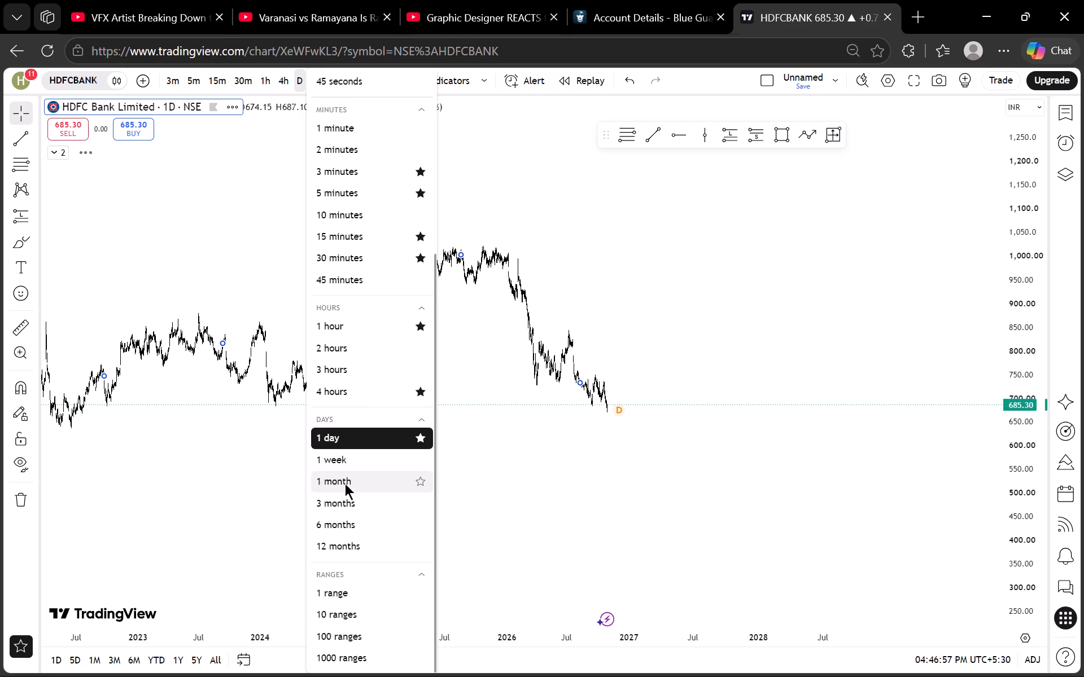
pyautogui.click(345, 482)
pyautogui.scroll(13, 644, 390)
pyautogui.moveTo(460, 400); pyautogui.dragTo(728, 421)
pyautogui.scroll(20, 728, 423)
pyautogui.moveTo(499, 447); pyautogui.dragTo(727, 451)
pyautogui.moveTo(492, 464); pyautogui.dragTo(781, 415)
pyautogui.moveTo(377, 417); pyautogui.dragTo(886, 367)
pyautogui.moveTo(515, 385); pyautogui.dragTo(748, 371)
pyautogui.scroll(10, 1039, 379)
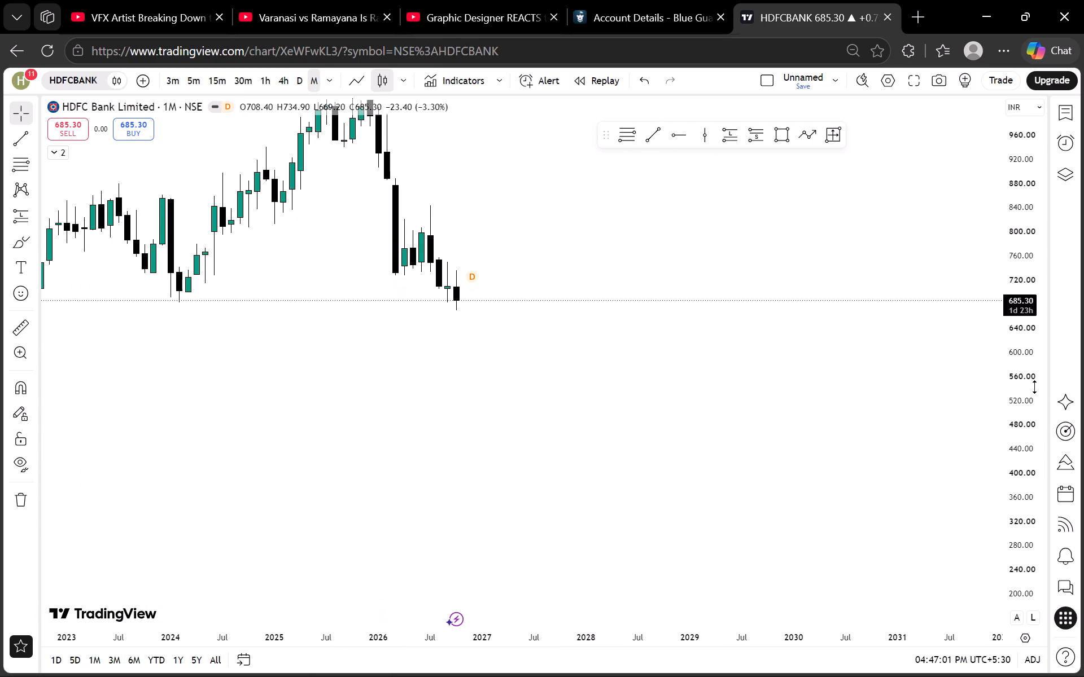
pyautogui.scroll(2, 1035, 387)
pyautogui.scroll(-6, 847, 356)
pyautogui.moveTo(820, 281); pyautogui.dragTo(662, 469)
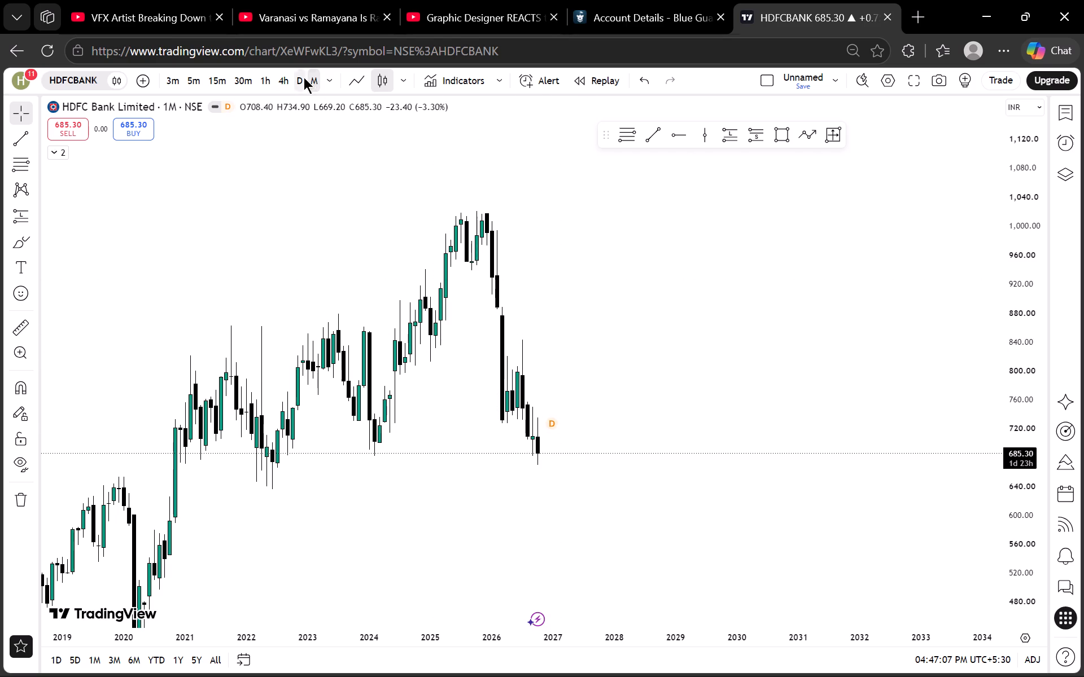
pyautogui.moveTo(670, 395); pyautogui.dragTo(640, 256)
pyautogui.scroll(-2, 414, 419)
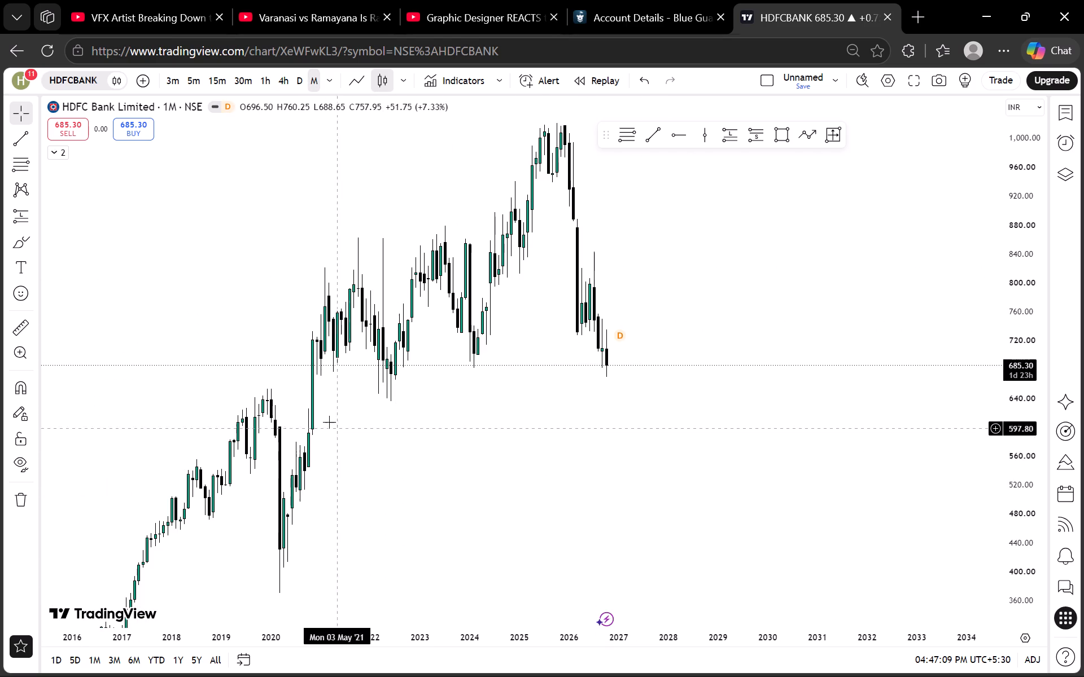
# Draw a horizontal ray at about 634.40, starting from the 2022 swing low on the monthly chart.
pyautogui.moveTo(395, 469); pyautogui.dragTo(391, 417)
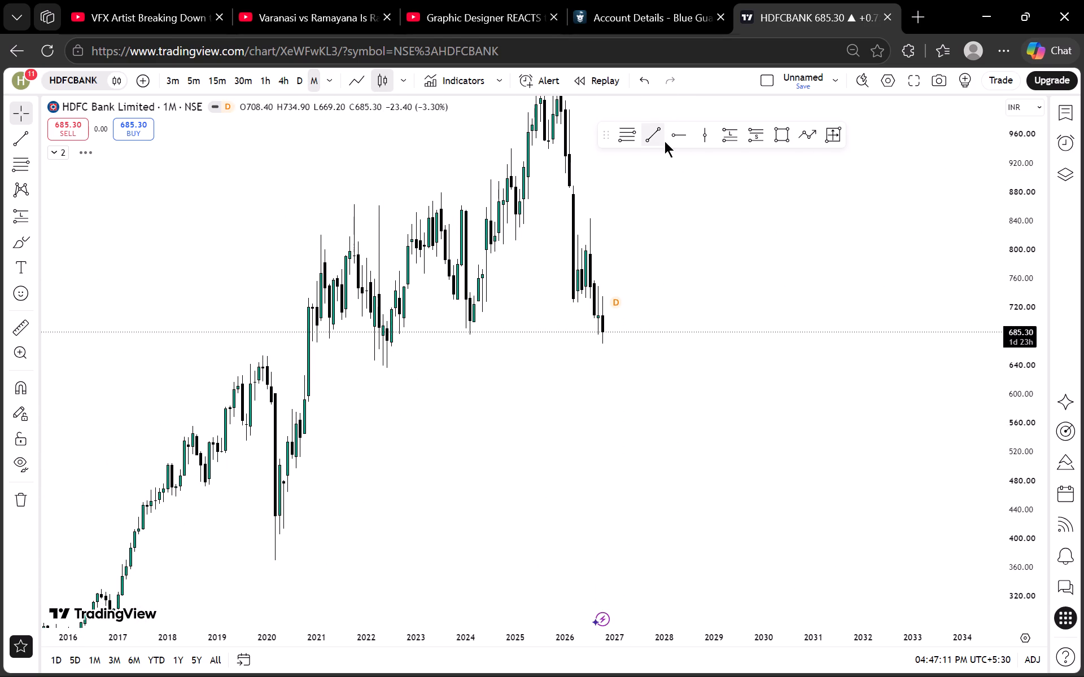
pyautogui.click(680, 137)
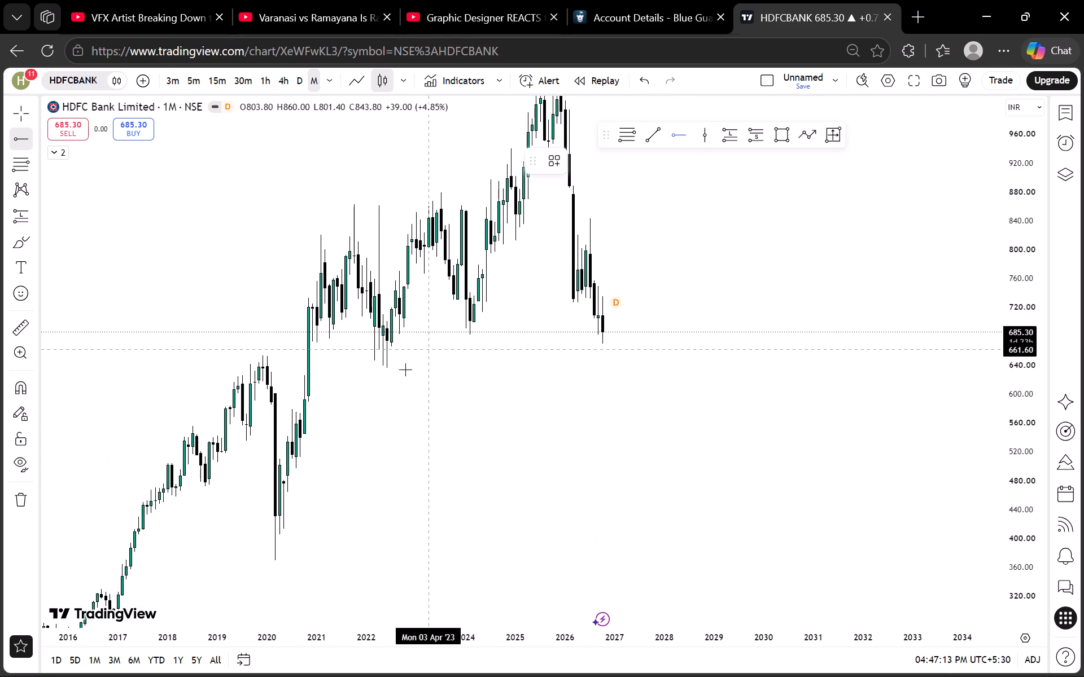
pyautogui.click(377, 369)
pyautogui.click(479, 336)
# Switch the chart to the daily timeframe and examine the 2026 decline toward the horizontal ray.
pyautogui.moveTo(723, 258); pyautogui.dragTo(645, 326)
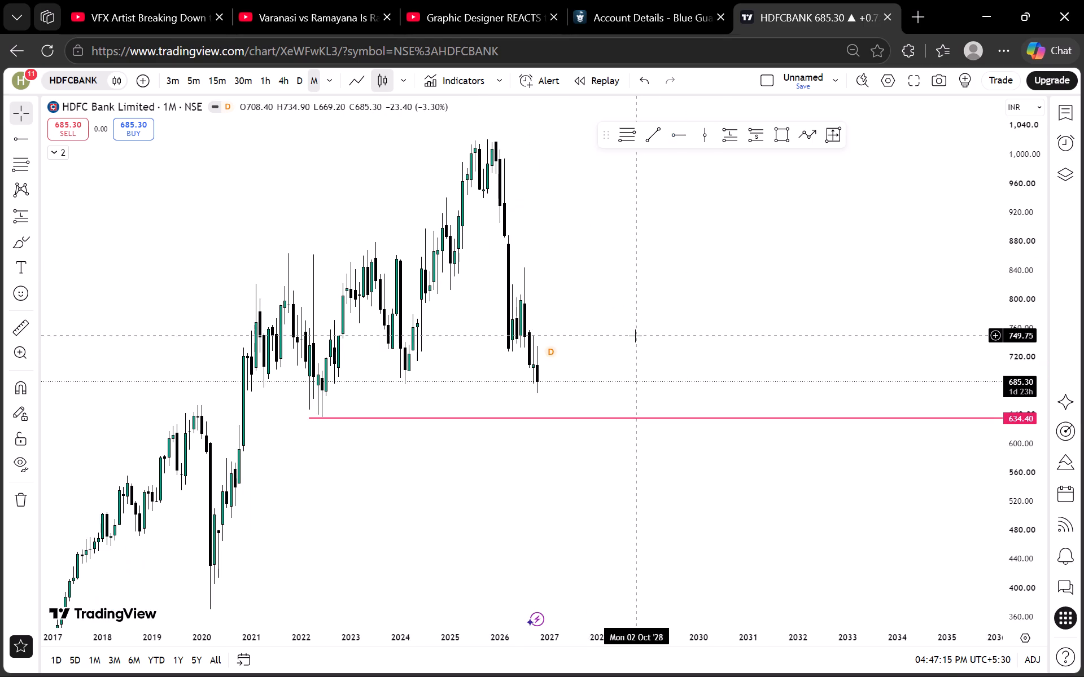
pyautogui.click(297, 78)
pyautogui.scroll(-2, 499, 284)
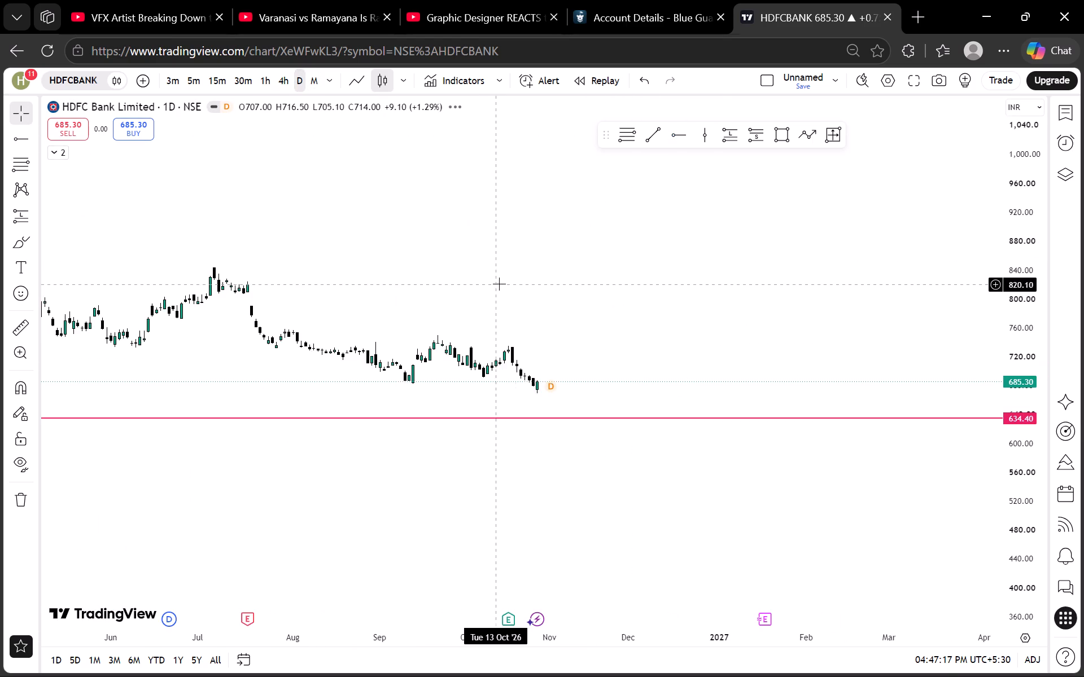
pyautogui.scroll(-2, 499, 284)
pyautogui.scroll(20, 1040, 402)
pyautogui.scroll(2, 1040, 402)
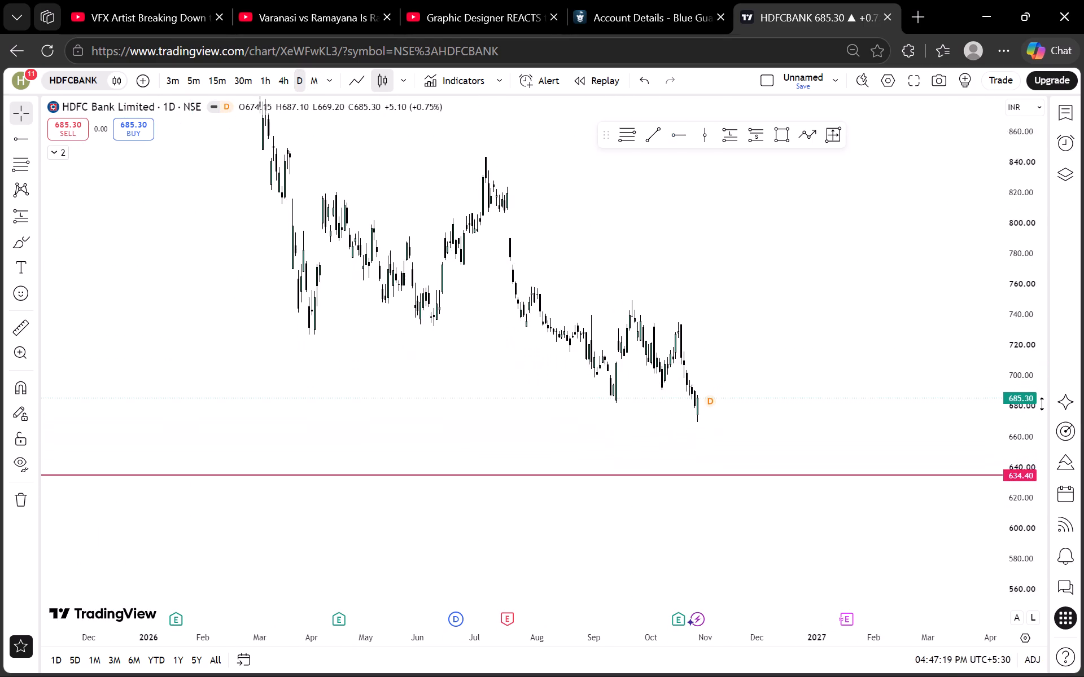
pyautogui.scroll(14, 1042, 404)
pyautogui.moveTo(399, 362); pyautogui.dragTo(495, 359)
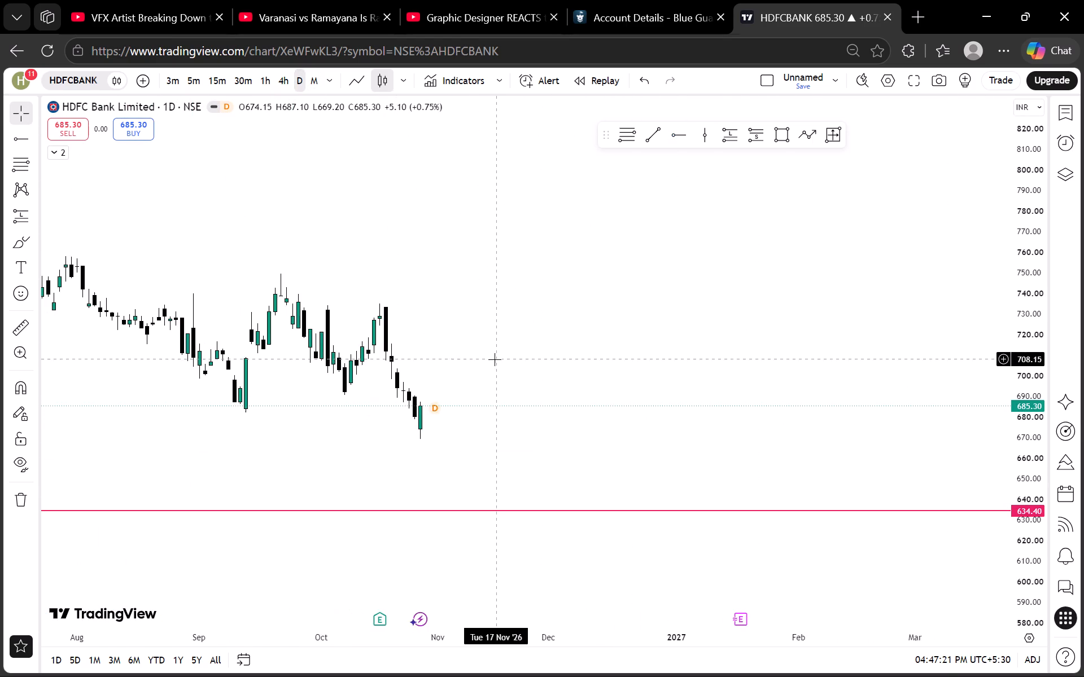
pyautogui.scroll(-11, 312, 412)
pyautogui.scroll(16, 308, 433)
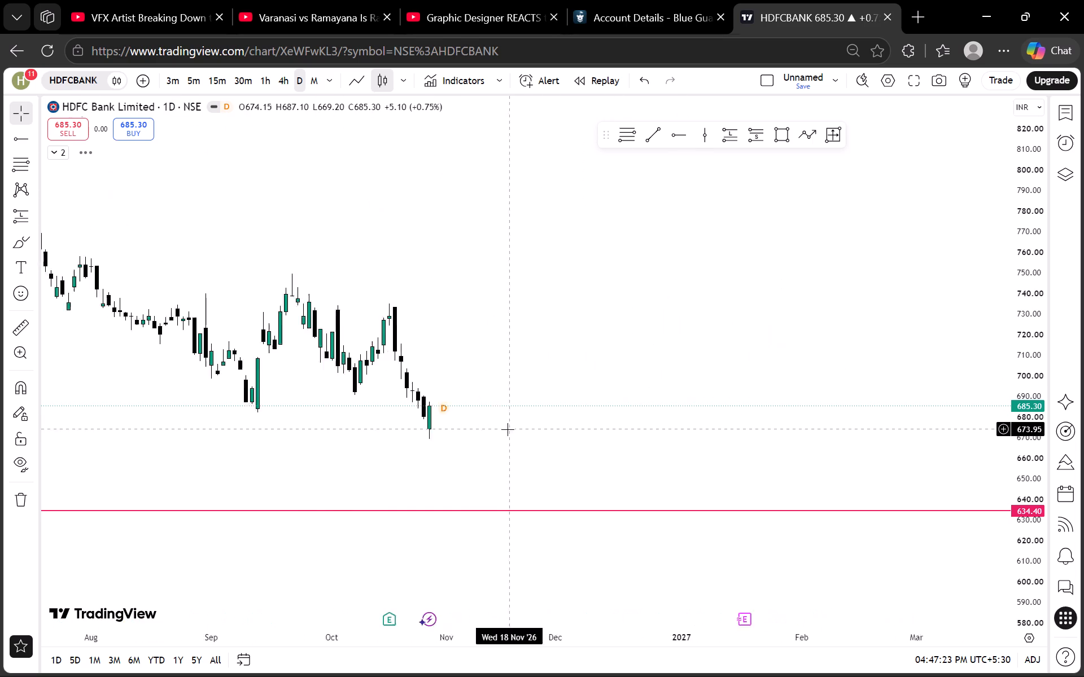
# Draw a rectangle zone on the daily chart from 16 October to about 4 December, between roughly 711 and 703.
pyautogui.moveTo(445, 399); pyautogui.dragTo(598, 371)
pyautogui.scroll(18, 1037, 386)
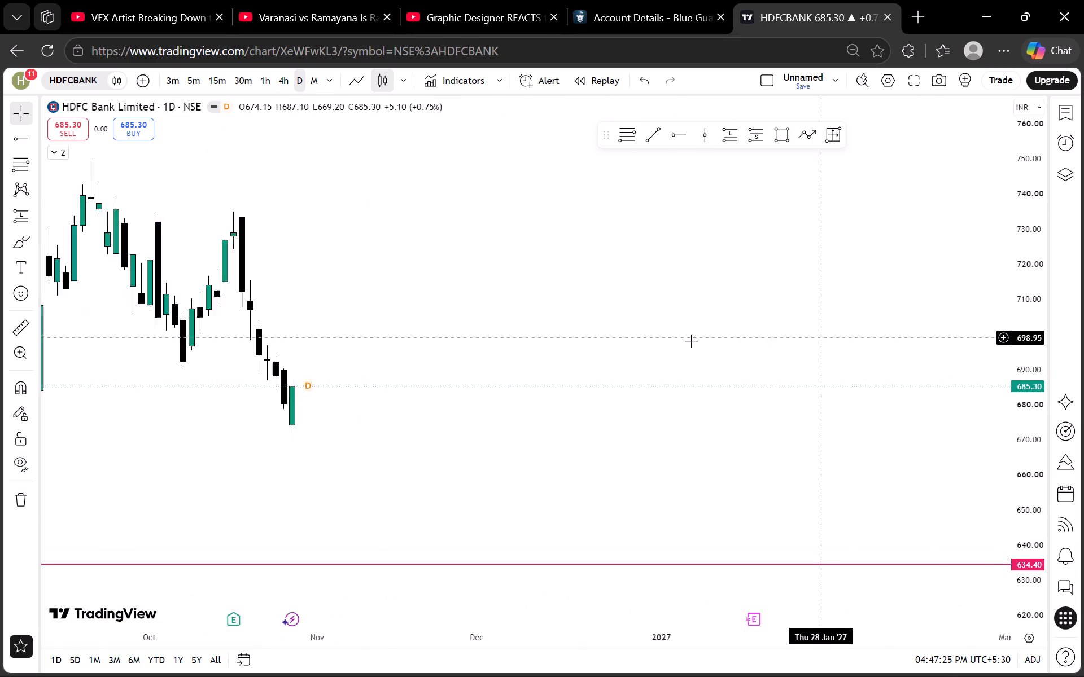
pyautogui.moveTo(474, 336); pyautogui.dragTo(591, 342)
pyautogui.scroll(-2, 631, 227)
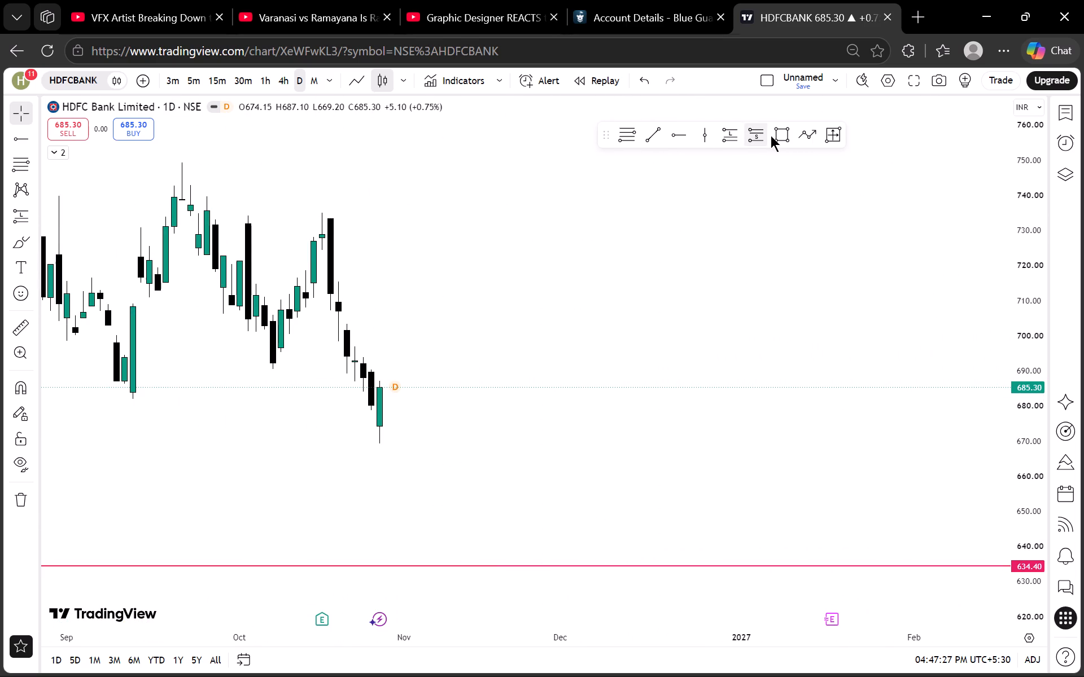
pyautogui.click(773, 132)
pyautogui.click(323, 296)
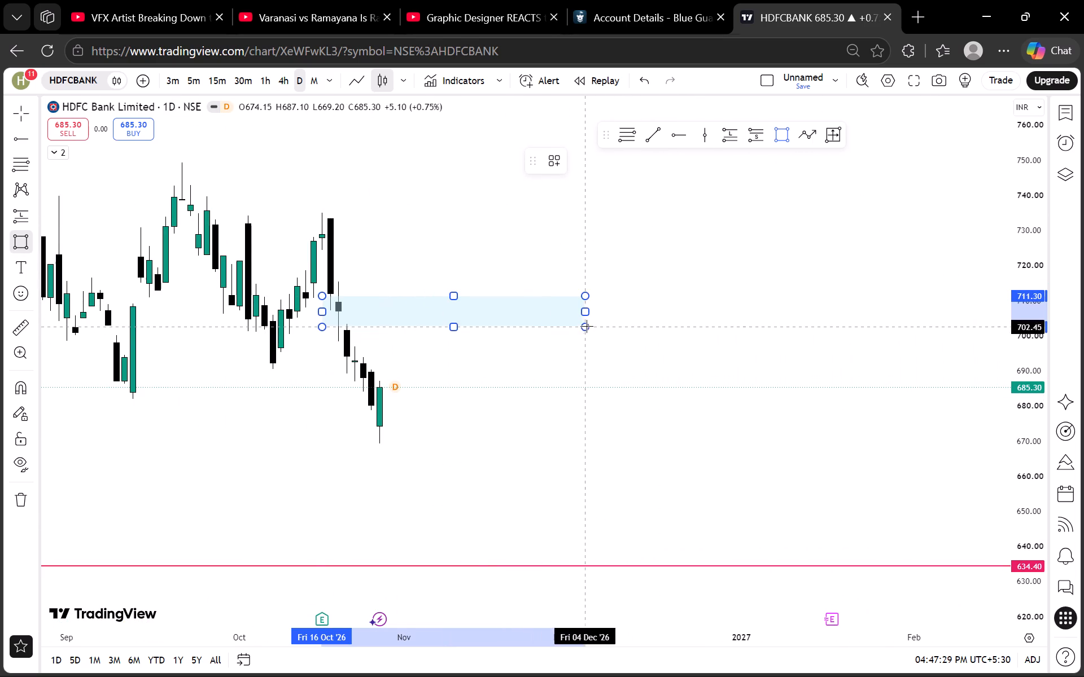
pyautogui.click(587, 325)
pyautogui.click(672, 307)
# Step down to the 4-hour and the 1-hour timeframes and examine the candles leading into 28 October.
pyautogui.scroll(-2, 661, 292)
pyautogui.moveTo(620, 250); pyautogui.dragTo(582, 253)
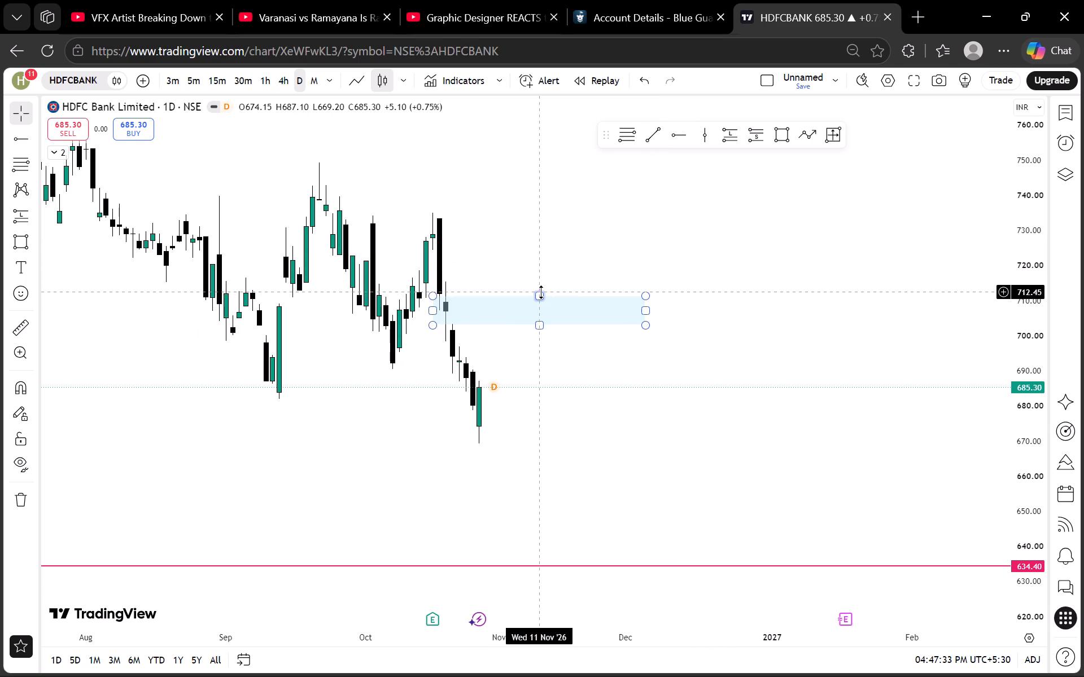
pyautogui.click(283, 78)
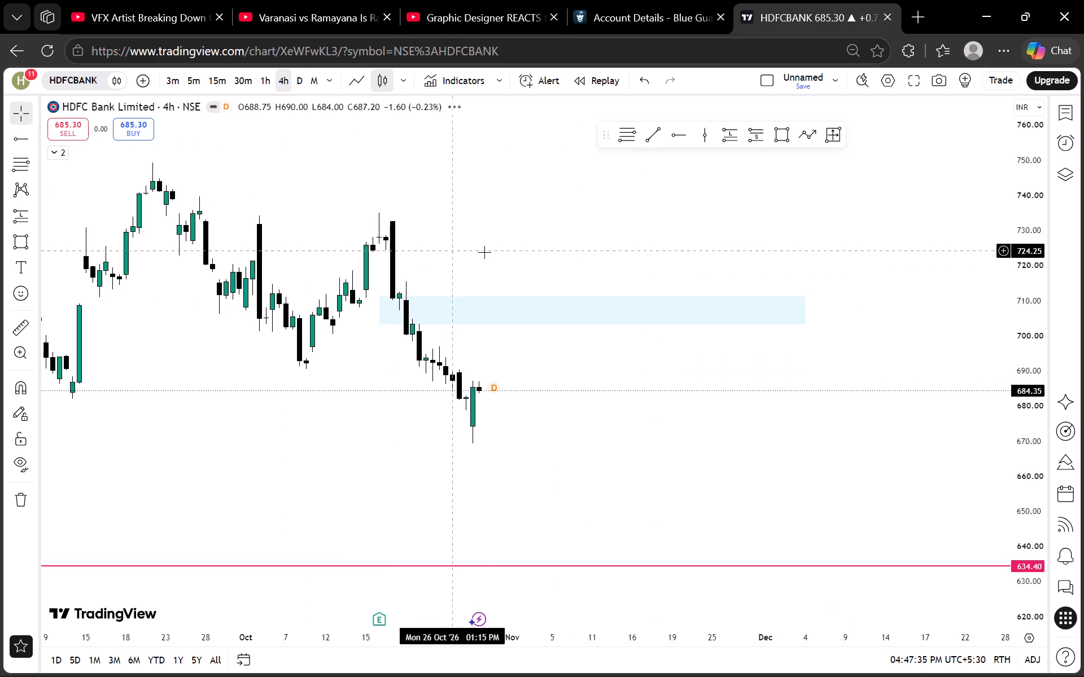
pyautogui.moveTo(516, 245); pyautogui.dragTo(447, 260)
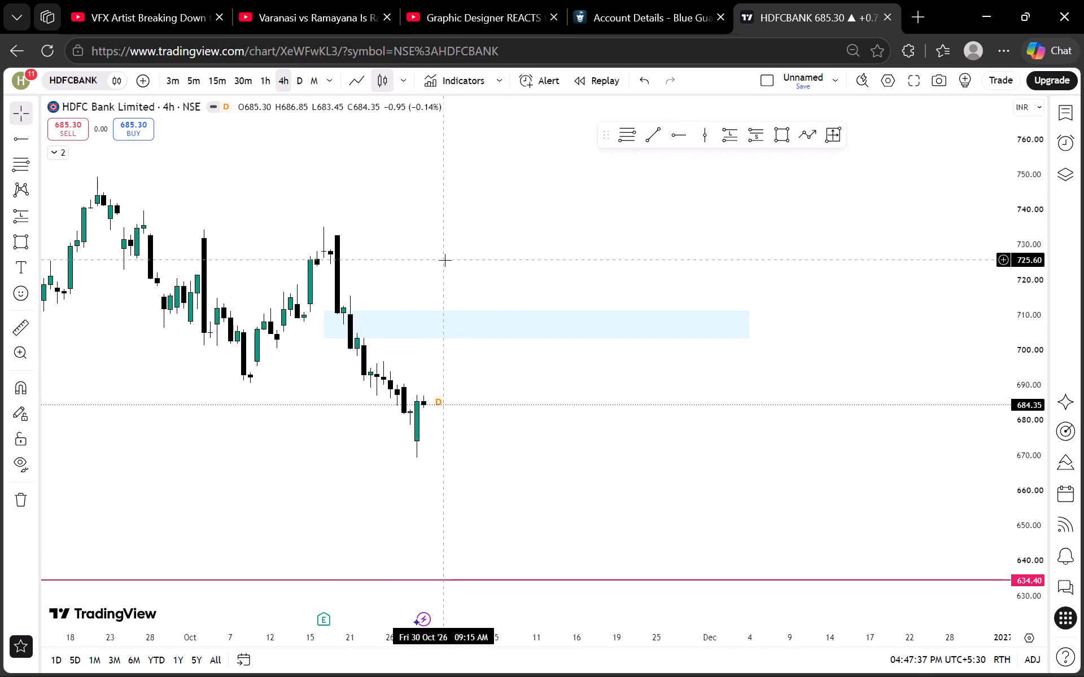
pyautogui.click(264, 80)
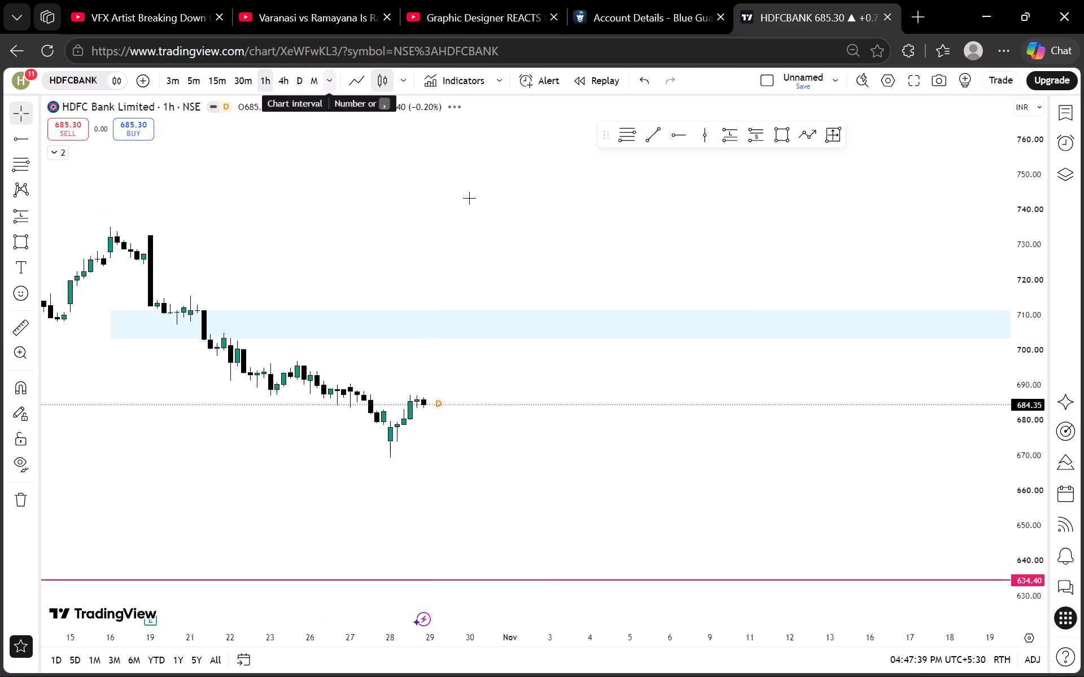
pyautogui.scroll(20, 1025, 397)
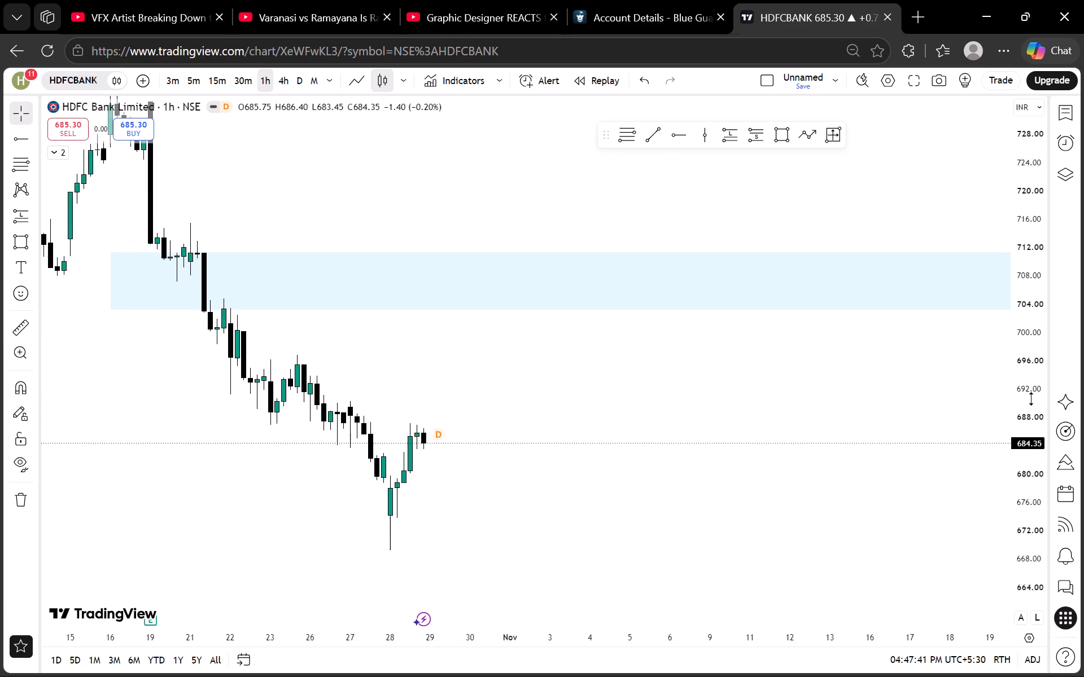
pyautogui.scroll(5, 1031, 399)
pyautogui.scroll(-3, 818, 367)
pyautogui.moveTo(744, 403); pyautogui.dragTo(683, 293)
pyautogui.scroll(15, 997, 389)
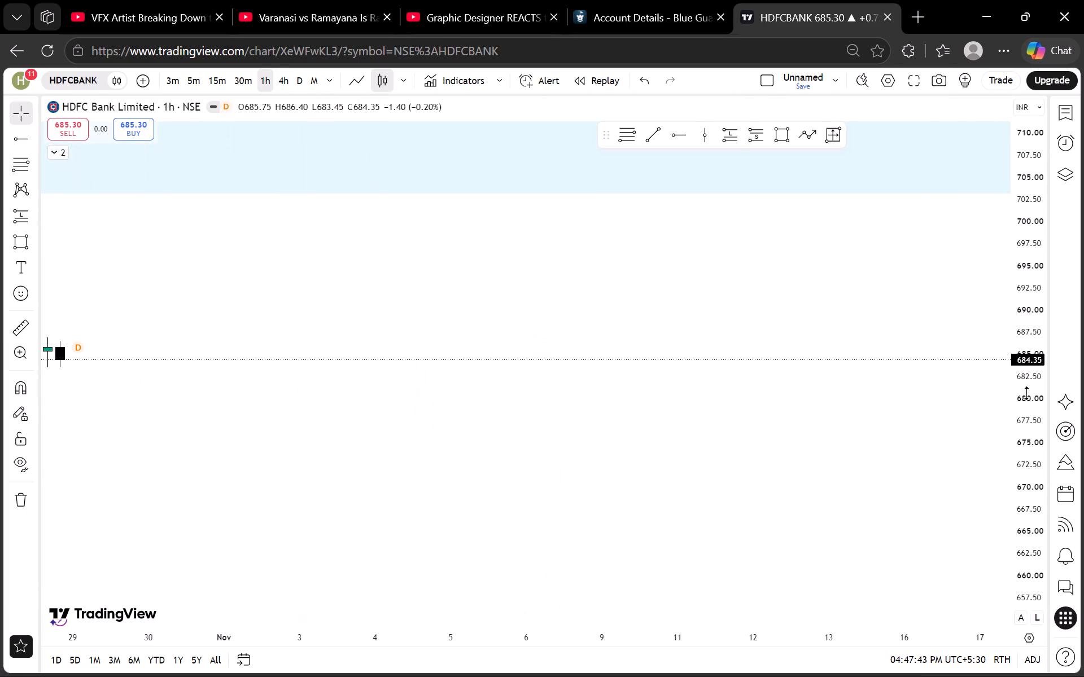
pyautogui.scroll(2, 1027, 393)
pyautogui.scroll(-5, 815, 380)
pyautogui.scroll(10, 1055, 422)
pyautogui.scroll(1, 632, 292)
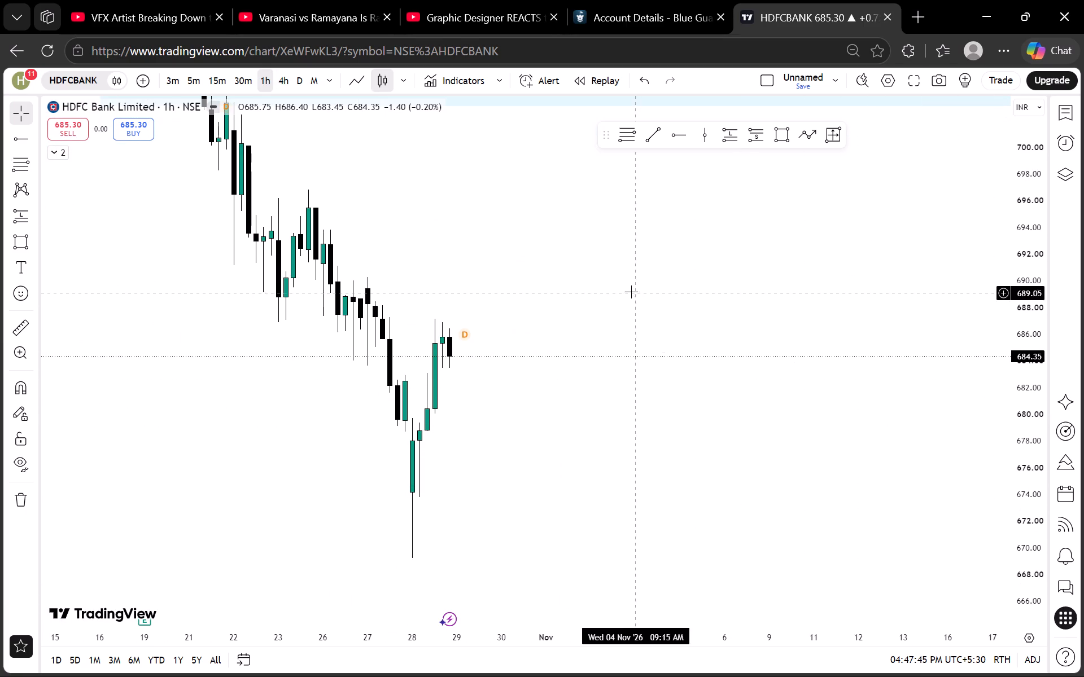
# Draw a rectangle zone on the 1-hour chart from 28 October 11:15 AM to 2 November, between about 683.25 and 678.70.
pyautogui.scroll(1, 631, 292)
pyautogui.moveTo(578, 293); pyautogui.dragTo(641, 310)
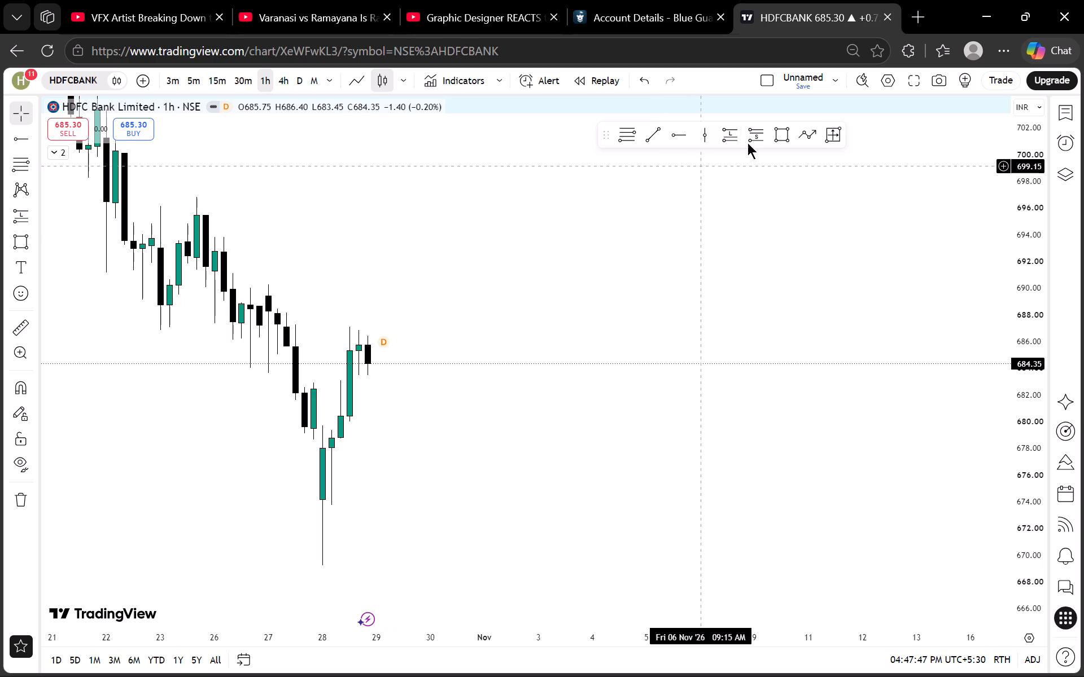
pyautogui.click(780, 136)
pyautogui.click(337, 378)
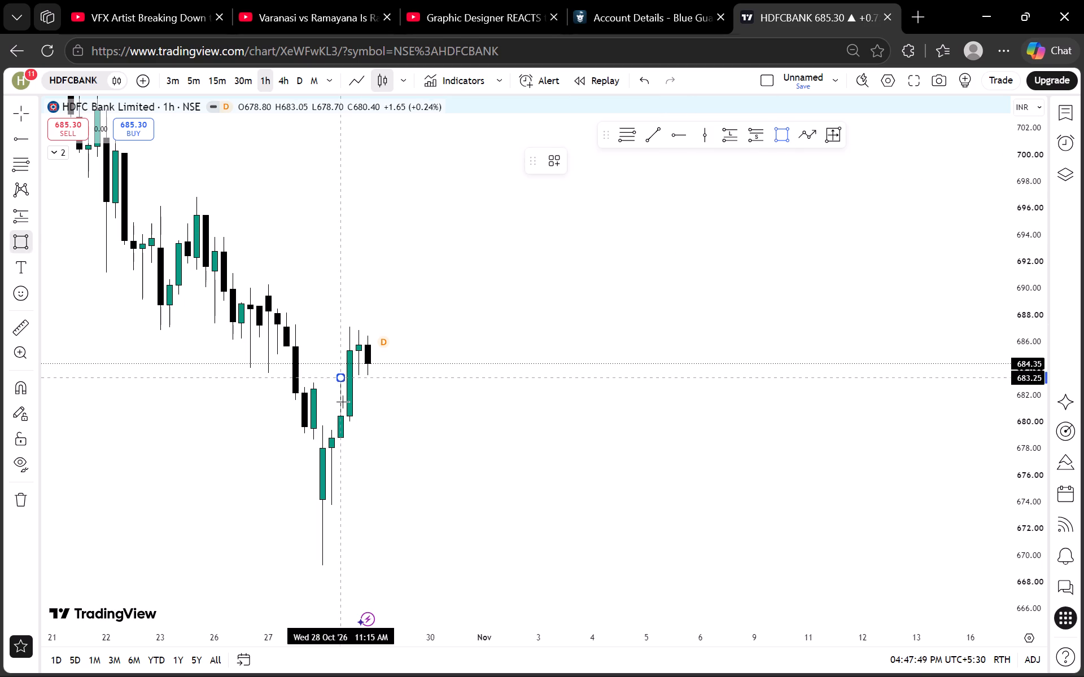
pyautogui.click(483, 439)
pyautogui.click(556, 412)
# Extend the lower zone's start back to 28 October 09:15 AM and lower its top edge to 683.05.
pyautogui.moveTo(609, 406); pyautogui.dragTo(705, 406)
pyautogui.scroll(3, 1011, 406)
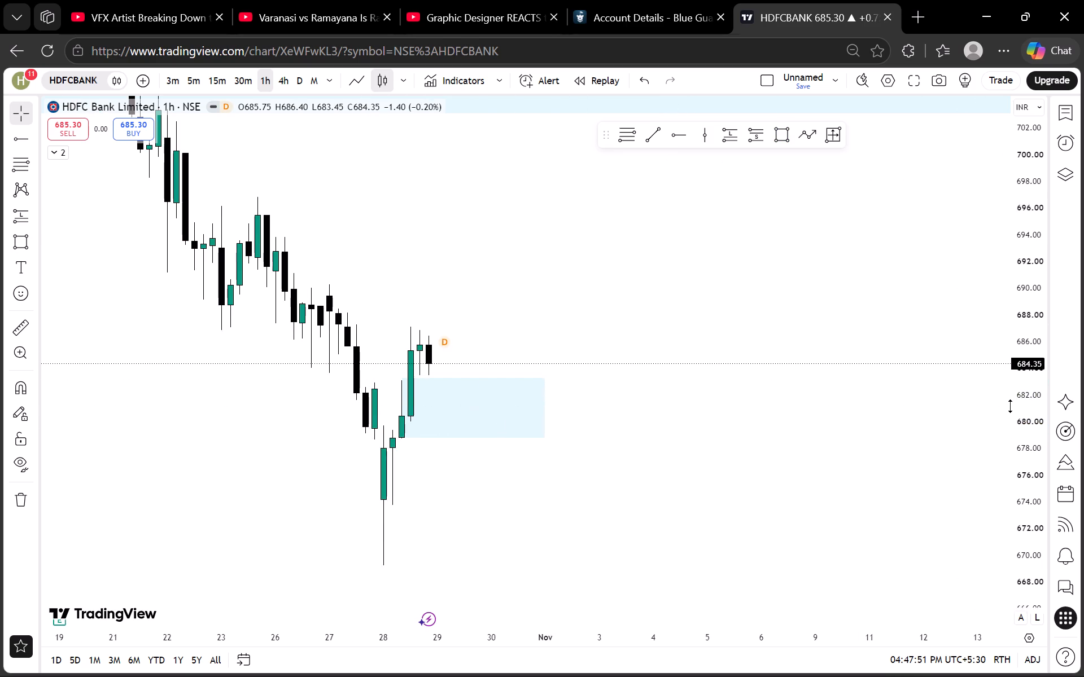
pyautogui.scroll(20, 1011, 406)
pyautogui.scroll(7, 1011, 406)
pyautogui.moveTo(604, 420); pyautogui.dragTo(852, 431)
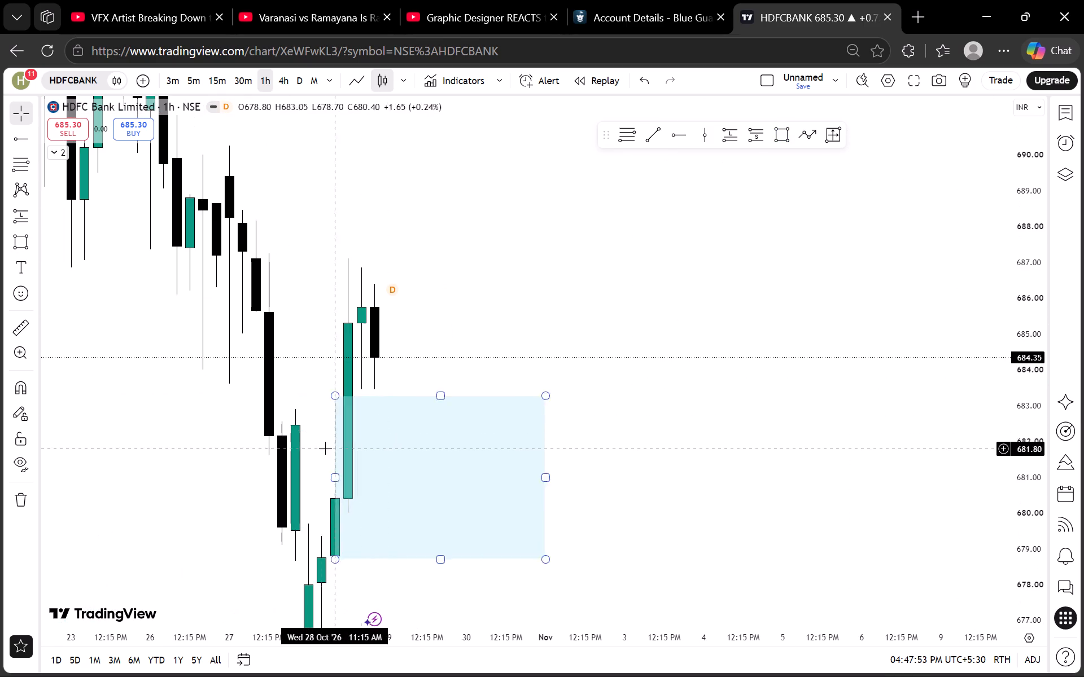
pyautogui.moveTo(334, 474); pyautogui.dragTo(314, 480)
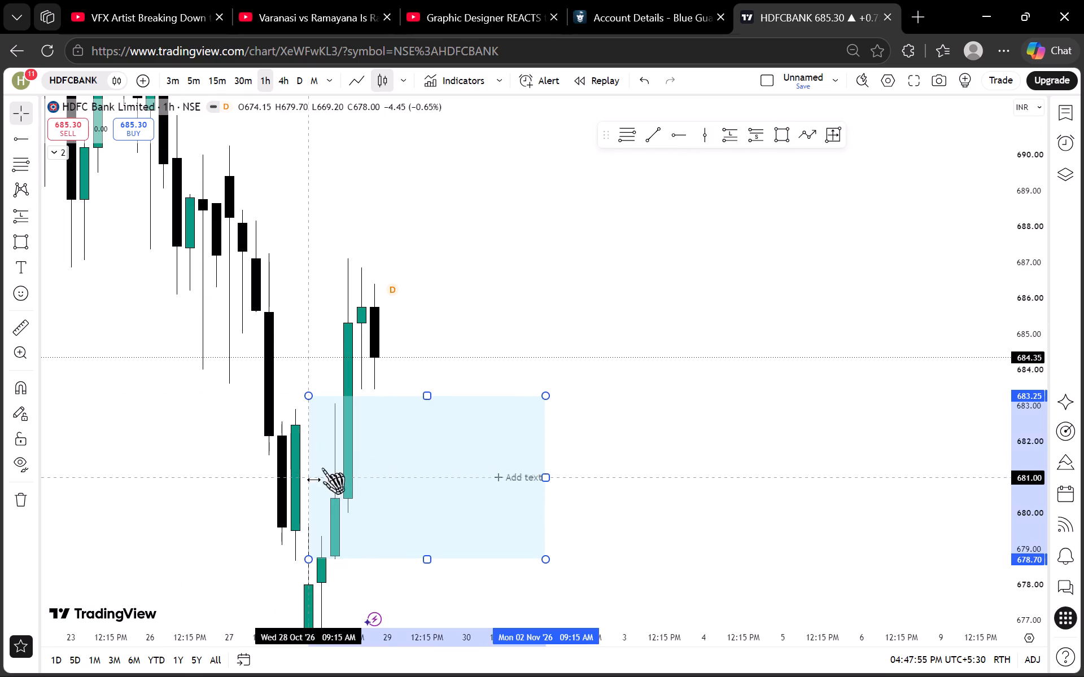
pyautogui.moveTo(427, 397); pyautogui.dragTo(431, 403)
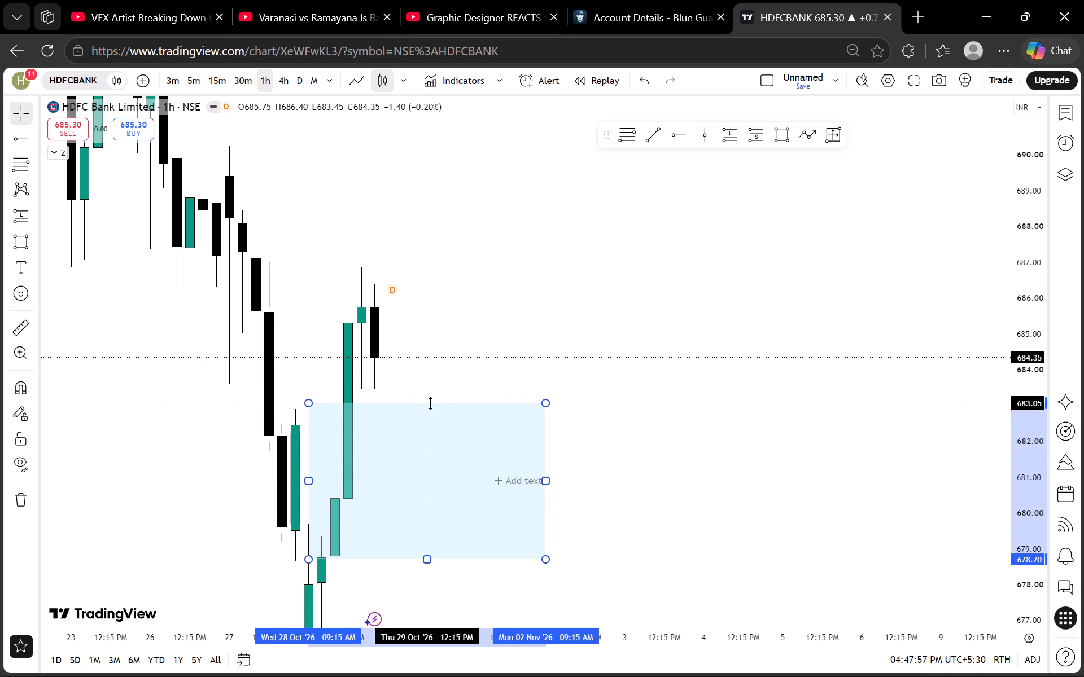
pyautogui.click(583, 381)
# Draw a nearly level trend line from the 28 October high to 3 November 09:15 AM, at about 687.
pyautogui.scroll(-20, 1028, 347)
pyautogui.scroll(-9, 1028, 347)
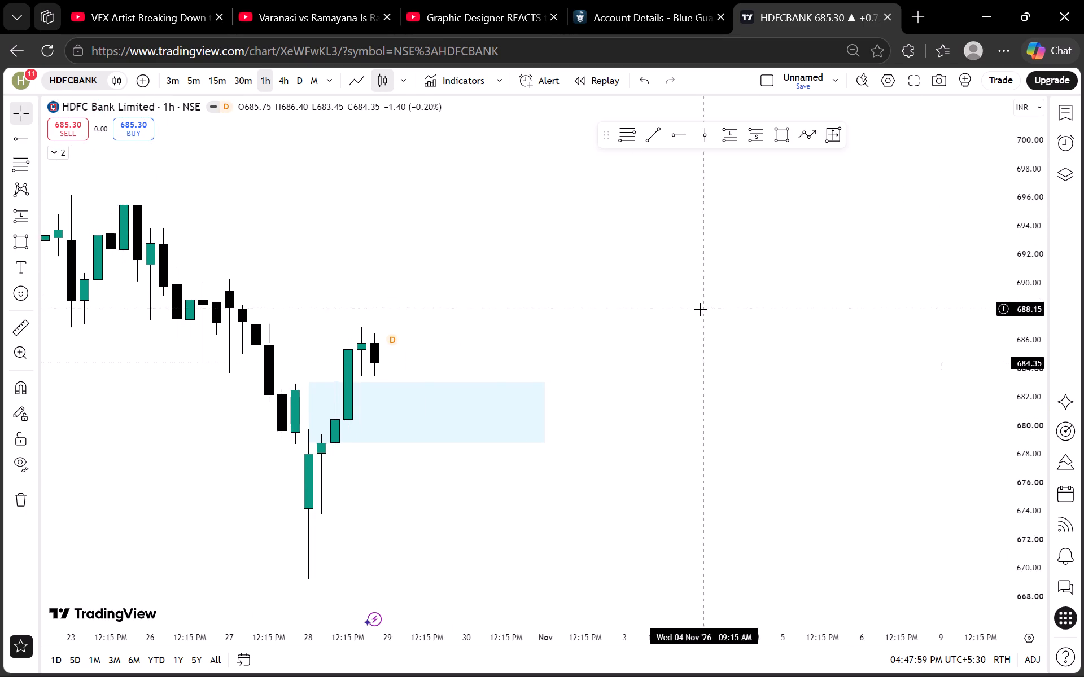
pyautogui.scroll(-1, 700, 309)
pyautogui.moveTo(705, 272); pyautogui.dragTo(632, 357)
pyautogui.scroll(-3, 610, 341)
pyautogui.moveTo(651, 284); pyautogui.dragTo(580, 394)
pyautogui.scroll(1, 587, 349)
pyautogui.moveTo(575, 336); pyautogui.dragTo(558, 280)
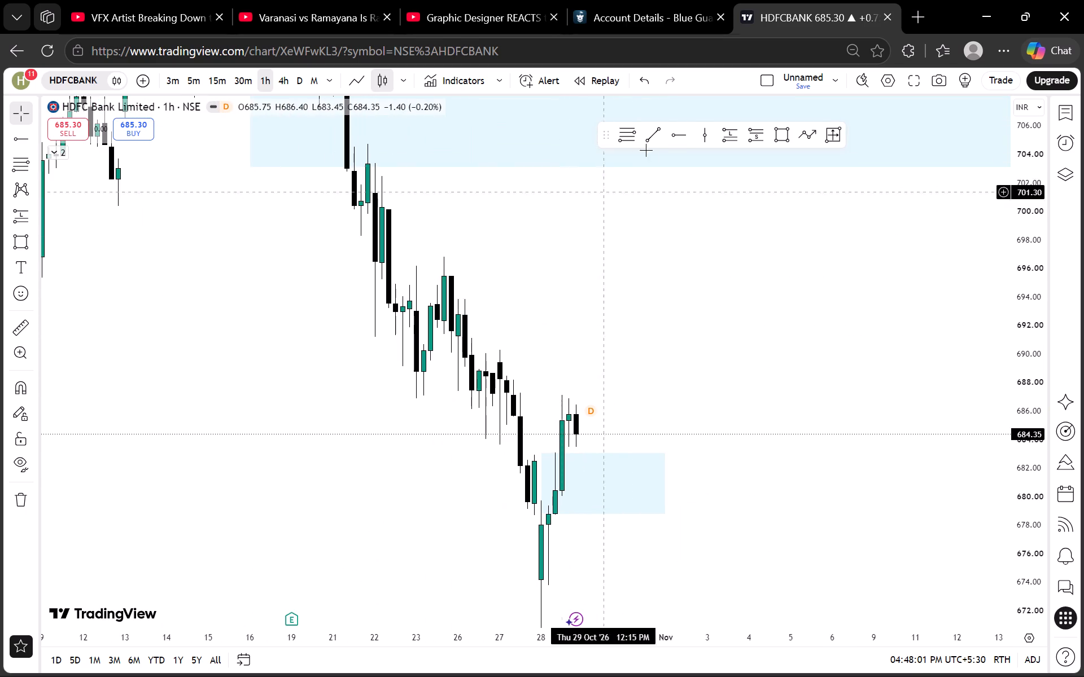
pyautogui.click(657, 119)
pyautogui.click(645, 134)
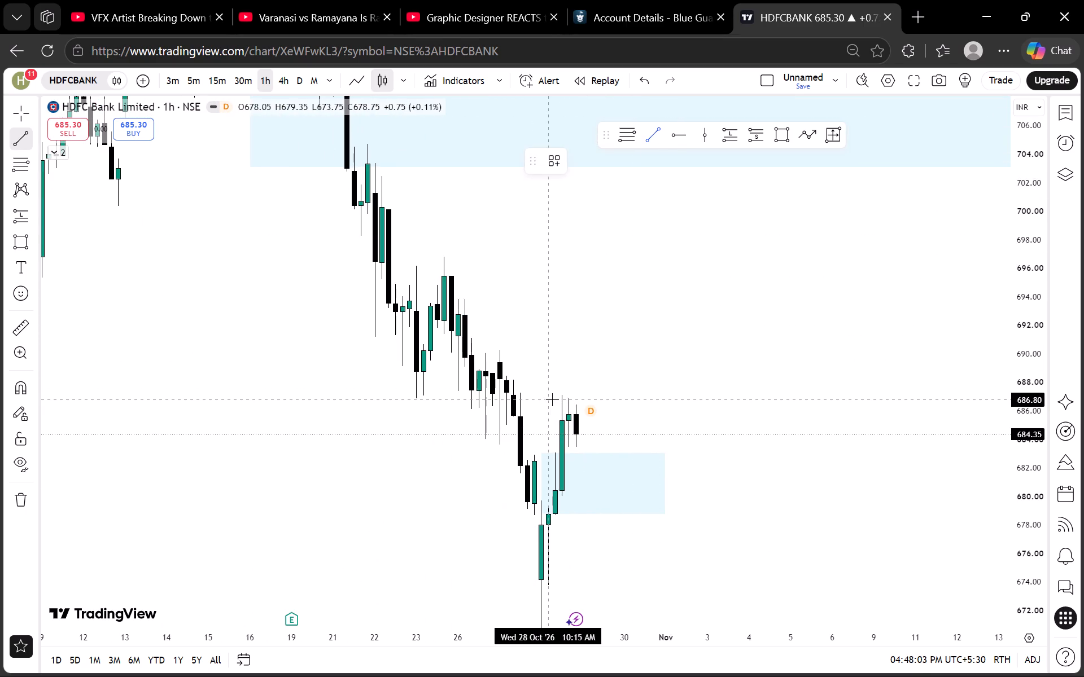
pyautogui.click(553, 397)
pyautogui.click(706, 394)
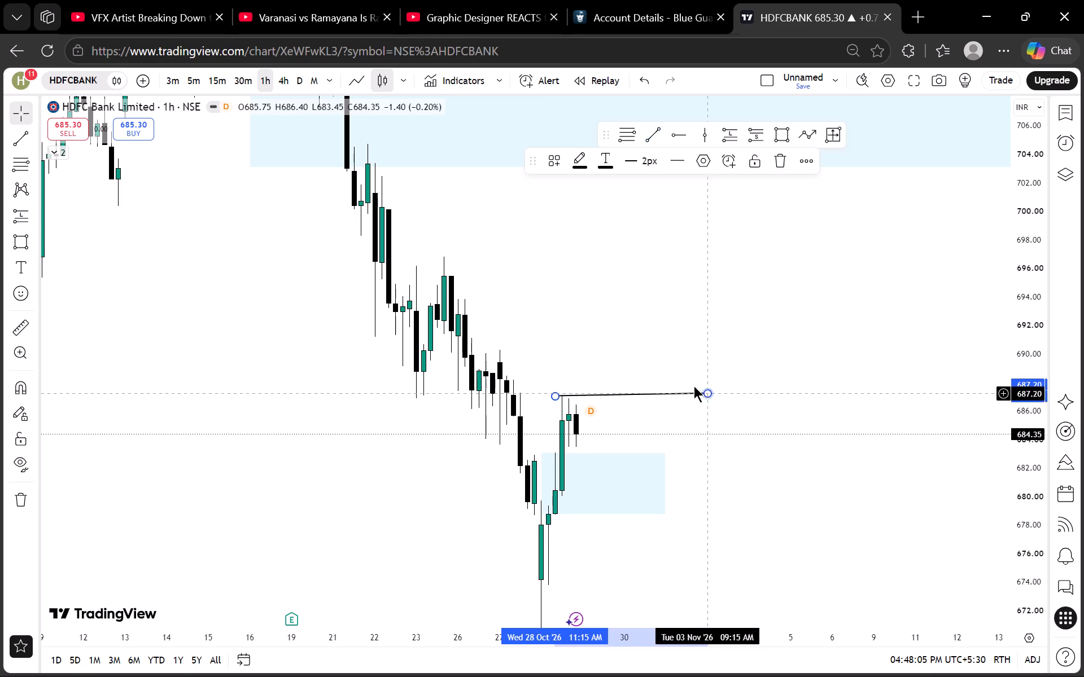
pyautogui.click(668, 364)
# Draw a second trend line at about 690.35 from 26 October 02:15 PM to 4 November 09:15 AM.
pyautogui.click(650, 131)
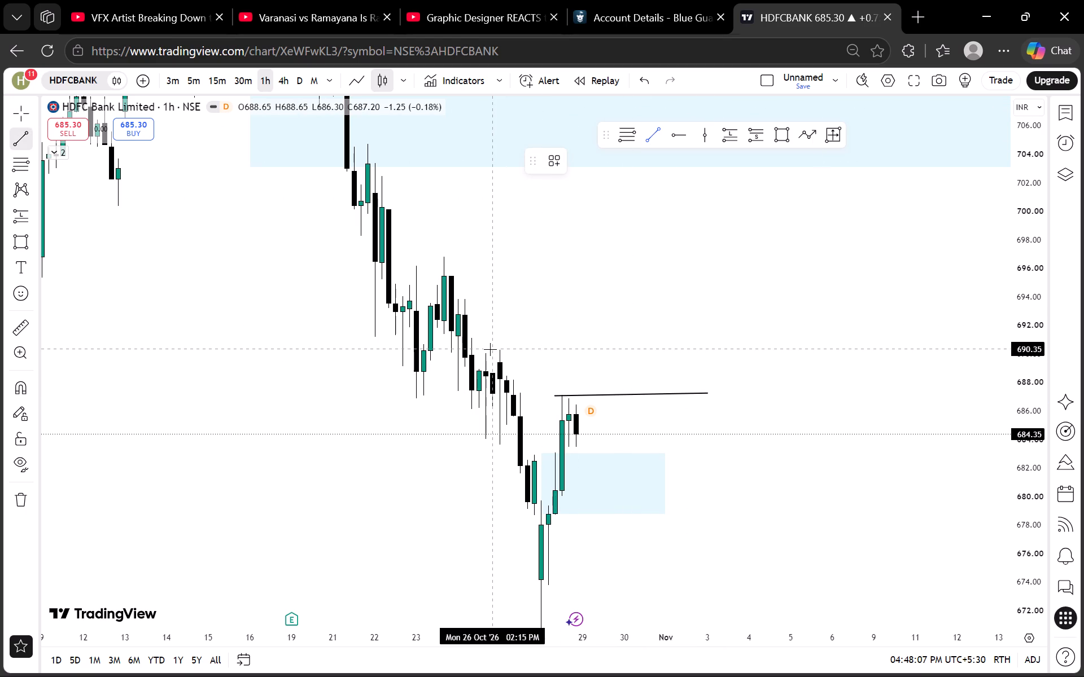
pyautogui.click(490, 350)
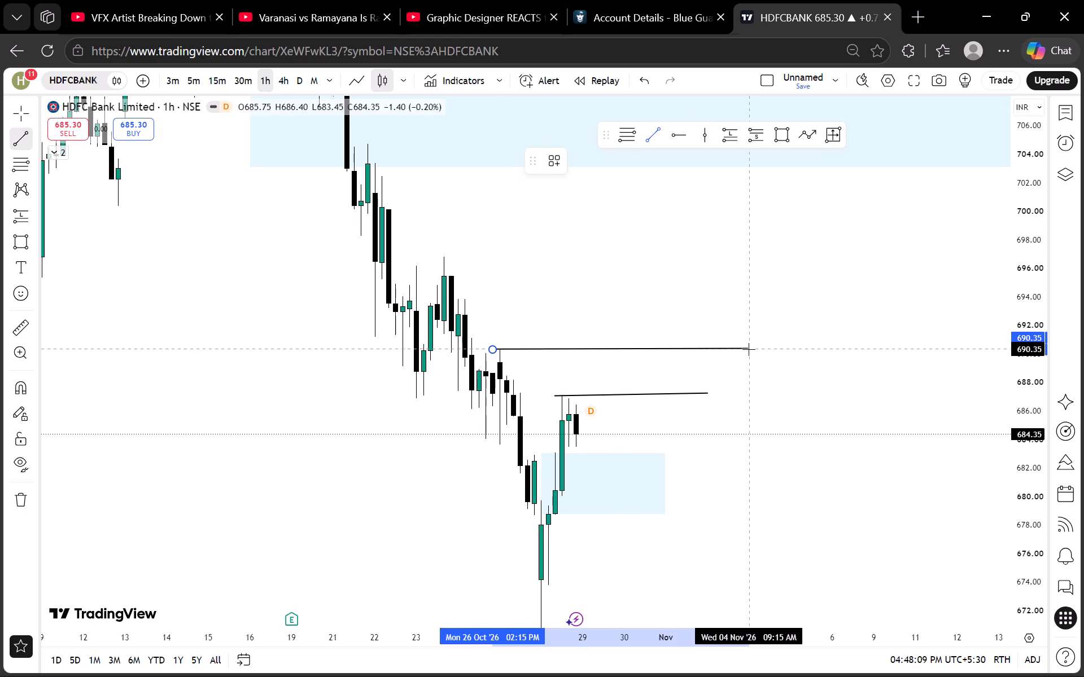
pyautogui.click(749, 349)
pyautogui.click(714, 322)
# Level the lower trend line at 687.05 by moving its later end to 3 November 10:15 AM.
pyautogui.moveTo(712, 388); pyautogui.dragTo(727, 395)
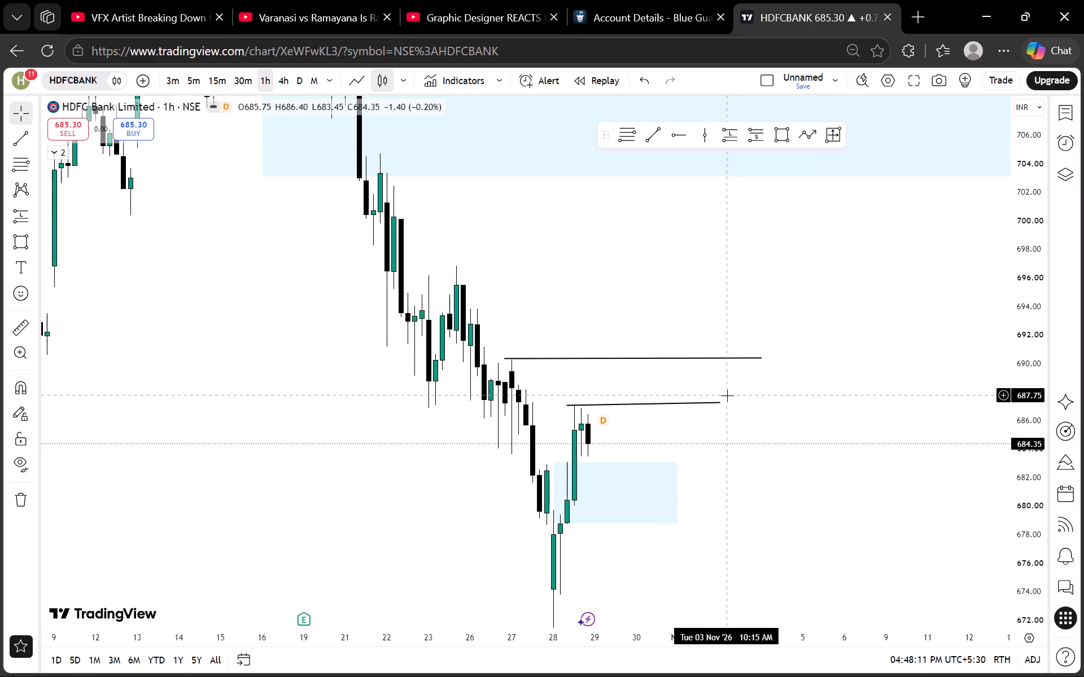
pyautogui.moveTo(720, 401); pyautogui.dragTo(728, 405)
pyautogui.click(633, 292)
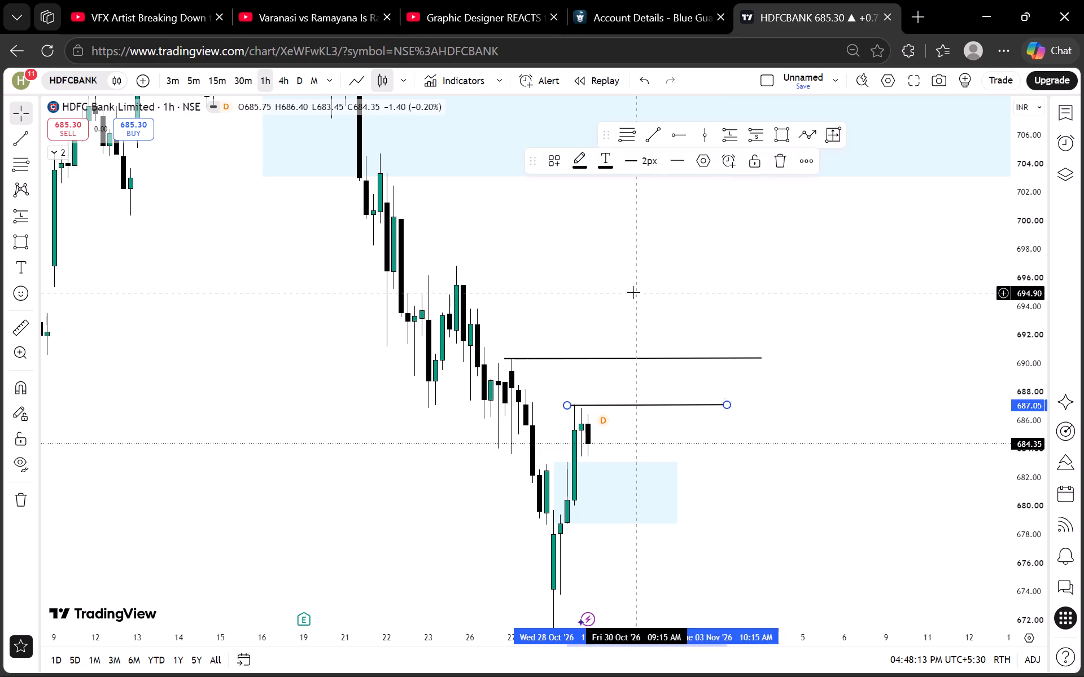
# Draw a level trend line at about 696.90 from 23 October 11:15 AM to 4 November 09:15 AM.
pyautogui.moveTo(624, 279); pyautogui.dragTo(623, 335)
pyautogui.click(652, 140)
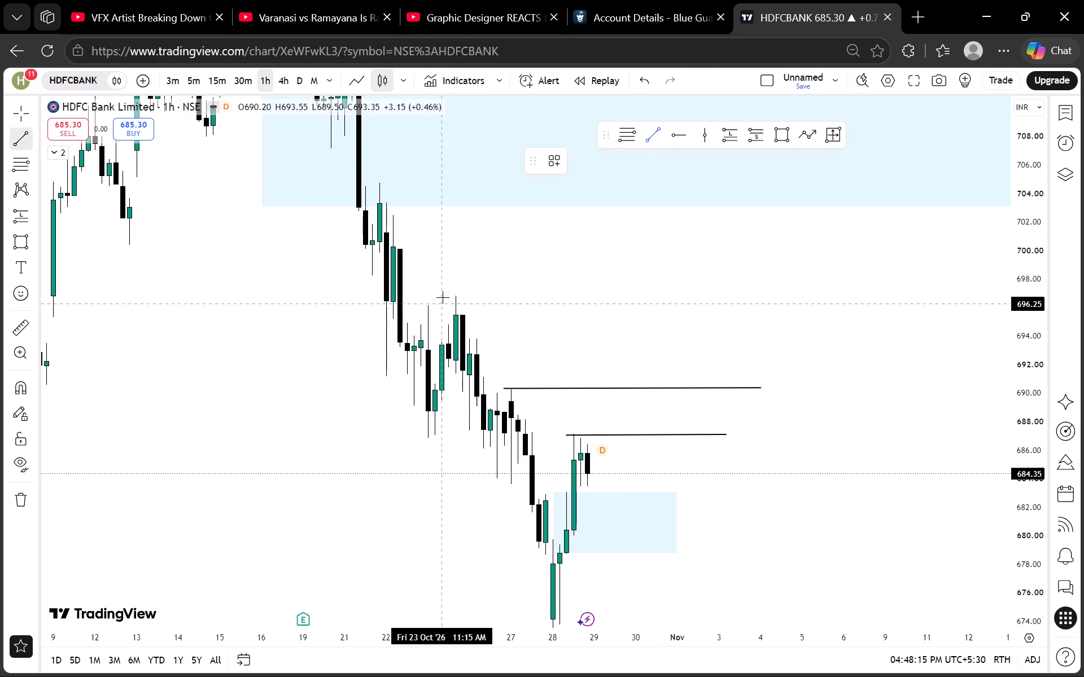
pyautogui.click(443, 294)
pyautogui.click(753, 292)
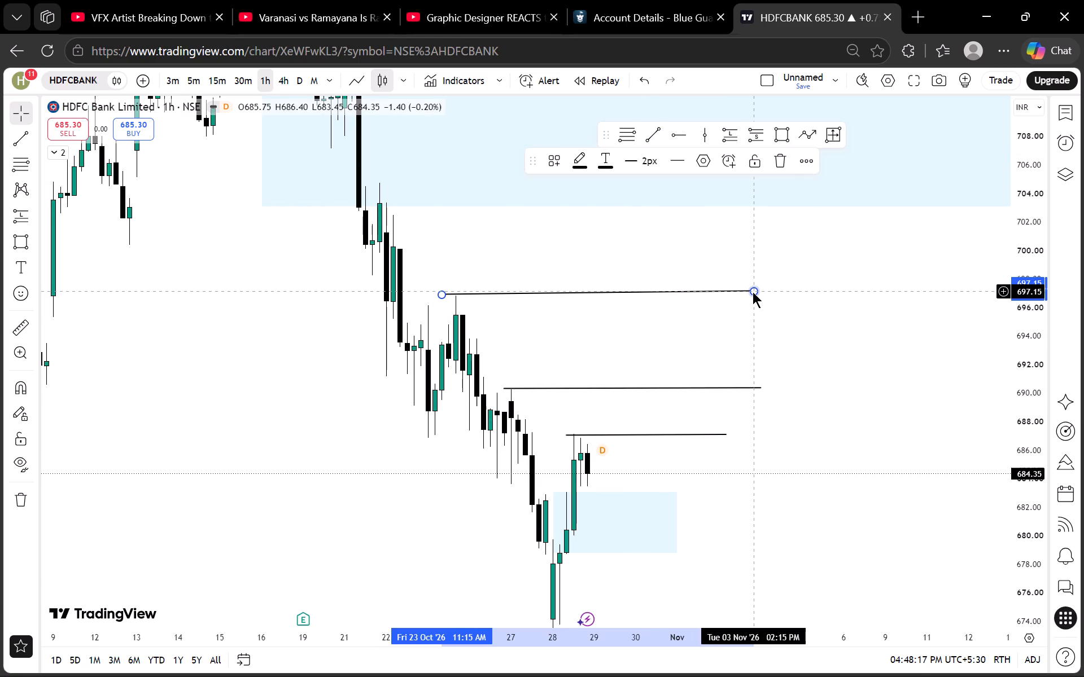
pyautogui.moveTo(753, 292); pyautogui.dragTo(761, 296)
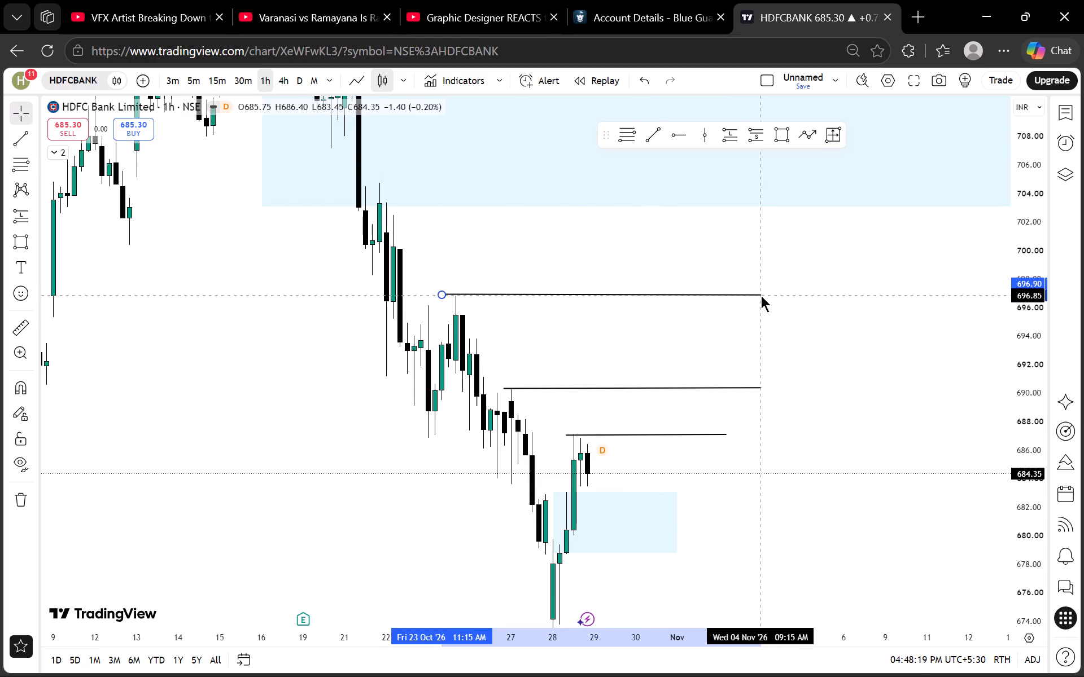
pyautogui.moveTo(761, 296); pyautogui.dragTo(764, 295)
pyautogui.click(742, 322)
# Shrink the upper zone by moving its start to 19 October 09:15 AM and its bottom edge up to about 706.5.
pyautogui.moveTo(713, 339); pyautogui.dragTo(671, 424)
pyautogui.click(645, 442)
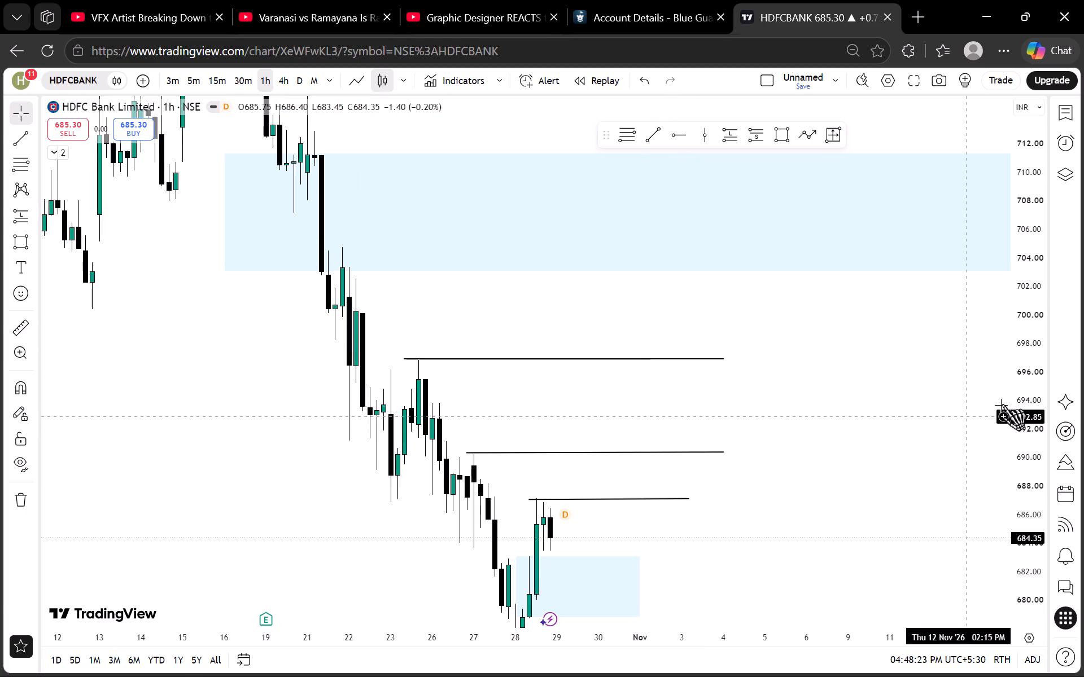
pyautogui.scroll(-14, 1028, 379)
pyautogui.moveTo(453, 401); pyautogui.dragTo(361, 522)
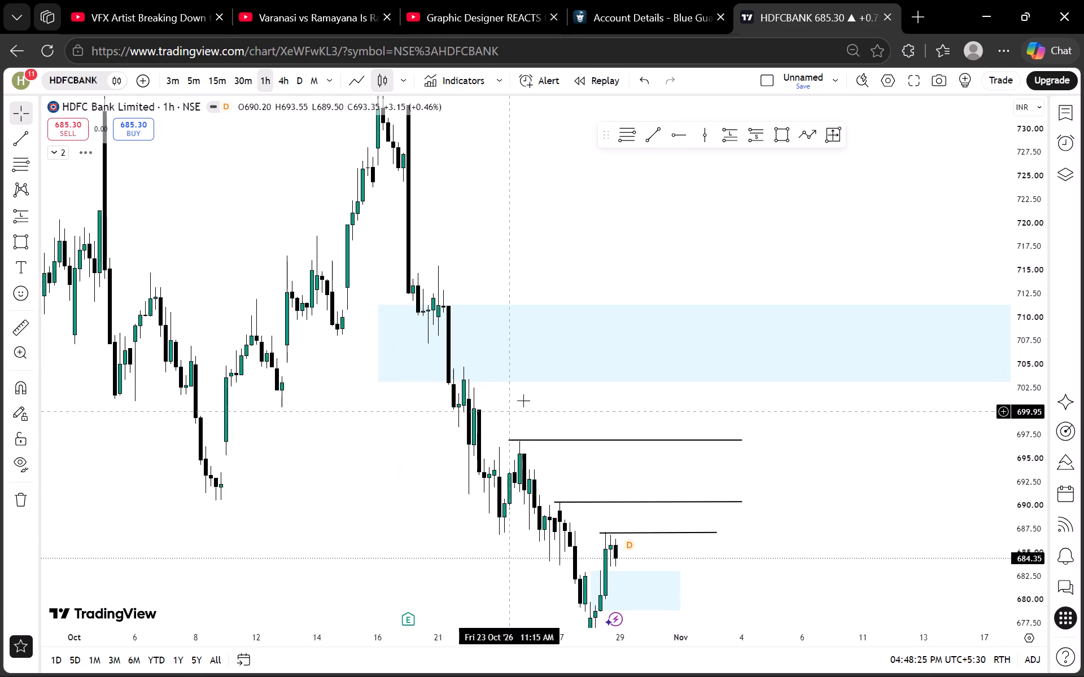
pyautogui.moveTo(524, 399); pyautogui.dragTo(502, 416)
pyautogui.moveTo(365, 318); pyautogui.dragTo(375, 302)
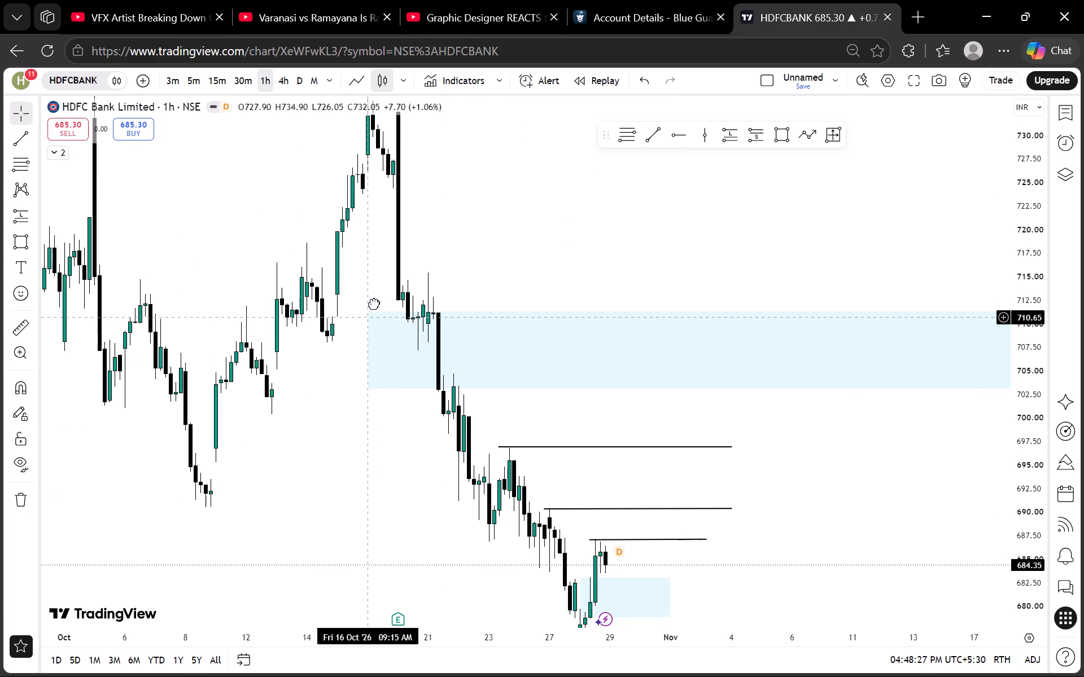
pyautogui.moveTo(375, 302); pyautogui.dragTo(378, 297)
pyautogui.moveTo(378, 377); pyautogui.dragTo(408, 344)
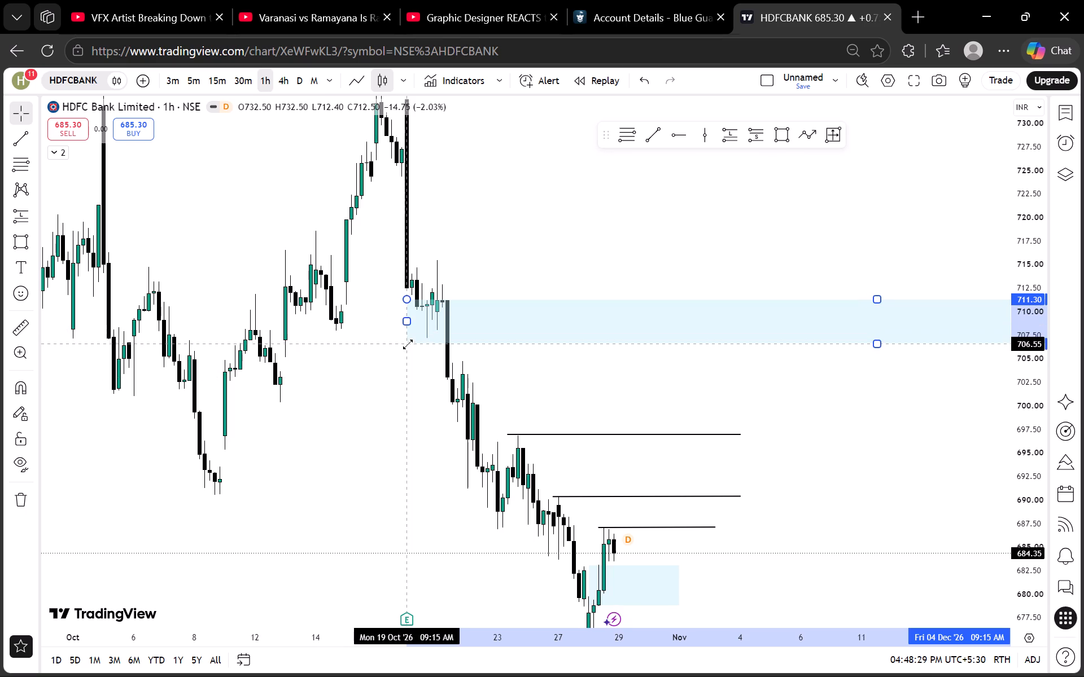
pyautogui.moveTo(408, 344); pyautogui.dragTo(404, 345)
pyautogui.click(437, 337)
# Draw a level trend line at 704.95 from 21 October 01:15 PM to 4 November 02:15 PM.
pyautogui.moveTo(535, 225); pyautogui.dragTo(488, 333)
pyautogui.moveTo(585, 327); pyautogui.dragTo(549, 215)
pyautogui.scroll(-3, 1028, 322)
pyautogui.scroll(-2, 706, 227)
pyautogui.moveTo(840, 498); pyautogui.dragTo(798, 310)
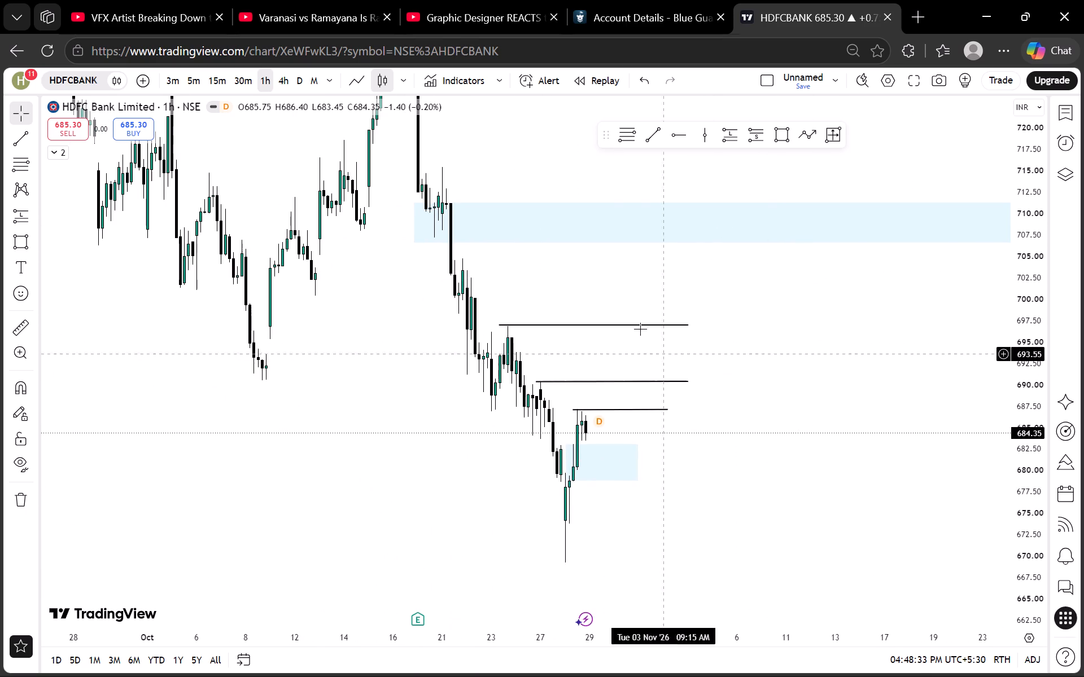
pyautogui.moveTo(620, 296); pyautogui.dragTo(620, 340)
pyautogui.click(657, 134)
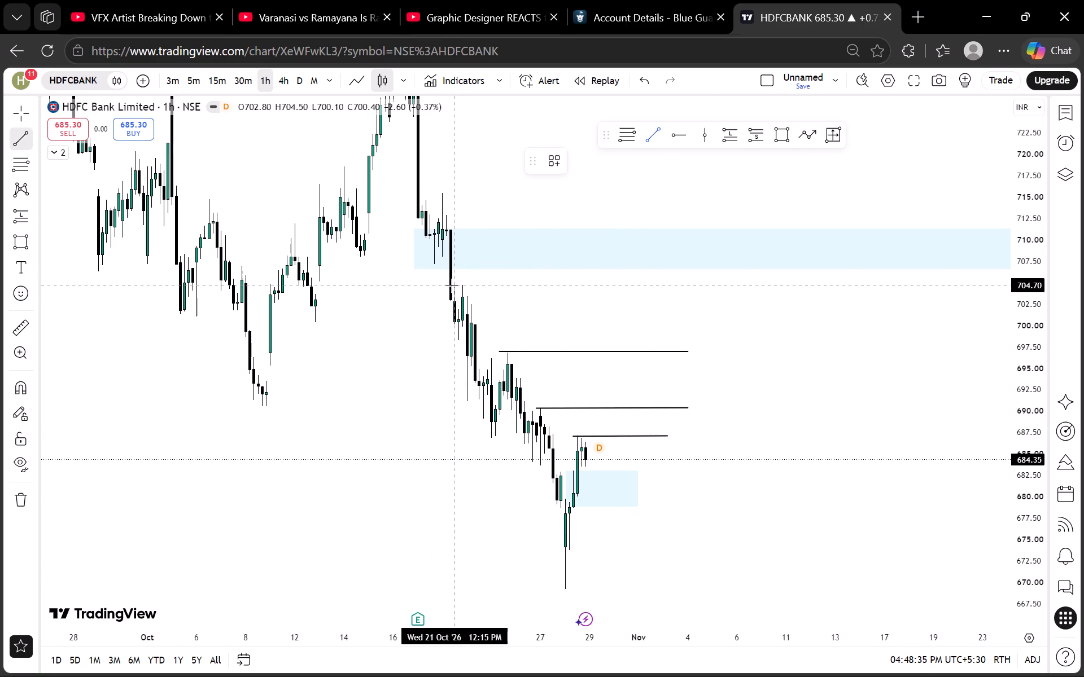
pyautogui.click(457, 283)
pyautogui.click(707, 283)
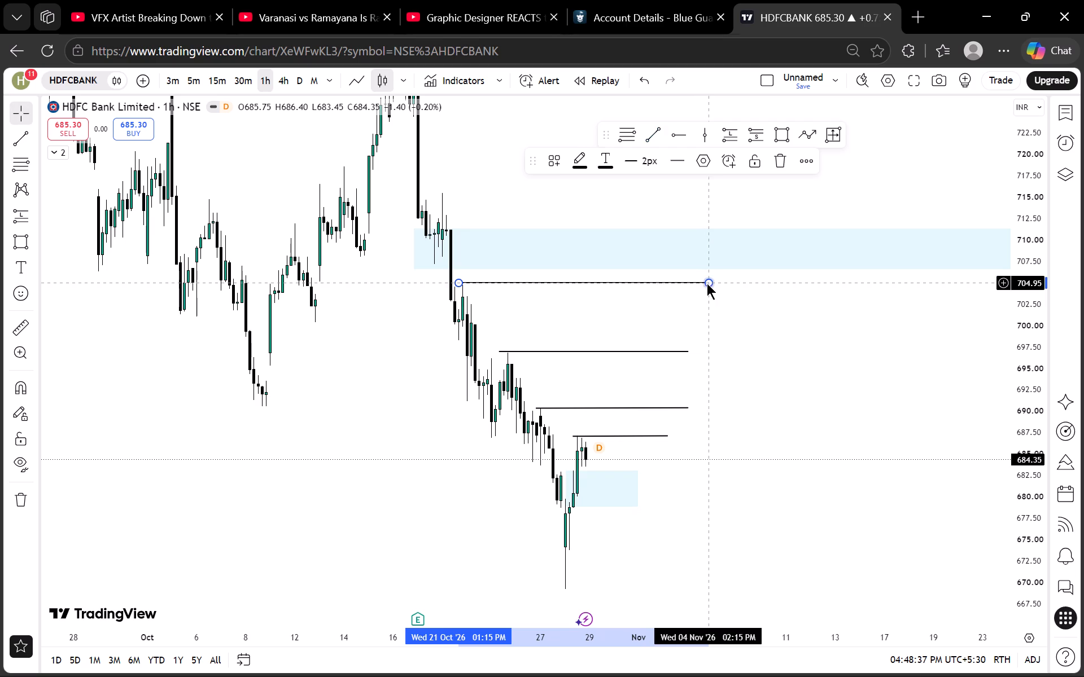
pyautogui.click(720, 302)
# Examine the late-October price action on the 30-minute, 15-minute and 5-minute timeframes.
pyautogui.click(251, 73)
pyautogui.scroll(-1, 300, 227)
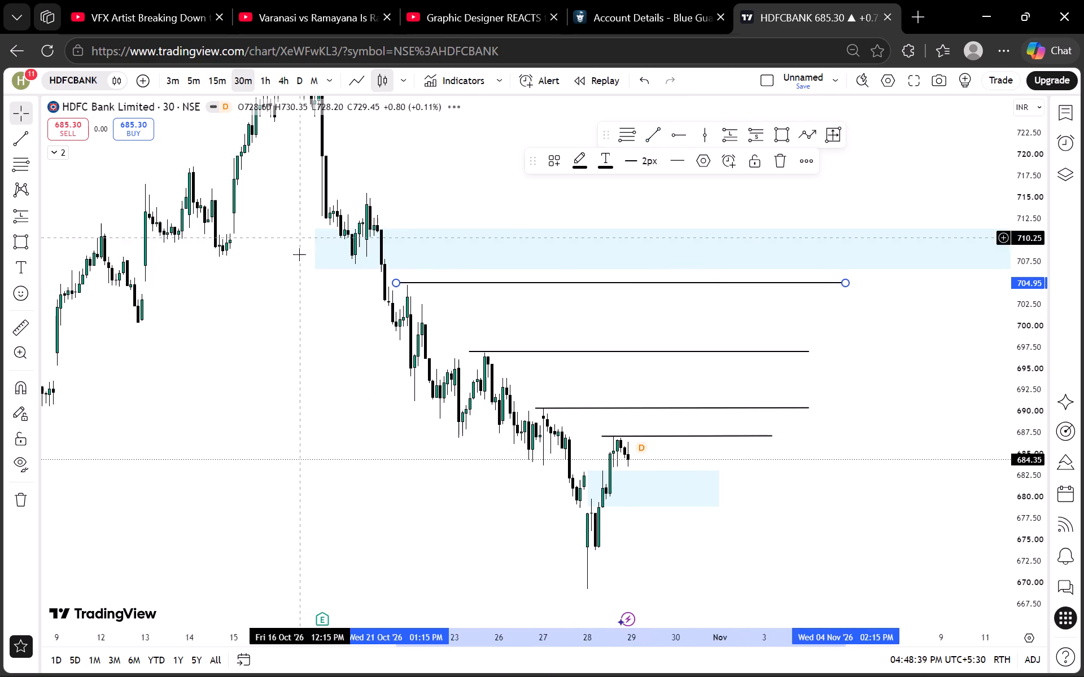
pyautogui.moveTo(353, 328); pyautogui.dragTo(225, 293)
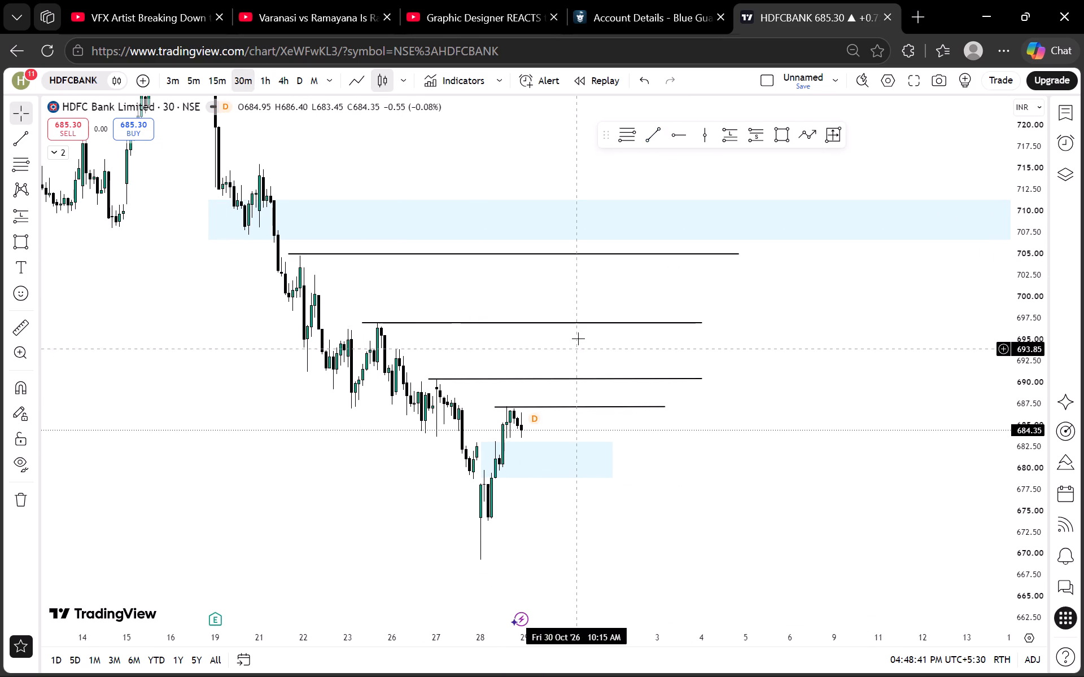
pyautogui.click(206, 71)
pyautogui.scroll(-4, 259, 213)
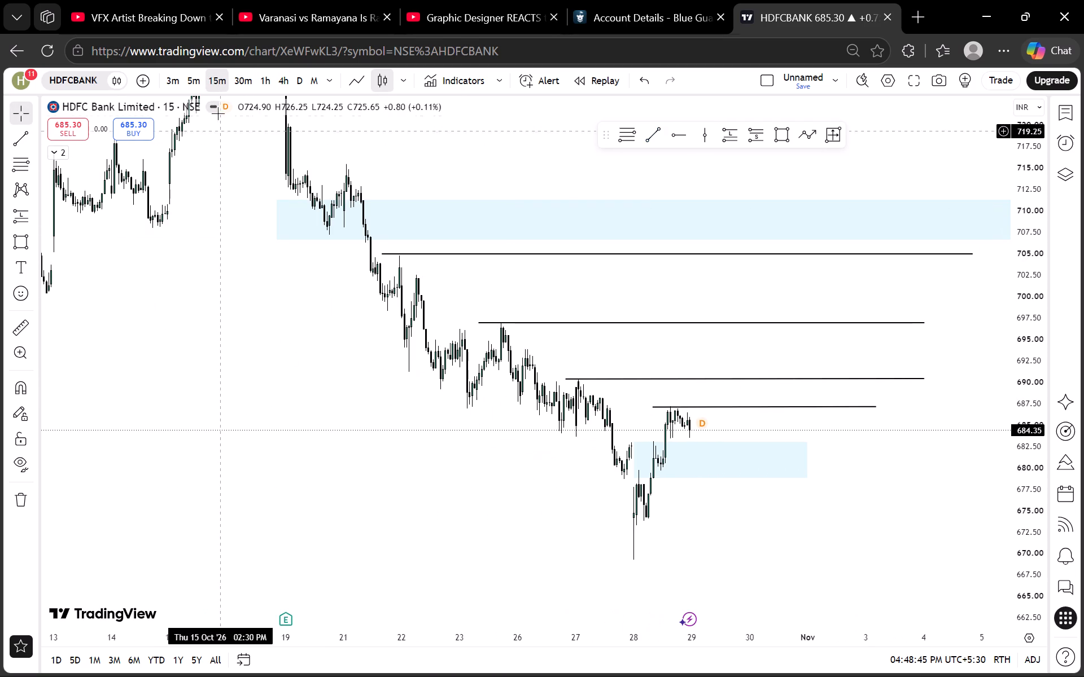
pyautogui.click(195, 86)
pyautogui.scroll(-4, 249, 283)
pyautogui.moveTo(335, 450); pyautogui.dragTo(186, 297)
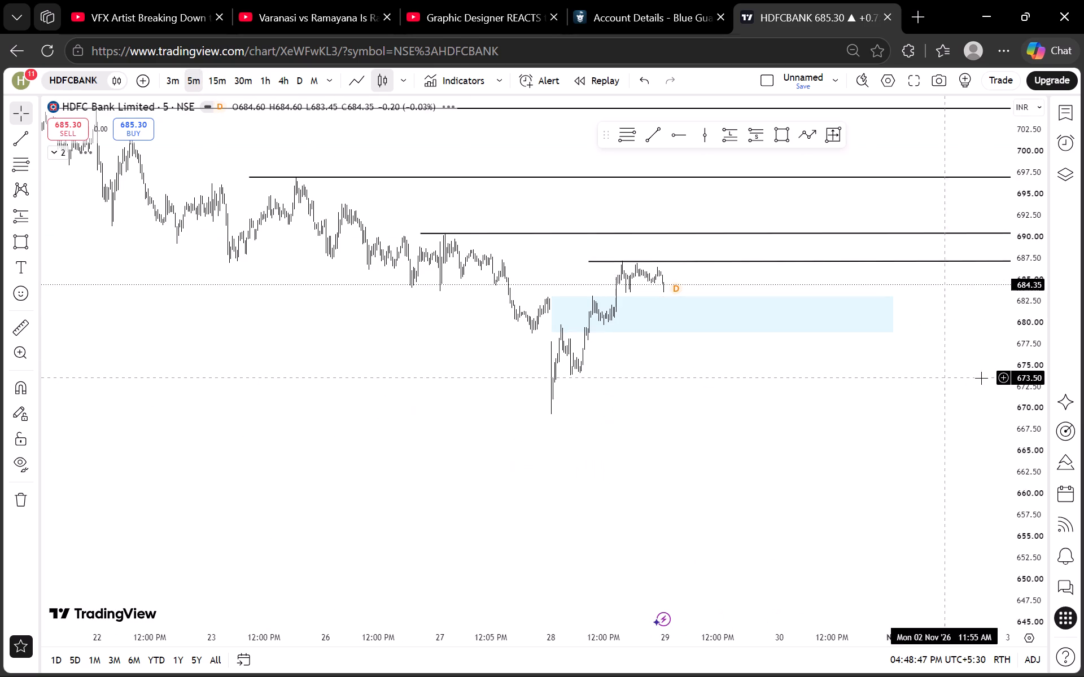
# Refit the lower zone to start at 28 October 11:15 AM, span about 682.3 to 683.05, and end on the morning of 29 October.
pyautogui.scroll(20, 1024, 375)
pyautogui.moveTo(558, 363); pyautogui.dragTo(526, 487)
pyautogui.scroll(2, 478, 473)
pyautogui.moveTo(411, 458); pyautogui.dragTo(426, 467)
pyautogui.scroll(-1, 231, 432)
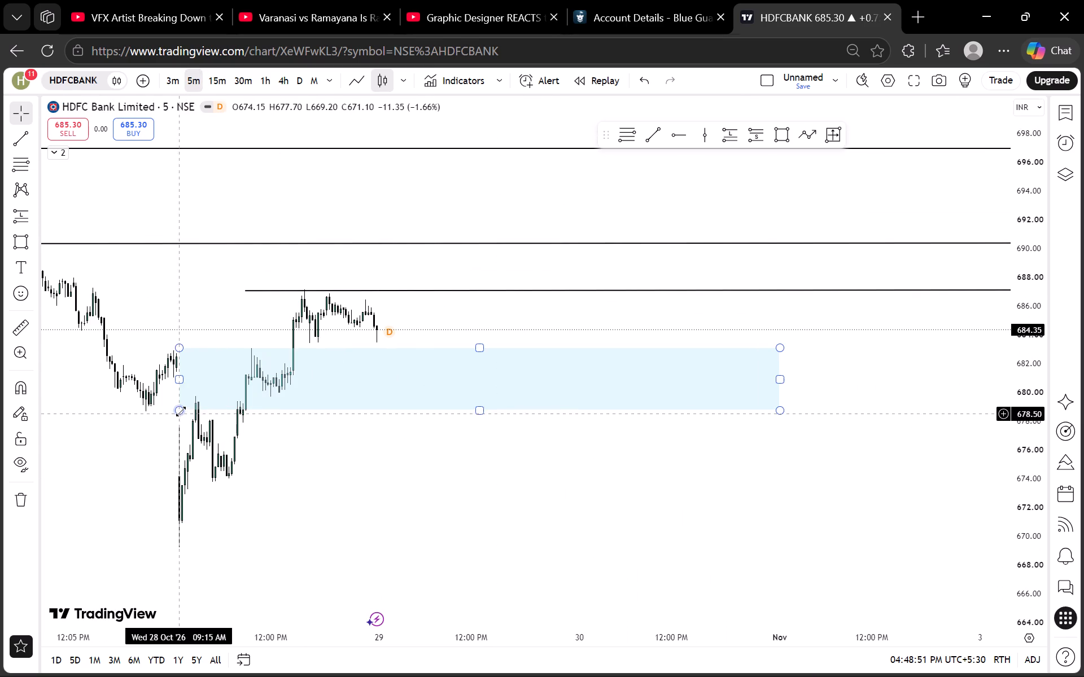
pyautogui.moveTo(181, 410); pyautogui.dragTo(273, 398)
pyautogui.moveTo(279, 346); pyautogui.dragTo(268, 356)
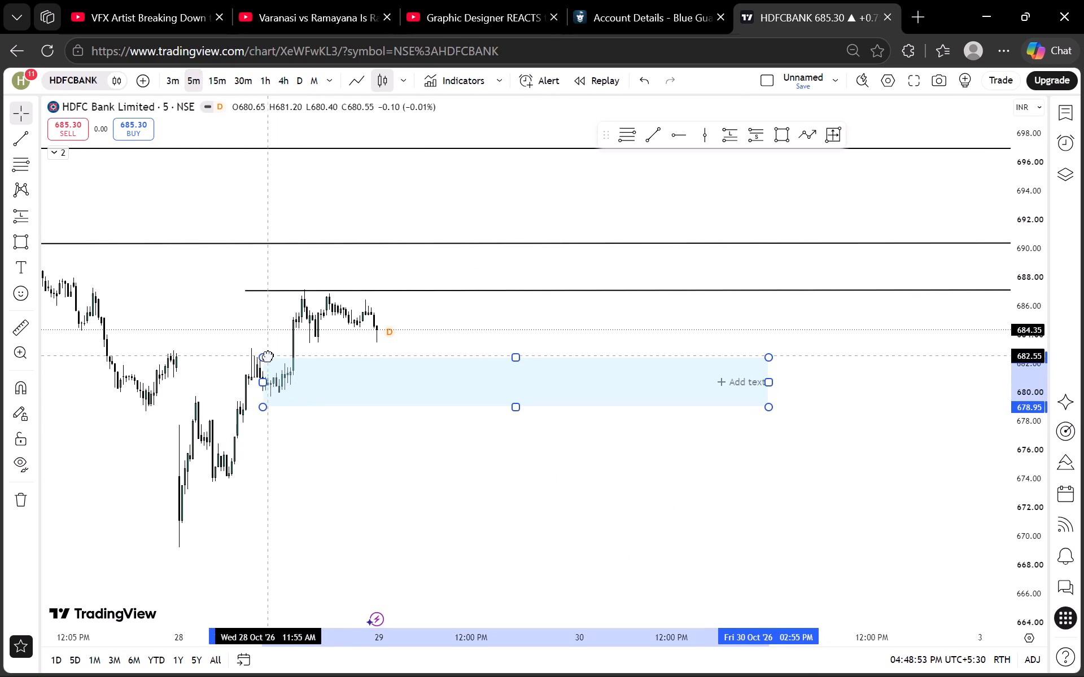
pyautogui.moveTo(268, 356); pyautogui.dragTo(250, 347)
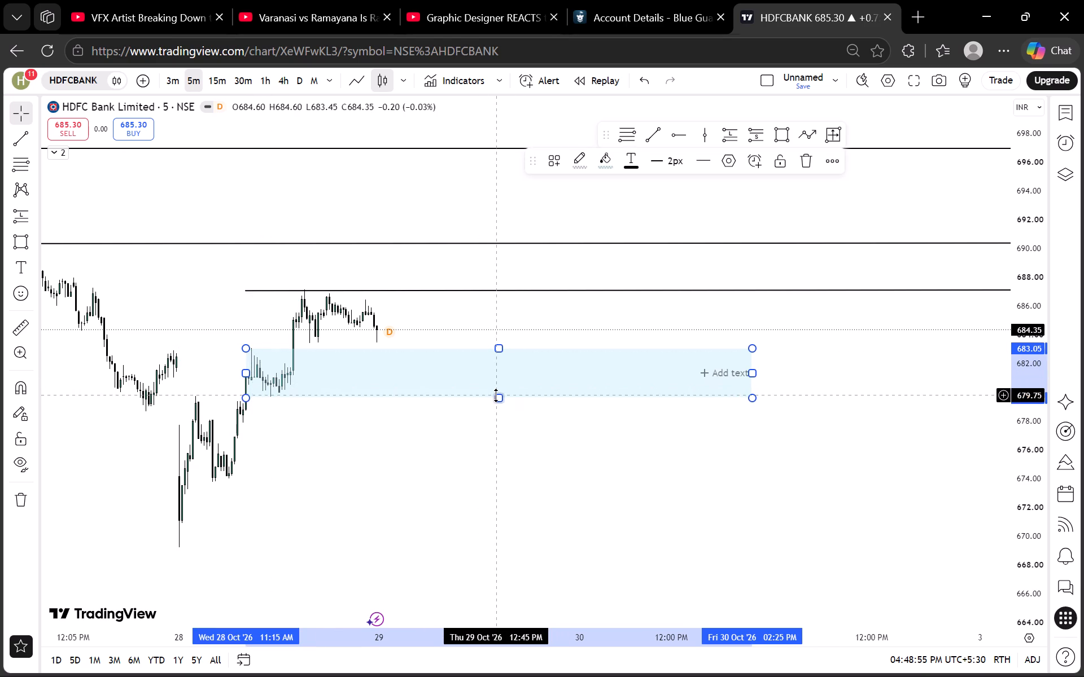
pyautogui.moveTo(497, 396); pyautogui.dragTo(485, 361)
pyautogui.scroll(-3, 423, 388)
pyautogui.moveTo(532, 399); pyautogui.dragTo(450, 461)
pyautogui.moveTo(756, 403); pyautogui.dragTo(596, 412)
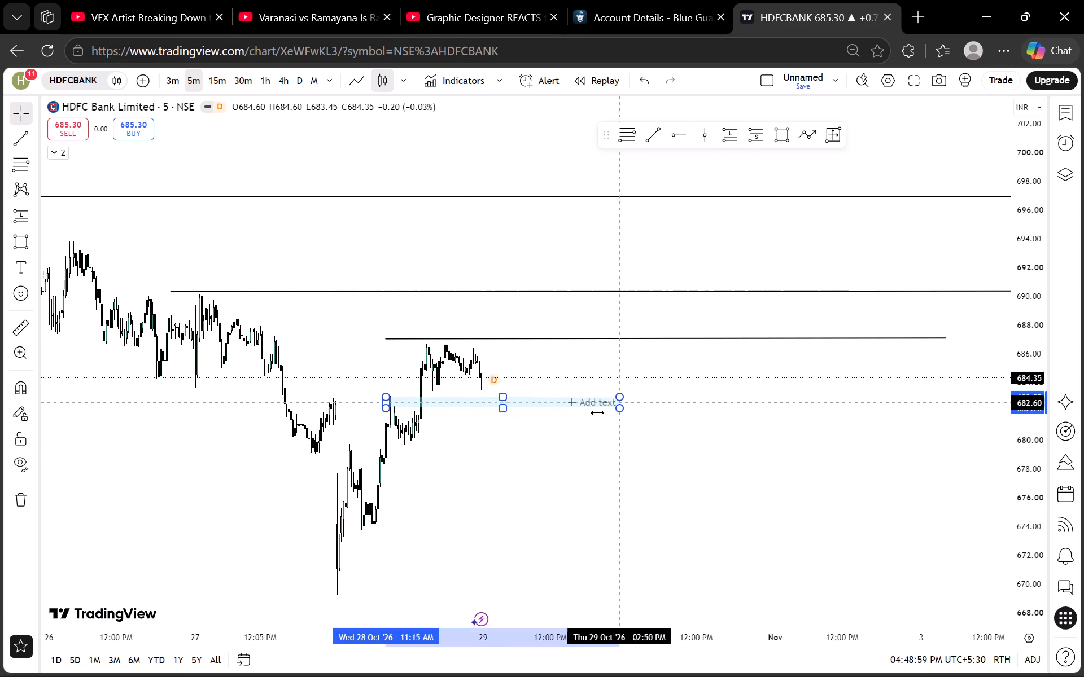
pyautogui.moveTo(596, 412); pyautogui.dragTo(539, 414)
pyautogui.click(544, 436)
# Switch to the 1-hour timeframe and examine the price action around 28 October against the marked levels and zone.
pyautogui.moveTo(626, 403); pyautogui.dragTo(625, 443)
pyautogui.scroll(-1, 622, 427)
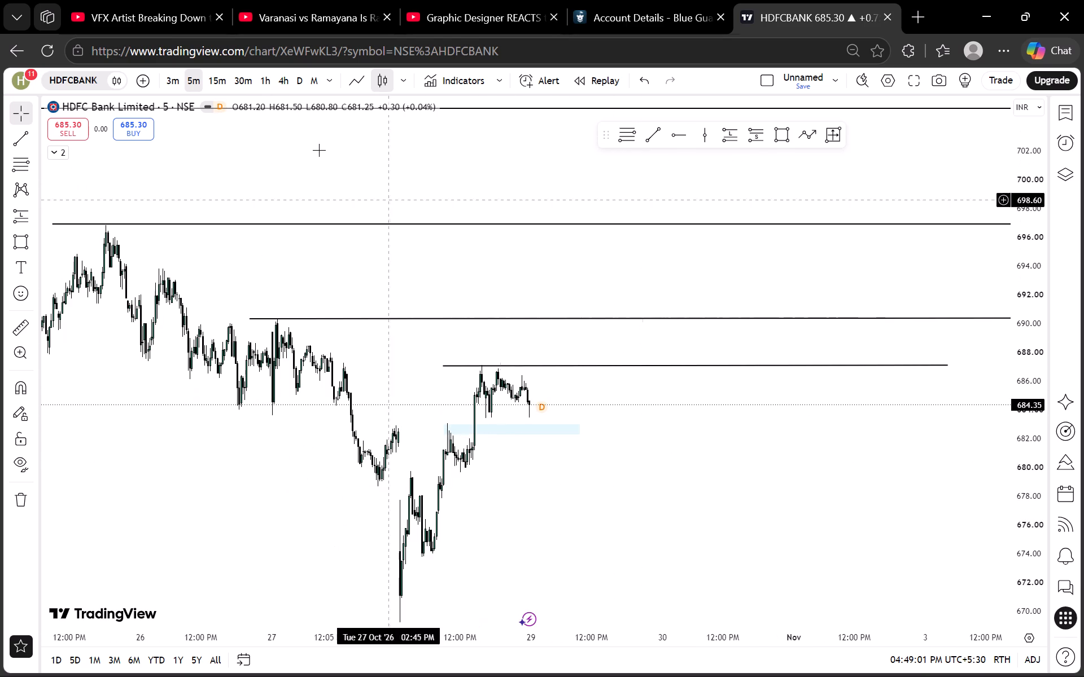
pyautogui.click(260, 82)
pyautogui.scroll(12, 598, 363)
pyautogui.moveTo(430, 437); pyautogui.dragTo(717, 395)
pyautogui.moveTo(554, 407); pyautogui.dragTo(950, 363)
pyautogui.scroll(-10, 1008, 357)
pyautogui.scroll(6, 947, 395)
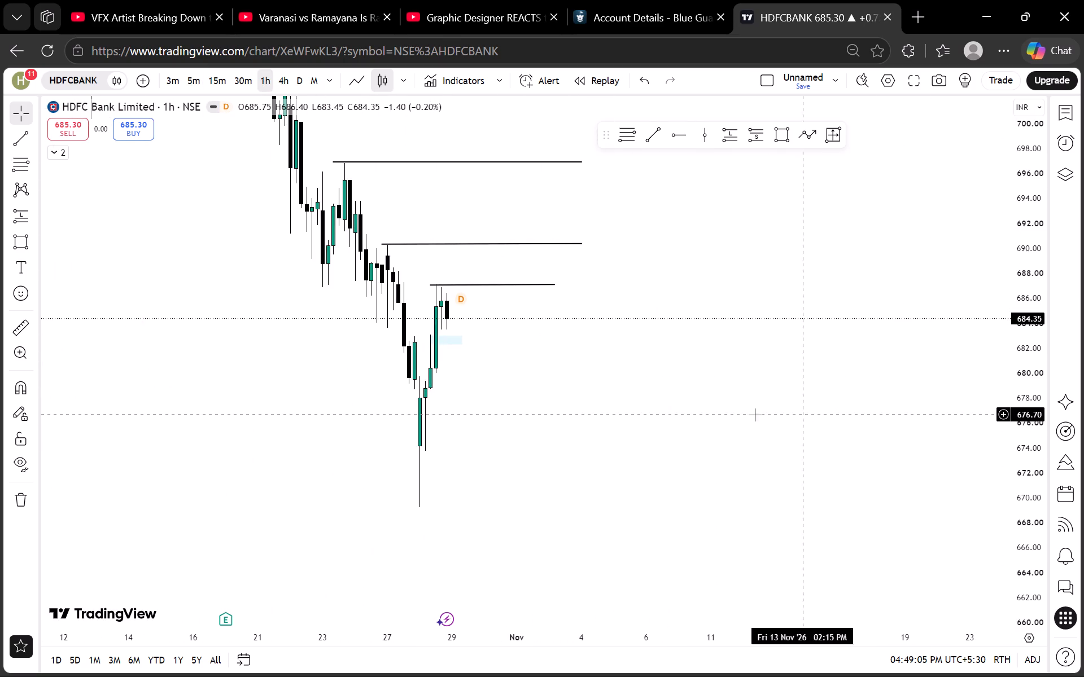
pyautogui.scroll(3, 569, 380)
pyautogui.moveTo(464, 416); pyautogui.dragTo(774, 456)
pyautogui.scroll(9, 1009, 412)
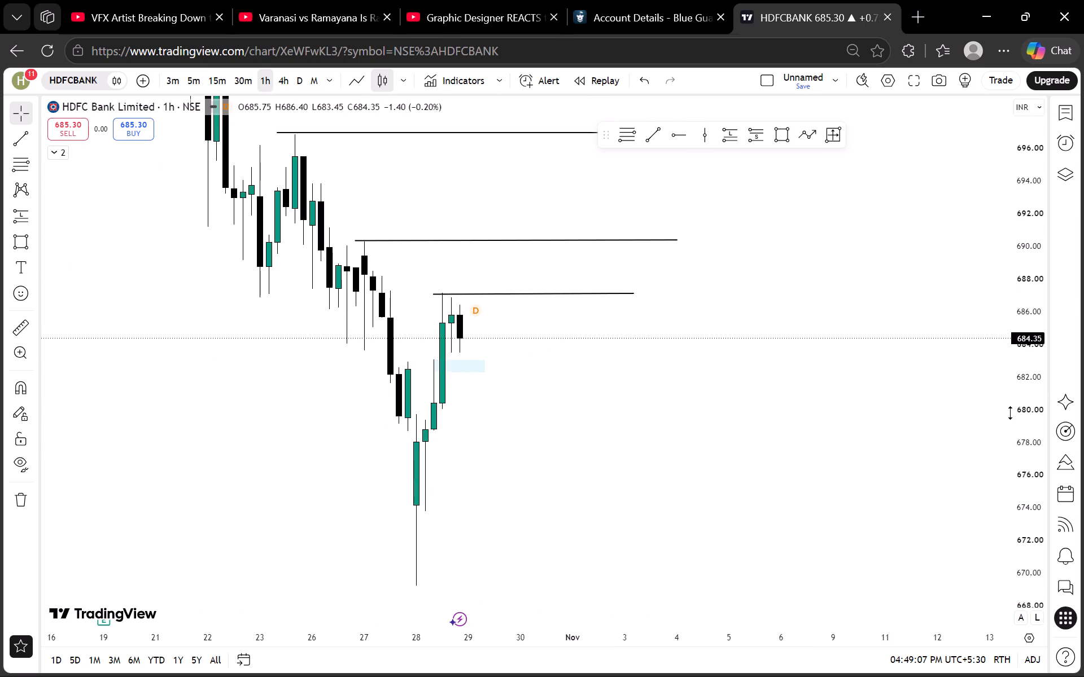
pyautogui.scroll(7, 1011, 413)
pyautogui.scroll(2, 725, 487)
pyautogui.scroll(-2, 1011, 393)
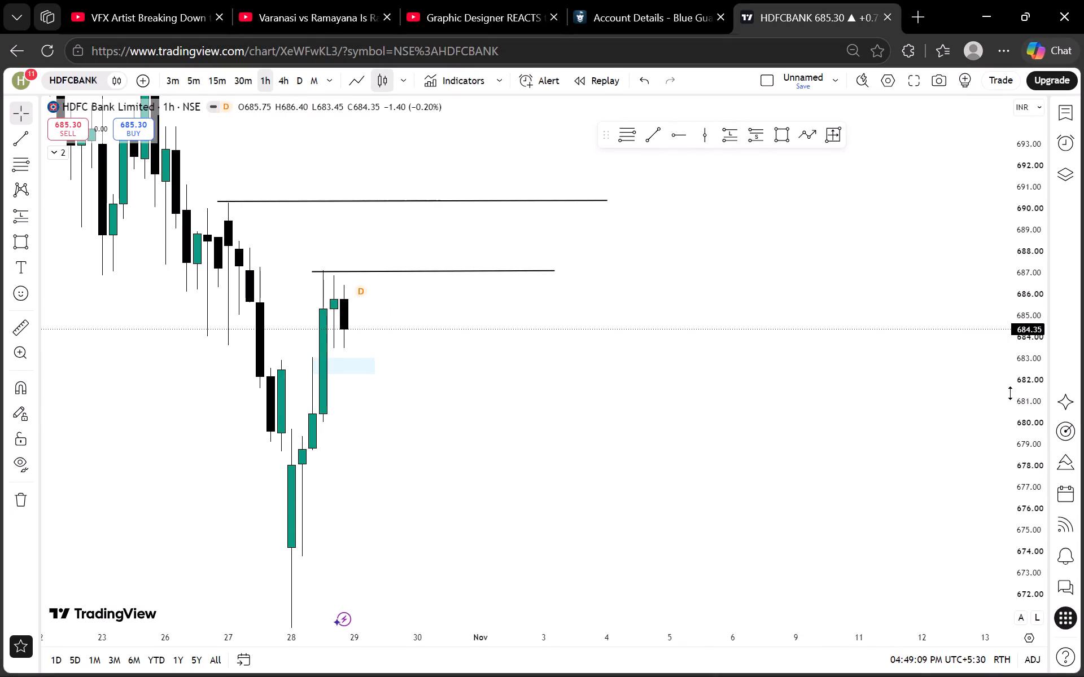
pyautogui.scroll(-16, 1011, 393)
pyautogui.scroll(-2, 434, 424)
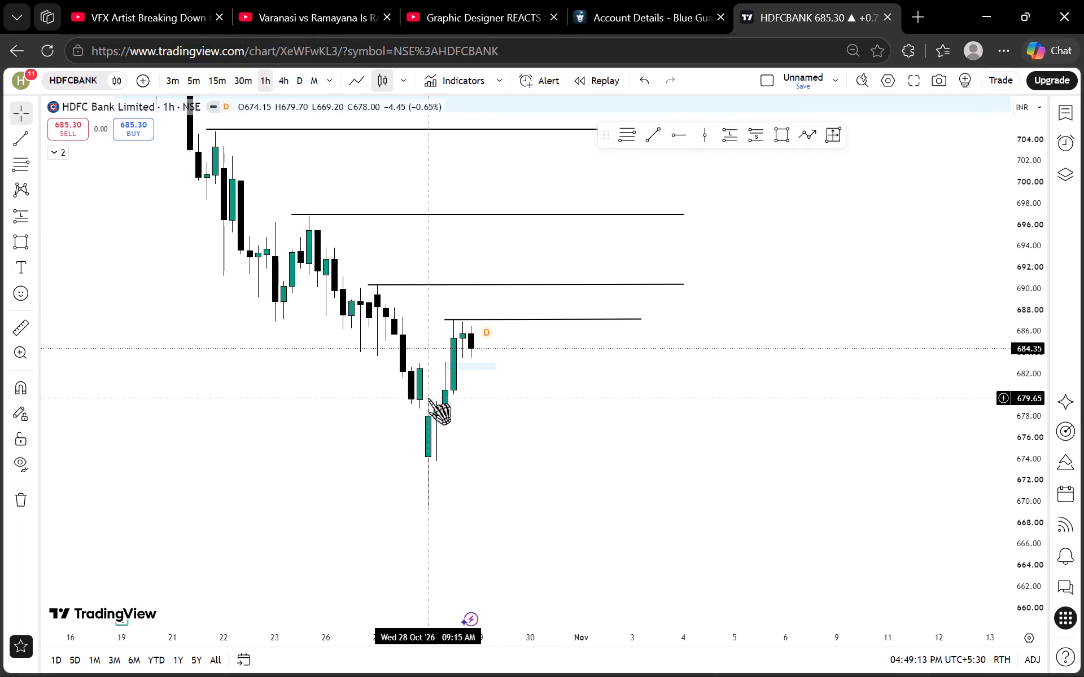
pyautogui.scroll(12, 1016, 373)
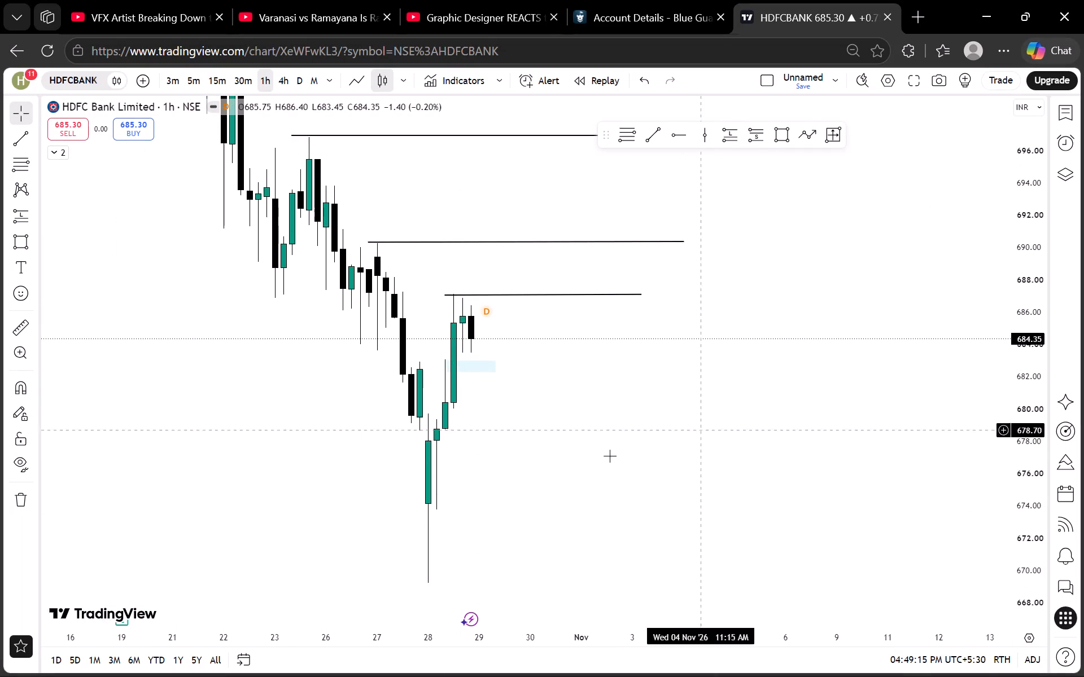
pyautogui.scroll(2, 609, 456)
pyautogui.moveTo(517, 472); pyautogui.dragTo(613, 453)
# Compare the 28 October move on the 4-hour, 1-hour and 30-minute timeframes, returning to the 1-hour chart.
pyautogui.click(286, 75)
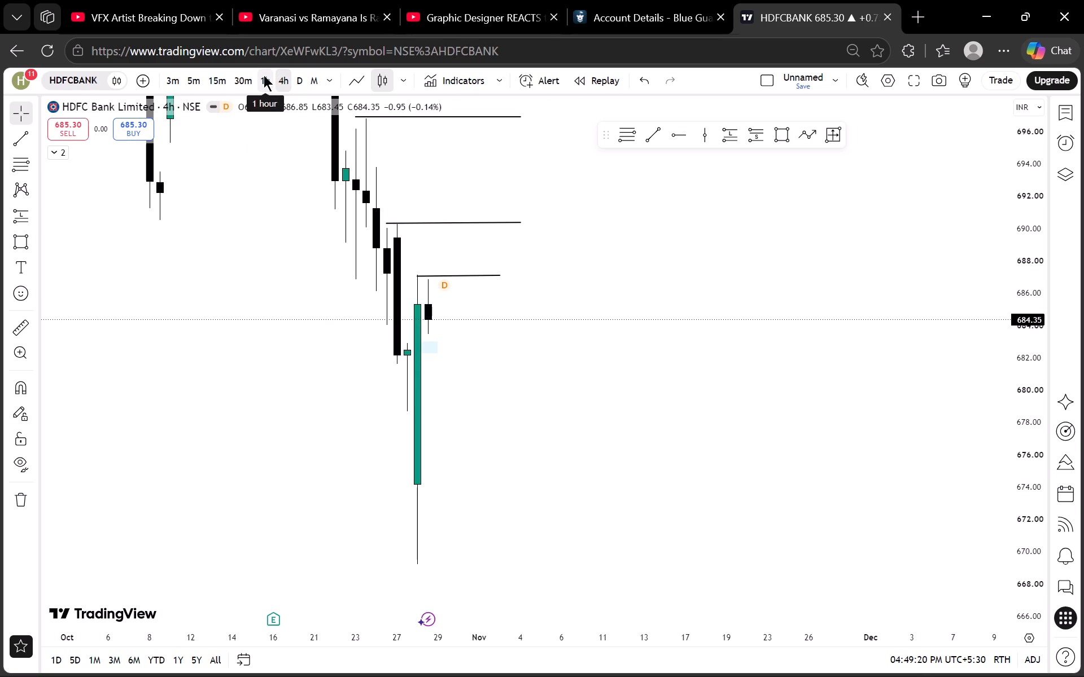
pyautogui.click(264, 75)
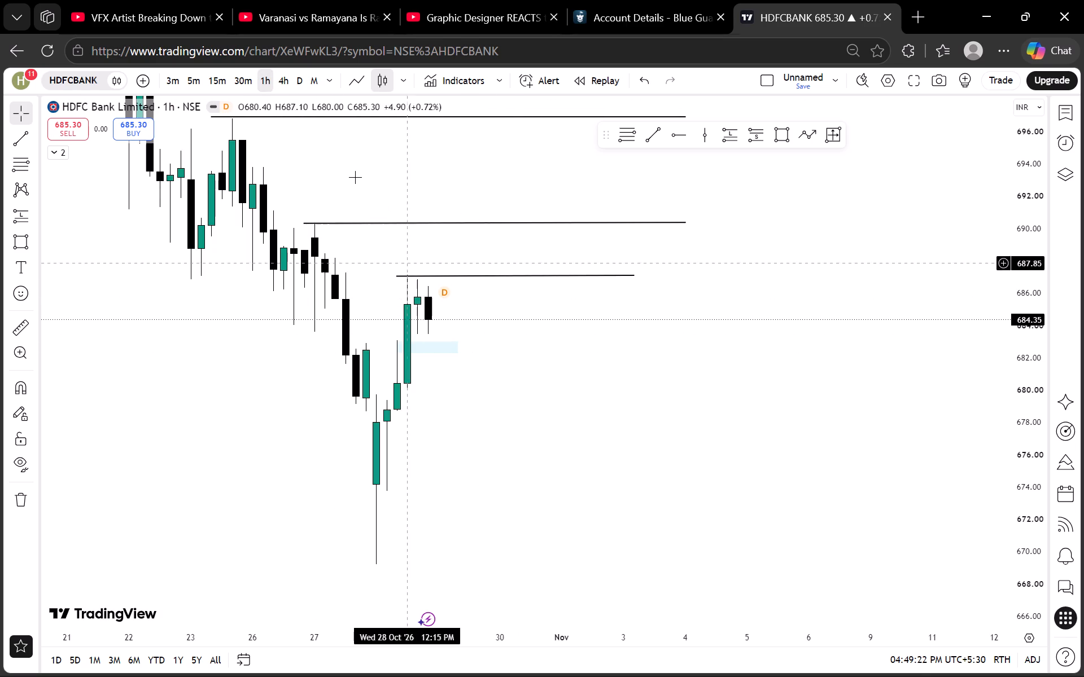
pyautogui.click(244, 80)
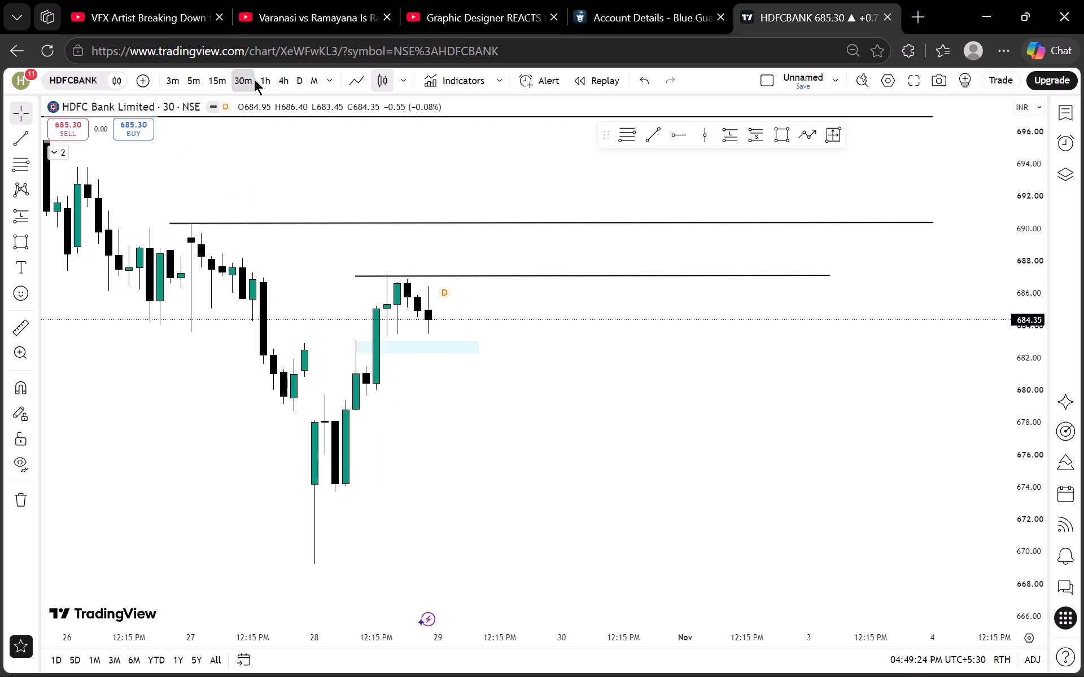
pyautogui.click(256, 78)
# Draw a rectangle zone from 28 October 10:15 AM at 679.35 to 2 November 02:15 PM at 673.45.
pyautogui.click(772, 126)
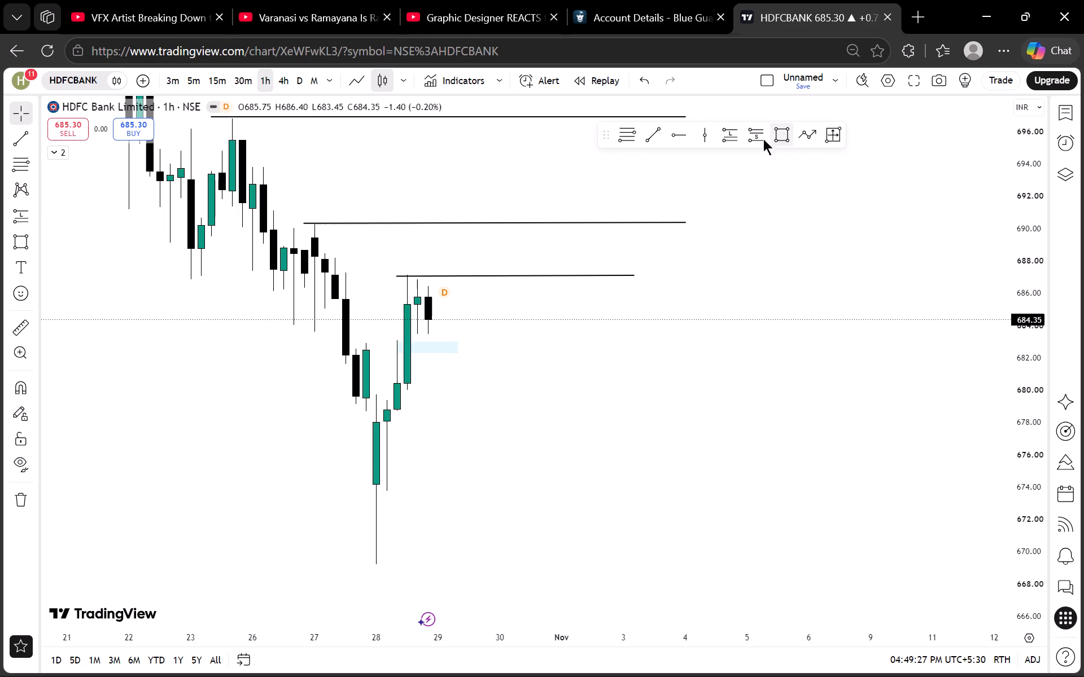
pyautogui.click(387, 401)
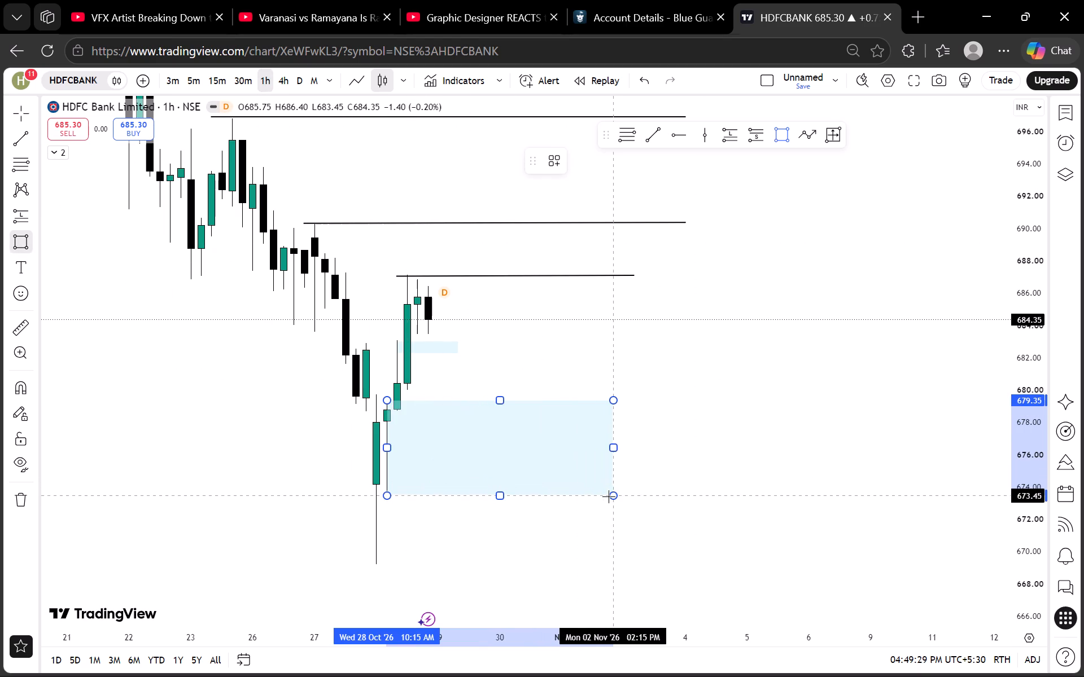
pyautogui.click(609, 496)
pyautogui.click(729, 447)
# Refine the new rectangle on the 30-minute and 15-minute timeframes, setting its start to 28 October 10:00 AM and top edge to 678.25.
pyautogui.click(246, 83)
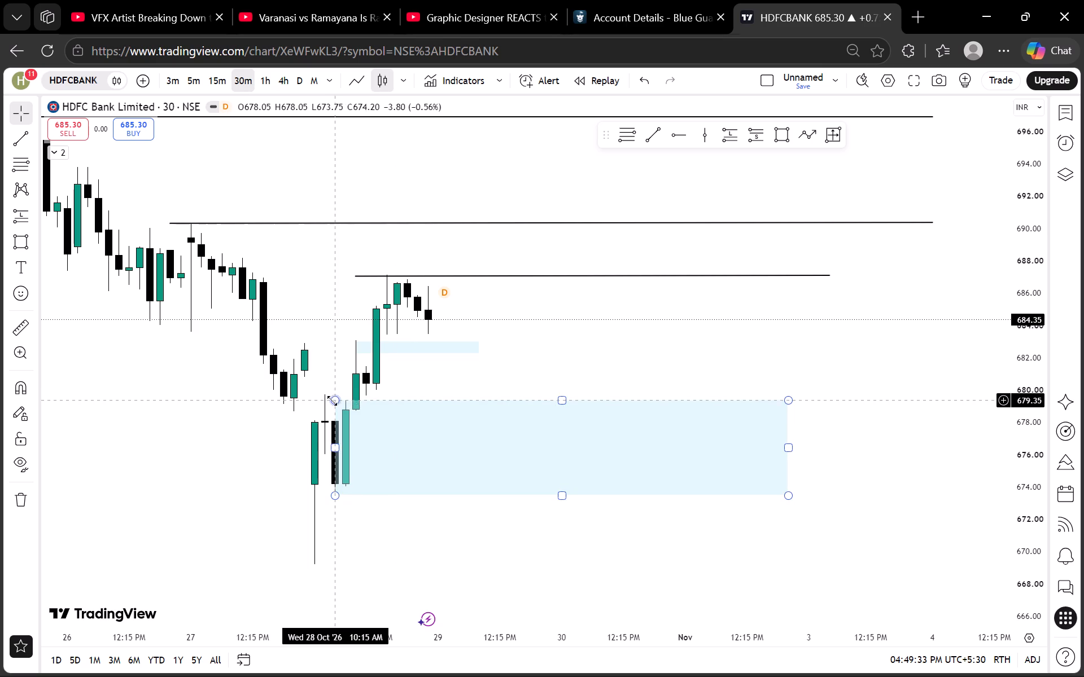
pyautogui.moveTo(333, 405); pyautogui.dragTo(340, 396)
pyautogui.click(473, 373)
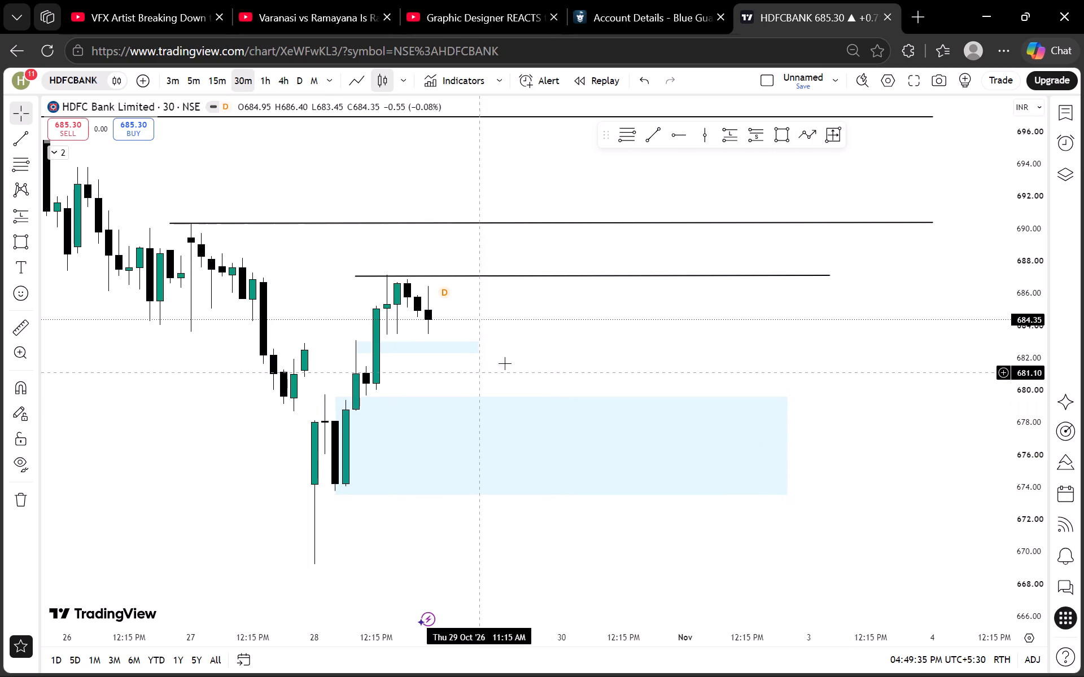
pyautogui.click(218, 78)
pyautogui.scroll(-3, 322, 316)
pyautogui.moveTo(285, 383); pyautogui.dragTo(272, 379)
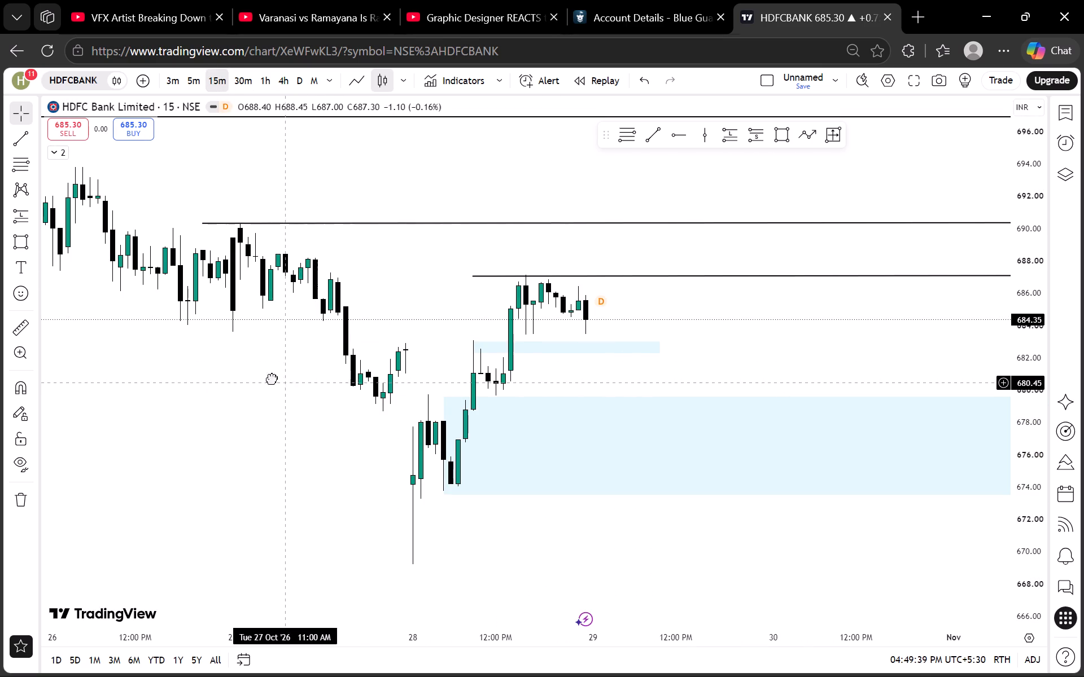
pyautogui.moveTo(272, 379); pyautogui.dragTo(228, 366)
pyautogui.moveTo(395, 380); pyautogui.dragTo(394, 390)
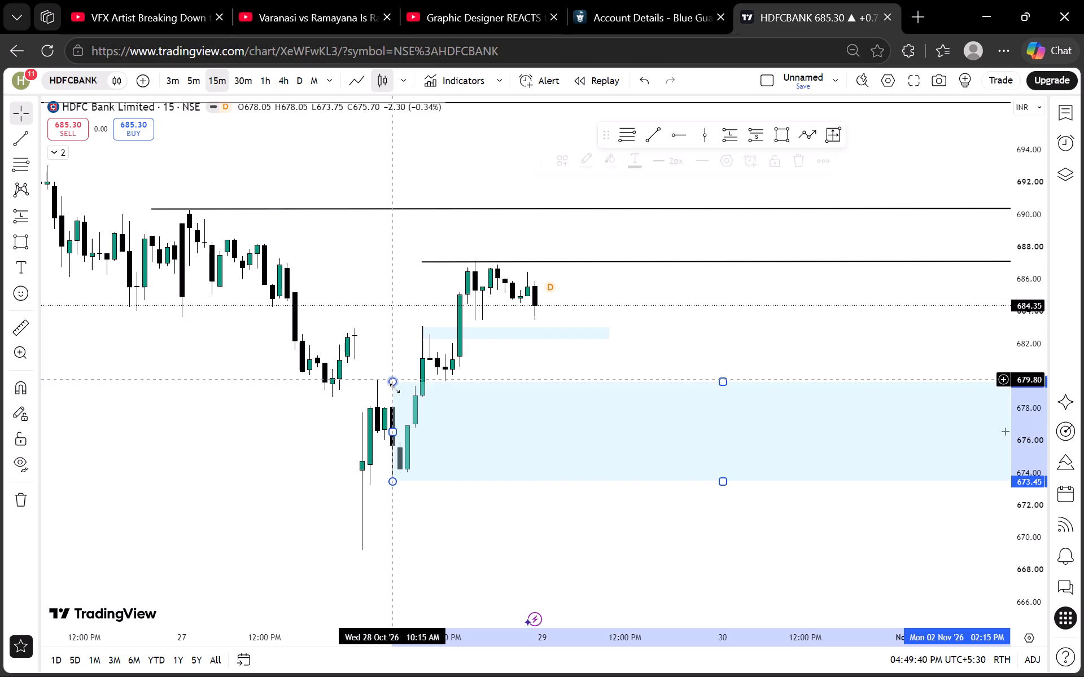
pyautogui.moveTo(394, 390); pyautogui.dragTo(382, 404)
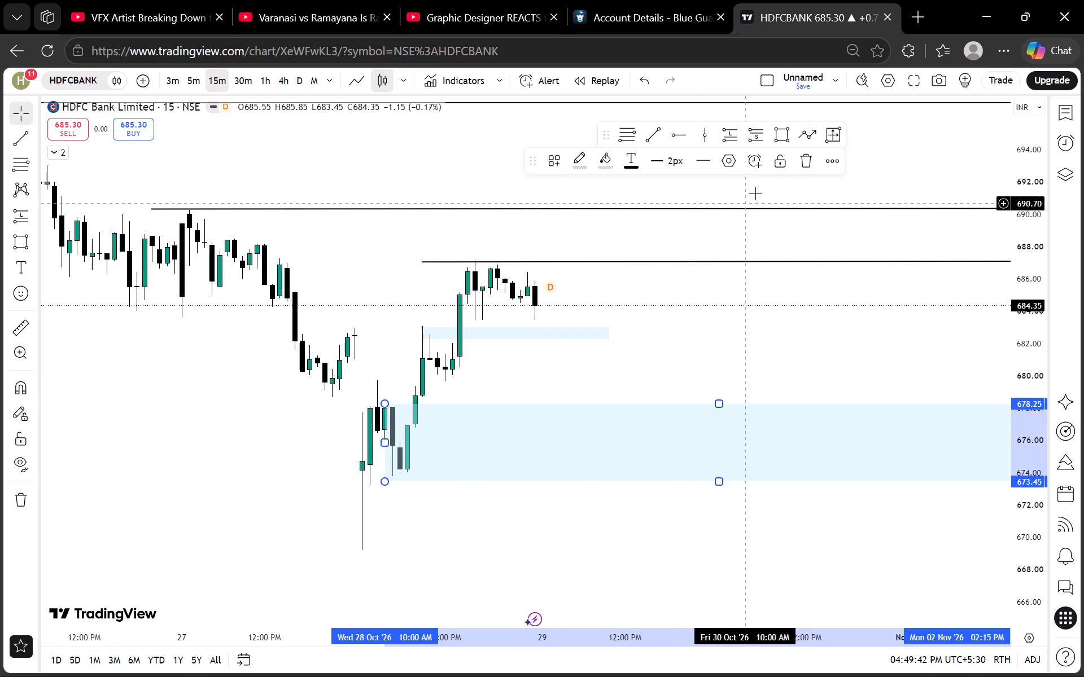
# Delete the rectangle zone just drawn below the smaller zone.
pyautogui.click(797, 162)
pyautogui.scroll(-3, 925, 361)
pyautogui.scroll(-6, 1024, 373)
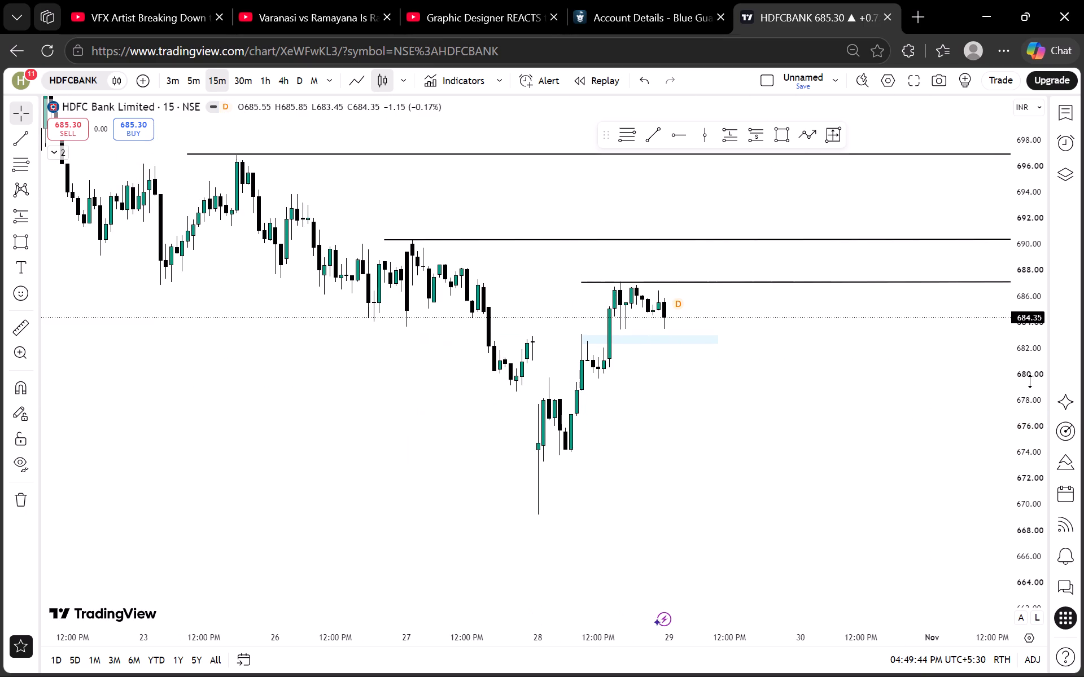
# Review the 28 October move against the marked levels on the daily and 5-minute timeframes.
pyautogui.scroll(-2, 856, 385)
pyautogui.moveTo(852, 392); pyautogui.dragTo(704, 431)
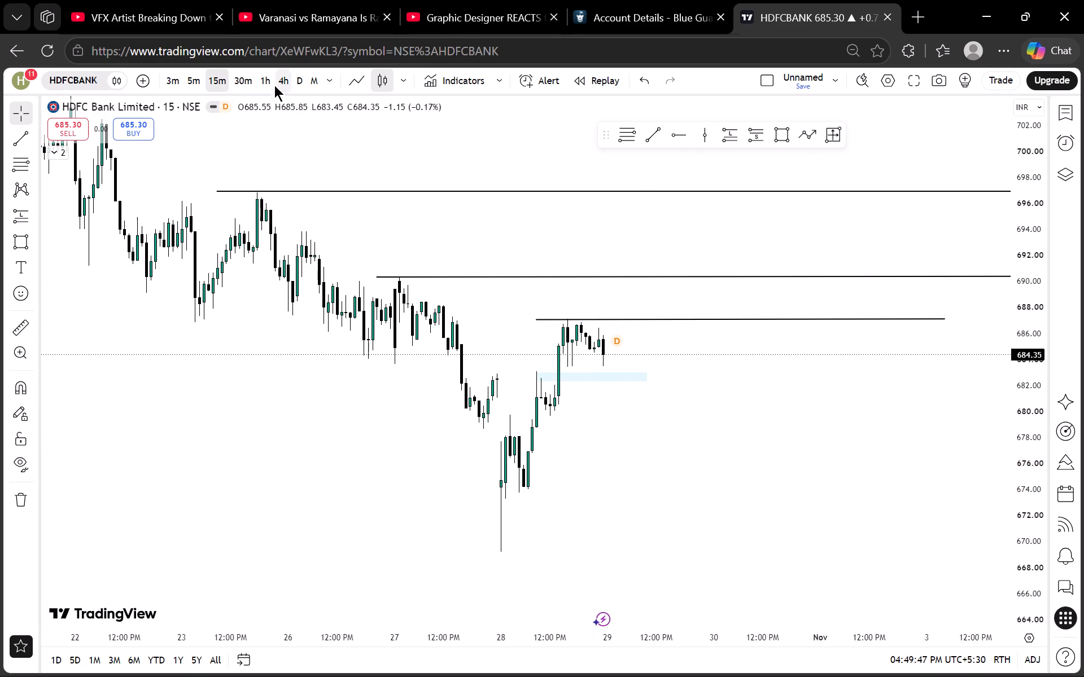
pyautogui.click(295, 76)
pyautogui.scroll(-6, 1031, 317)
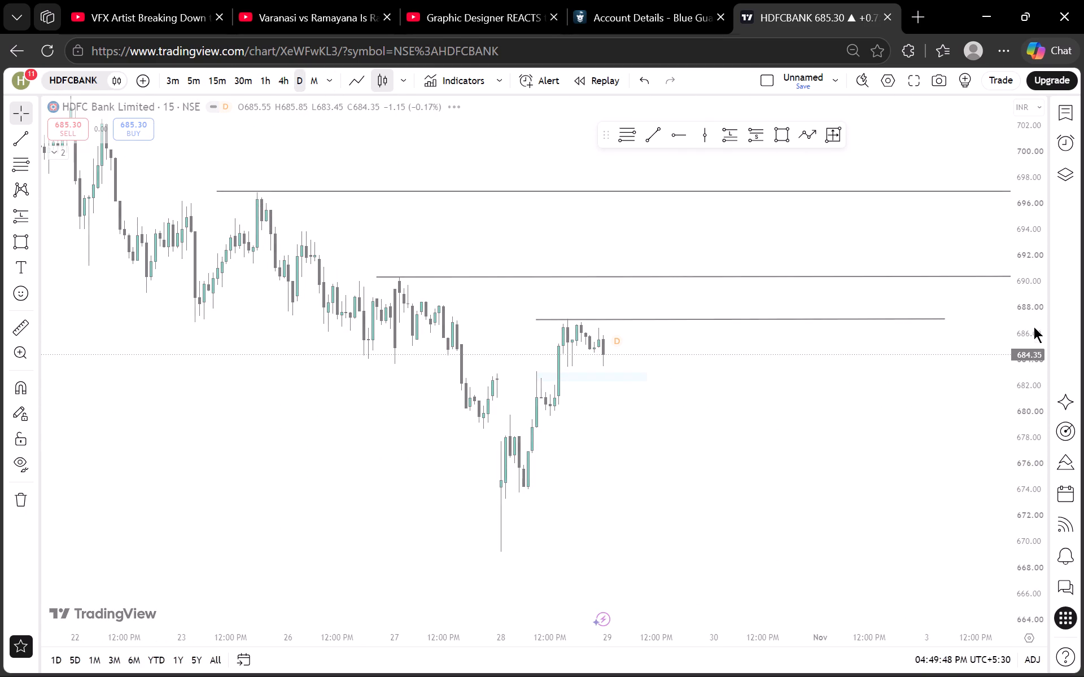
pyautogui.scroll(-6, 1034, 327)
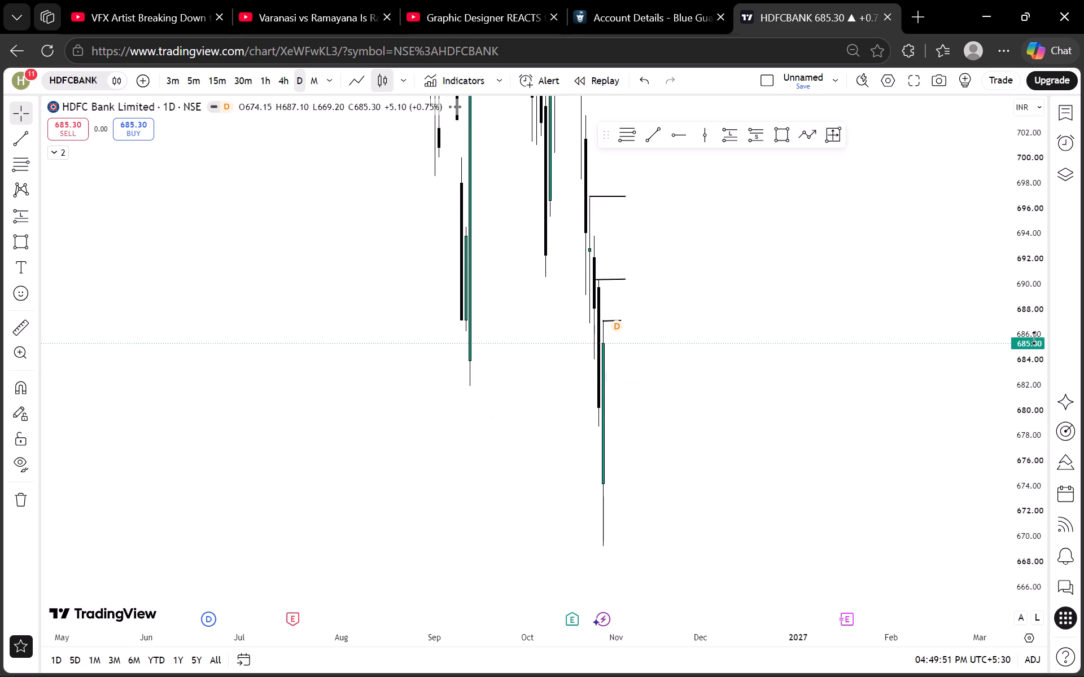
pyautogui.scroll(-9, 1034, 338)
pyautogui.scroll(7, 972, 361)
pyautogui.scroll(-9, 1031, 332)
pyautogui.scroll(4, 981, 359)
pyautogui.moveTo(519, 390); pyautogui.dragTo(729, 418)
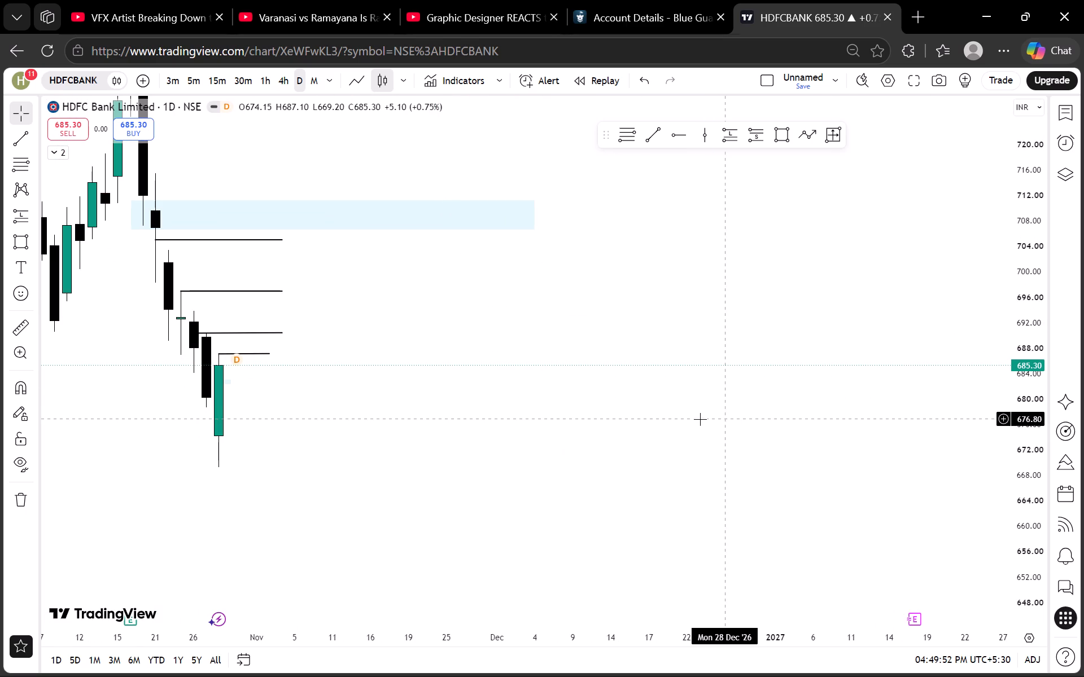
pyautogui.moveTo(462, 331); pyautogui.dragTo(554, 378)
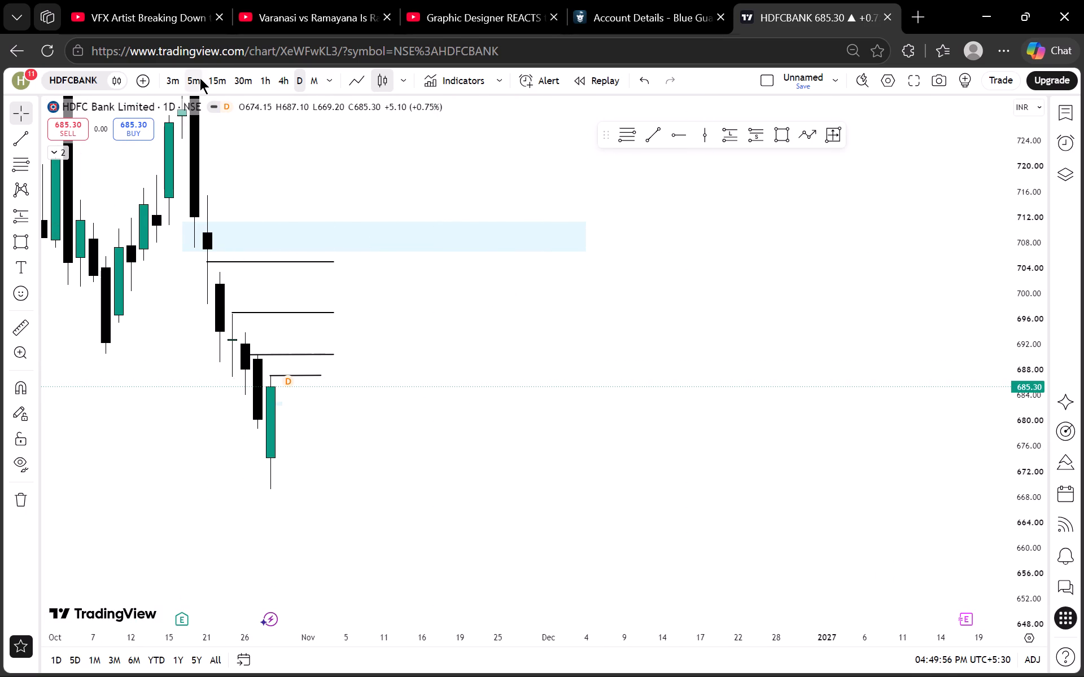
pyautogui.click(200, 77)
pyautogui.scroll(-12, 467, 320)
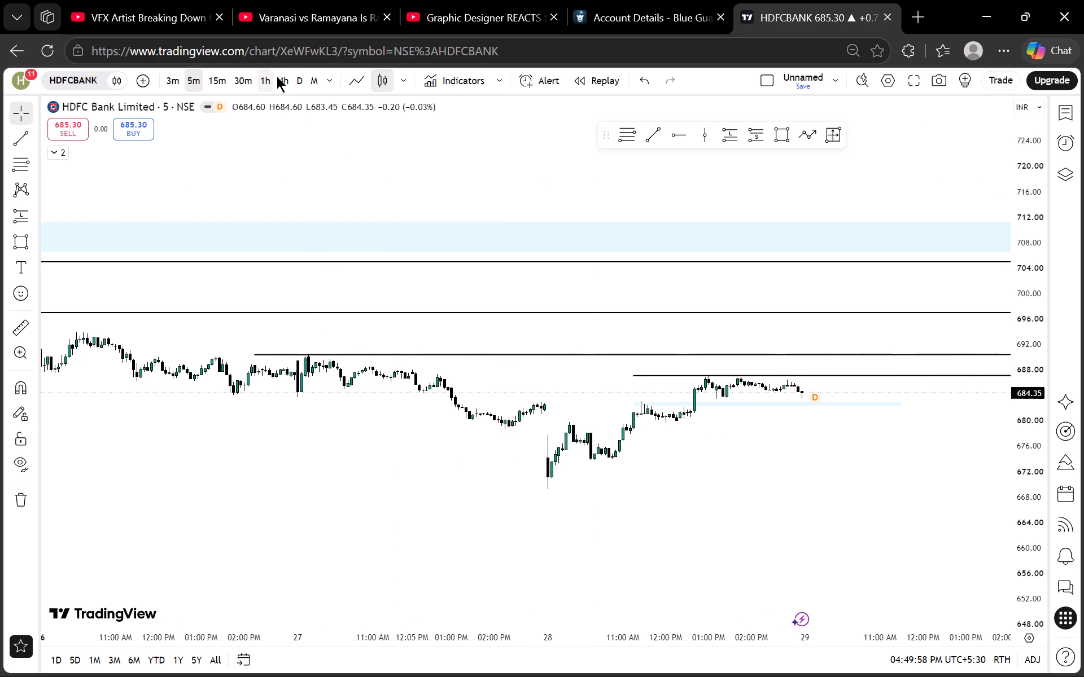
# On the 4-hour chart, draw a trend line along the last 28 October candle's low, about 683.45, extending to early November.
pyautogui.click(281, 77)
pyautogui.scroll(20, 991, 416)
pyautogui.scroll(2, 991, 416)
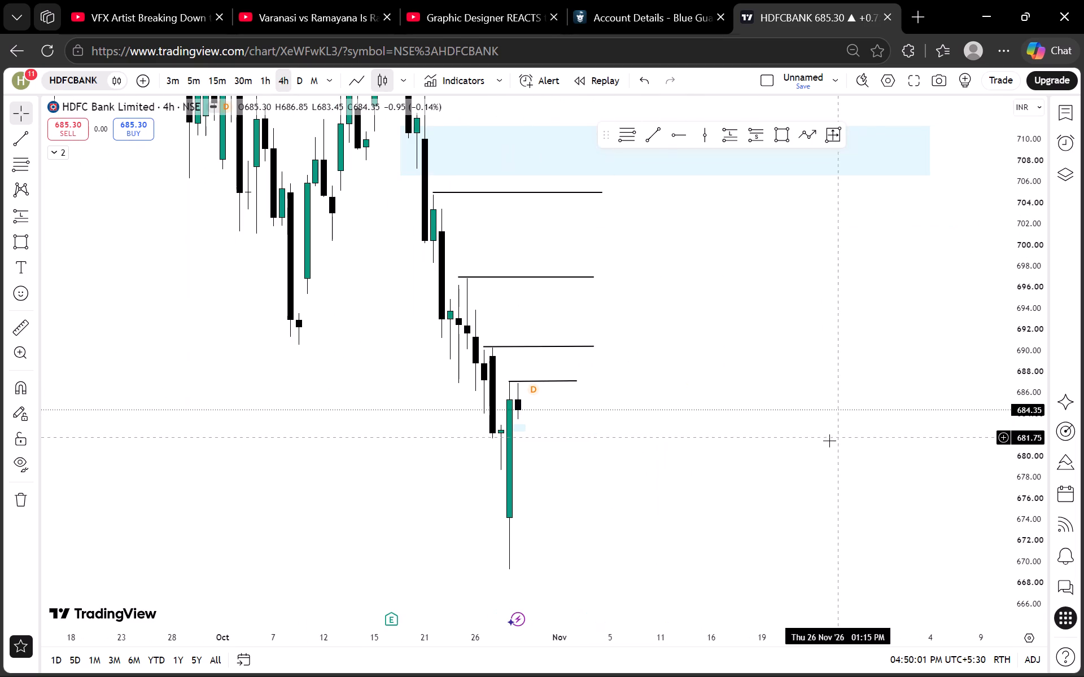
pyautogui.scroll(13, 1013, 434)
pyautogui.moveTo(617, 469); pyautogui.dragTo(698, 469)
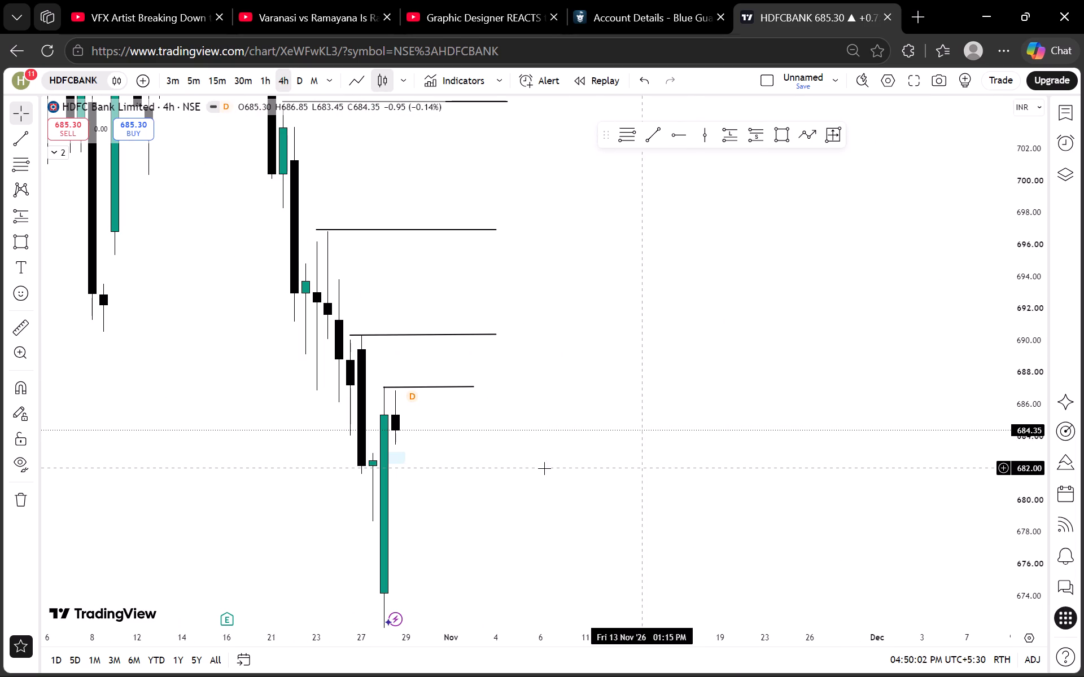
pyautogui.moveTo(640, 452); pyautogui.dragTo(795, 395)
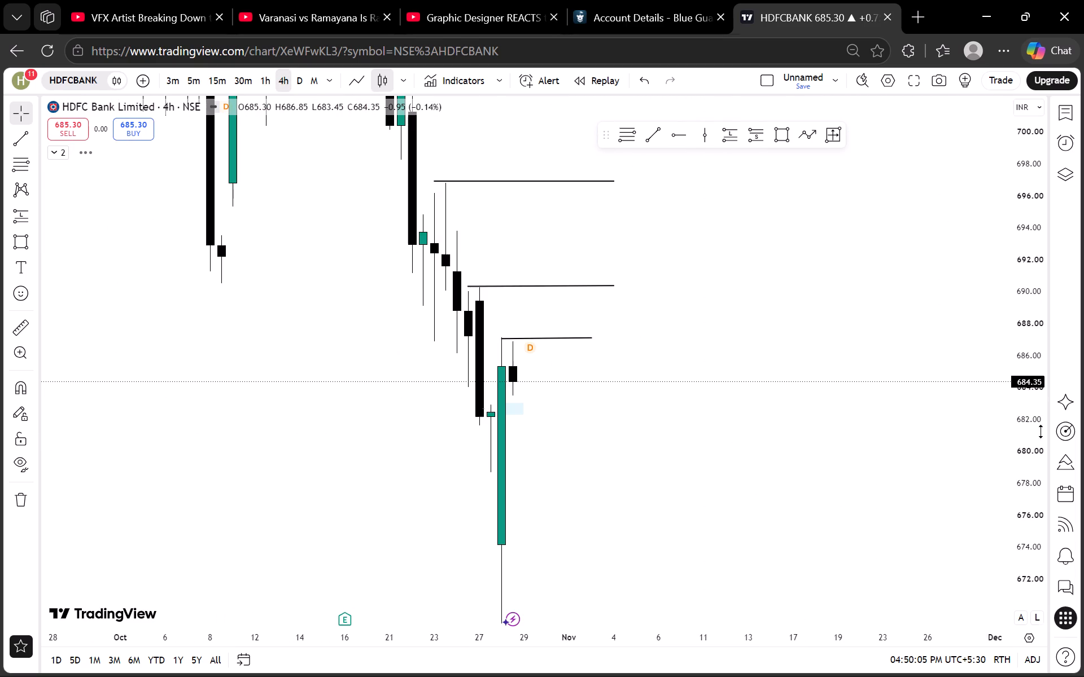
pyautogui.scroll(20, 1047, 432)
pyautogui.scroll(8, 1047, 432)
pyautogui.moveTo(659, 435); pyautogui.dragTo(826, 437)
pyautogui.moveTo(648, 447); pyautogui.dragTo(911, 429)
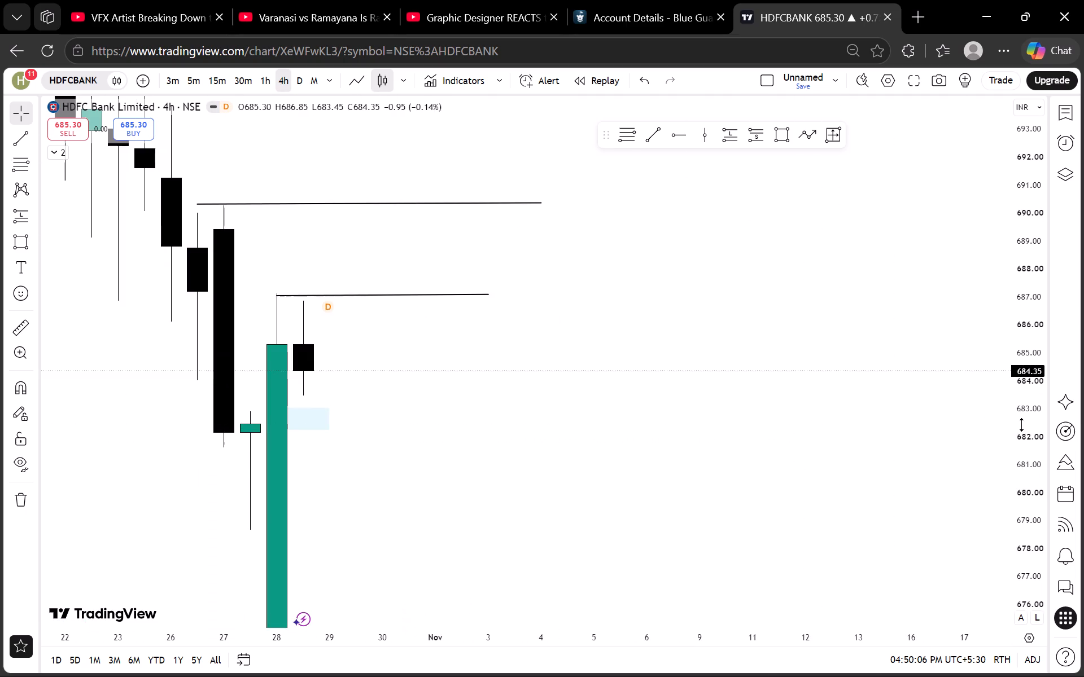
pyautogui.scroll(13, 1022, 425)
pyautogui.moveTo(703, 438); pyautogui.dragTo(786, 434)
pyautogui.click(650, 139)
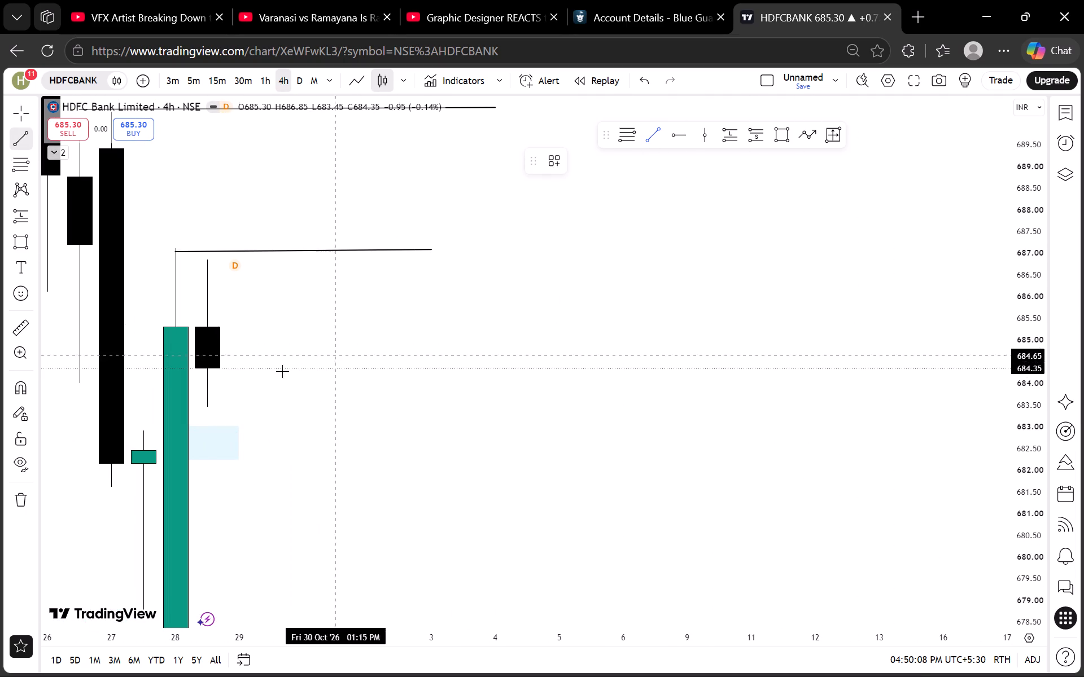
pyautogui.click(196, 408)
pyautogui.click(381, 406)
pyautogui.click(440, 382)
pyautogui.moveTo(572, 434); pyautogui.dragTo(690, 376)
pyautogui.scroll(-13, 1008, 376)
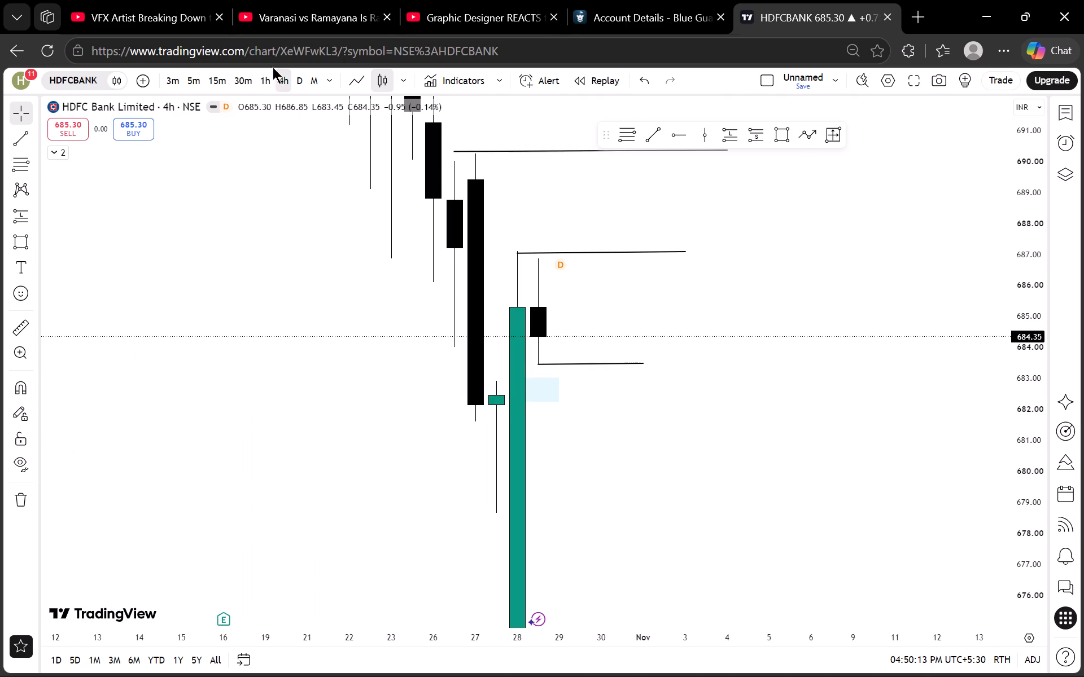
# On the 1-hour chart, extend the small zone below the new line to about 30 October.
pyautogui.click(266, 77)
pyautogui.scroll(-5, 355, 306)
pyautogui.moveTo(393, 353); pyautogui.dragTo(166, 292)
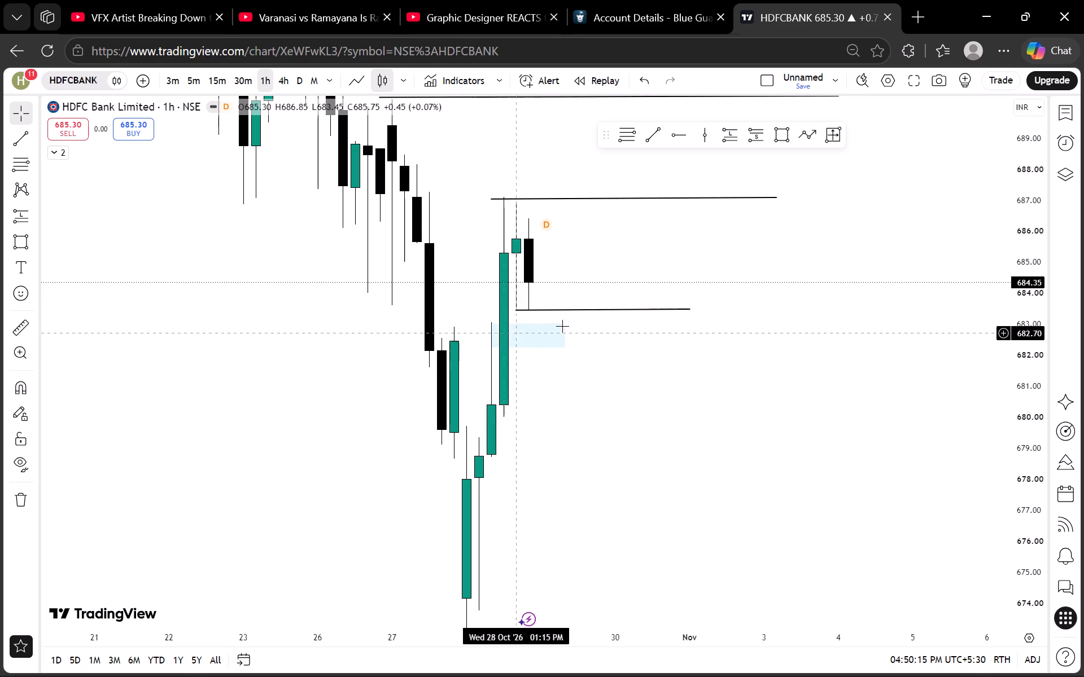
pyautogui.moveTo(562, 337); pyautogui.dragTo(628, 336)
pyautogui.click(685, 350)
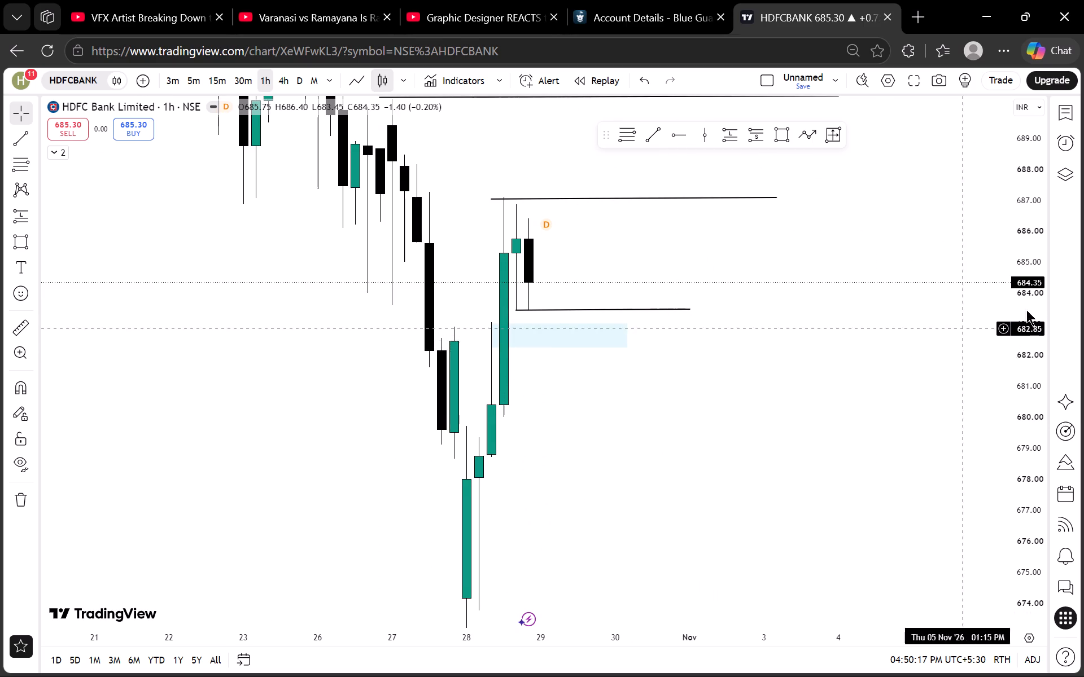
# On the 5-minute chart, draw a rectangle zone from 28 October 09:30 AM at 679.35 to about 12:35 PM at 679.75.
pyautogui.scroll(-9, 1039, 306)
pyautogui.click(187, 80)
pyautogui.scroll(-10, 359, 238)
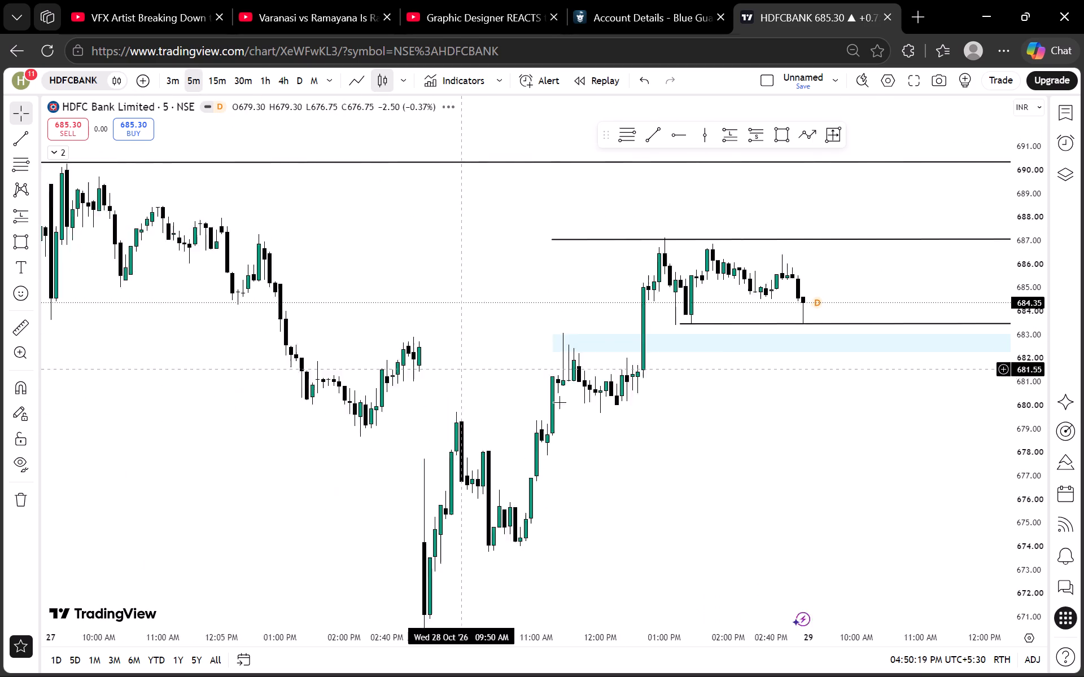
pyautogui.moveTo(866, 394); pyautogui.dragTo(490, 393)
pyautogui.scroll(9, 1003, 397)
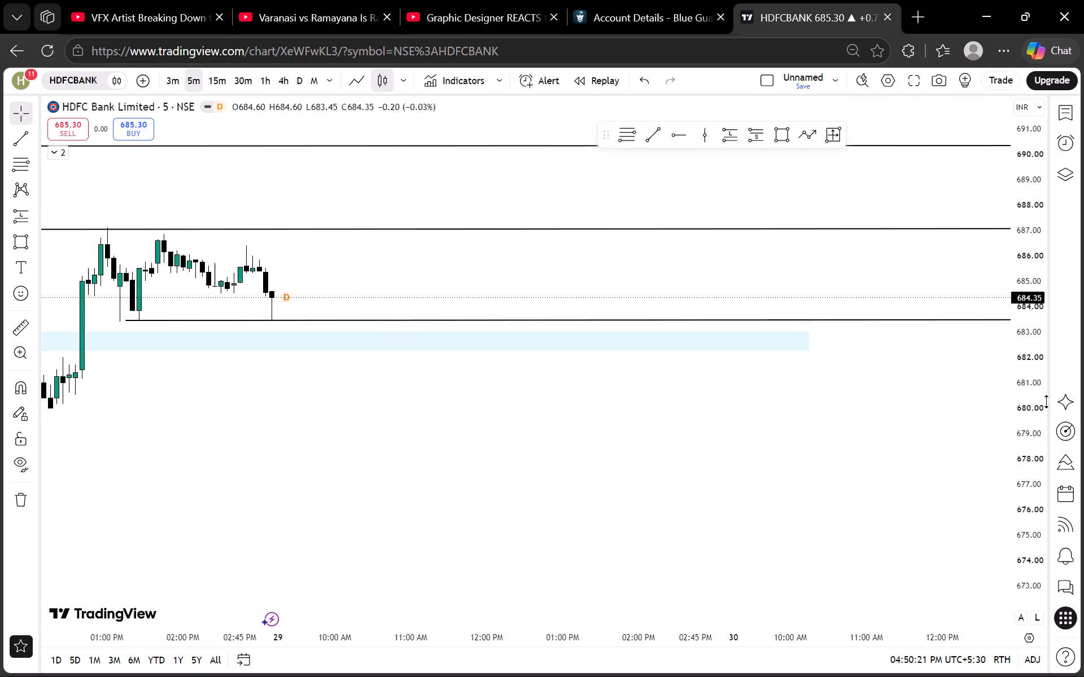
pyautogui.scroll(2, 1047, 402)
pyautogui.scroll(-6, 737, 377)
pyautogui.moveTo(732, 449); pyautogui.dragTo(724, 427)
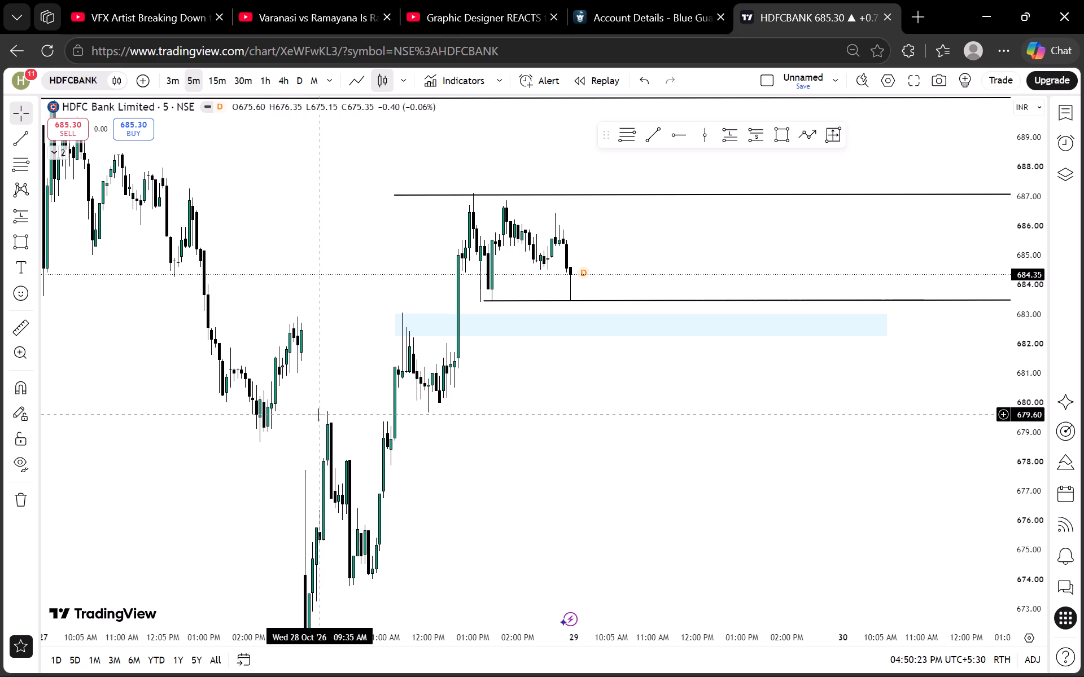
pyautogui.moveTo(531, 423); pyautogui.dragTo(581, 423)
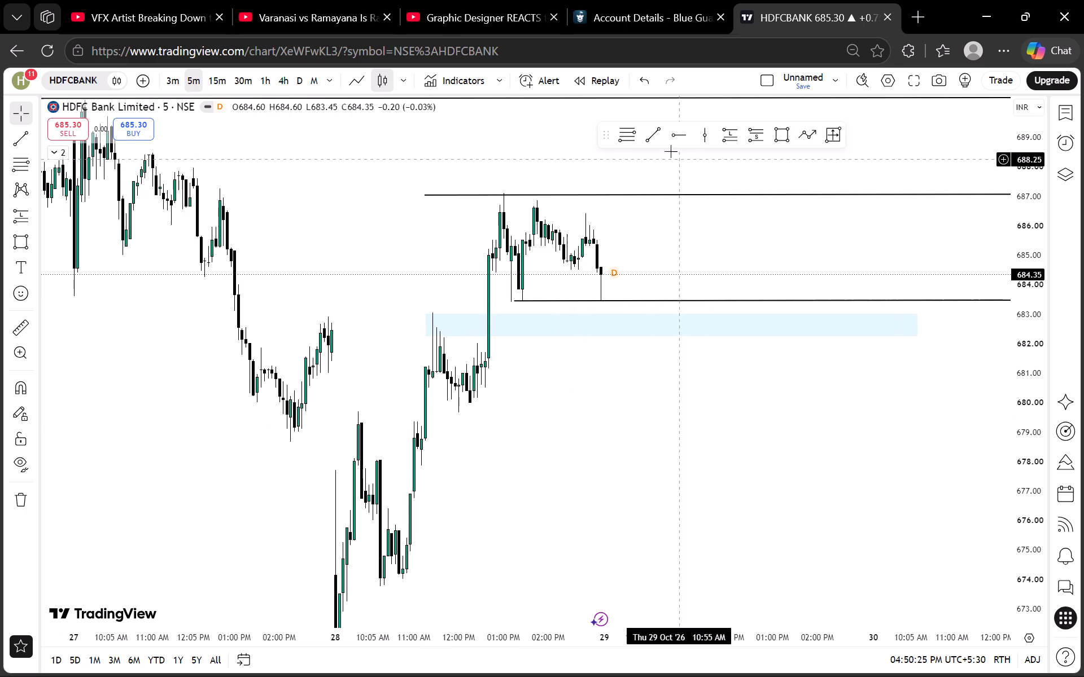
pyautogui.click(784, 124)
pyautogui.click(346, 421)
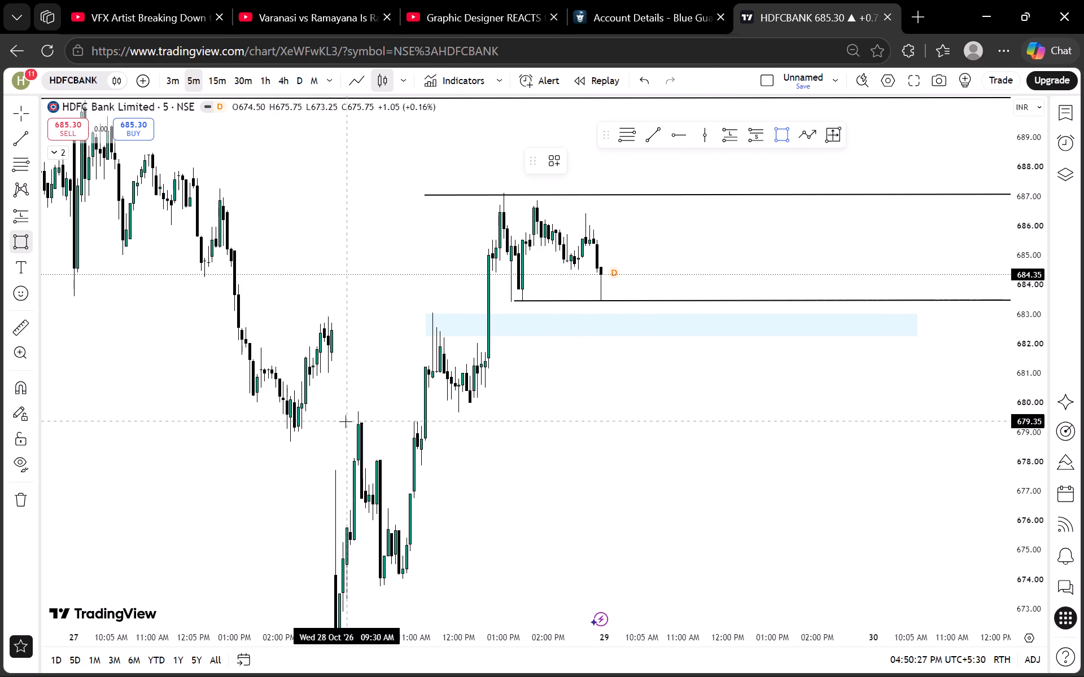
pyautogui.click(484, 410)
pyautogui.click(536, 426)
# Resize the upper small zone to end at 29 October 12:20 PM with its bottom edge at about 682.6.
pyautogui.moveTo(654, 390); pyautogui.dragTo(557, 478)
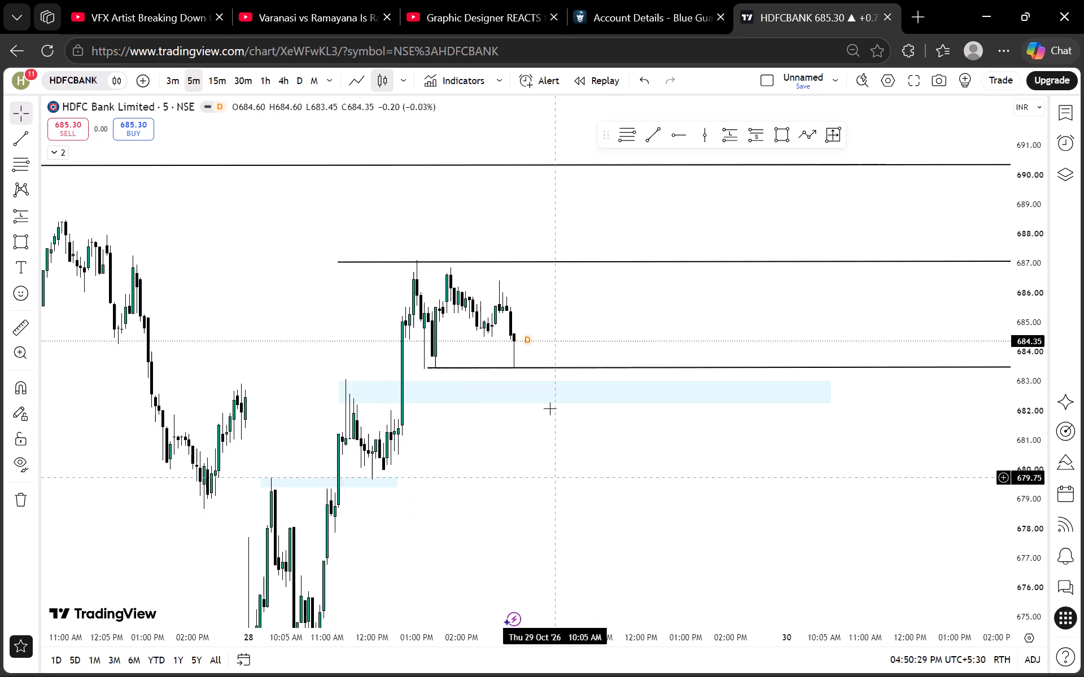
pyautogui.moveTo(834, 399); pyautogui.dragTo(730, 403)
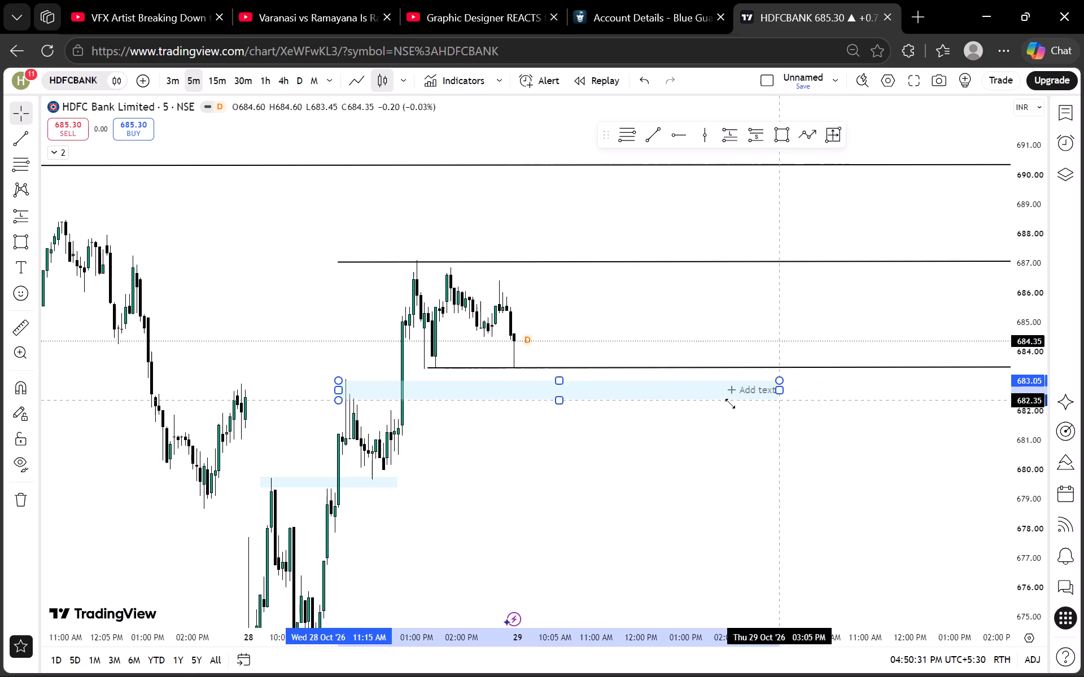
pyautogui.moveTo(730, 403); pyautogui.dragTo(655, 393)
pyautogui.click(652, 419)
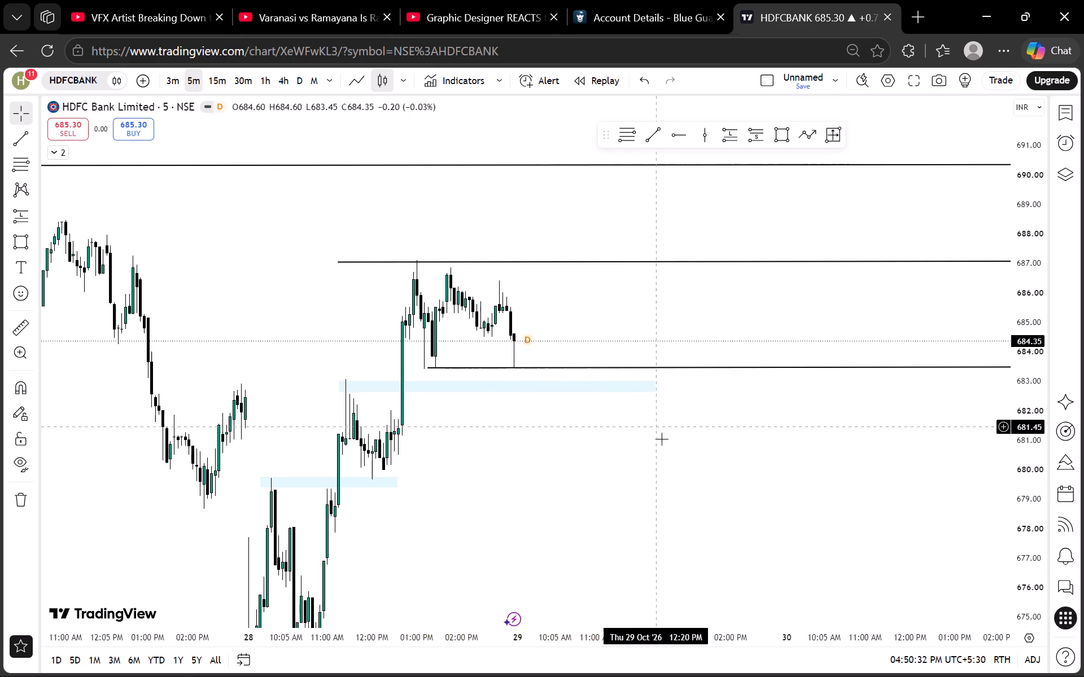
pyautogui.click(662, 440)
# Place a long position from 28 October 03:10 PM with entry at 682.95 and stop at 679.30.
pyautogui.scroll(-3, 665, 429)
pyautogui.scroll(-13, 1063, 336)
pyautogui.moveTo(892, 425); pyautogui.dragTo(725, 450)
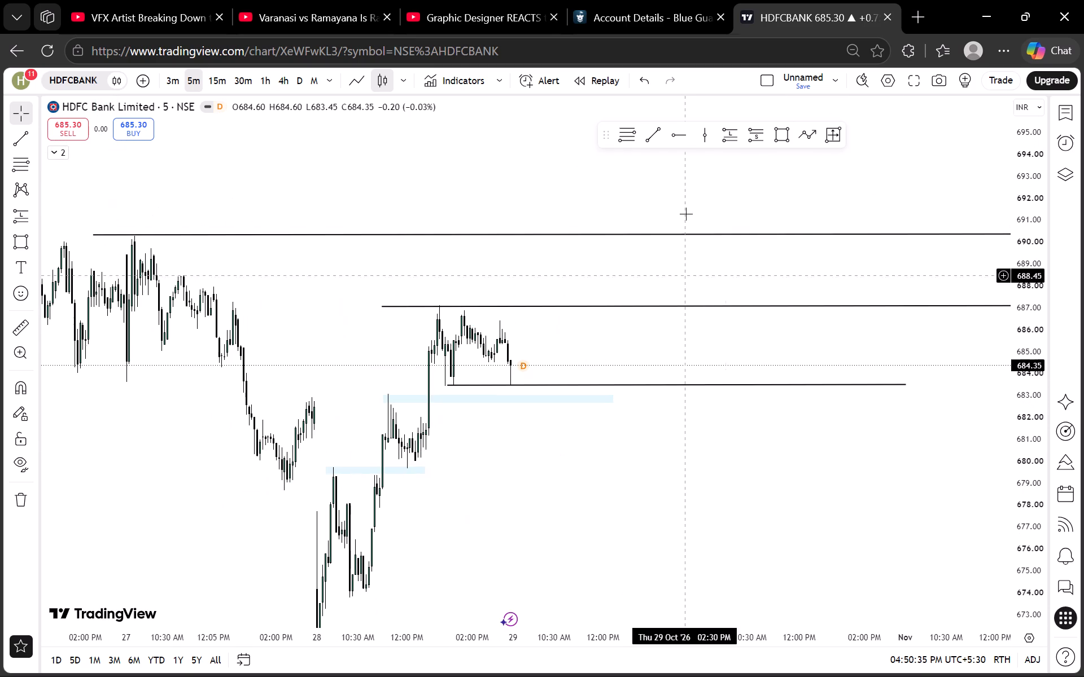
pyautogui.click(732, 137)
pyautogui.click(510, 397)
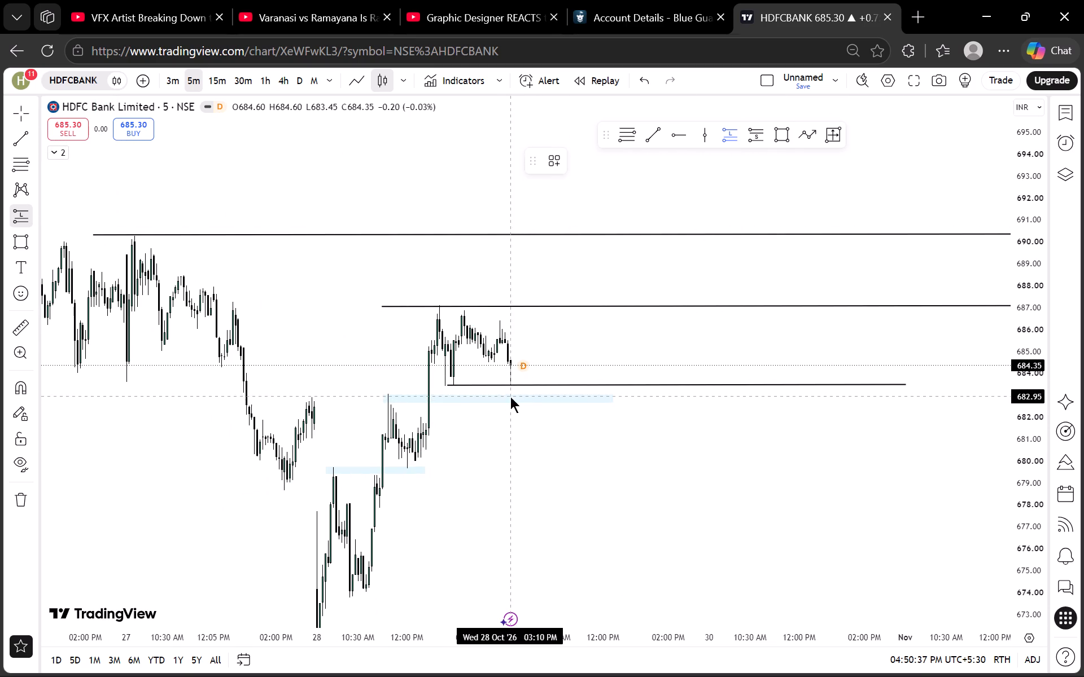
pyautogui.moveTo(513, 494); pyautogui.dragTo(516, 478)
pyautogui.moveTo(515, 477); pyautogui.dragTo(500, 464)
pyautogui.click(472, 474)
# Raise the long position's target to 706.70, adjust entry to 683.05 and stop to 679.40, and extend it to about 30 October.
pyautogui.moveTo(714, 408); pyautogui.dragTo(705, 507)
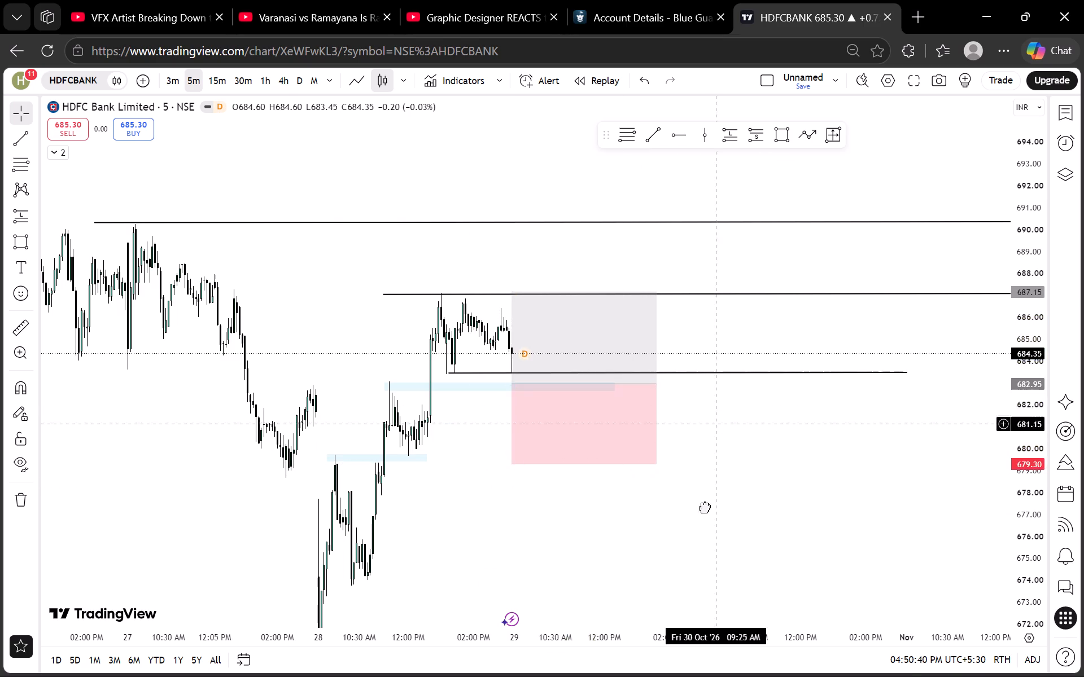
pyautogui.moveTo(705, 507); pyautogui.dragTo(684, 537)
pyautogui.scroll(-12, 1041, 386)
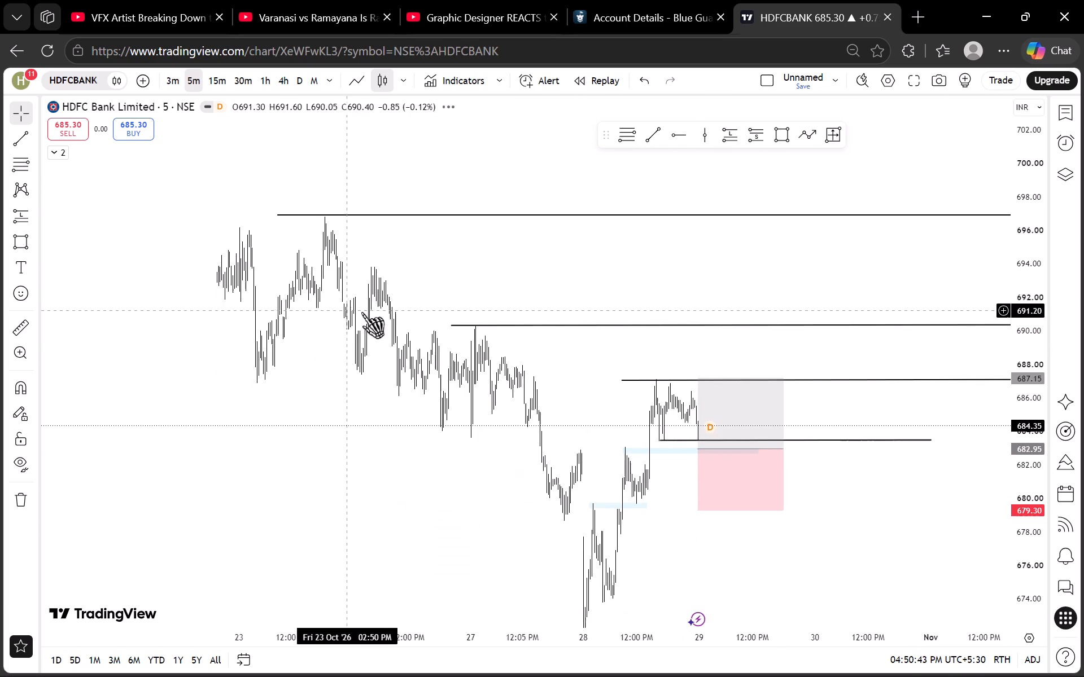
pyautogui.moveTo(584, 261); pyautogui.dragTo(333, 363)
pyautogui.scroll(-11, 1035, 302)
pyautogui.moveTo(499, 187); pyautogui.dragTo(423, 244)
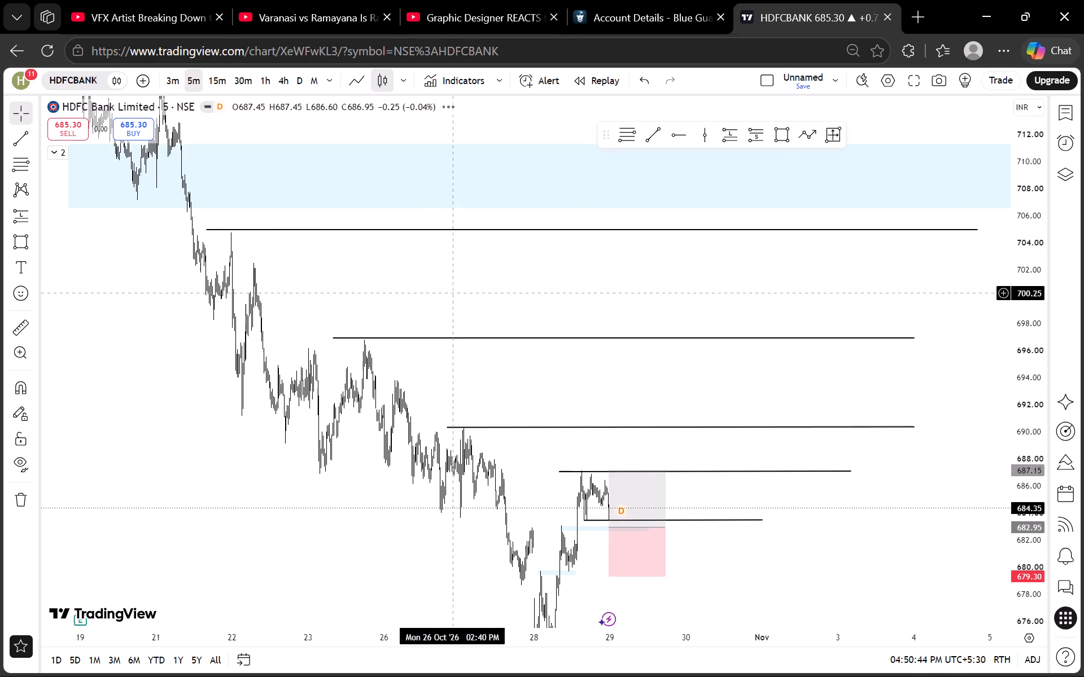
pyautogui.moveTo(607, 472); pyautogui.dragTo(578, 222)
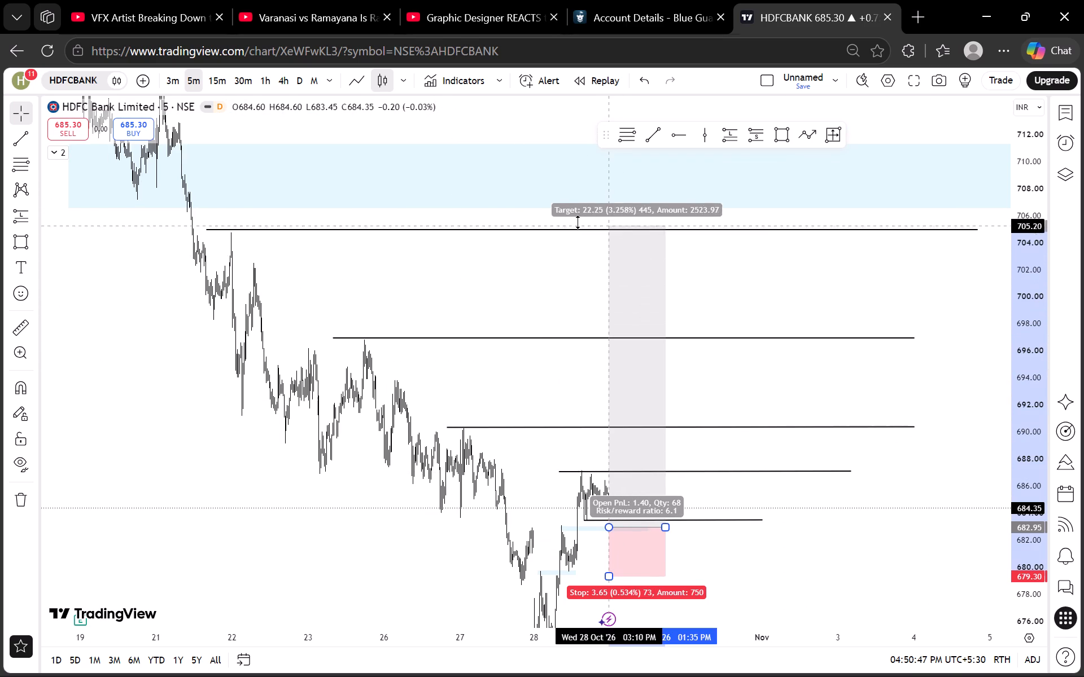
pyautogui.moveTo(578, 222); pyautogui.dragTo(576, 208)
pyautogui.moveTo(667, 530); pyautogui.dragTo(695, 524)
pyautogui.moveTo(649, 452); pyautogui.dragTo(639, 451)
pyautogui.click(728, 161)
pyautogui.click(734, 274)
# Examine the long position's entry, stop and target against the marked levels and zones on the 5-minute chart.
pyautogui.scroll(4, 735, 279)
pyautogui.scroll(1, 646, 297)
pyautogui.moveTo(563, 289); pyautogui.dragTo(610, 278)
pyautogui.scroll(2, 589, 291)
pyautogui.moveTo(448, 379); pyautogui.dragTo(611, 296)
pyautogui.scroll(7, 1025, 415)
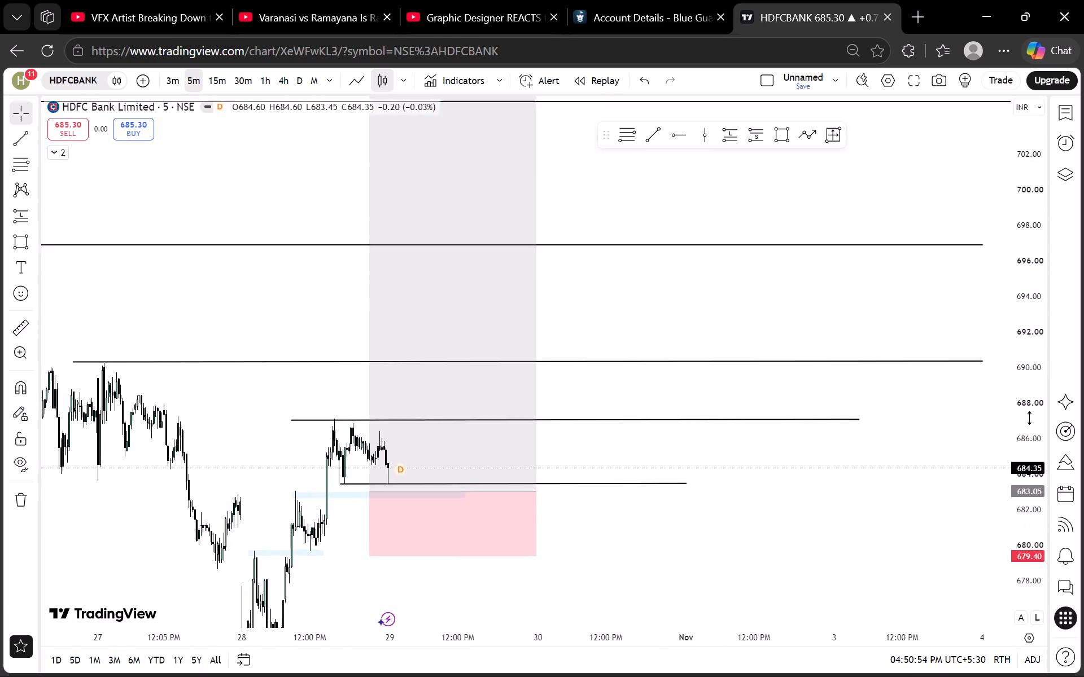
pyautogui.scroll(5, 1030, 418)
pyautogui.moveTo(729, 548); pyautogui.dragTo(960, 425)
pyautogui.scroll(7, 1017, 459)
pyautogui.scroll(-9, 1017, 459)
pyautogui.moveTo(984, 425); pyautogui.dragTo(952, 447)
pyautogui.scroll(-1, 975, 432)
pyautogui.moveTo(952, 447); pyautogui.dragTo(907, 476)
pyautogui.scroll(-9, 1056, 421)
pyautogui.moveTo(841, 240); pyautogui.dragTo(654, 376)
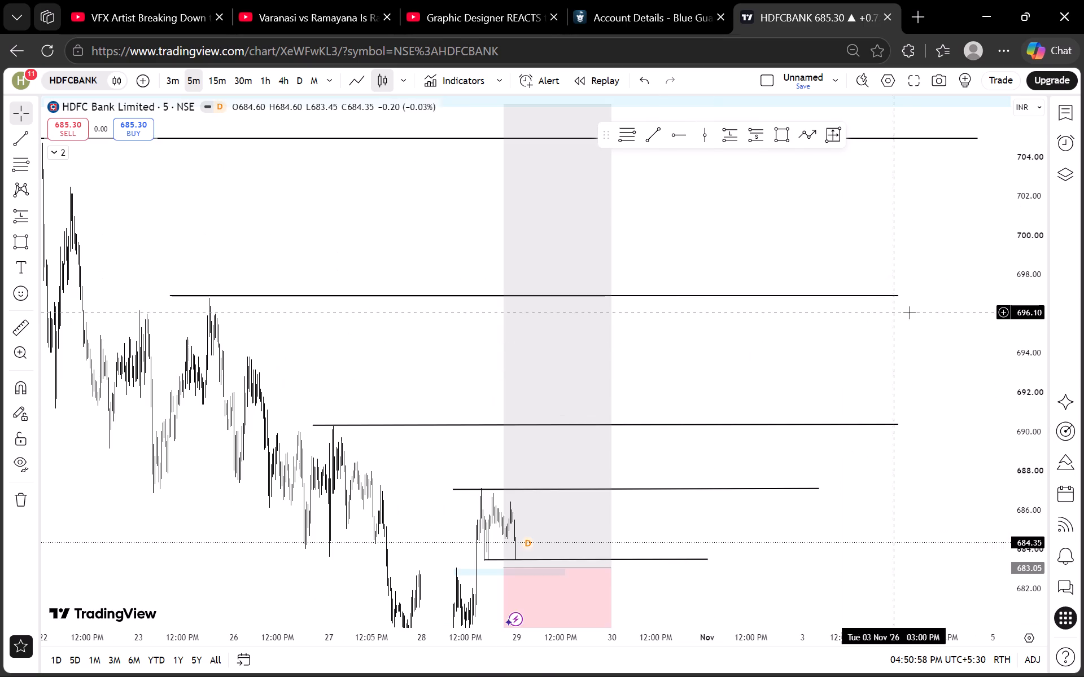
pyautogui.scroll(-20, 1000, 296)
pyautogui.scroll(6, 1047, 315)
pyautogui.scroll(-5, 1043, 260)
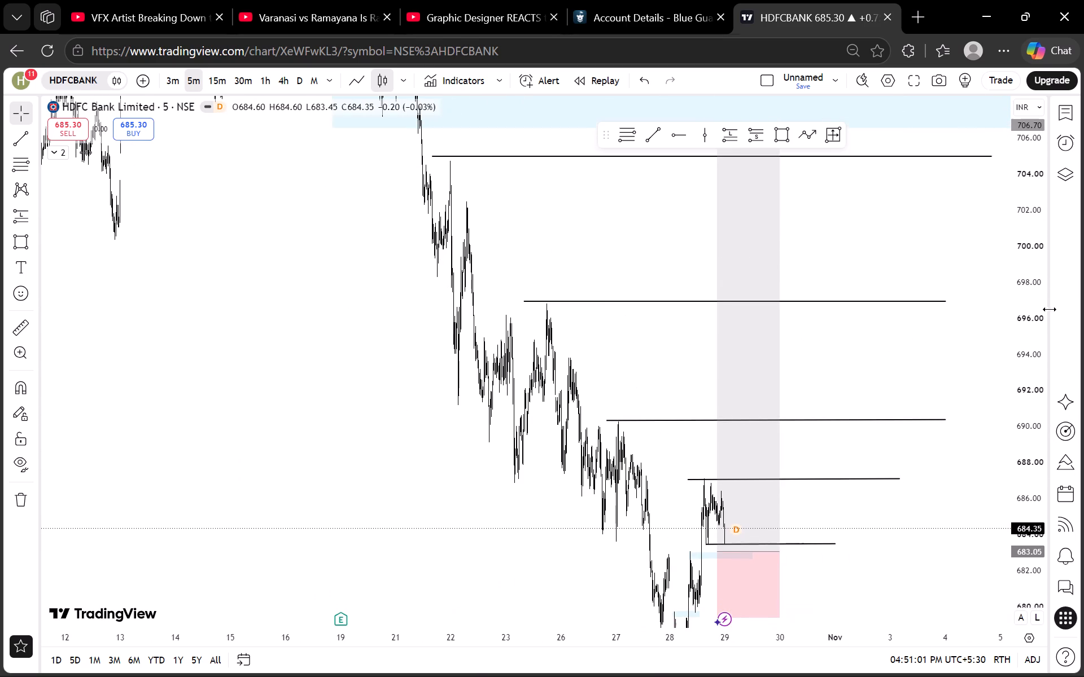
pyautogui.scroll(-1, 1049, 309)
pyautogui.scroll(3, 996, 271)
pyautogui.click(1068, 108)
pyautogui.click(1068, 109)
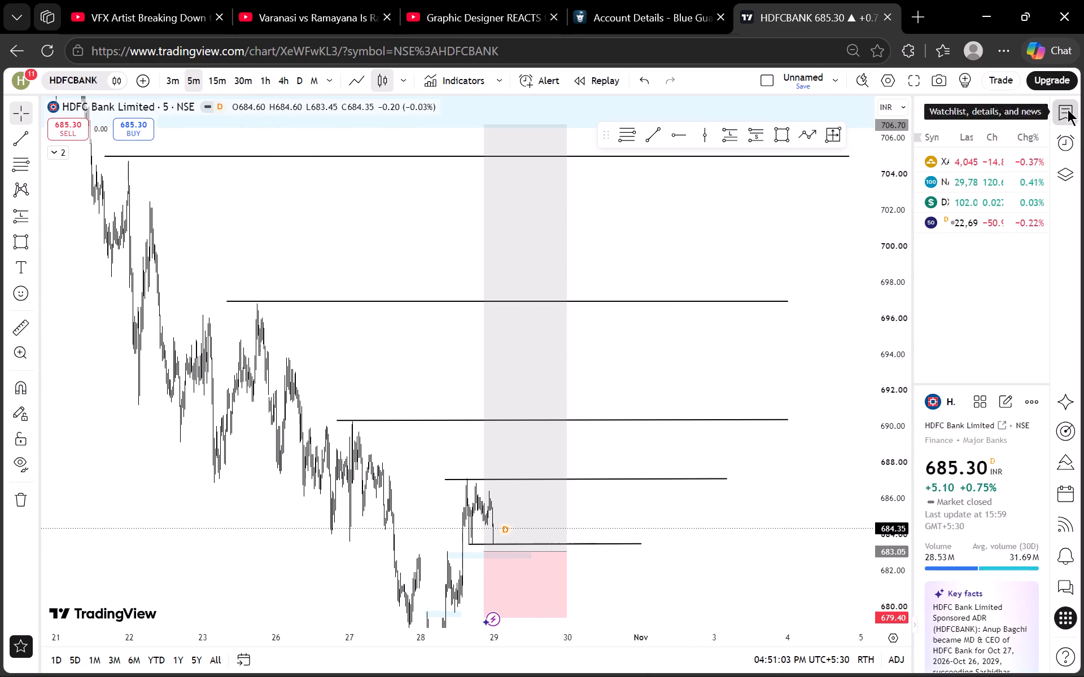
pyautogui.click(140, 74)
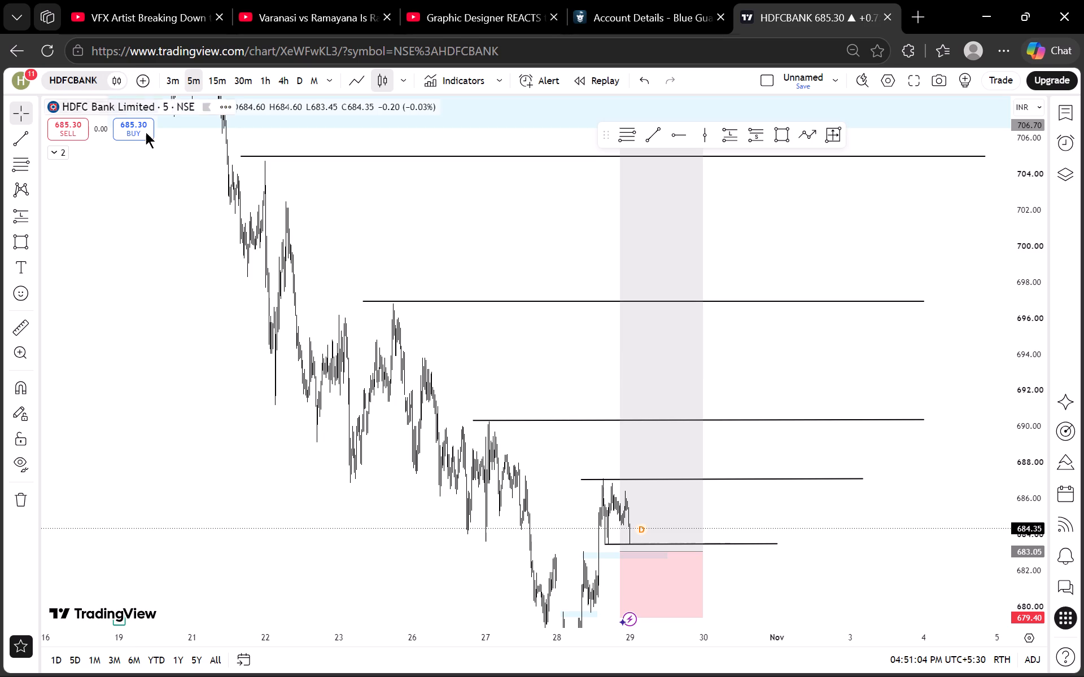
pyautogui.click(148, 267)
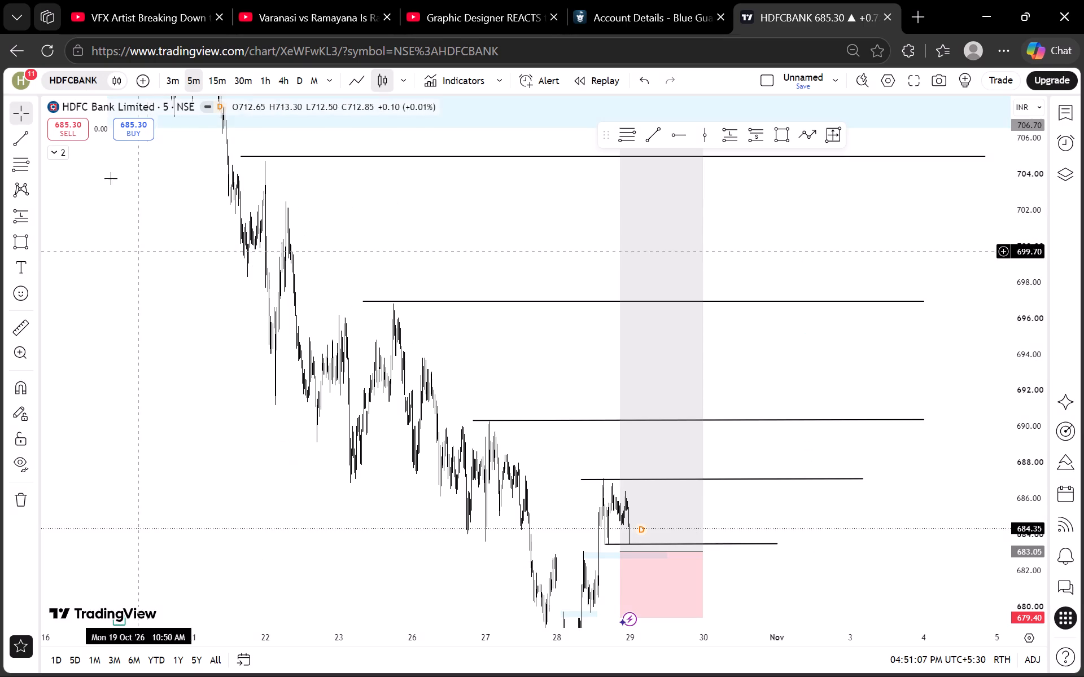
# Open HDFC Bank's financials overview.
pyautogui.click(110, 76)
pyautogui.click(137, 155)
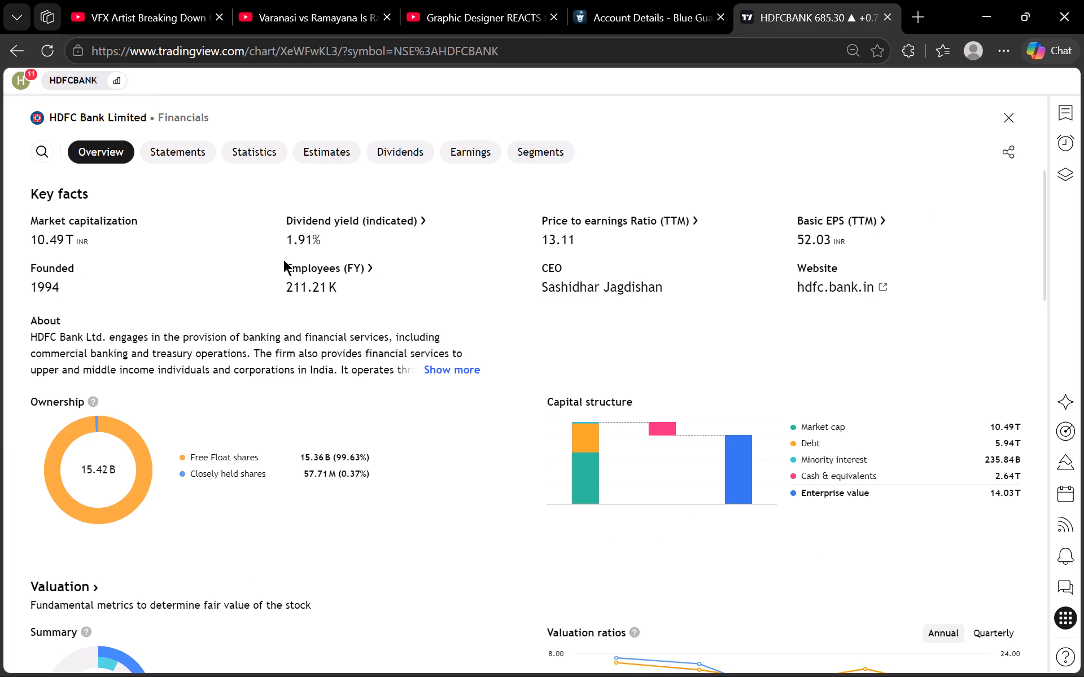
# Examine HDFC Bank's financials overview, from growth and profitability through earnings and dividends to financial health.
pyautogui.scroll(-3, 299, 260)
pyautogui.scroll(-3, 305, 306)
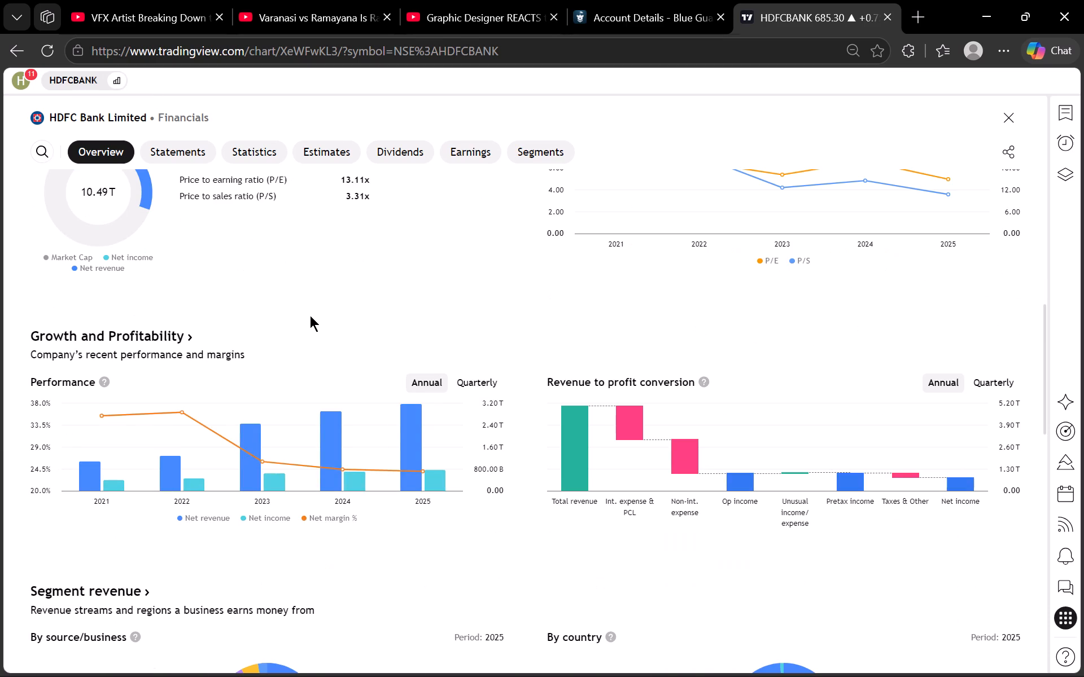
pyautogui.scroll(-9, 310, 315)
pyautogui.scroll(2, 314, 327)
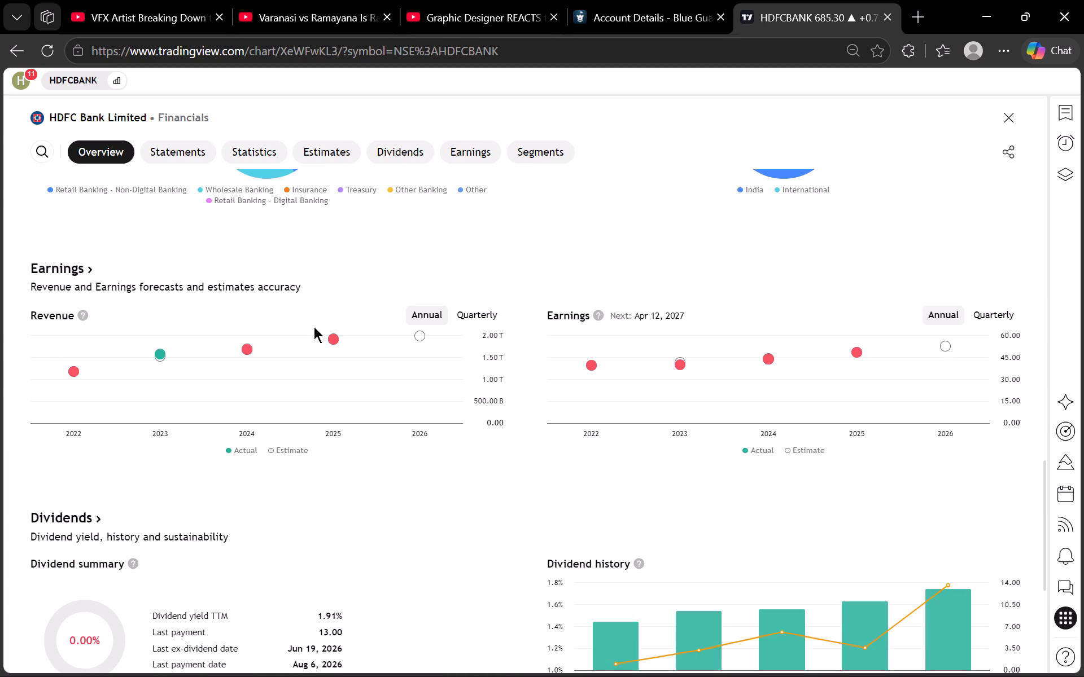
pyautogui.scroll(-3, 314, 327)
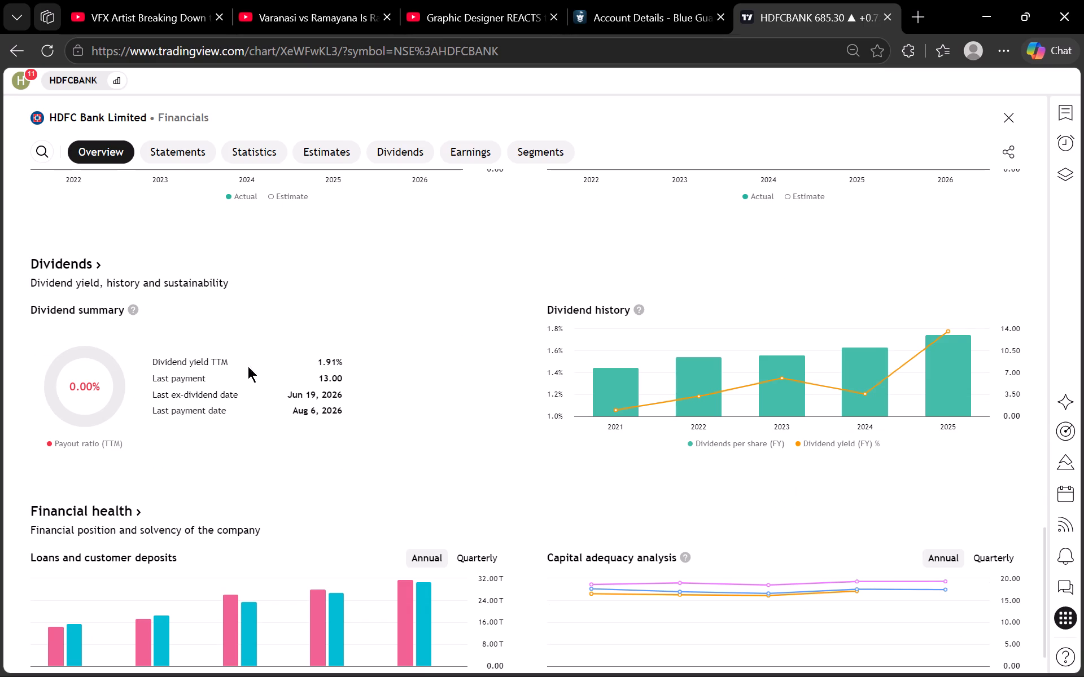
pyautogui.scroll(-3, 273, 361)
# Open the Q2 FY2027 earnings document from HDFC Bank's filings and try playing its earnings call.
pyautogui.click(112, 73)
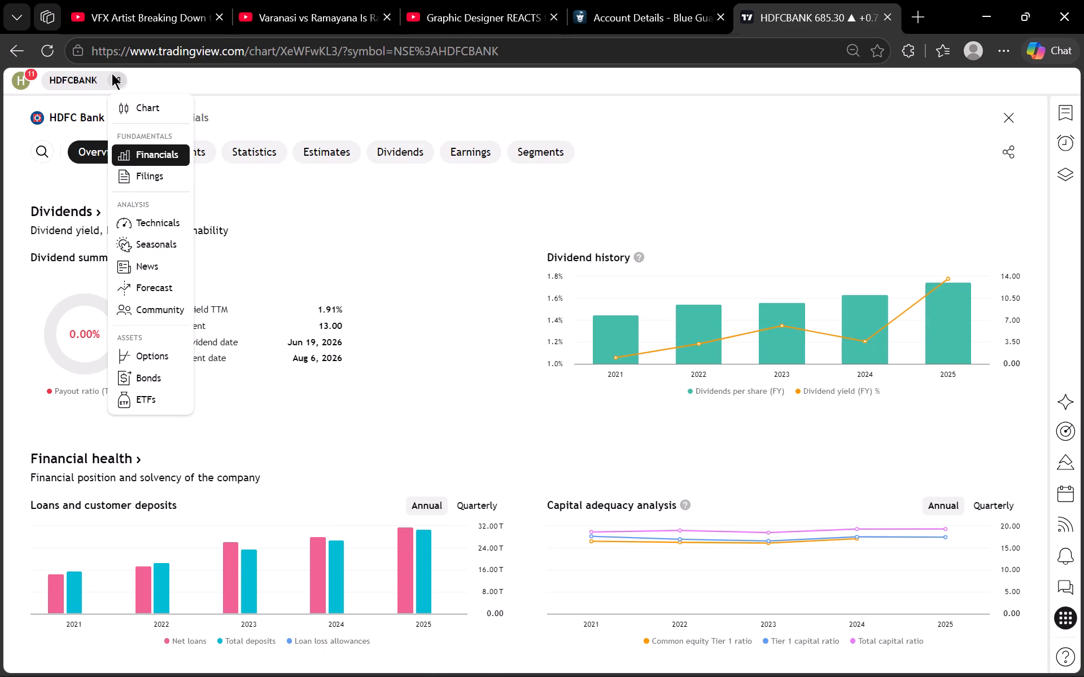
pyautogui.click(137, 181)
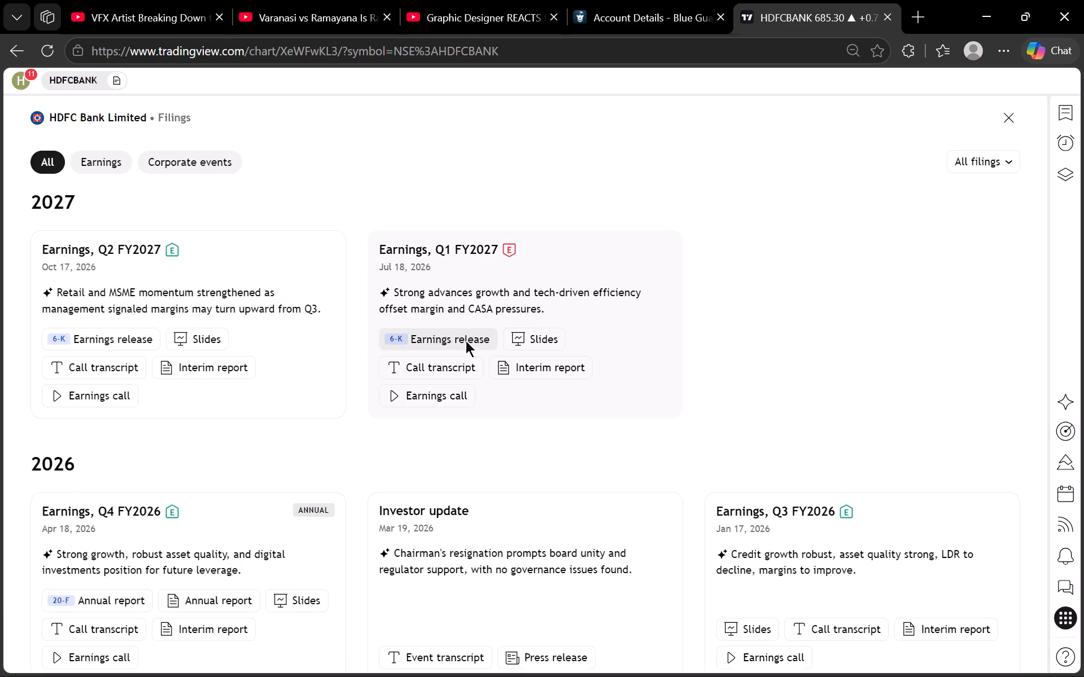
pyautogui.click(245, 276)
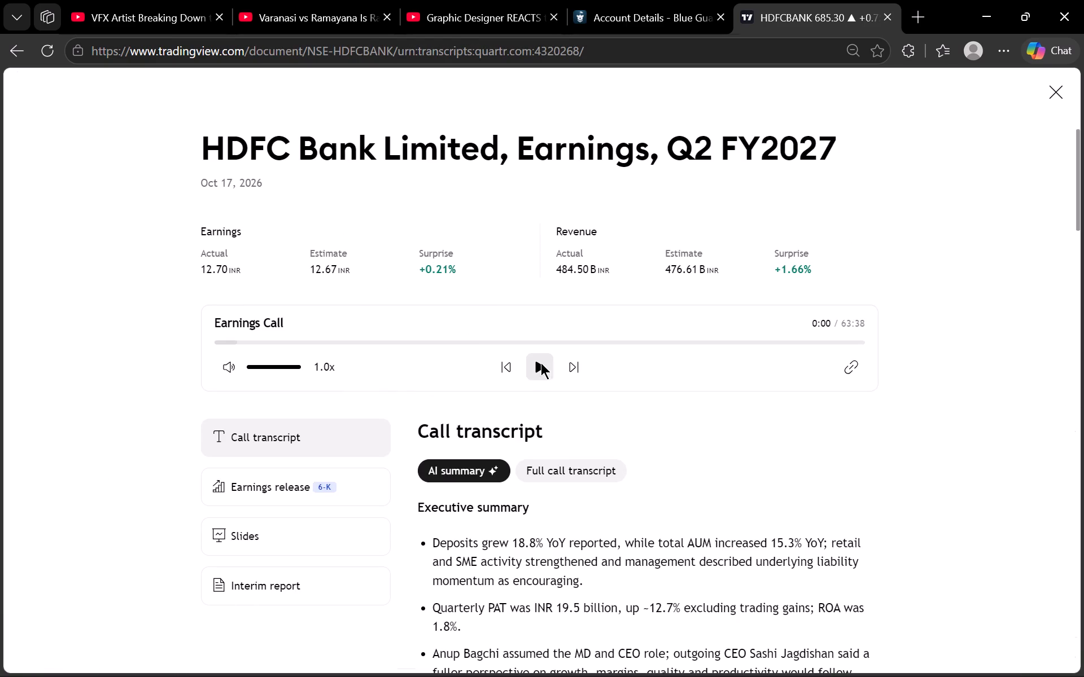
pyautogui.click(552, 365)
pyautogui.click(726, 153)
# Read the AI summary of the Q2 FY2027 call transcript through to market and industry conditions, and close the document.
pyautogui.scroll(-2, 734, 292)
pyautogui.scroll(-4, 644, 319)
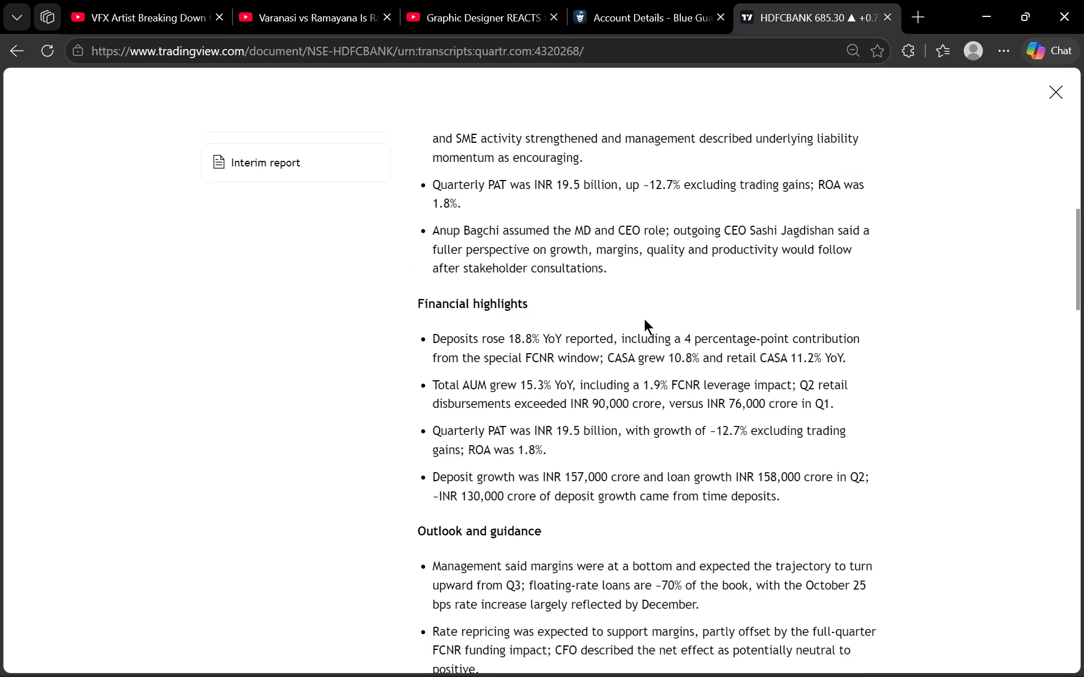
pyautogui.scroll(-10, 644, 319)
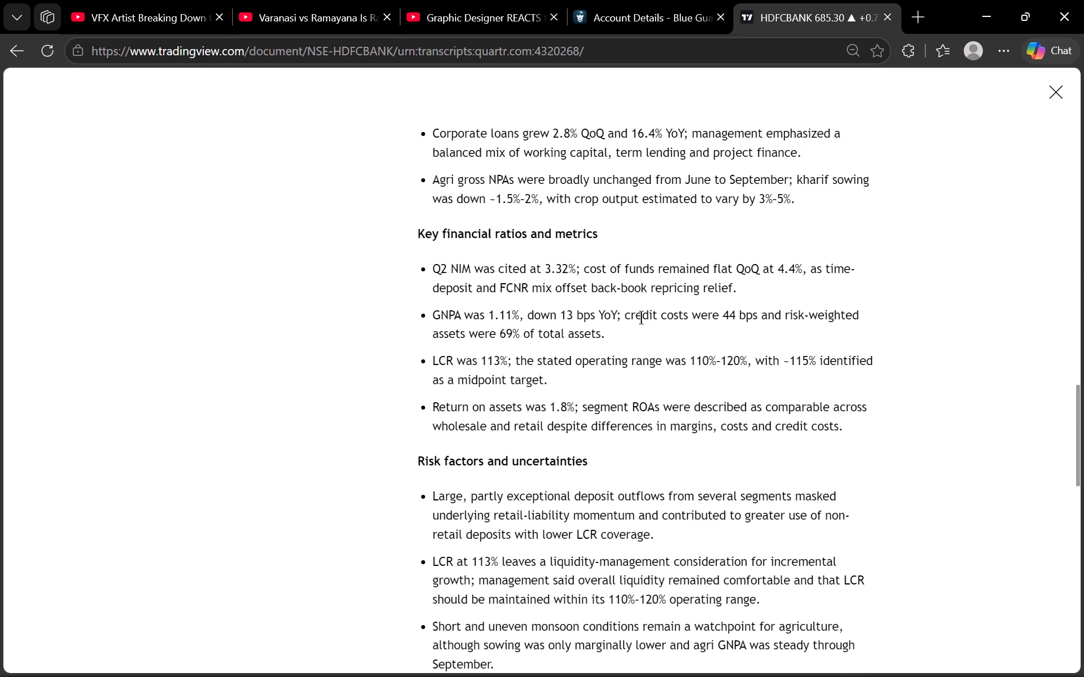
pyautogui.scroll(-15, 702, 291)
pyautogui.scroll(-4, 690, 341)
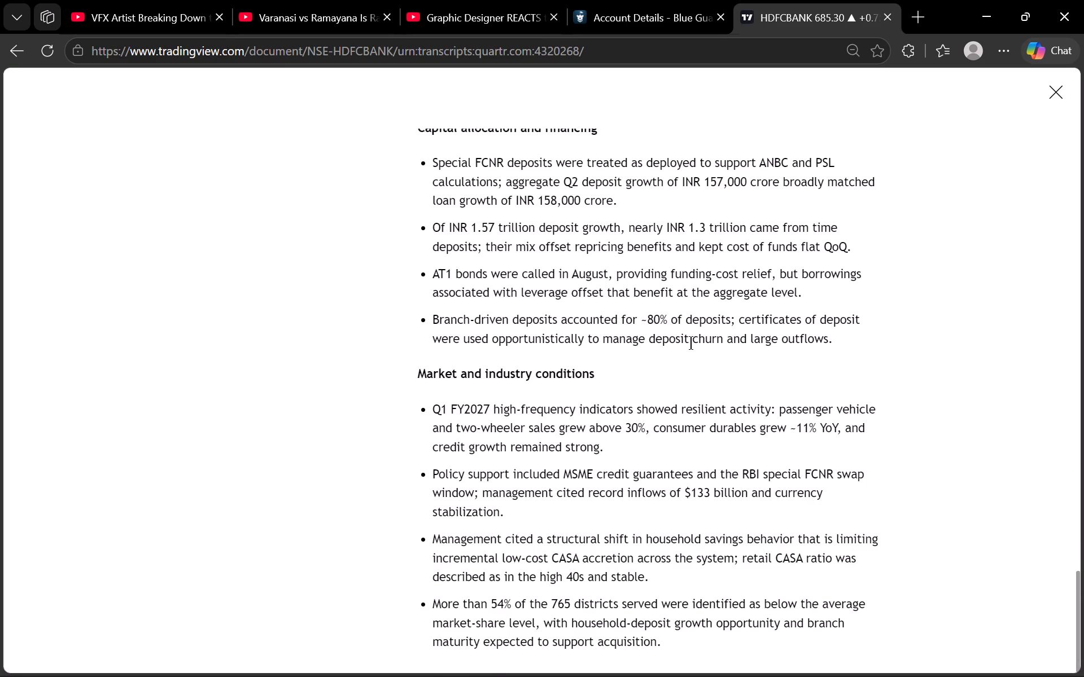
pyautogui.scroll(-2, 690, 342)
pyautogui.scroll(20, 690, 344)
pyautogui.scroll(18, 690, 344)
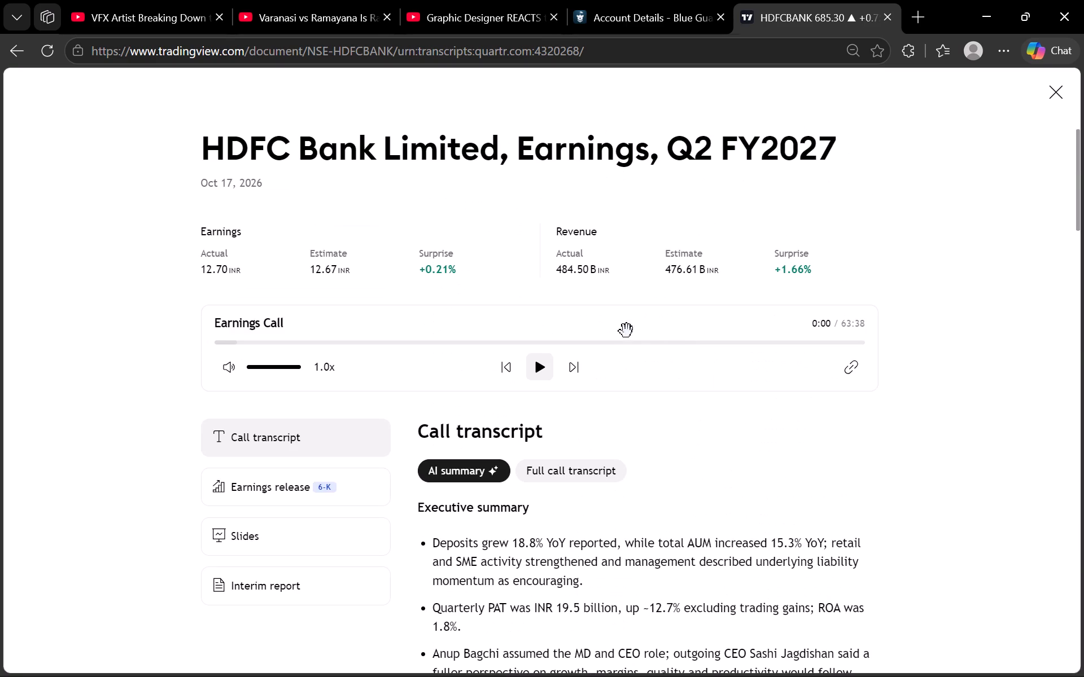
pyautogui.click(1059, 91)
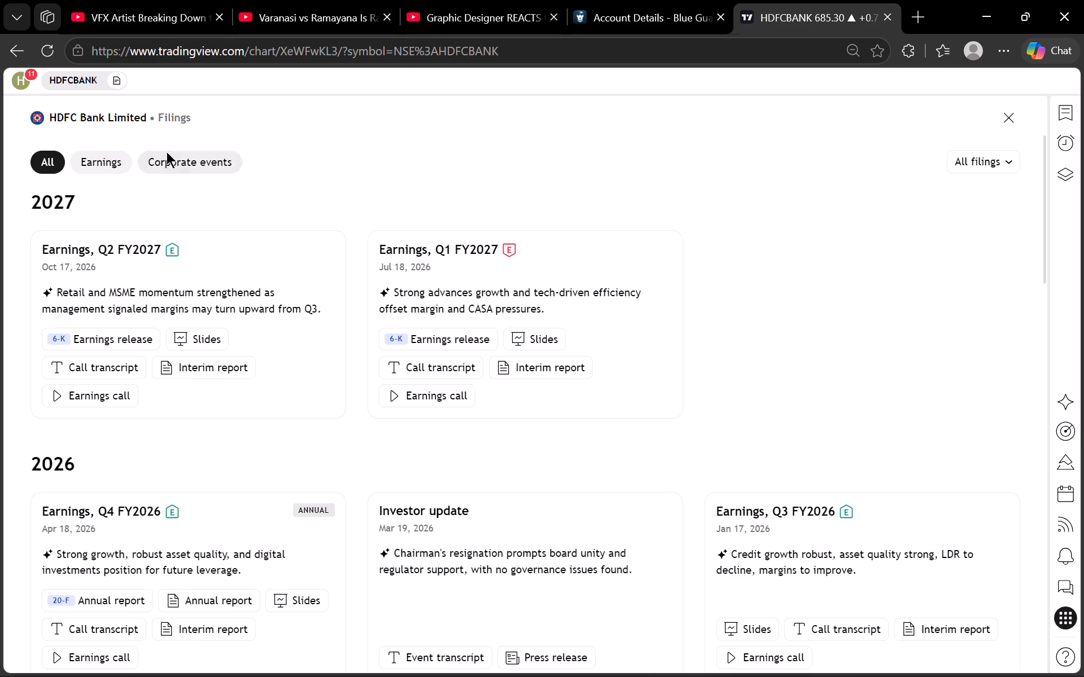
# Open HDFC Bank's technicals and examine the 1-day summary ratings, oscillators, moving averages and pivots.
pyautogui.click(119, 73)
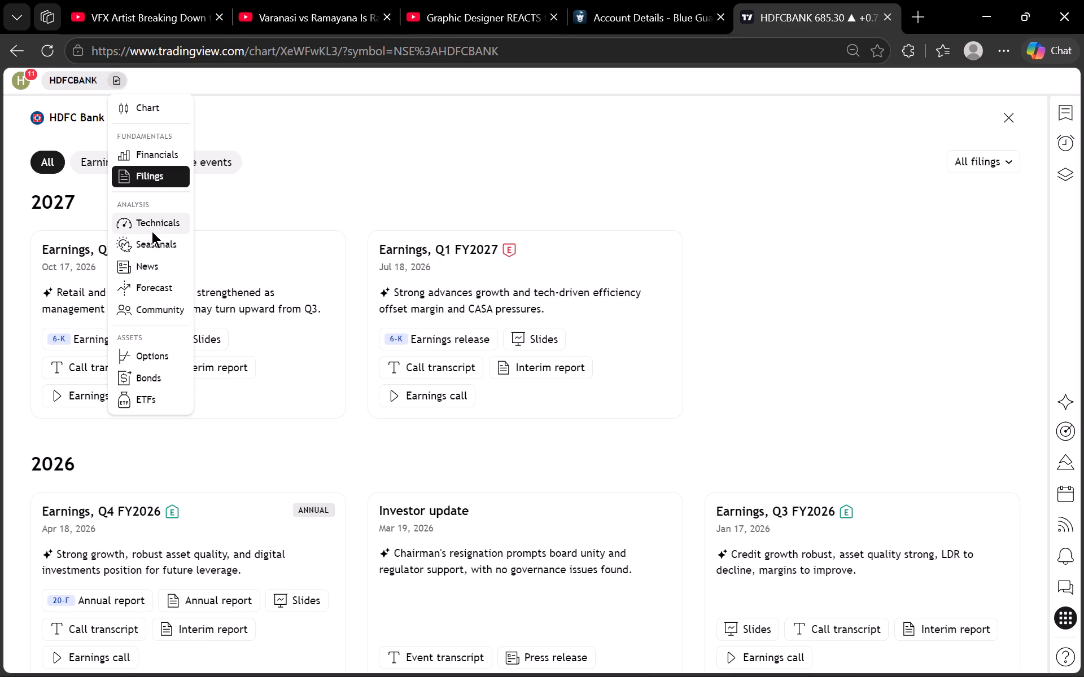
pyautogui.click(154, 224)
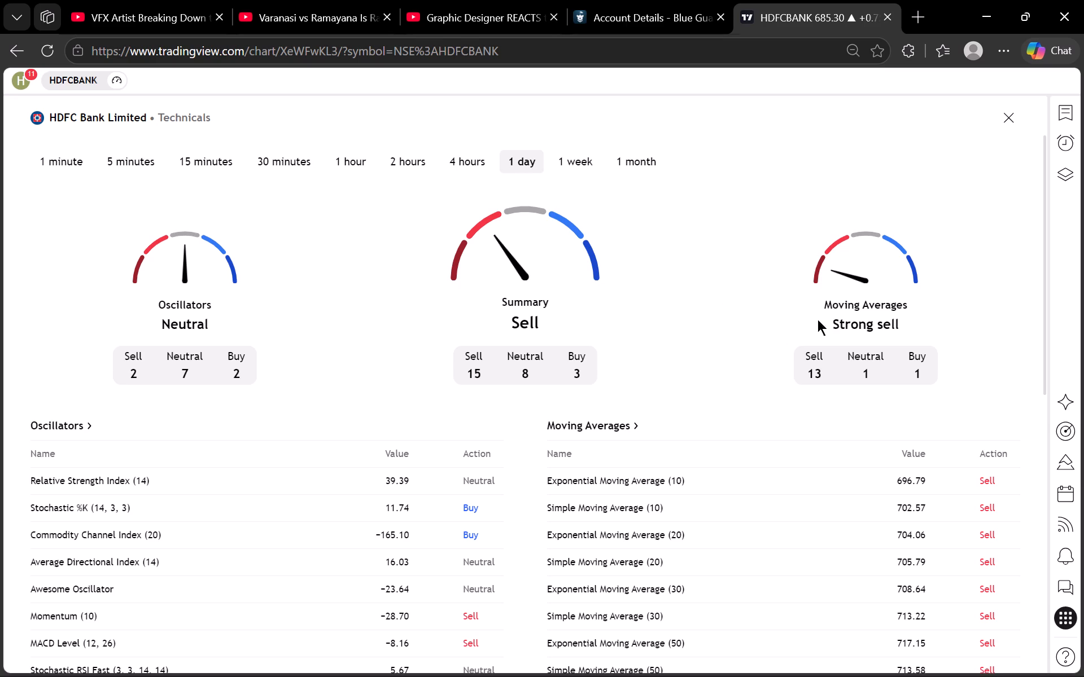
pyautogui.scroll(-3, 598, 322)
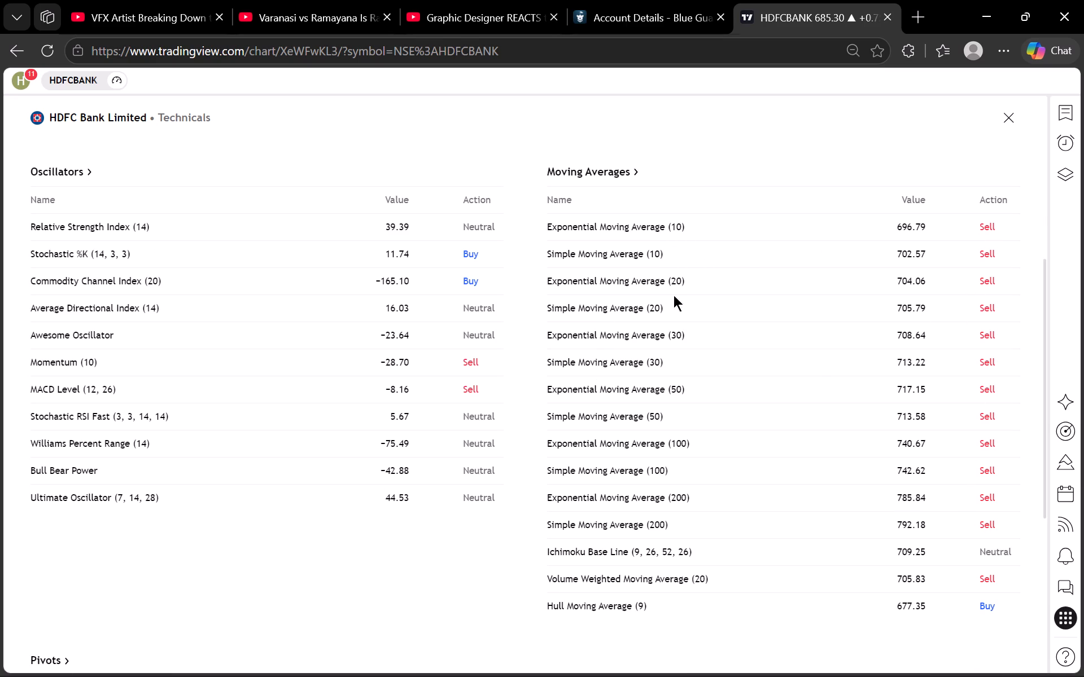
pyautogui.scroll(-2, 878, 558)
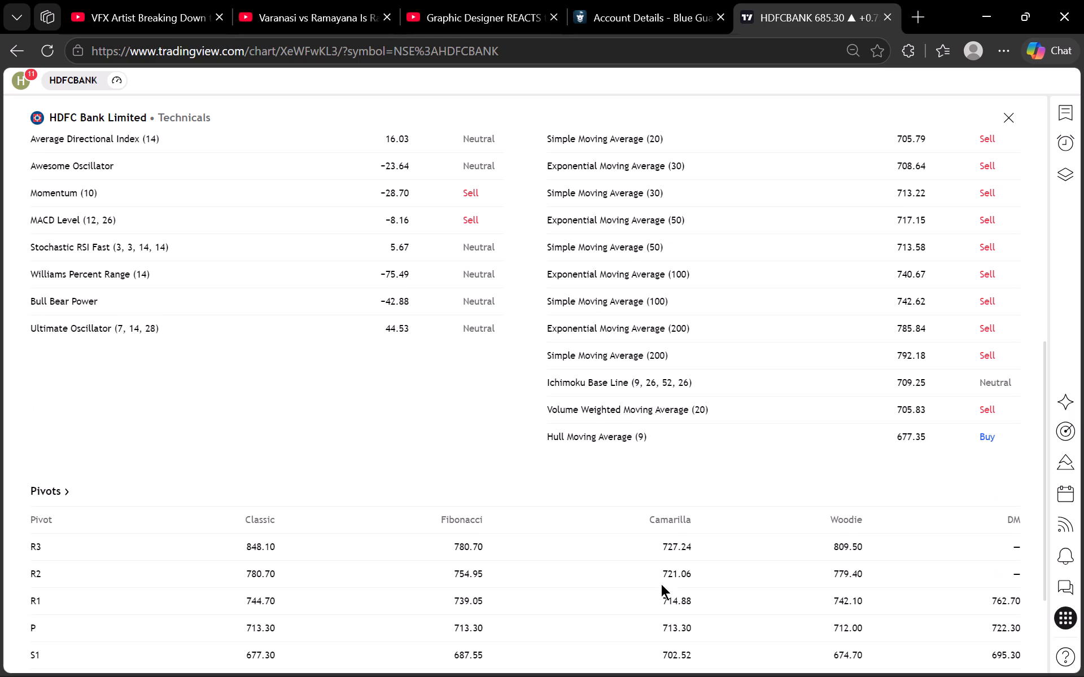
pyautogui.scroll(-3, 590, 402)
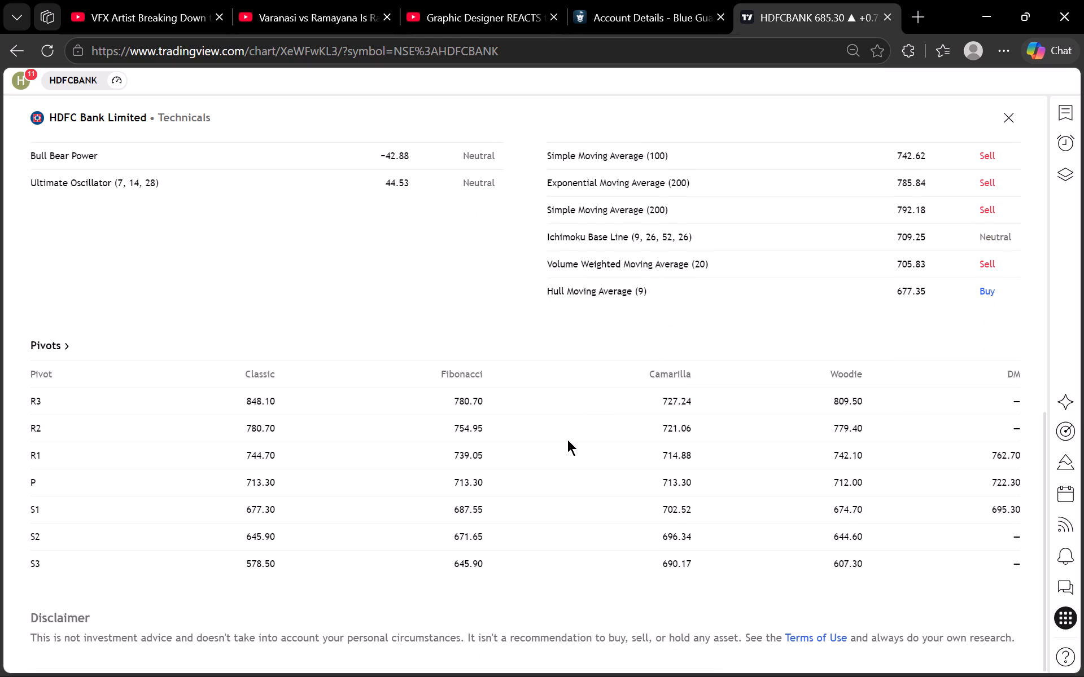
pyautogui.scroll(7, 567, 437)
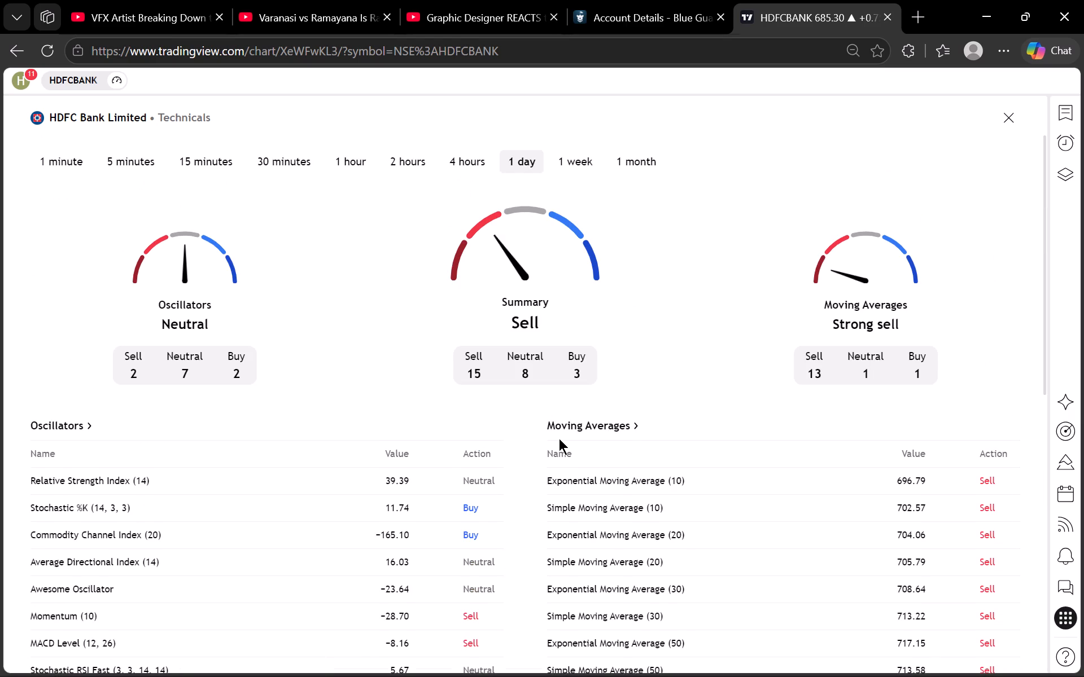
pyautogui.scroll(-1, 481, 428)
pyautogui.scroll(5, 416, 437)
pyautogui.scroll(-3, 417, 442)
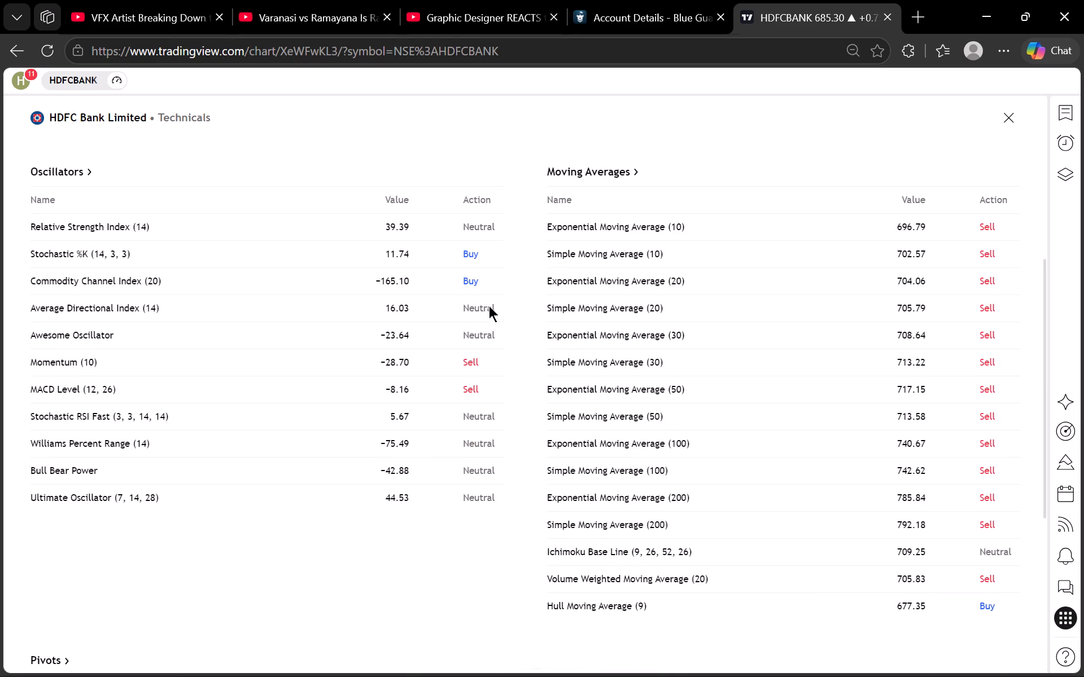
pyautogui.scroll(9, 369, 387)
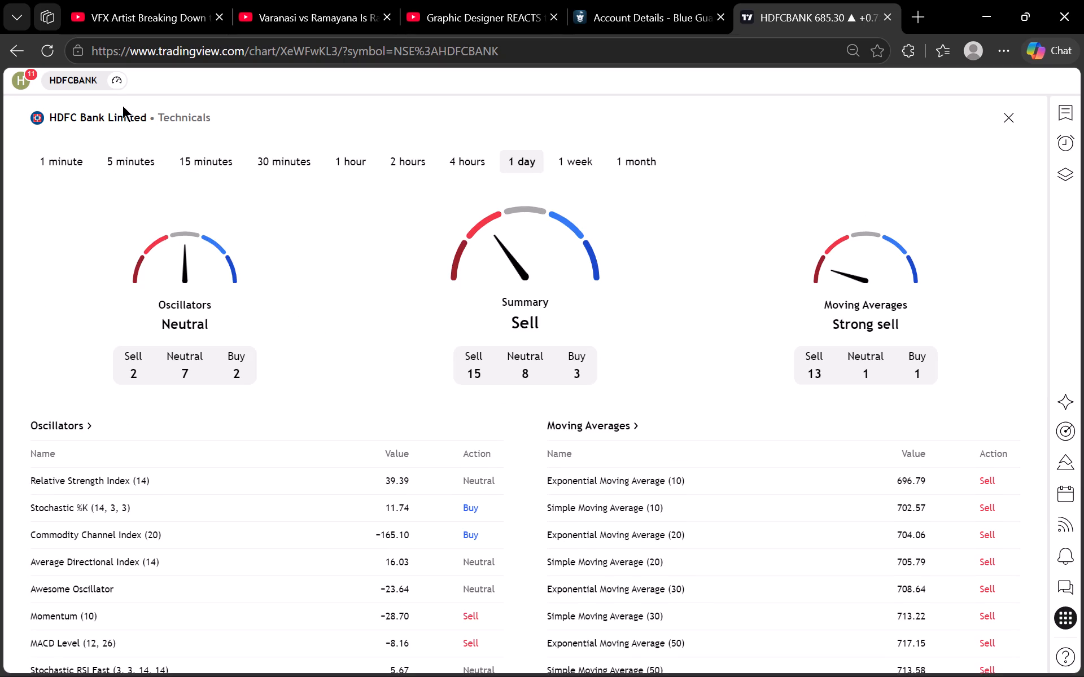
# Open HDFC Bank's seasonals and examine the yearly performance curves across the months.
pyautogui.click(116, 78)
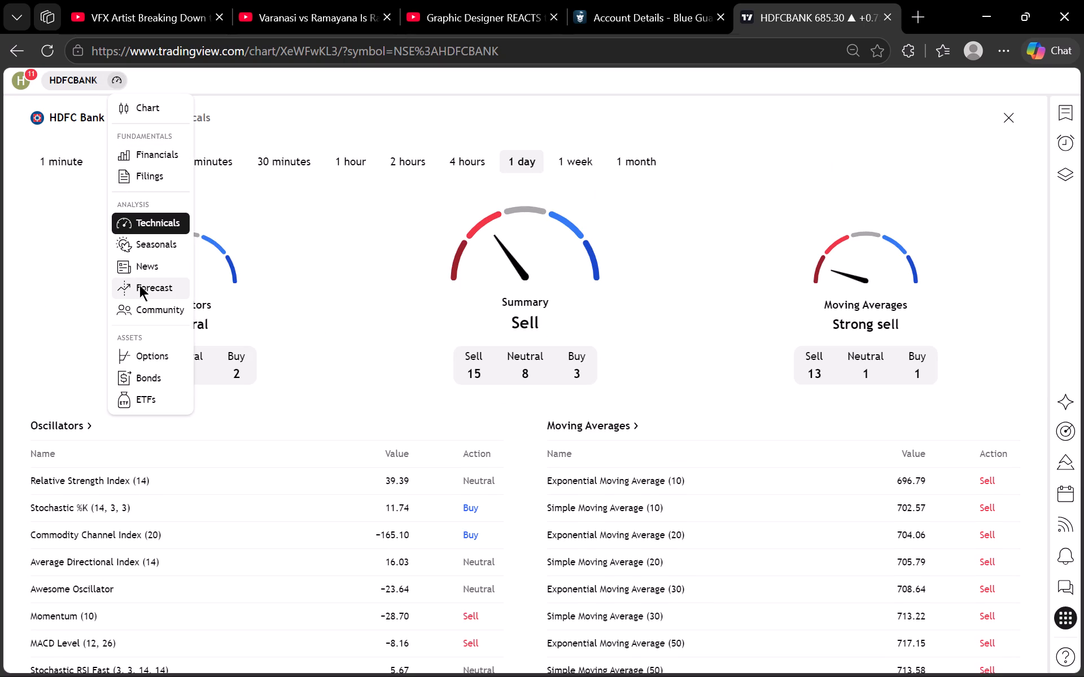
pyautogui.click(140, 244)
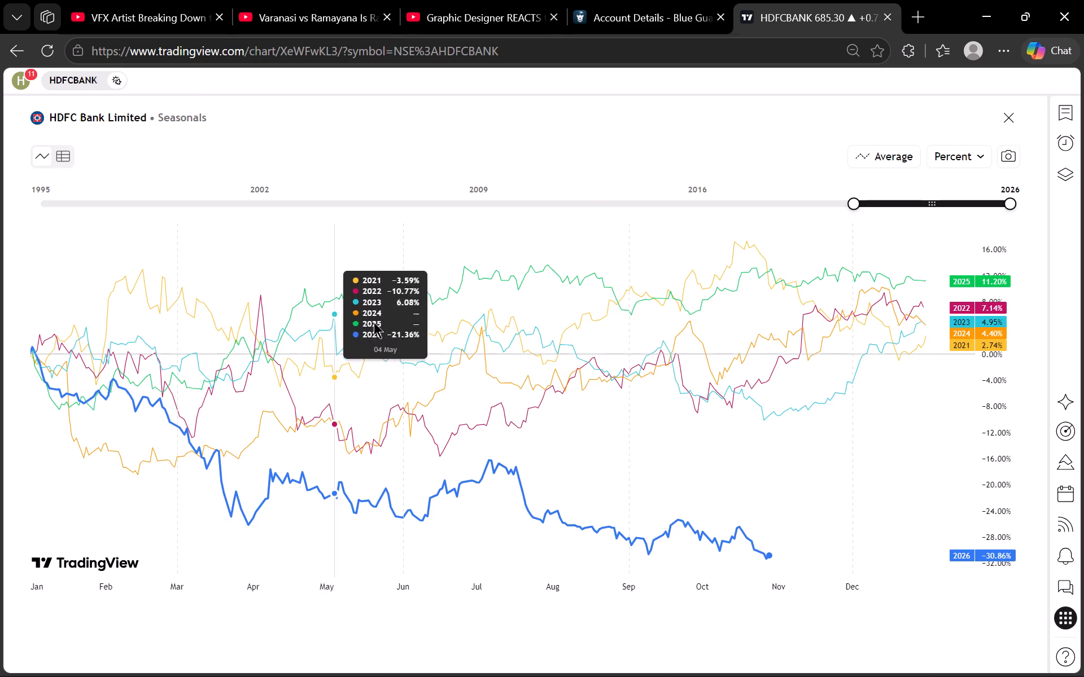
pyautogui.scroll(-5, 574, 354)
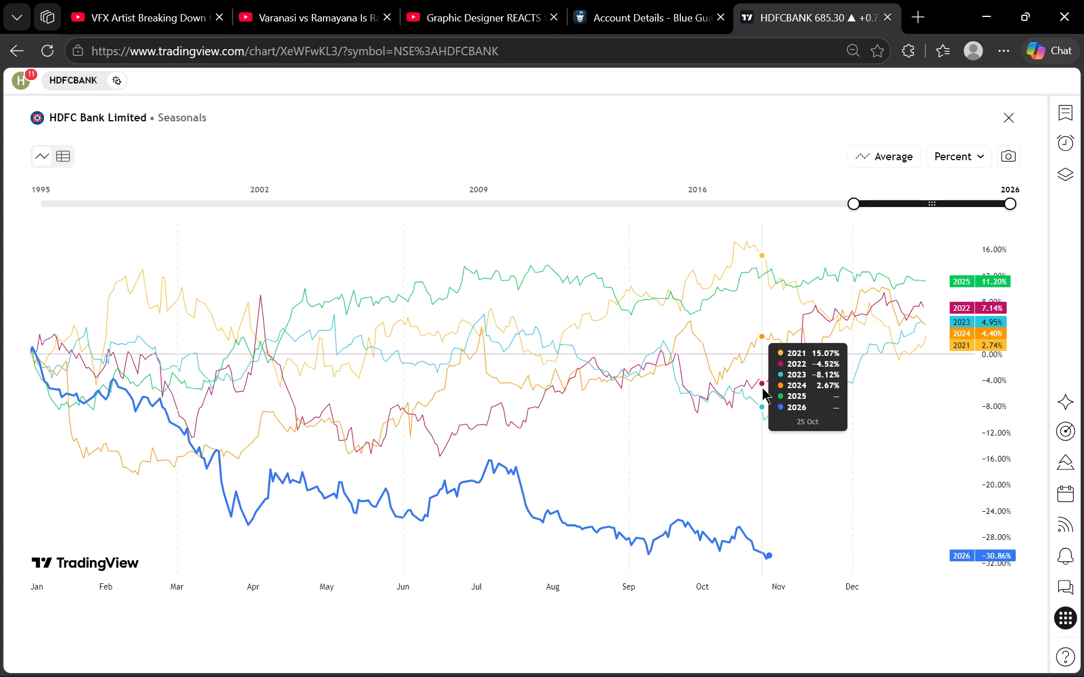
pyautogui.scroll(3, 992, 328)
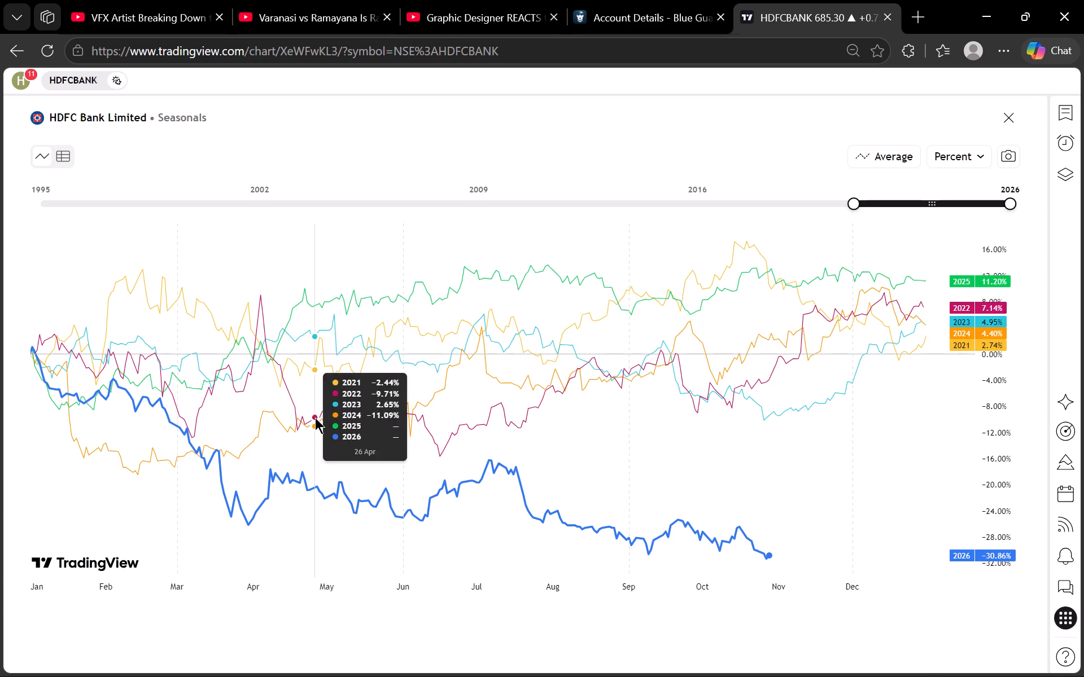
pyautogui.scroll(-2, 776, 538)
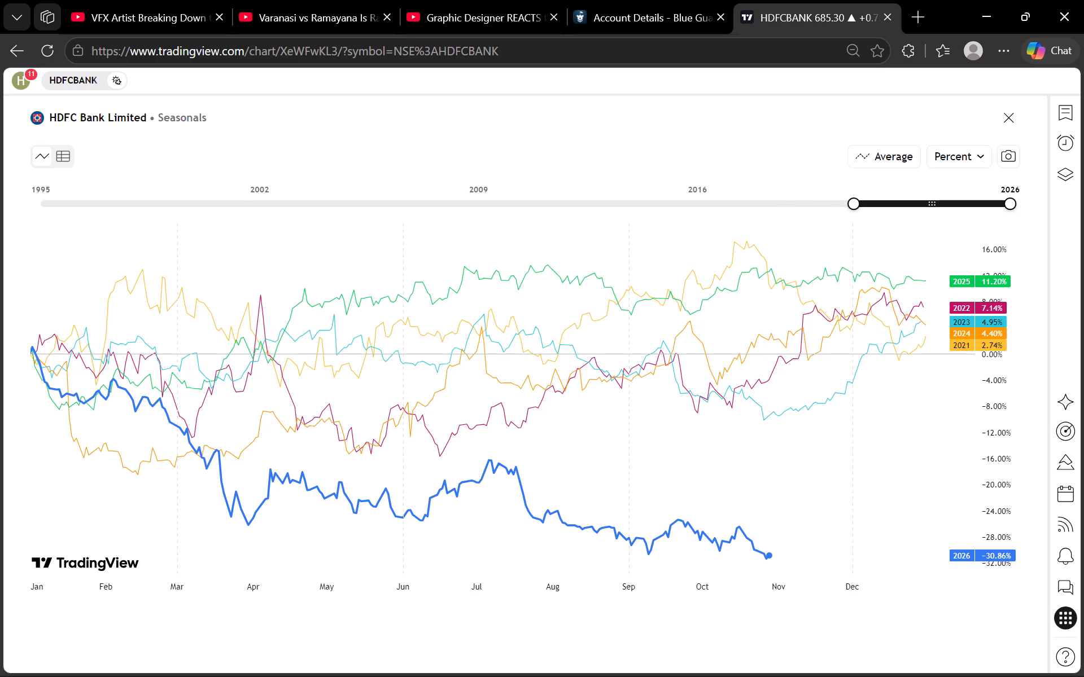
# Compare the seasonals with the start year at 2012, 1995, 2026 and 2024, ending on the 2025–2026 range.
pyautogui.moveTo(846, 200); pyautogui.dragTo(577, 216)
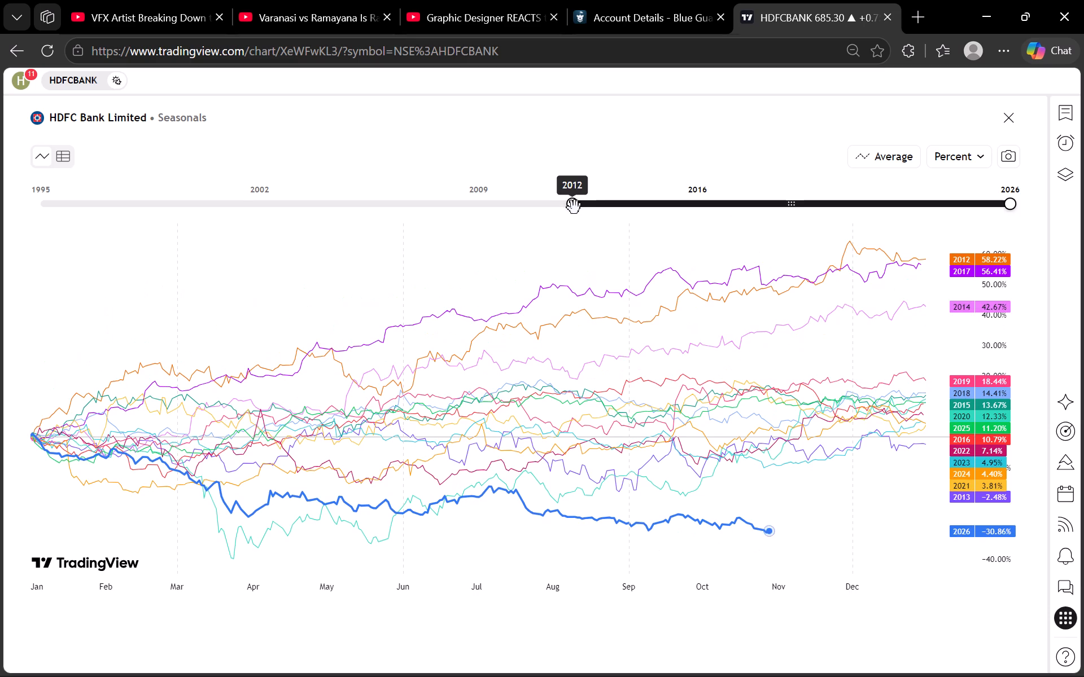
pyautogui.moveTo(578, 204); pyautogui.dragTo(16, 204)
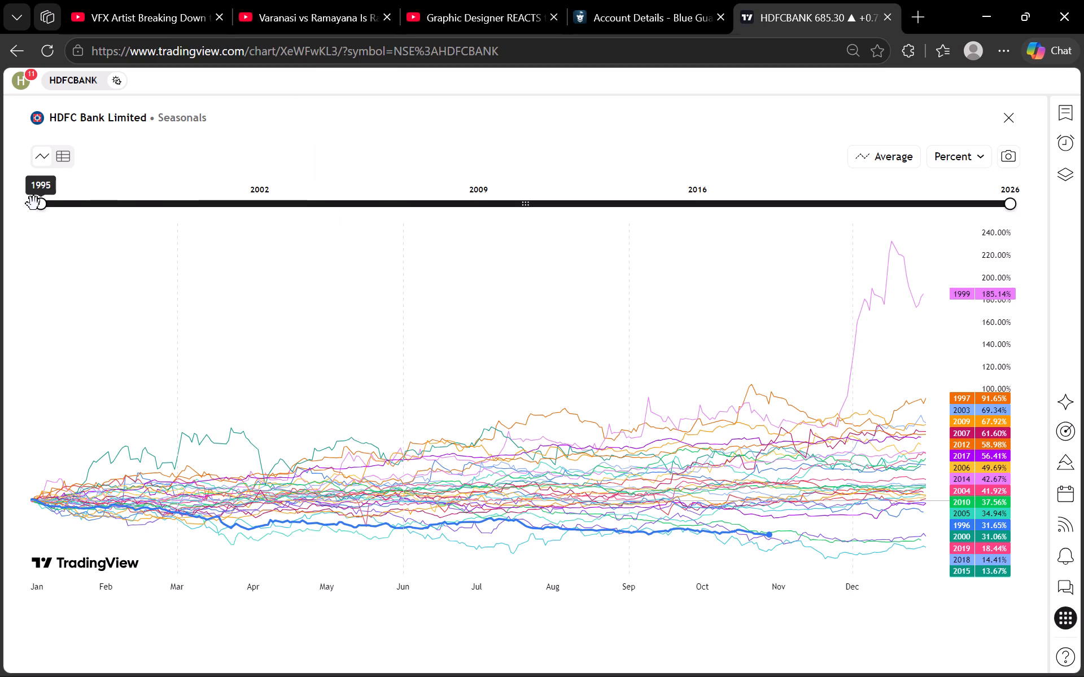
pyautogui.moveTo(41, 205); pyautogui.dragTo(996, 213)
pyautogui.moveTo(996, 213); pyautogui.dragTo(723, 217)
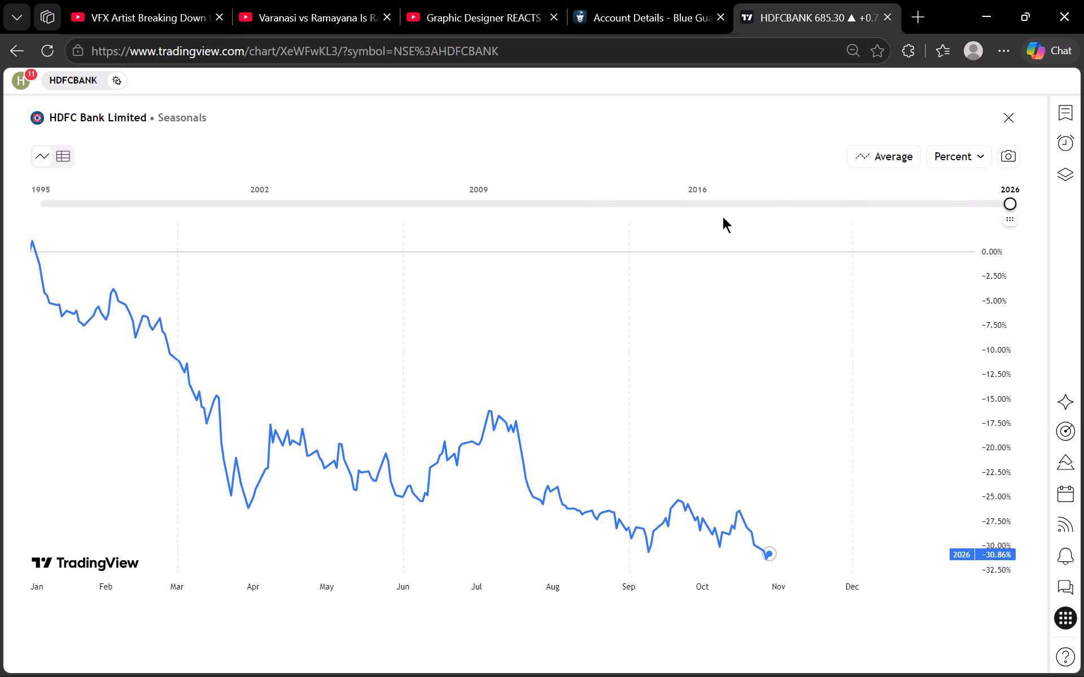
pyautogui.moveTo(1014, 203); pyautogui.dragTo(889, 204)
pyautogui.moveTo(1006, 201); pyautogui.dragTo(950, 201)
pyautogui.moveTo(950, 201); pyautogui.dragTo(958, 200)
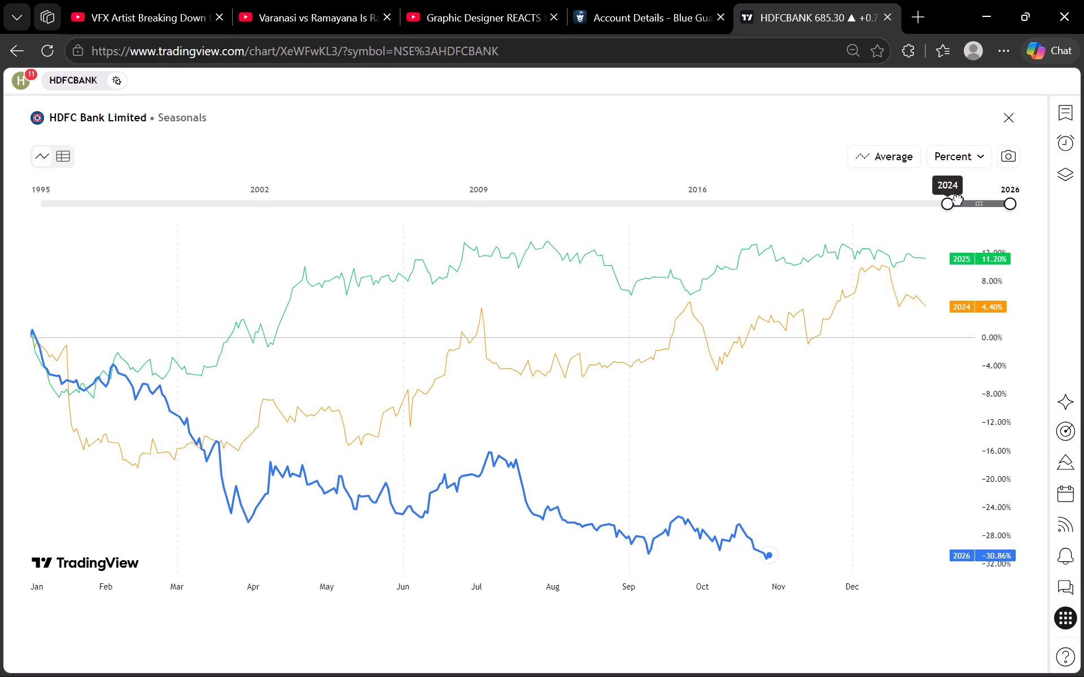
pyautogui.moveTo(958, 200); pyautogui.dragTo(971, 200)
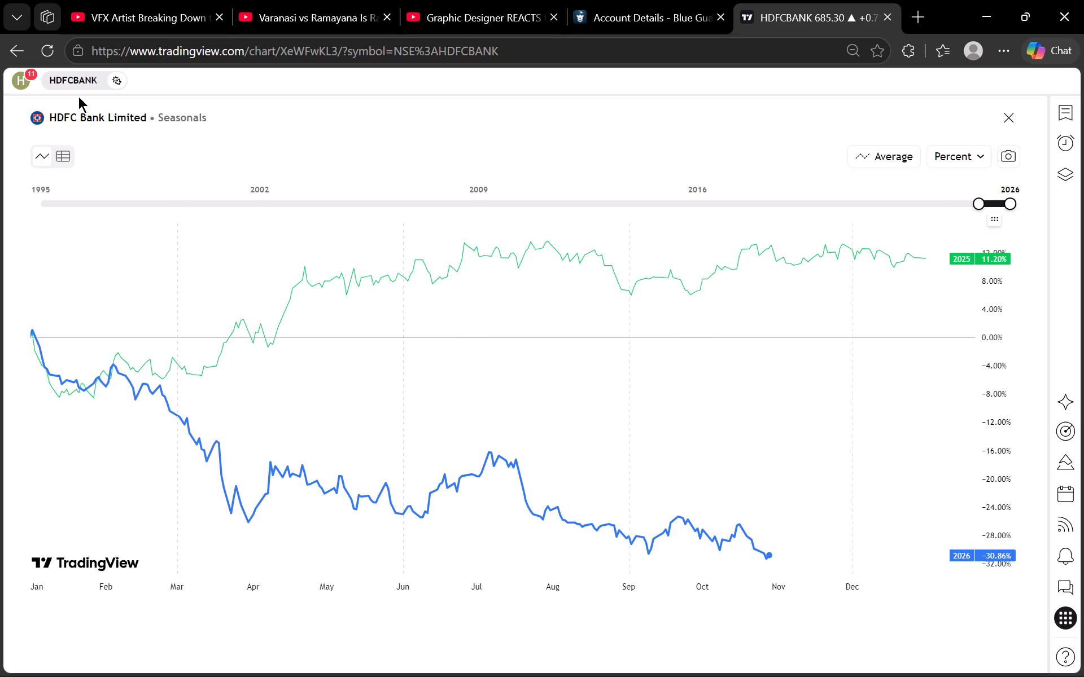
# Open HDFC Bank's bonds list and select the bond maturing on 2031-08-26.
pyautogui.click(117, 75)
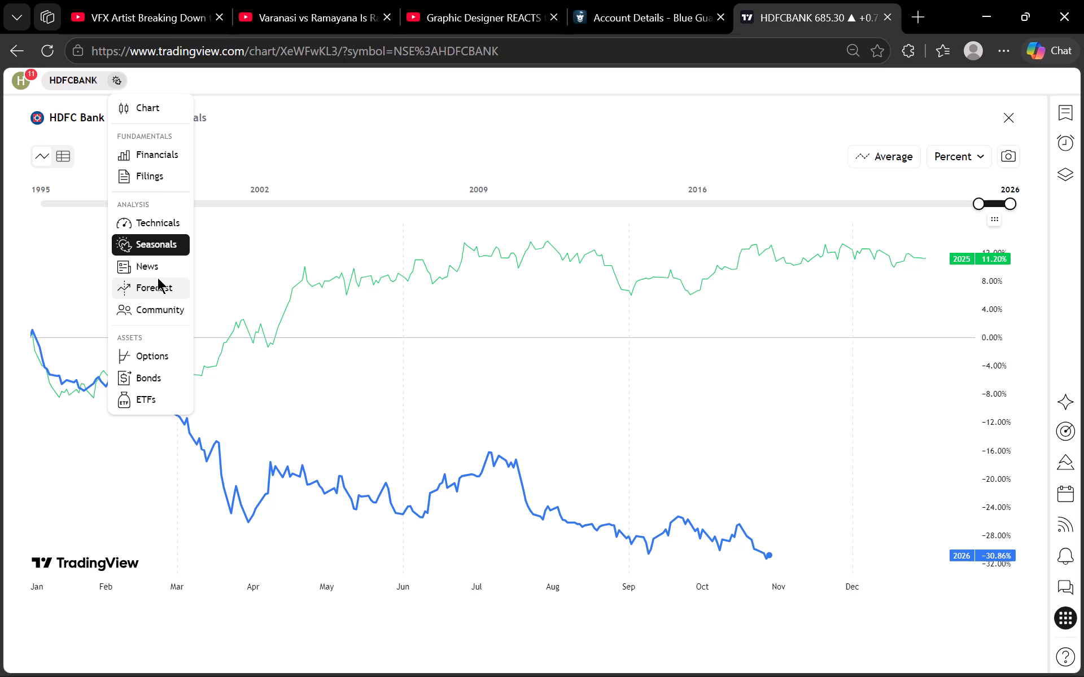
pyautogui.click(159, 382)
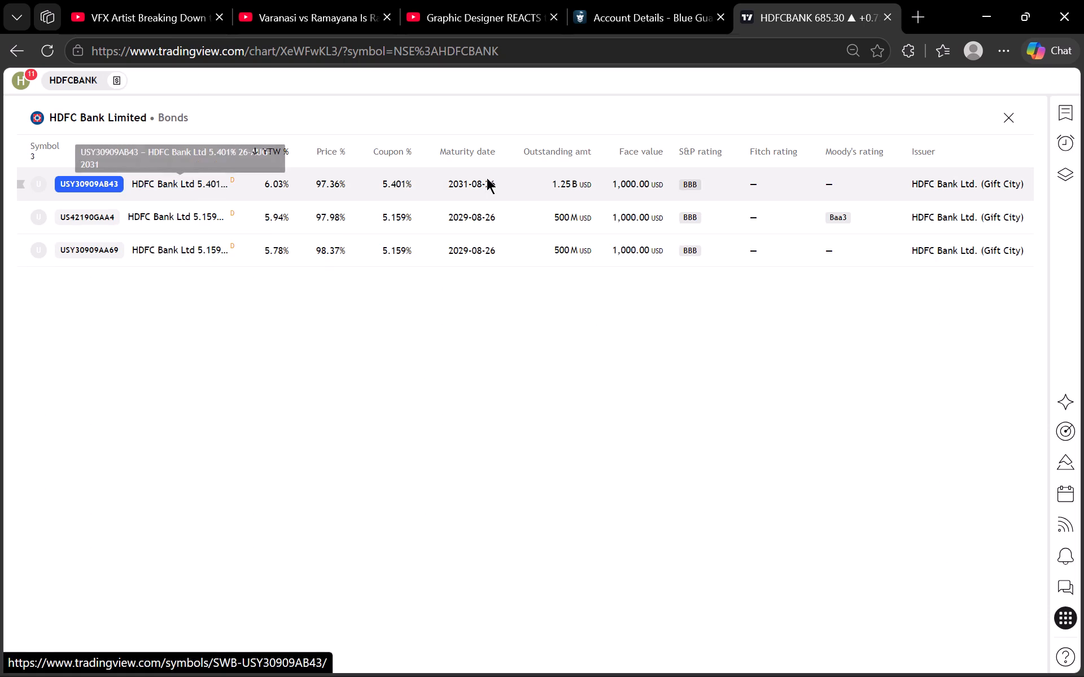
pyautogui.click(618, 179)
pyautogui.click(616, 313)
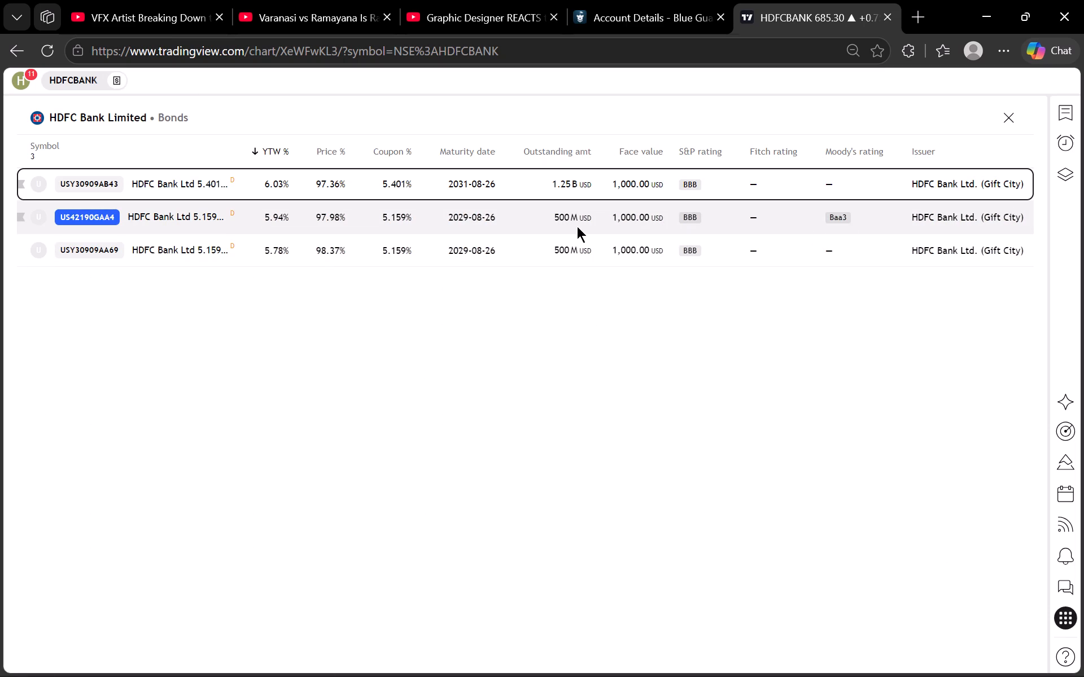
# Open the list of ETFs holding HDFC Bank and examine their market values, weights, issuers and expense ratios.
pyautogui.click(113, 297)
pyautogui.click(110, 77)
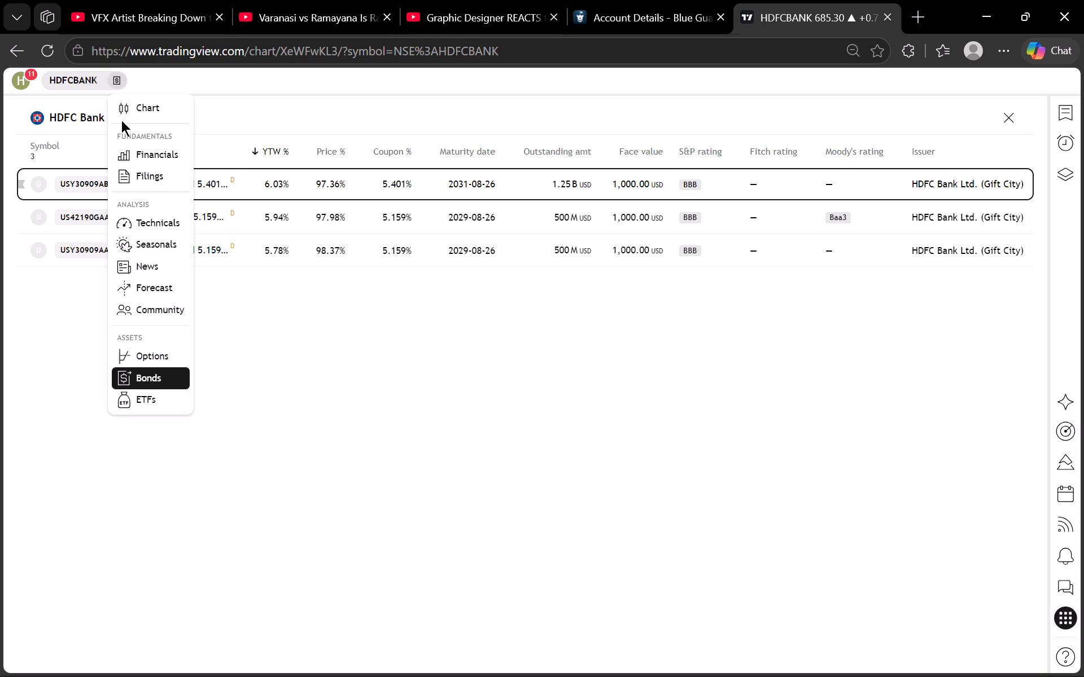
pyautogui.click(149, 394)
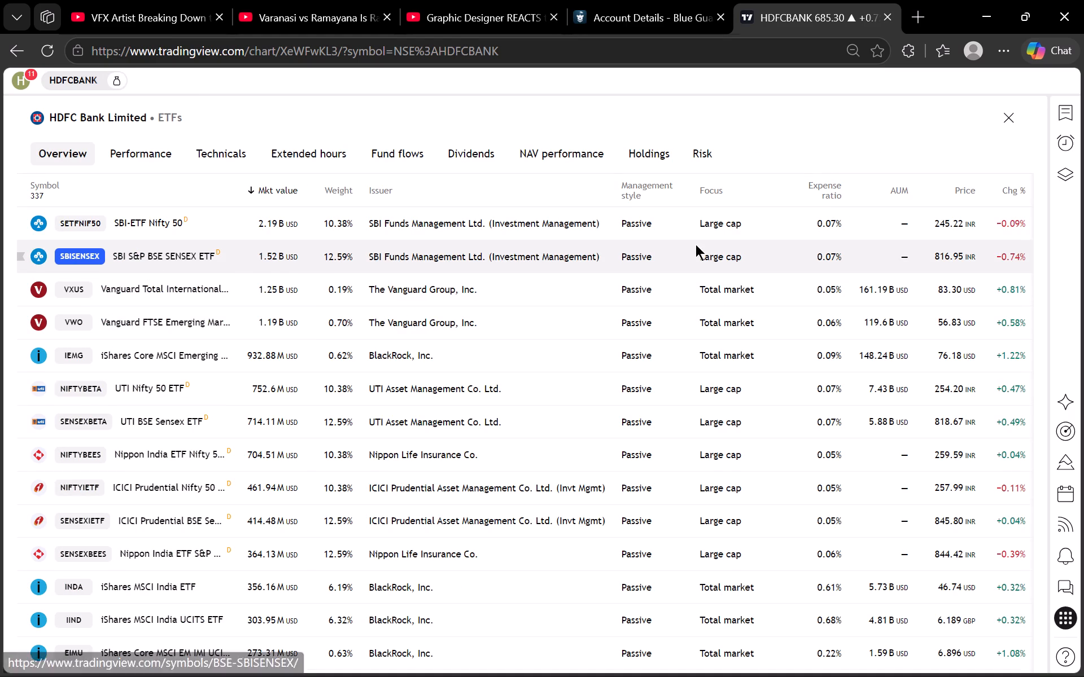
pyautogui.scroll(-11, 1018, 373)
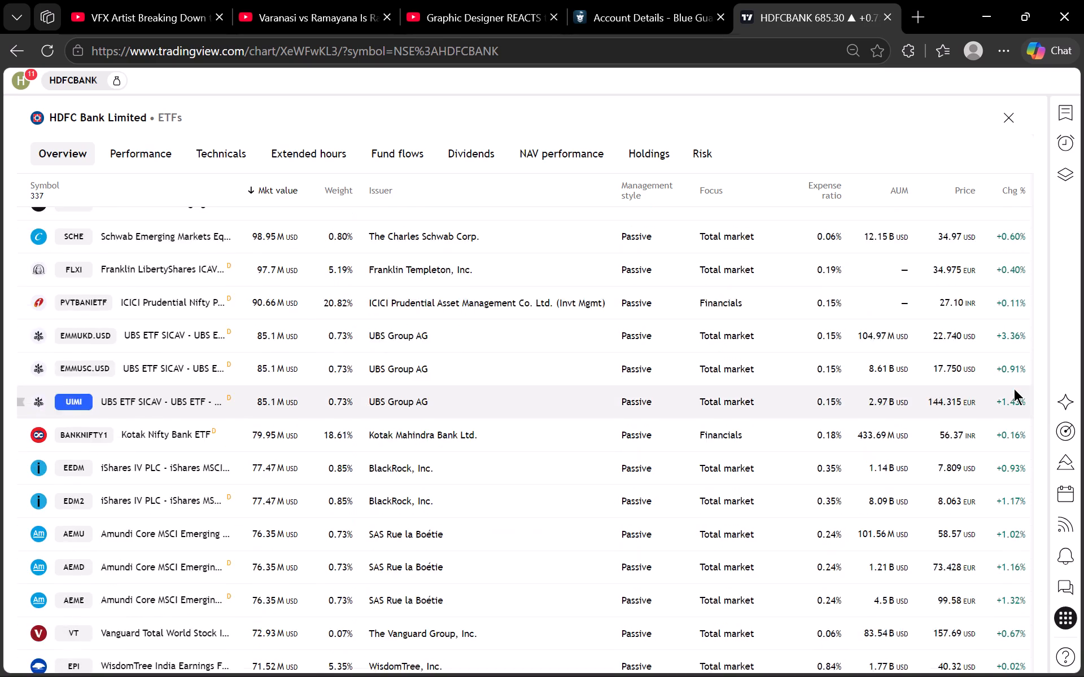
pyautogui.scroll(-20, 1014, 389)
pyautogui.scroll(-4, 1014, 389)
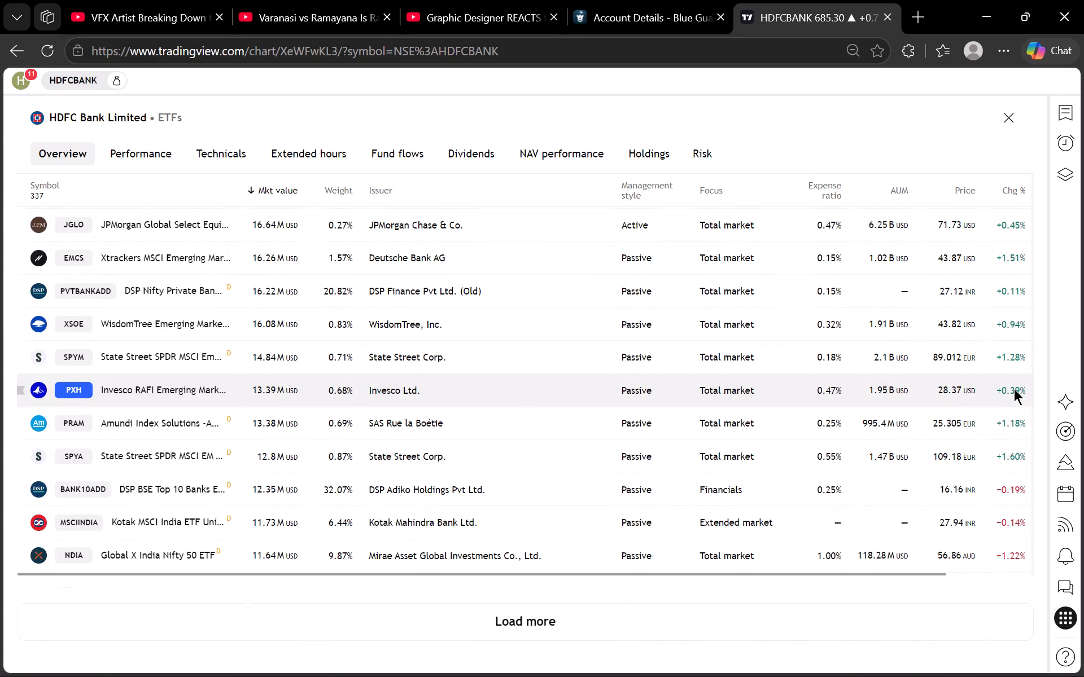
pyautogui.scroll(-3, 1014, 389)
pyautogui.scroll(10, 651, 389)
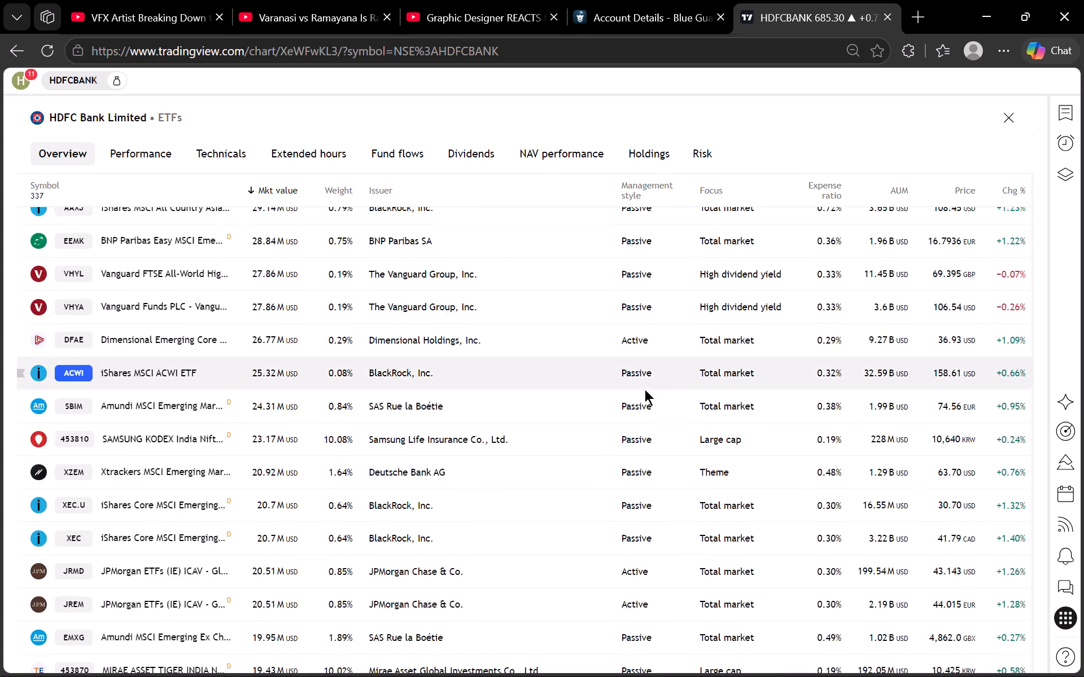
pyautogui.scroll(20, 645, 389)
pyautogui.scroll(3, 645, 389)
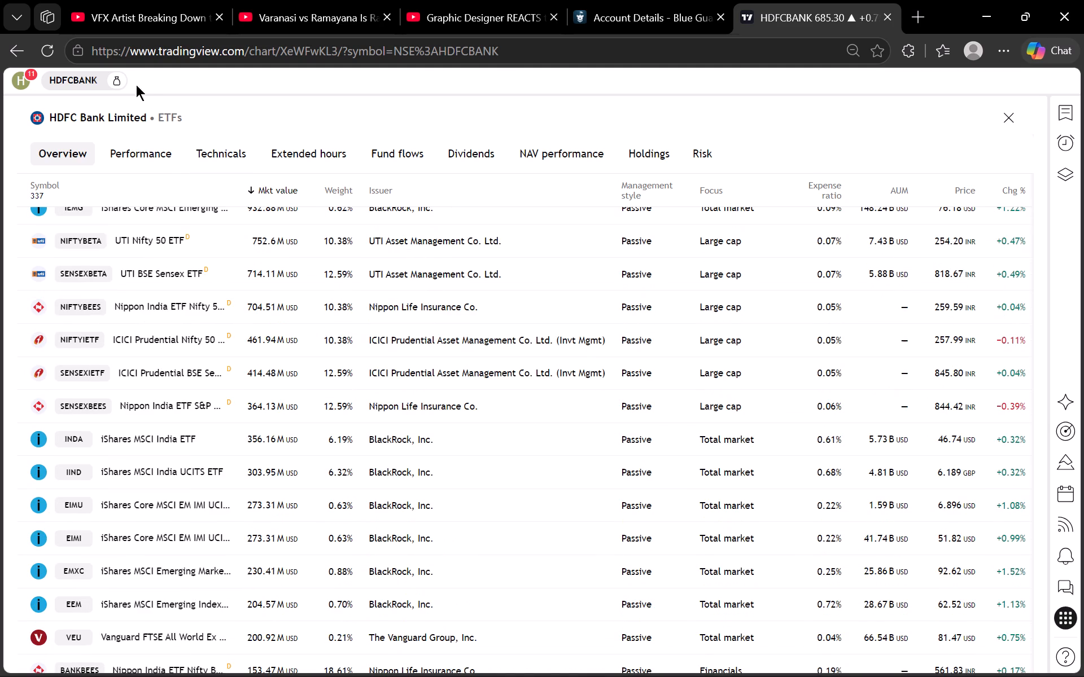
# Show the performance data of the ETFs holding HDFC Bank and examine the returns from one week to all time.
pyautogui.click(160, 160)
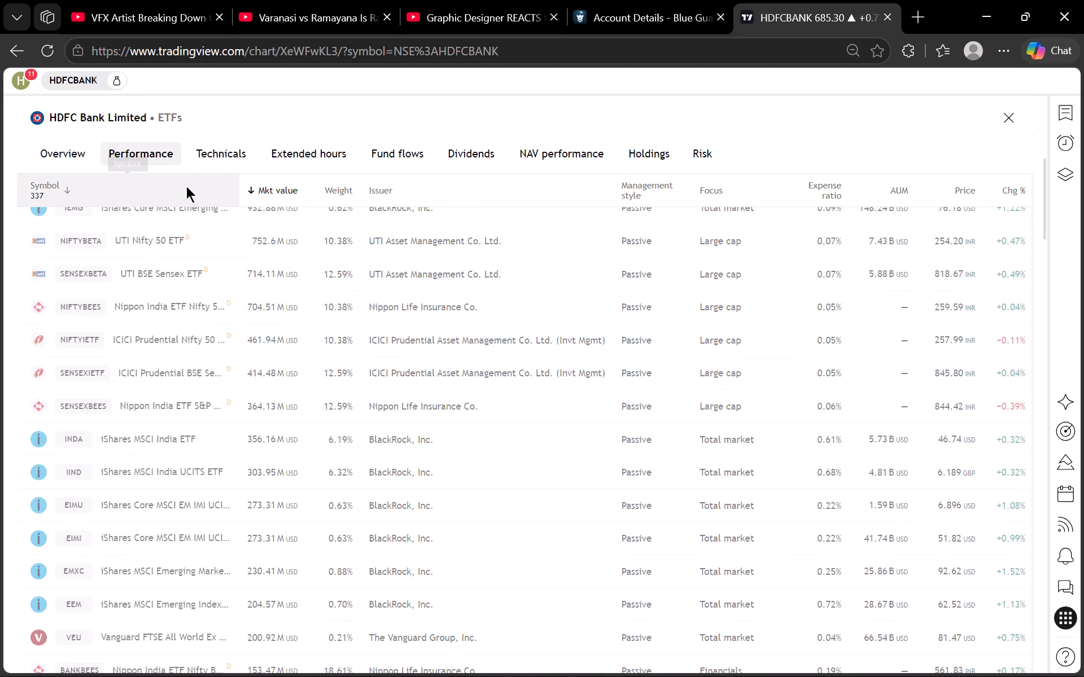
pyautogui.scroll(-5, 449, 262)
pyautogui.scroll(3, 503, 346)
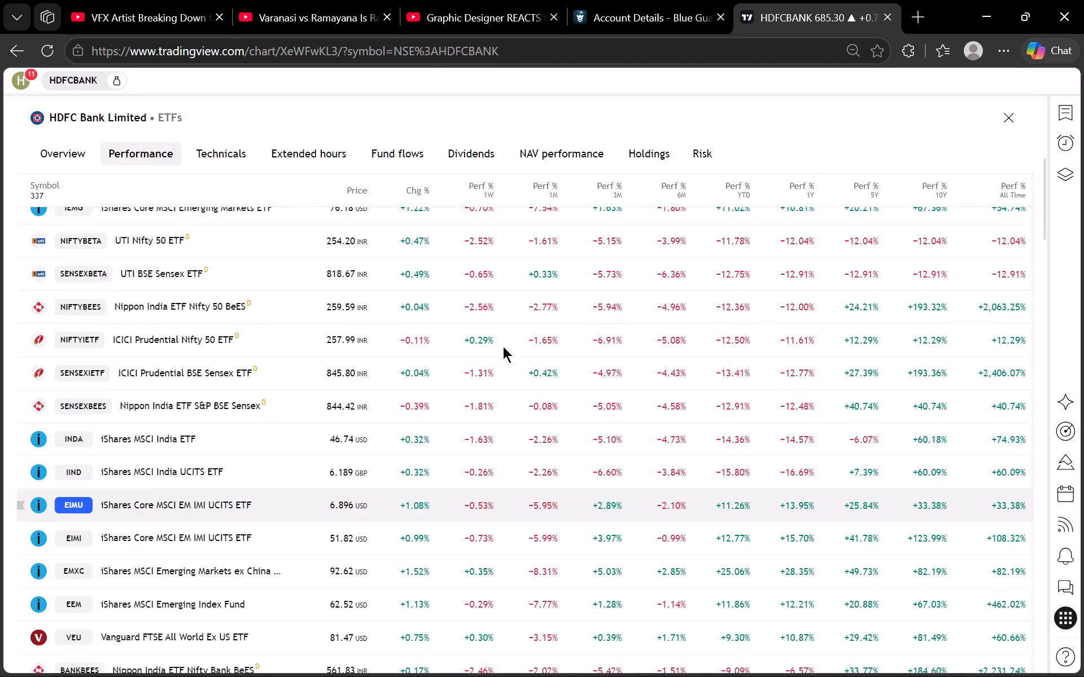
pyautogui.scroll(11, 503, 346)
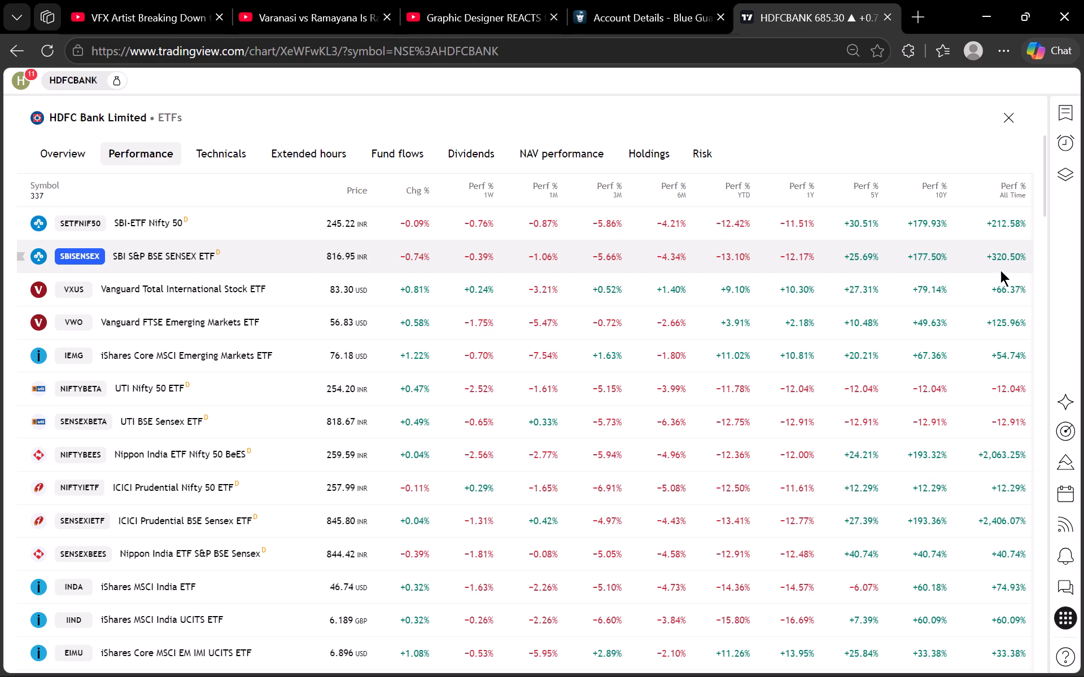
pyautogui.scroll(-5, 657, 323)
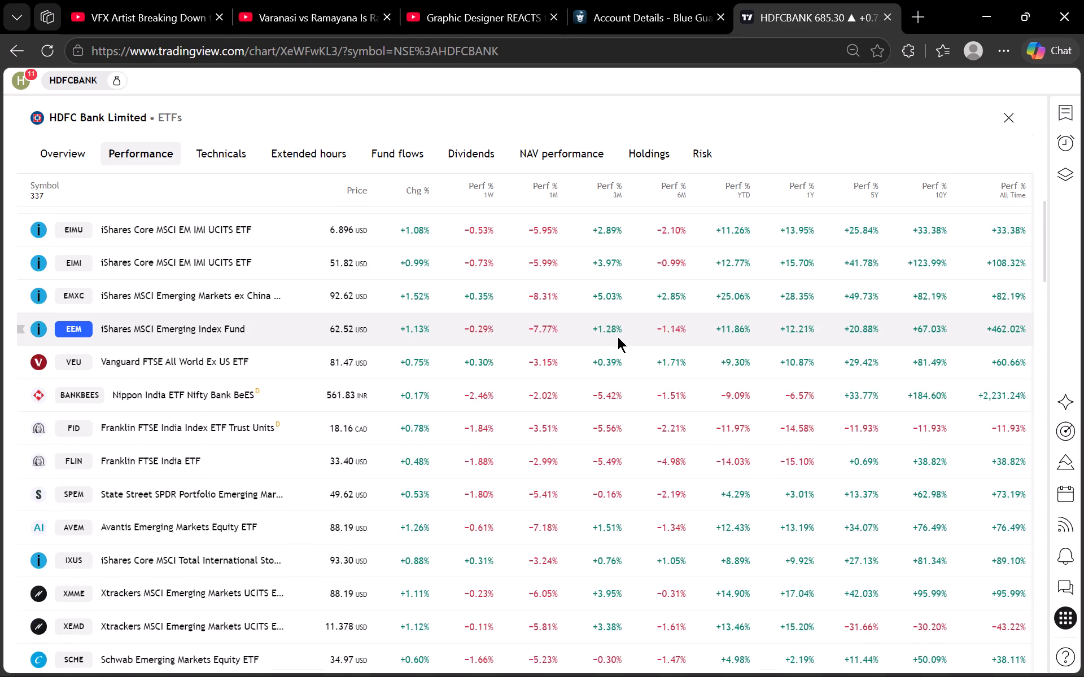
pyautogui.scroll(-7, 618, 336)
pyautogui.scroll(12, 617, 335)
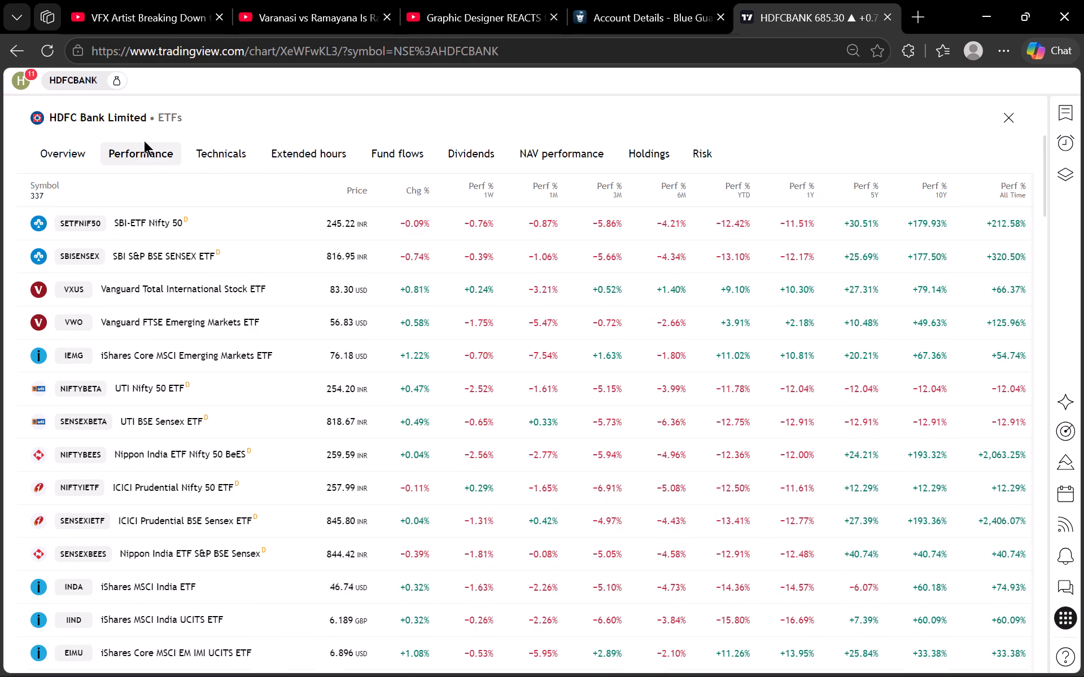
# Show the technicals of the ETFs holding HDFC Bank and examine their ratings and oscillator values.
pyautogui.click(211, 154)
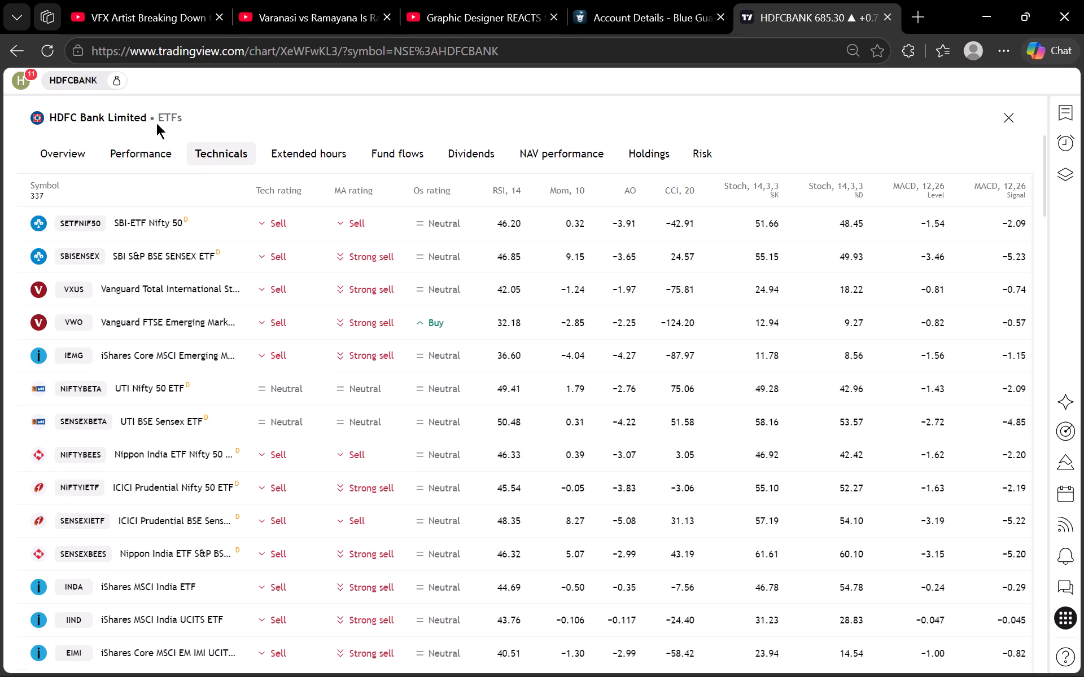
# Return to the HDFCBANK price chart and examine the price action around the long position on 28–29 October.
pyautogui.click(109, 78)
pyautogui.click(132, 115)
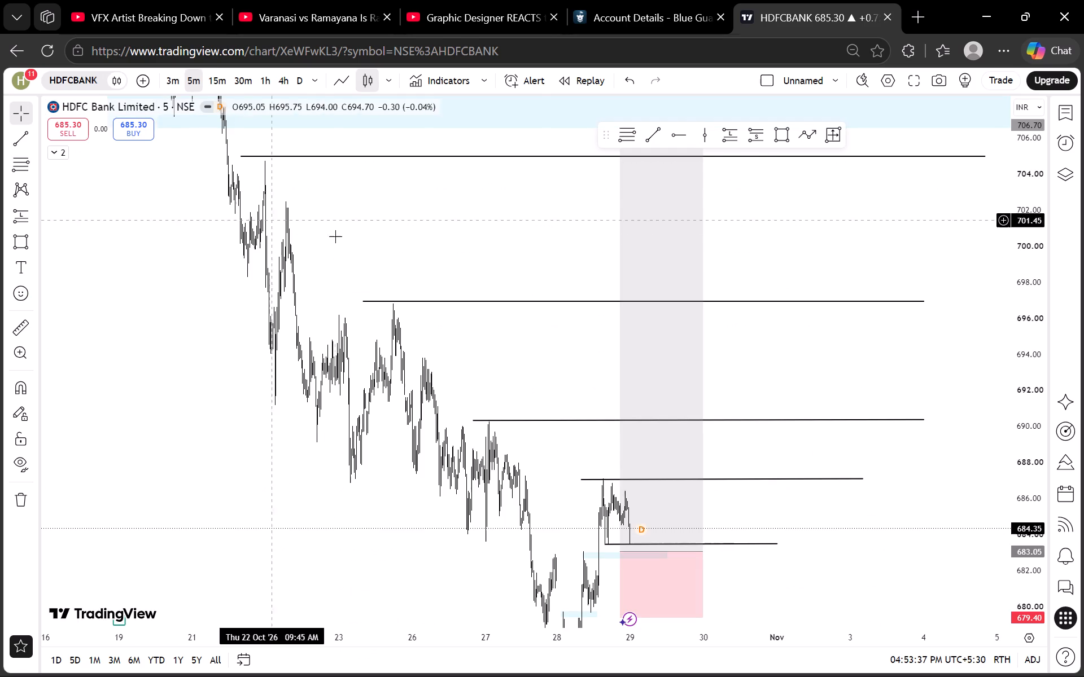
pyautogui.scroll(-5, 1032, 357)
pyautogui.scroll(9, 962, 403)
pyautogui.moveTo(483, 354); pyautogui.dragTo(701, 309)
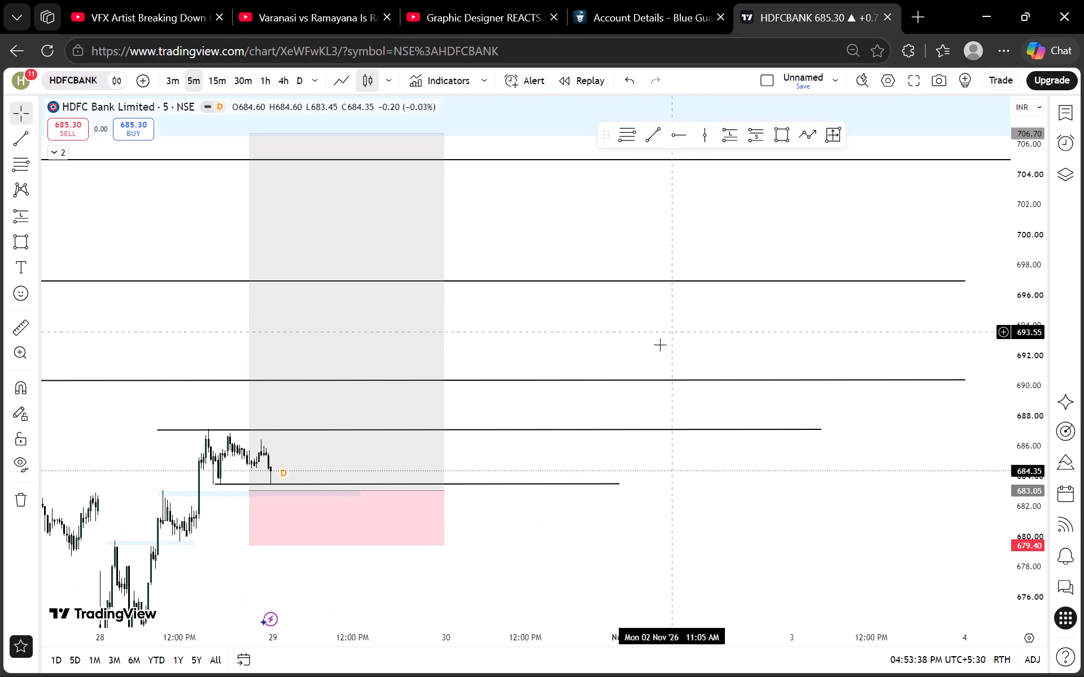
pyautogui.moveTo(777, 500); pyautogui.dragTo(850, 420)
pyautogui.scroll(15, 1033, 422)
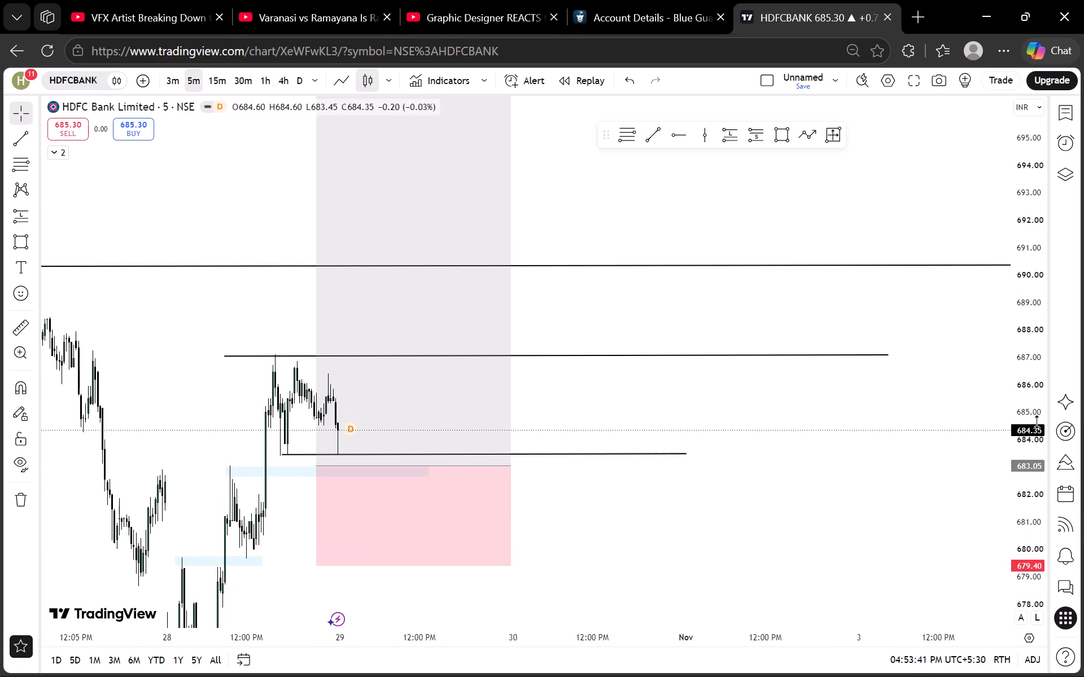
pyautogui.scroll(1, 863, 450)
pyautogui.moveTo(750, 513); pyautogui.dragTo(873, 419)
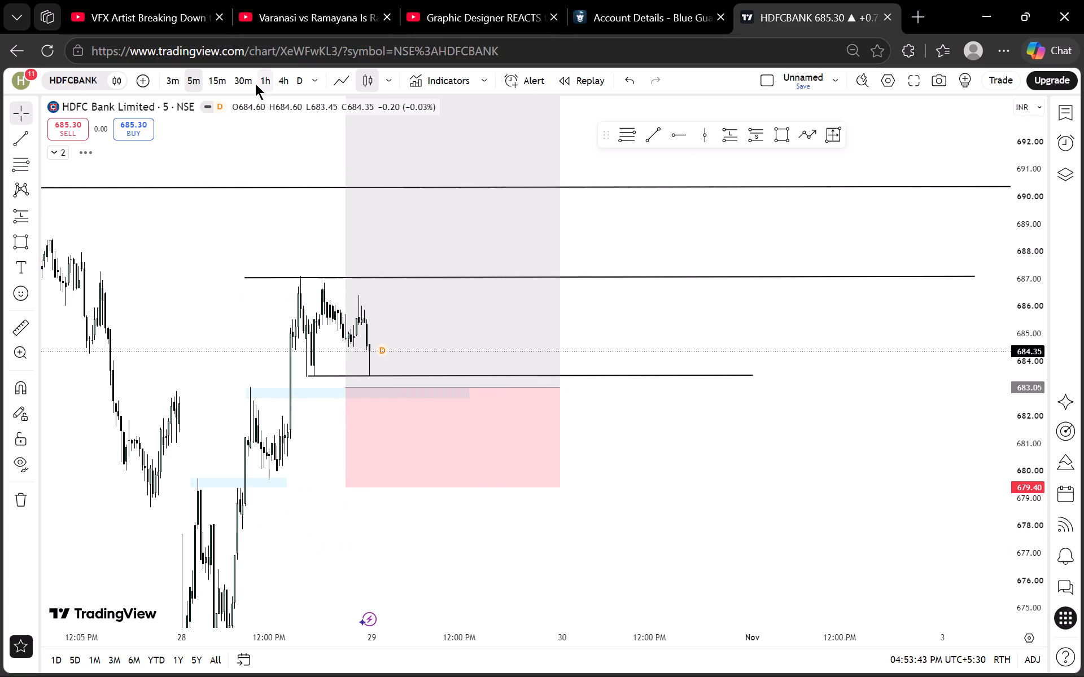
# Compare the HDFCBANK chart on the 15-minute and 30-minute intervals, ending on the 5-minute interval.
pyautogui.click(216, 76)
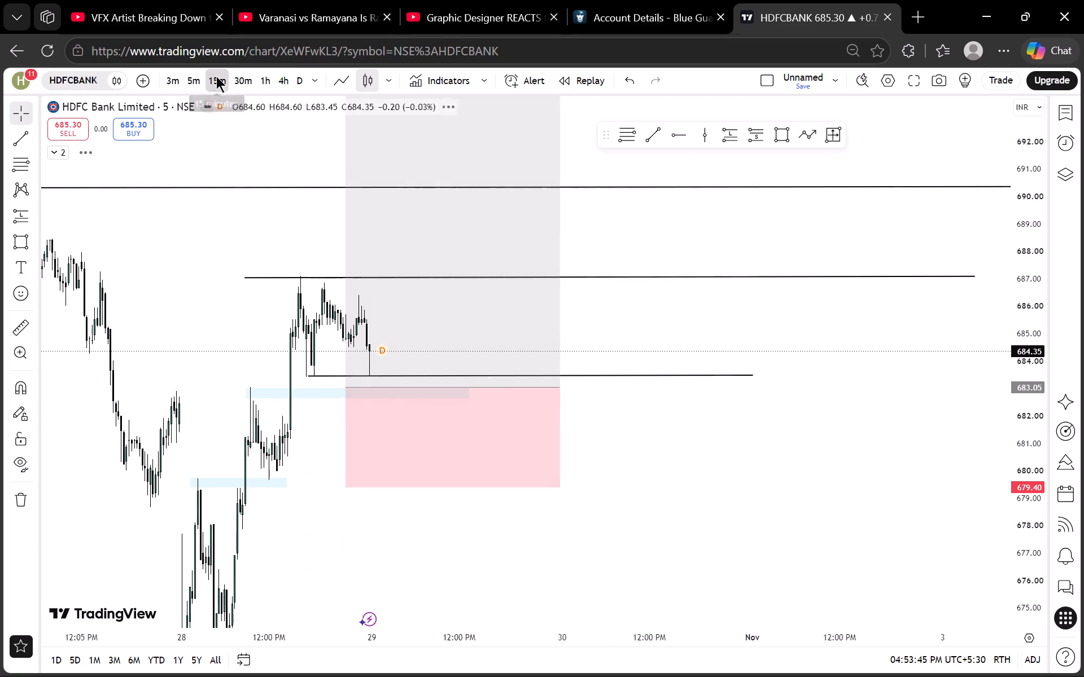
pyautogui.click(235, 80)
pyautogui.click(215, 81)
pyautogui.click(193, 81)
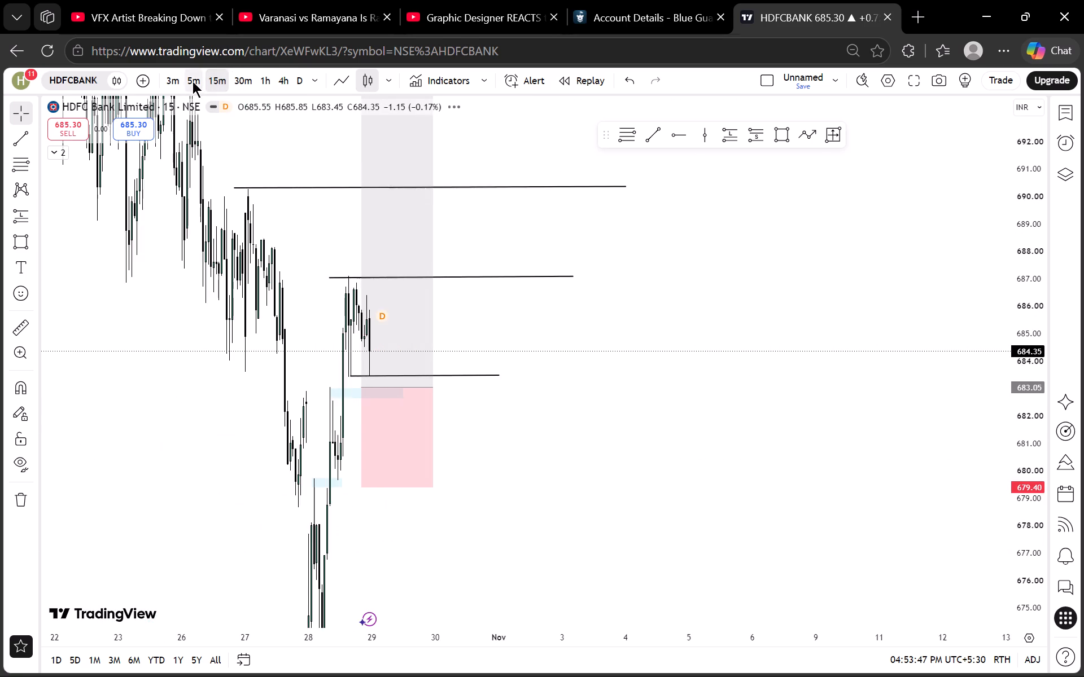
# Draw a rectangle zone from 686.40 down to about 685.30 starting at 28 Oct 02:40 PM, and shorten its later end.
pyautogui.scroll(2, 600, 283)
pyautogui.moveTo(588, 311); pyautogui.dragTo(703, 313)
pyautogui.scroll(4, 1025, 350)
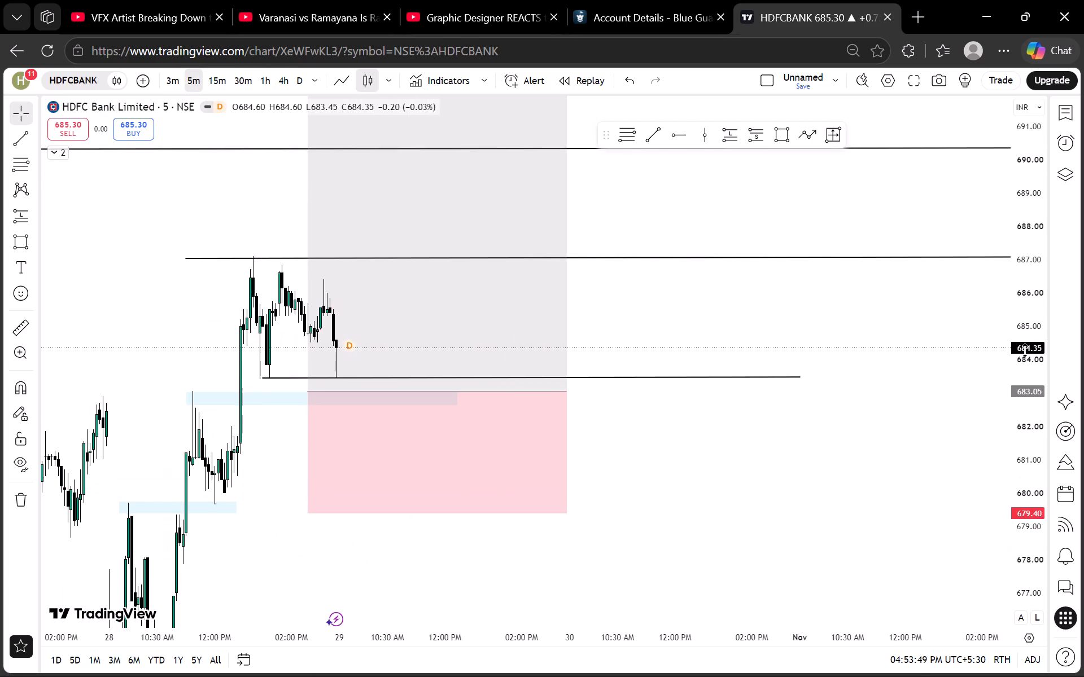
pyautogui.scroll(4, 1025, 350)
pyautogui.click(783, 143)
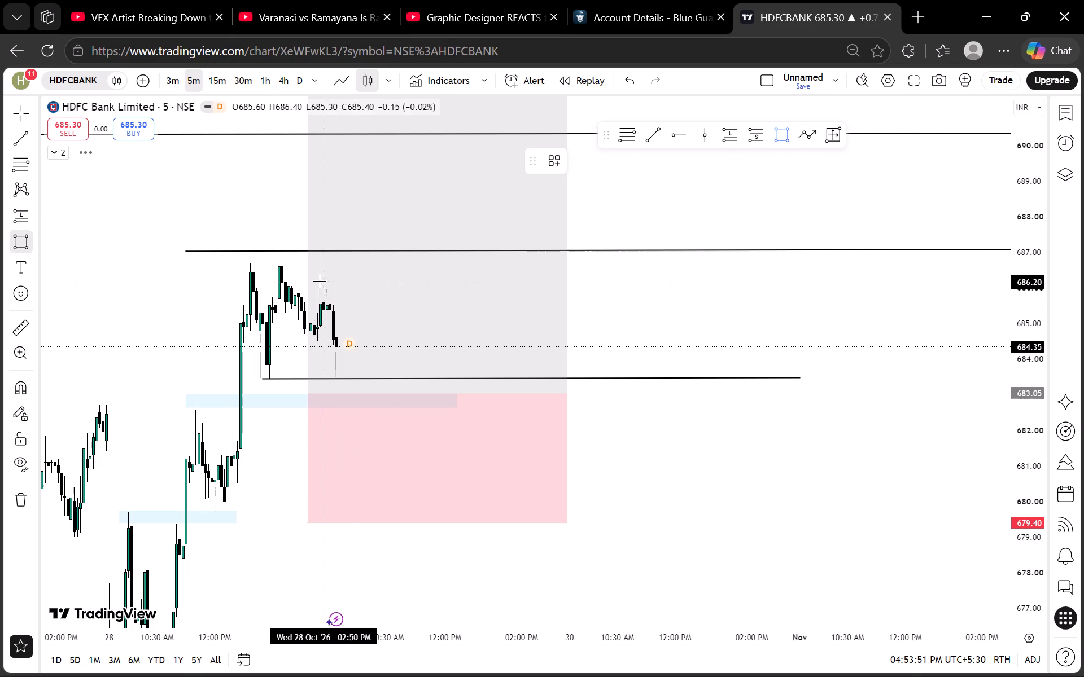
pyautogui.click(317, 274)
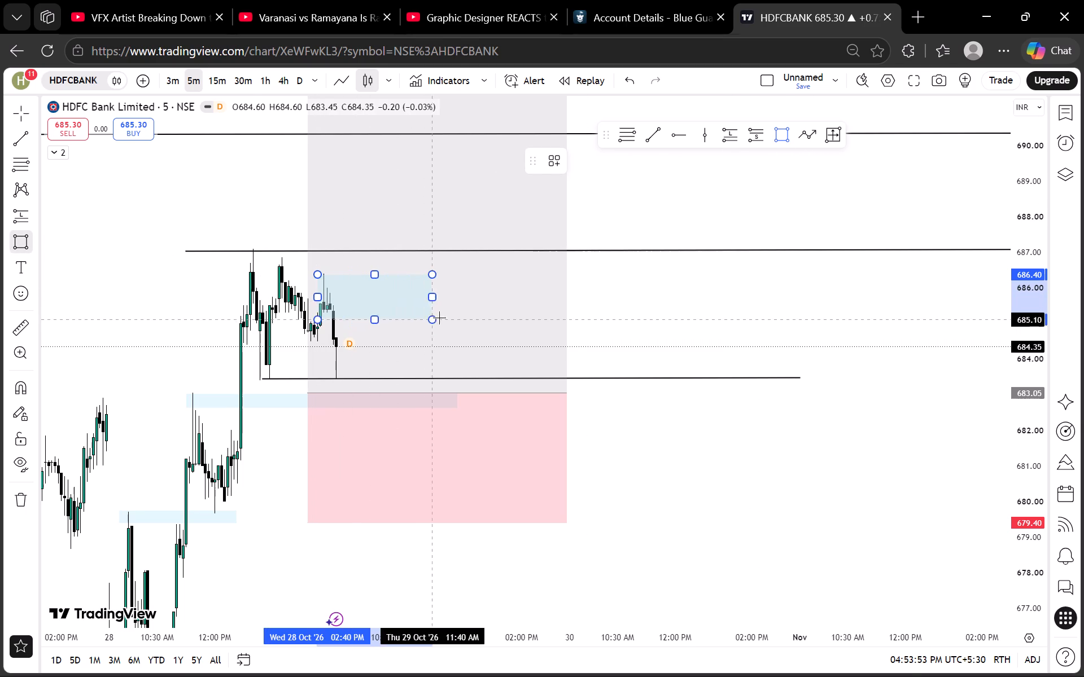
pyautogui.click(444, 314)
pyautogui.click(657, 314)
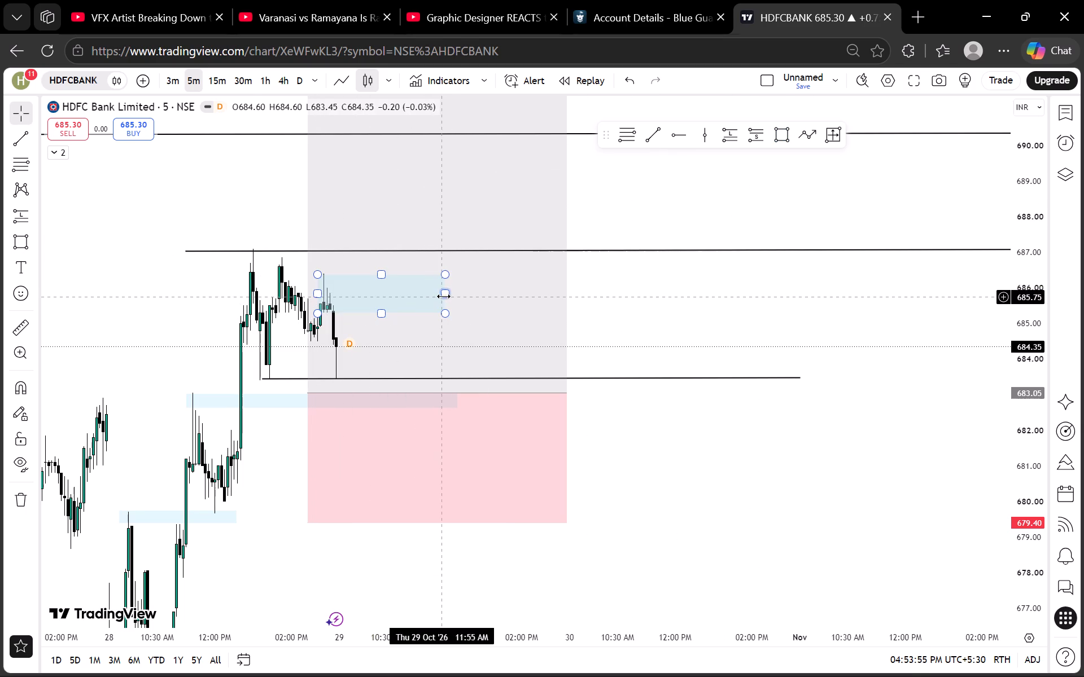
pyautogui.moveTo(444, 293); pyautogui.dragTo(401, 303)
pyautogui.click(622, 308)
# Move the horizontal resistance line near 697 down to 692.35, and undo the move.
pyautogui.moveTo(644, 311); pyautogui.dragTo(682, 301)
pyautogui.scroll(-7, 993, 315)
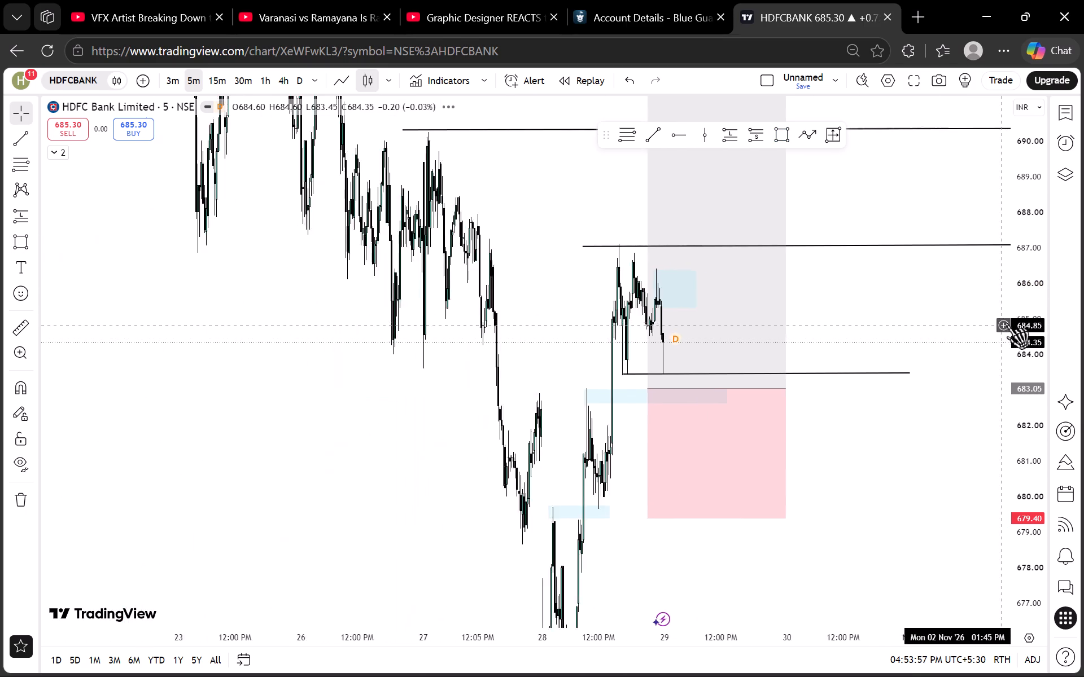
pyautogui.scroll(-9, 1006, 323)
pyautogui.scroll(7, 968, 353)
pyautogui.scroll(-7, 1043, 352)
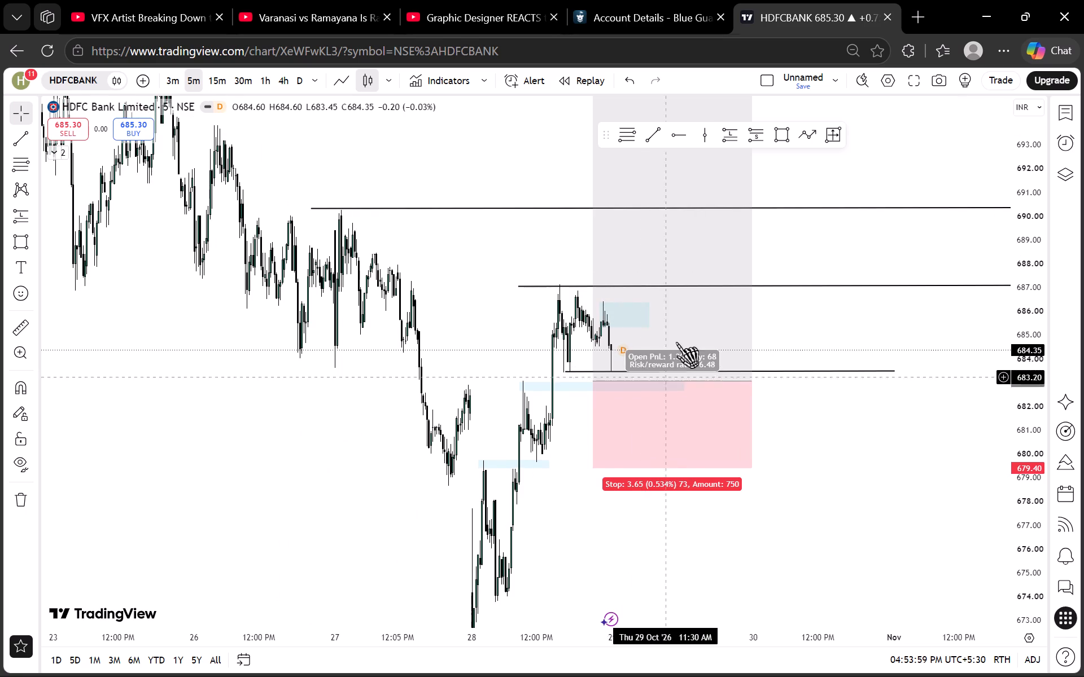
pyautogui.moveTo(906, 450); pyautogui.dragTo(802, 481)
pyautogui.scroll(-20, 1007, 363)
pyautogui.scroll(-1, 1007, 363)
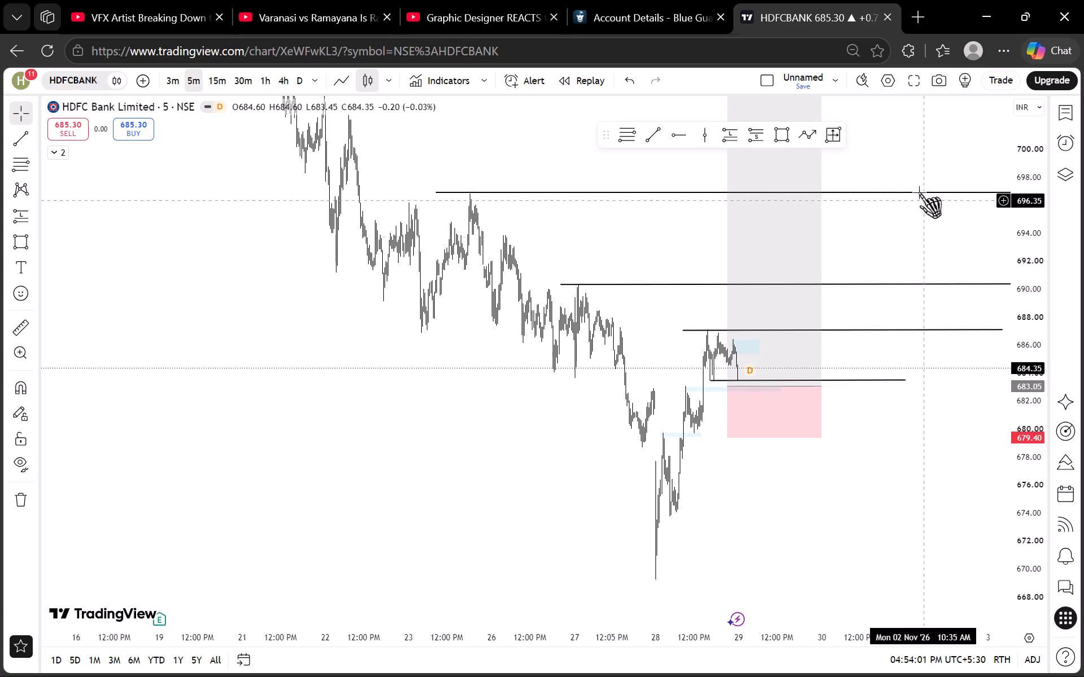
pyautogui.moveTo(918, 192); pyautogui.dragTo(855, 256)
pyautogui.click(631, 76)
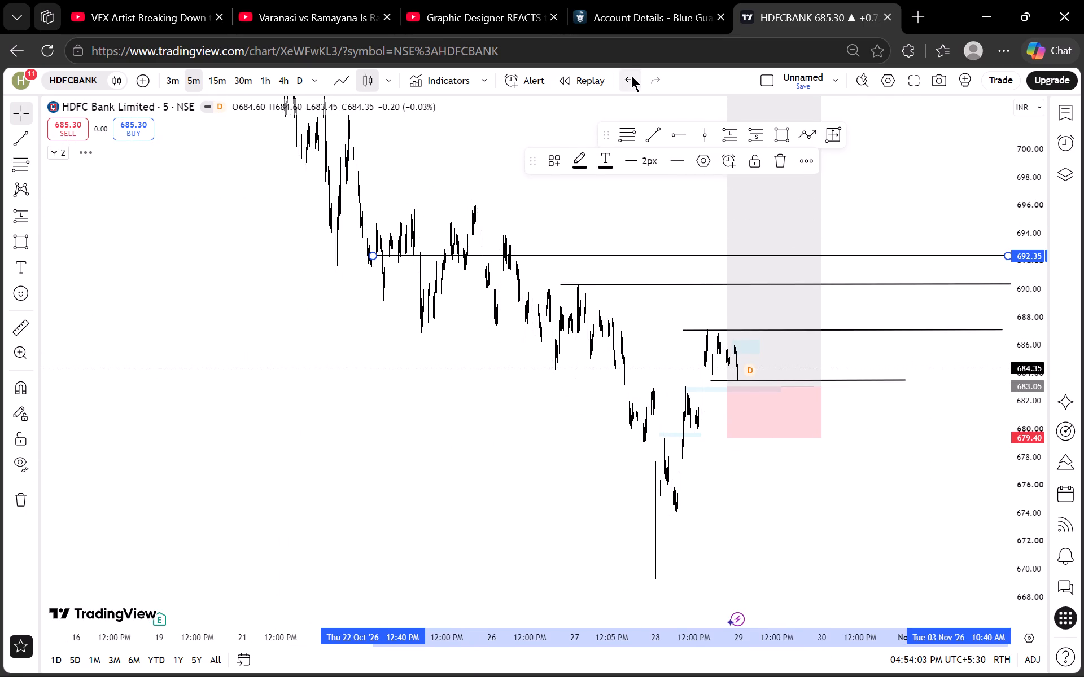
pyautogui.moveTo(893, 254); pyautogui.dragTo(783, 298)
# Show the watchlist and flag the HDFC Bank Limited stock in red through the symbol search.
pyautogui.click(1074, 114)
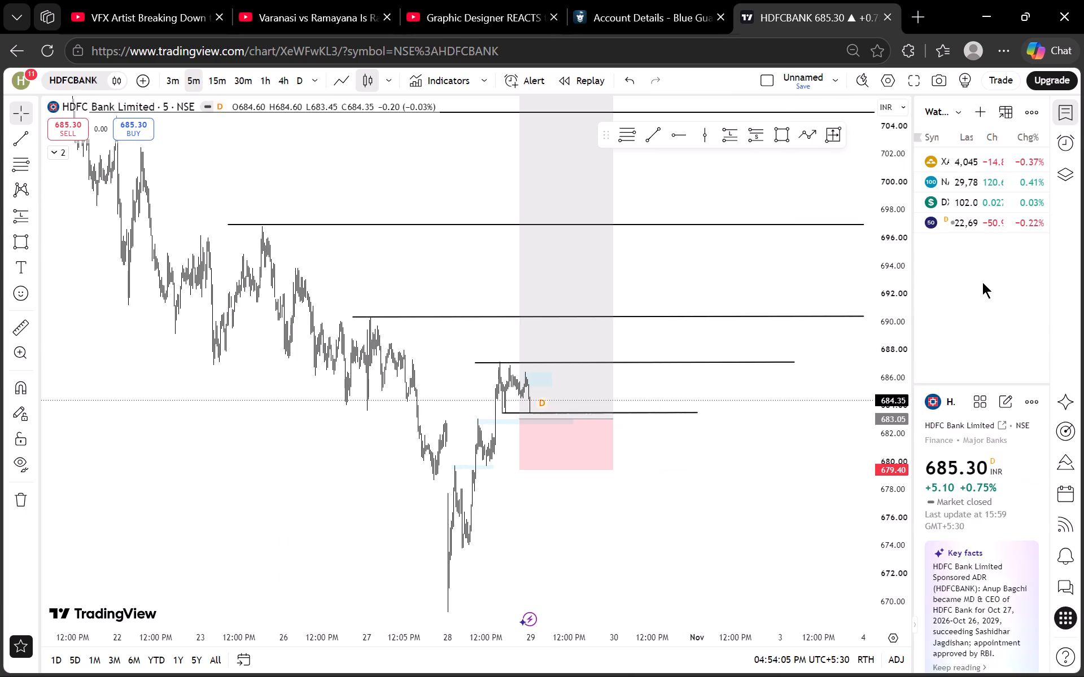
pyautogui.click(261, 161)
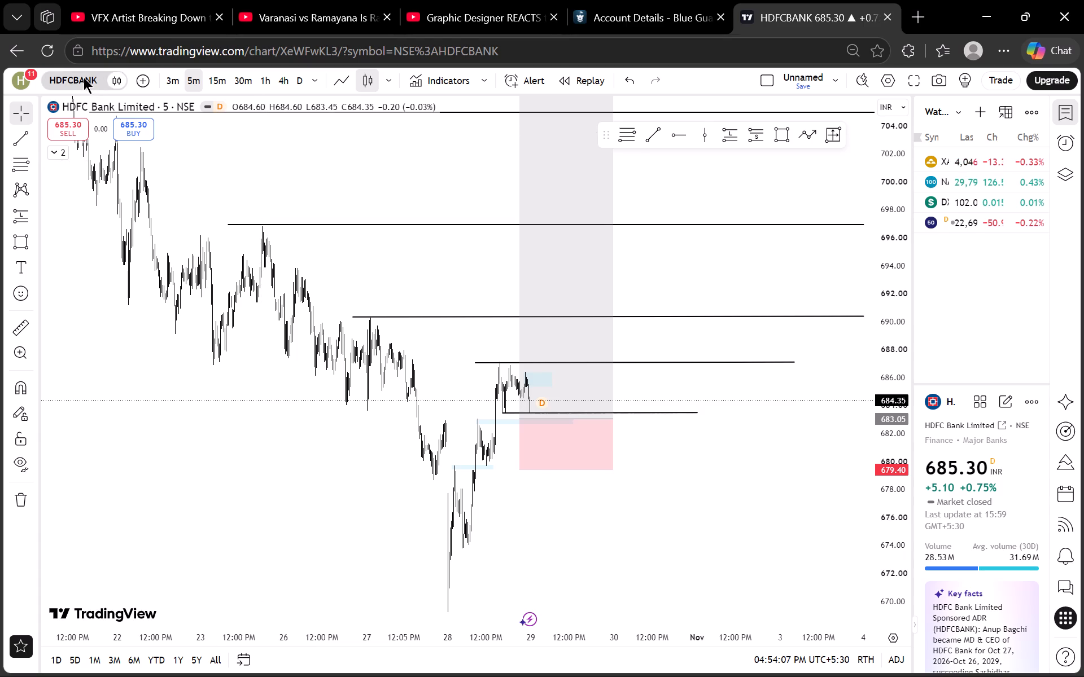
pyautogui.click(84, 77)
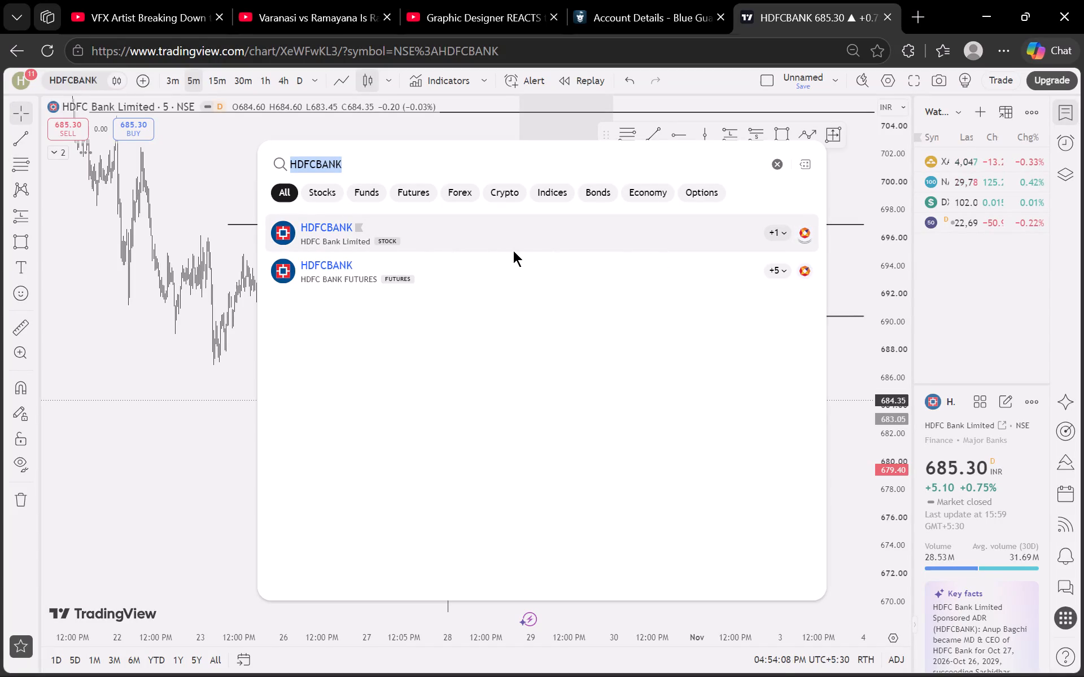
pyautogui.click(786, 231)
pyautogui.click(786, 231)
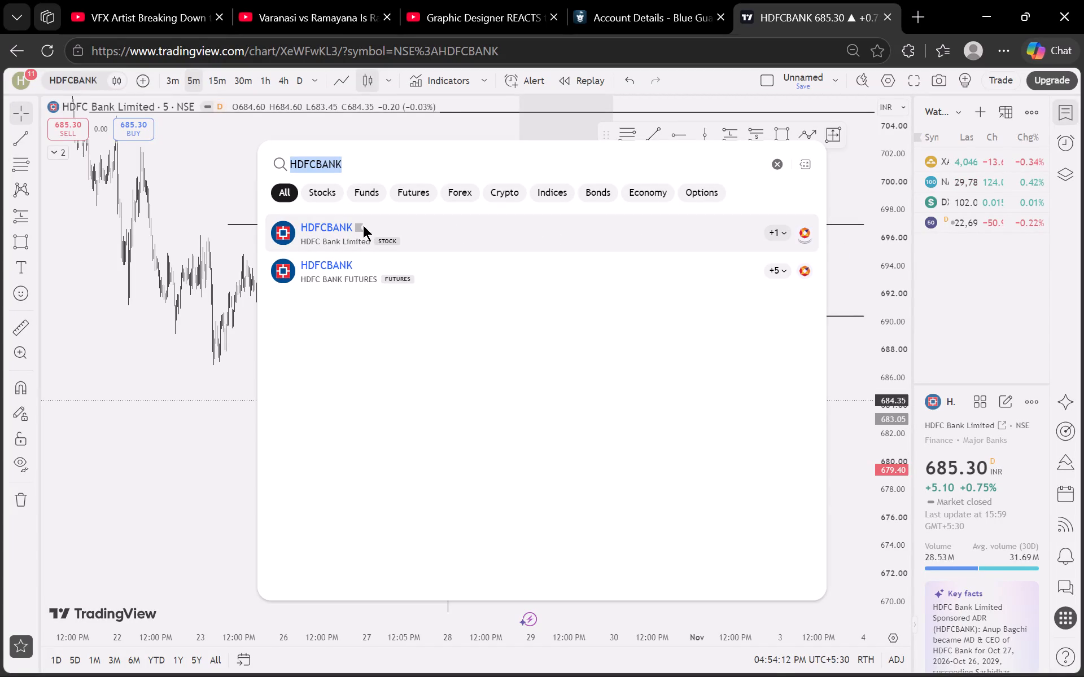
pyautogui.click(356, 226)
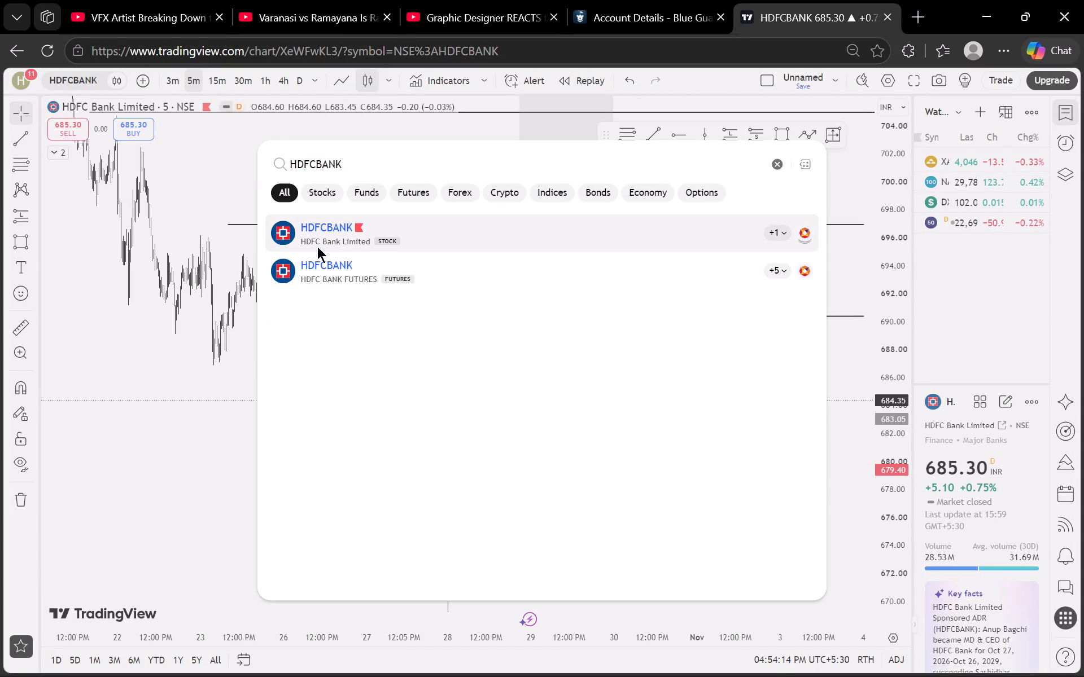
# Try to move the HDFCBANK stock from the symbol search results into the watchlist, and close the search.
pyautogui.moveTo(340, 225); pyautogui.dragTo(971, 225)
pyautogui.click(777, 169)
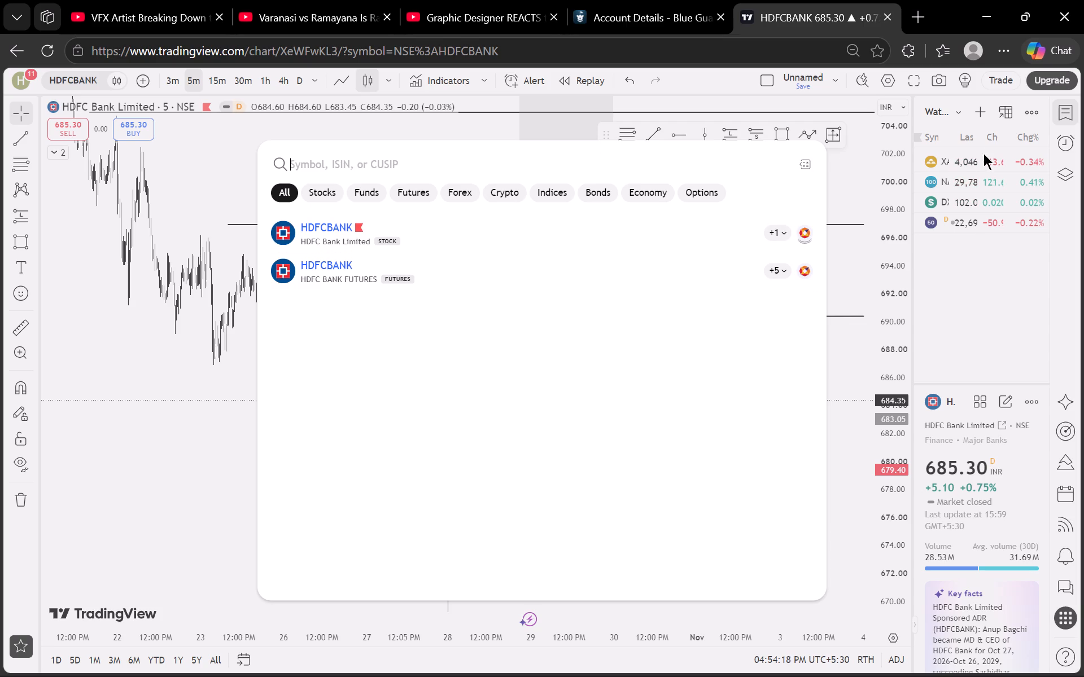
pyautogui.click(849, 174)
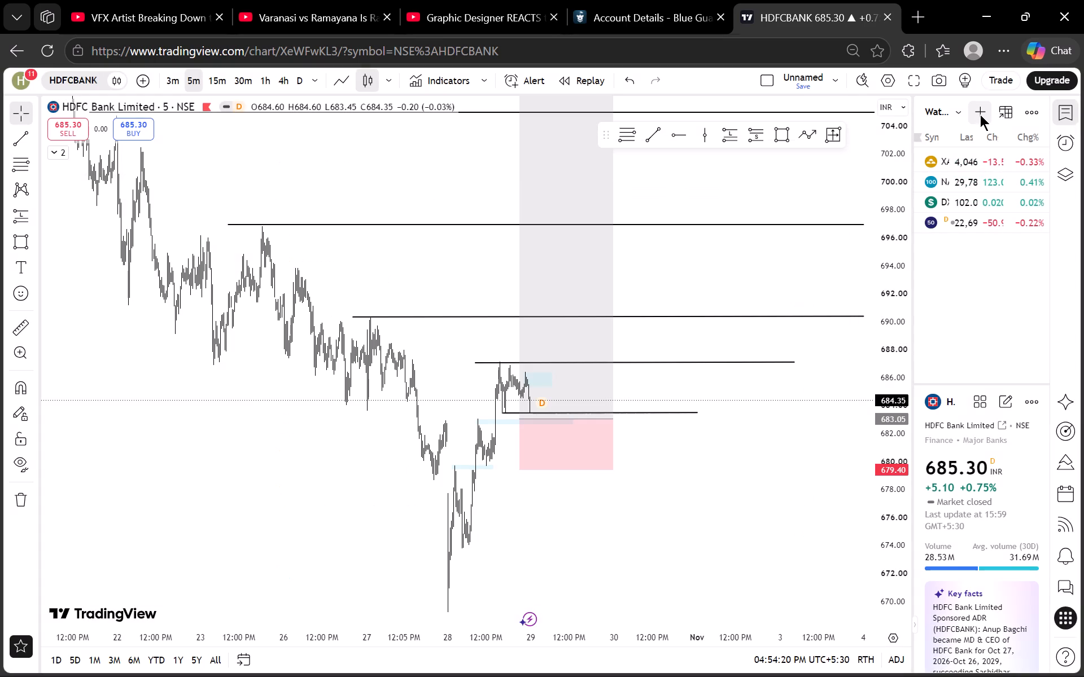
# Search the stocks for HDFC and add HDFCBANK (HDFC Bank Limited) to the watchlist.
pyautogui.click(980, 115)
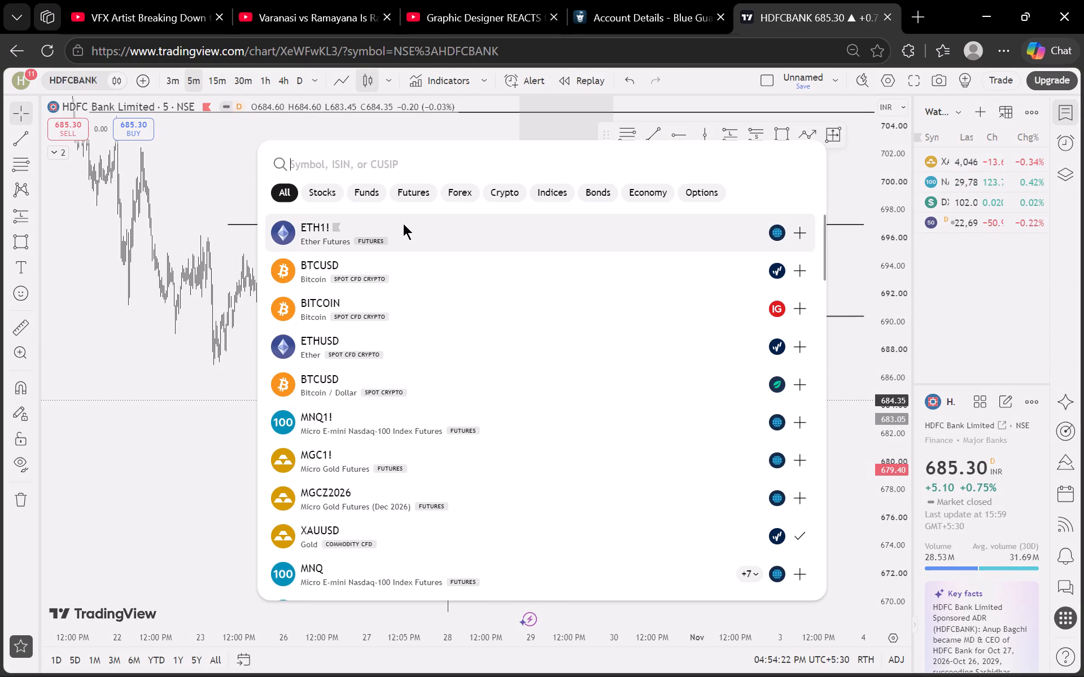
pyautogui.click(301, 196)
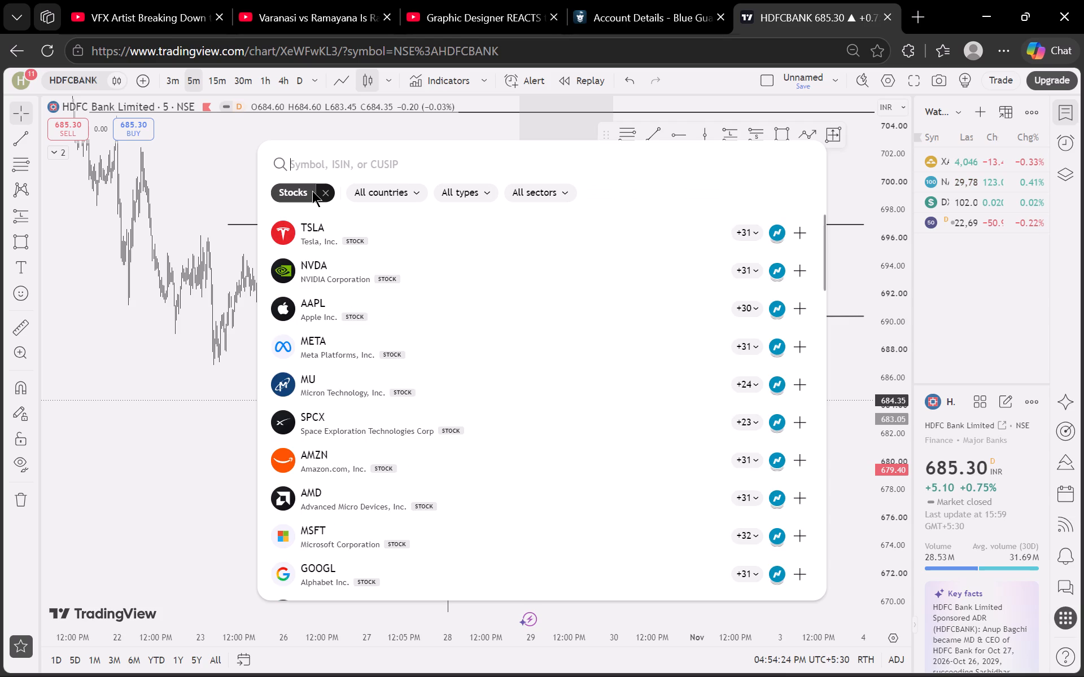
pyautogui.scroll(-20, 486, 252)
pyautogui.scroll(-2, 486, 252)
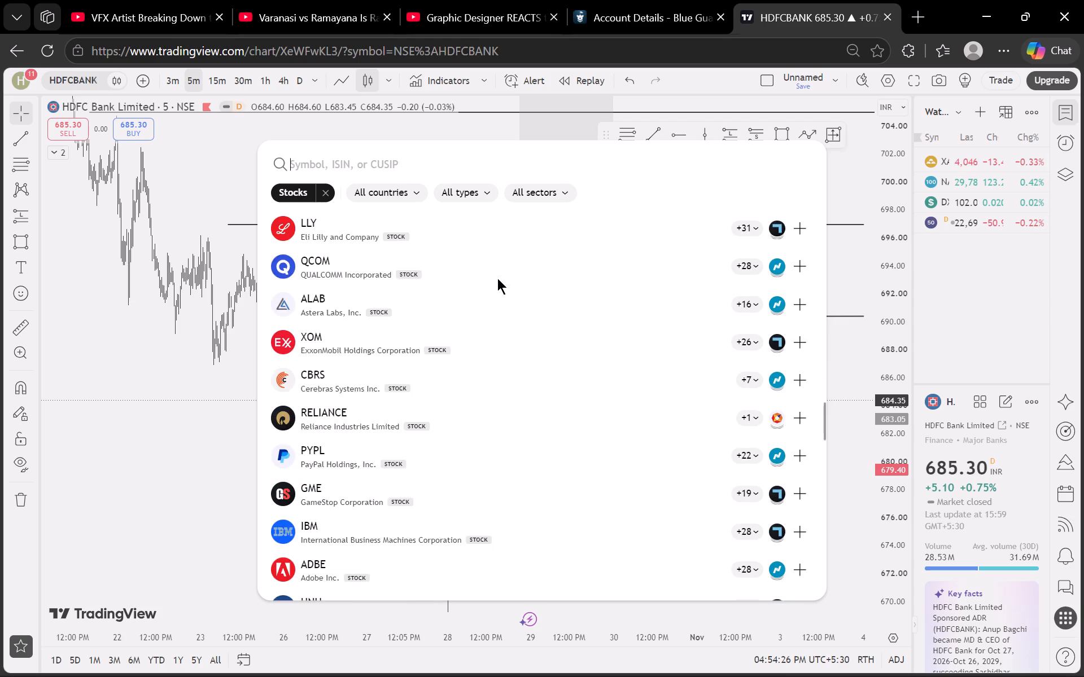
pyautogui.scroll(-19, 497, 278)
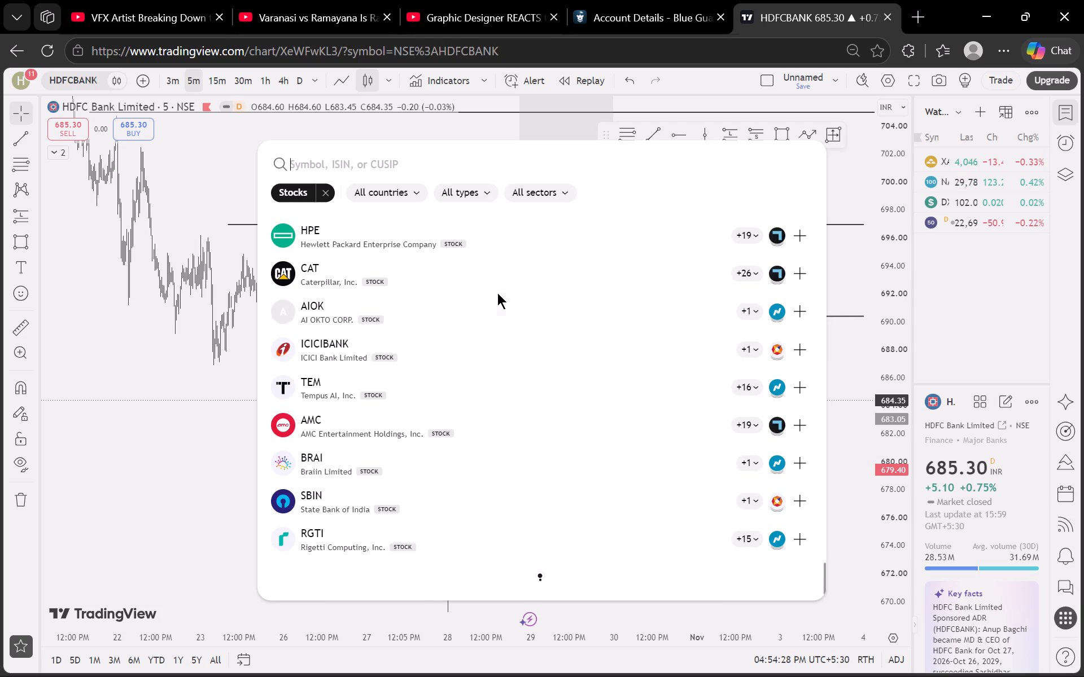
pyautogui.scroll(-4, 497, 293)
pyautogui.scroll(20, 497, 293)
pyautogui.scroll(13, 497, 293)
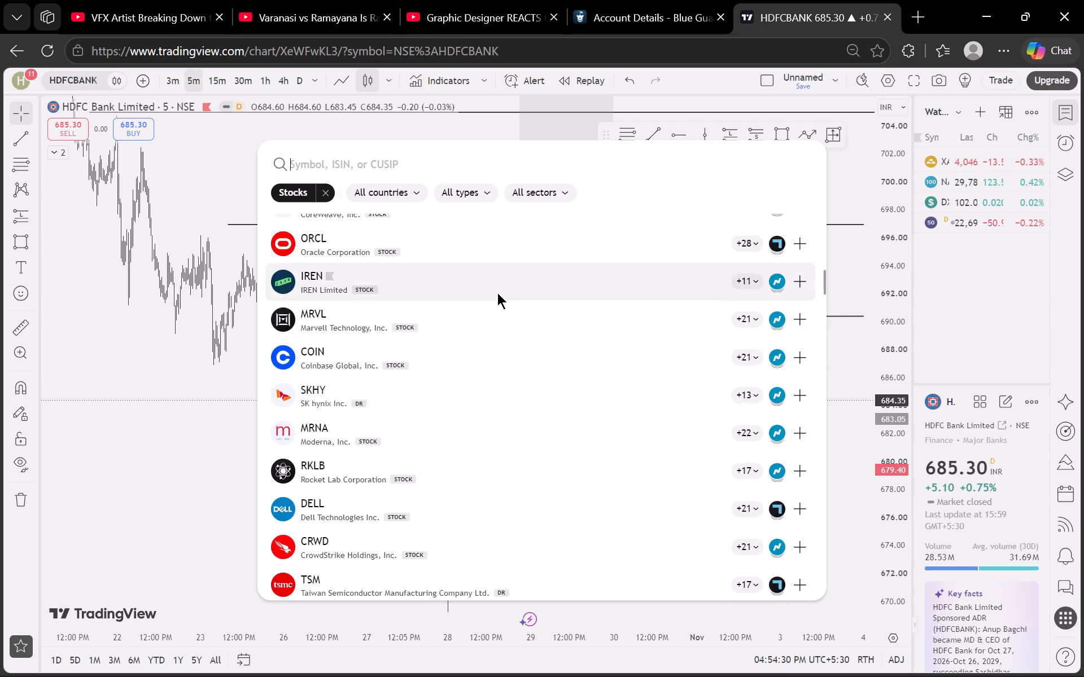
pyautogui.scroll(4, 497, 293)
pyautogui.scroll(12, 440, 267)
pyautogui.press('h')
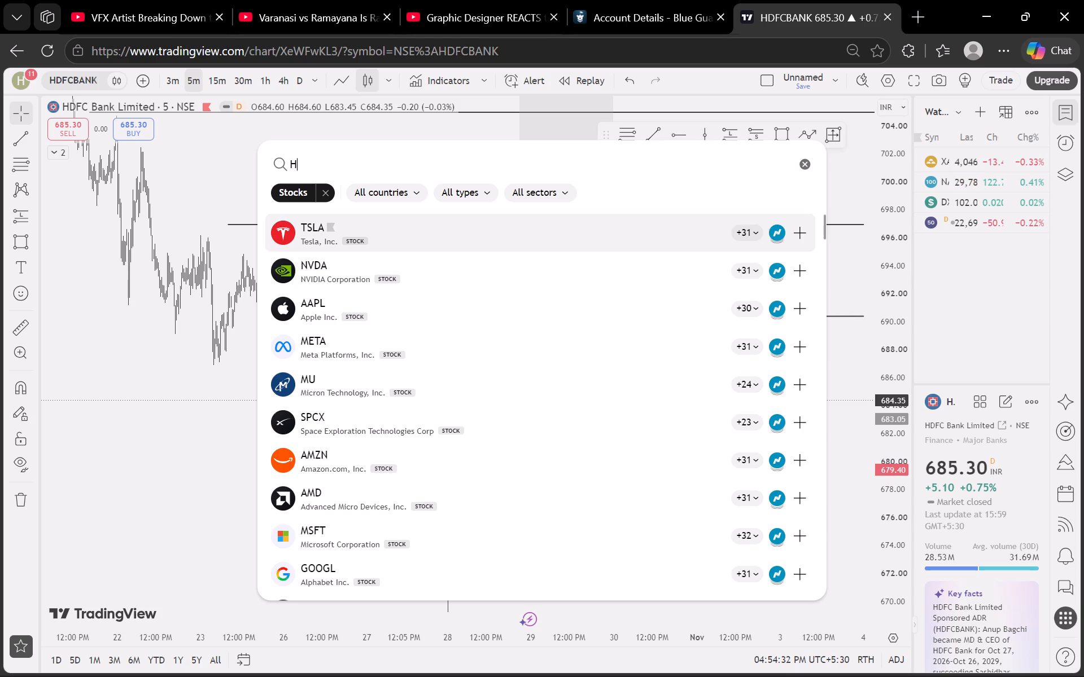
pyautogui.write('dfc')
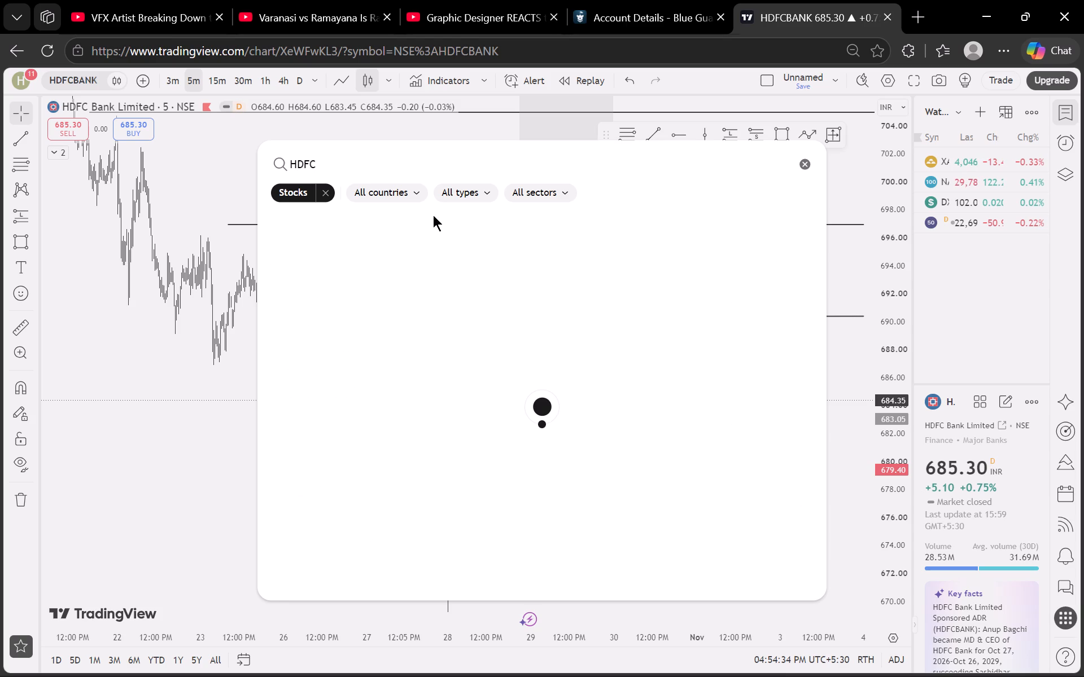
pyautogui.click(803, 231)
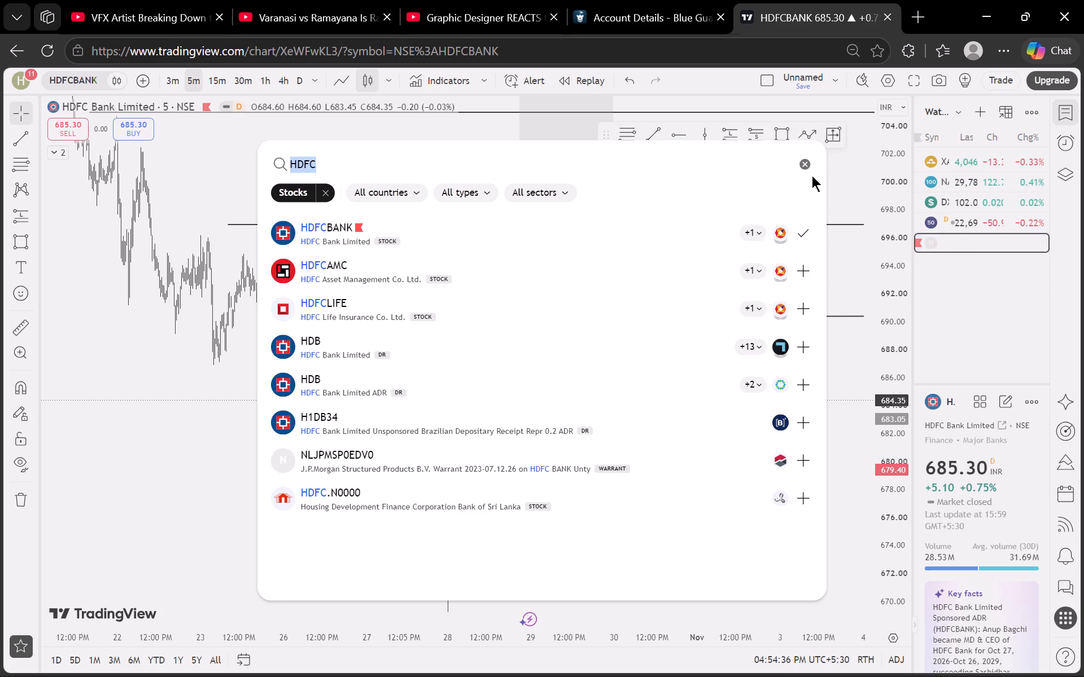
# Search the stocks for REL, add RELIANCE (Reliance Industries Limited) to the watchlist, and close the search.
pyautogui.click(807, 159)
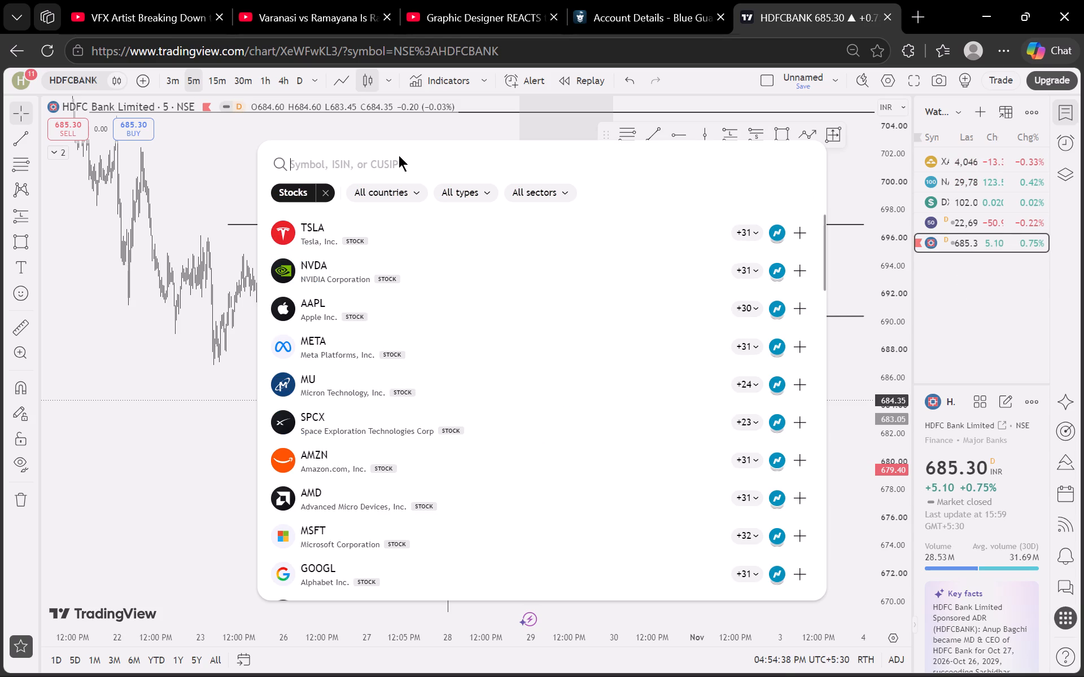
pyautogui.write('rel')
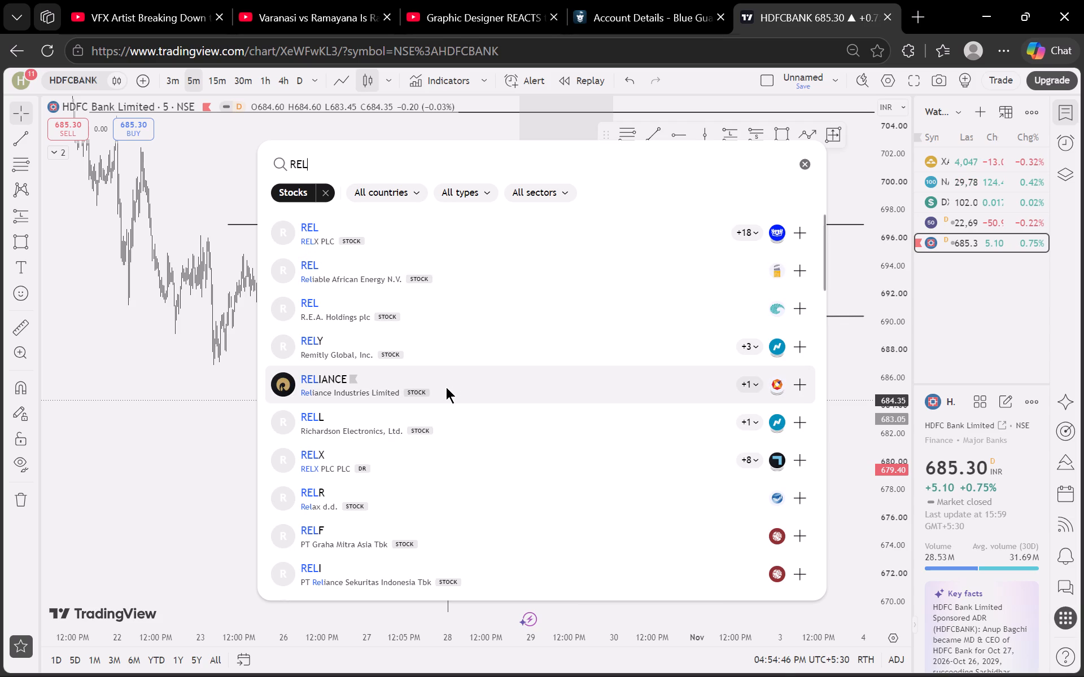
pyautogui.click(803, 384)
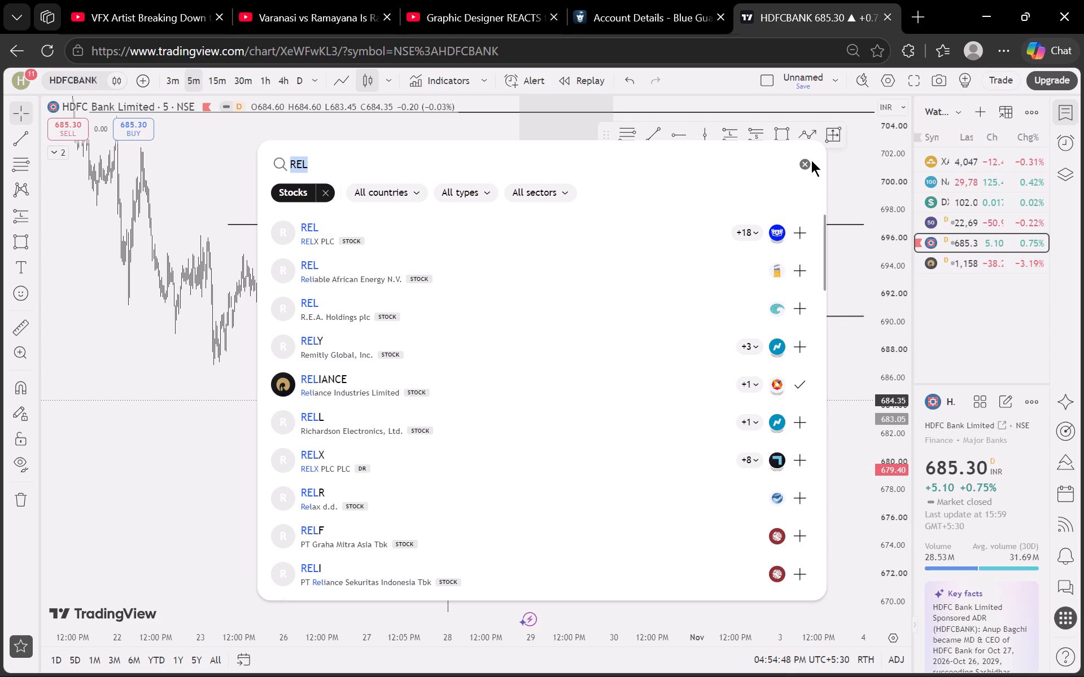
pyautogui.click(811, 160)
pyautogui.click(939, 350)
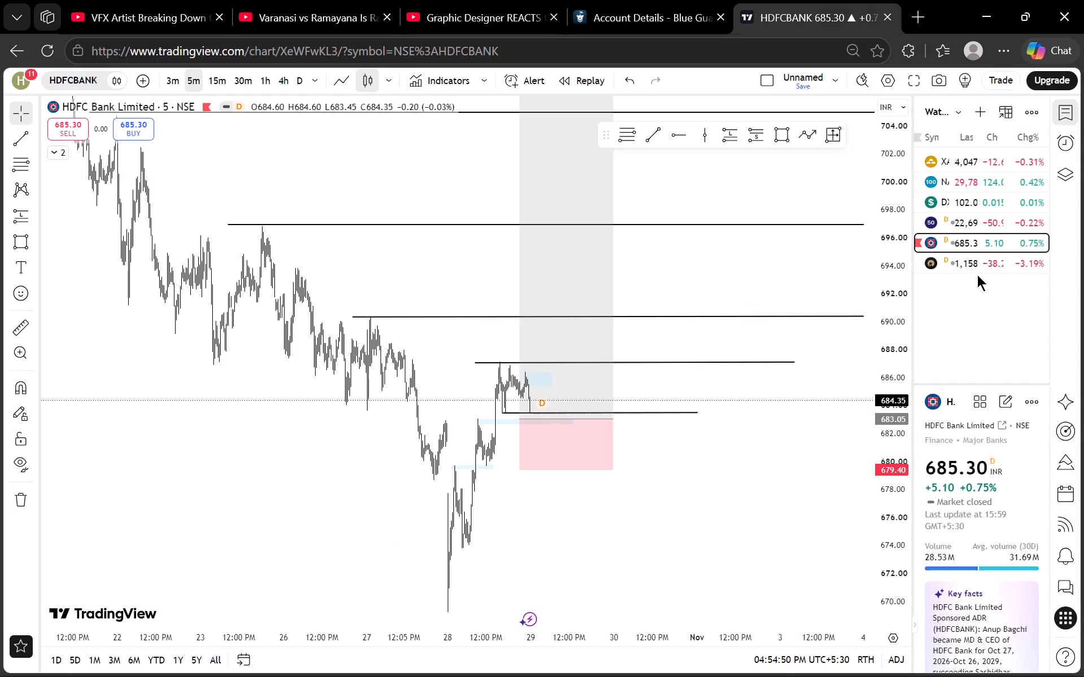
# Show Reliance Industries on a 1-month chart and hide the watchlist.
pyautogui.click(977, 262)
pyautogui.scroll(-20, 1041, 293)
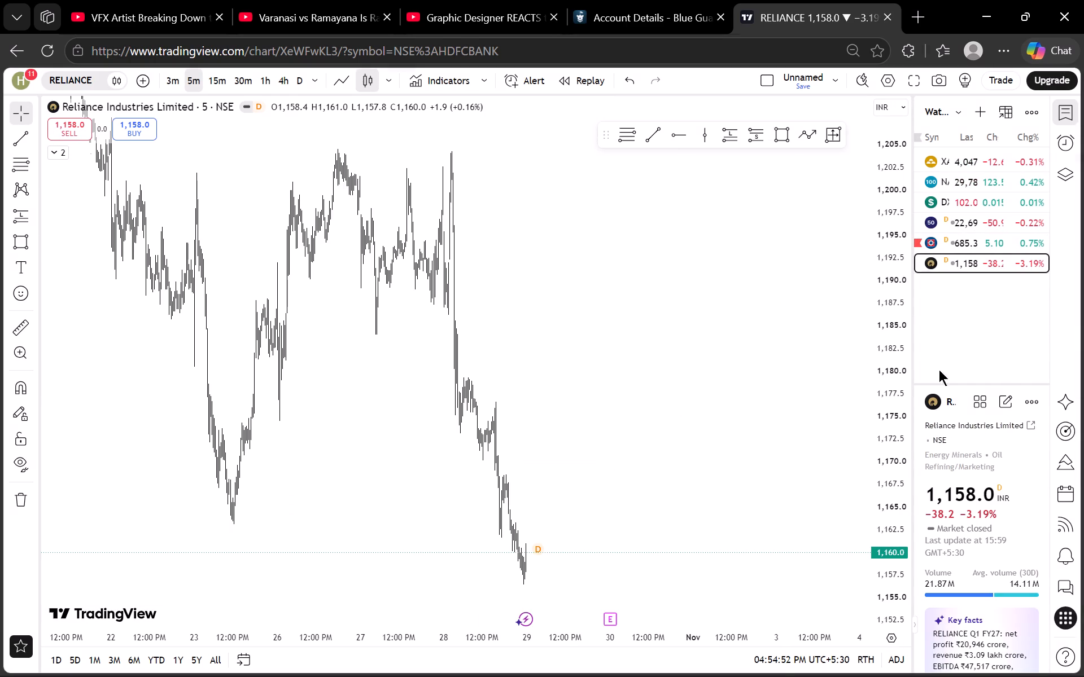
pyautogui.scroll(4, 798, 338)
pyautogui.click(316, 80)
pyautogui.scroll(-5, 367, 383)
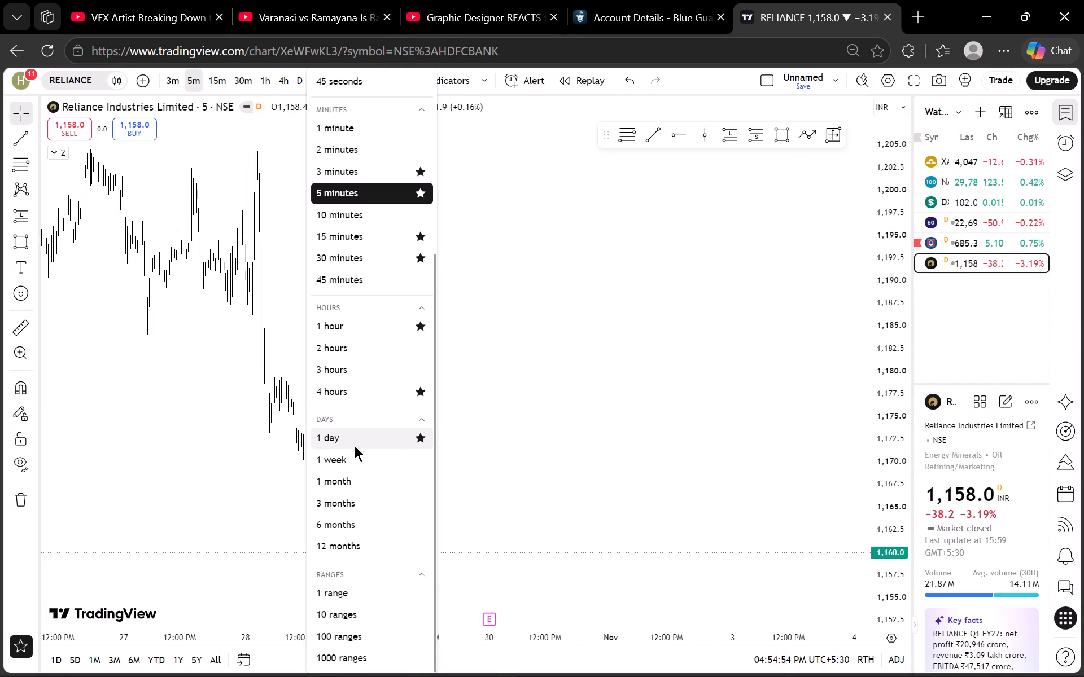
pyautogui.click(348, 484)
pyautogui.scroll(-3, 890, 371)
pyautogui.click(1079, 112)
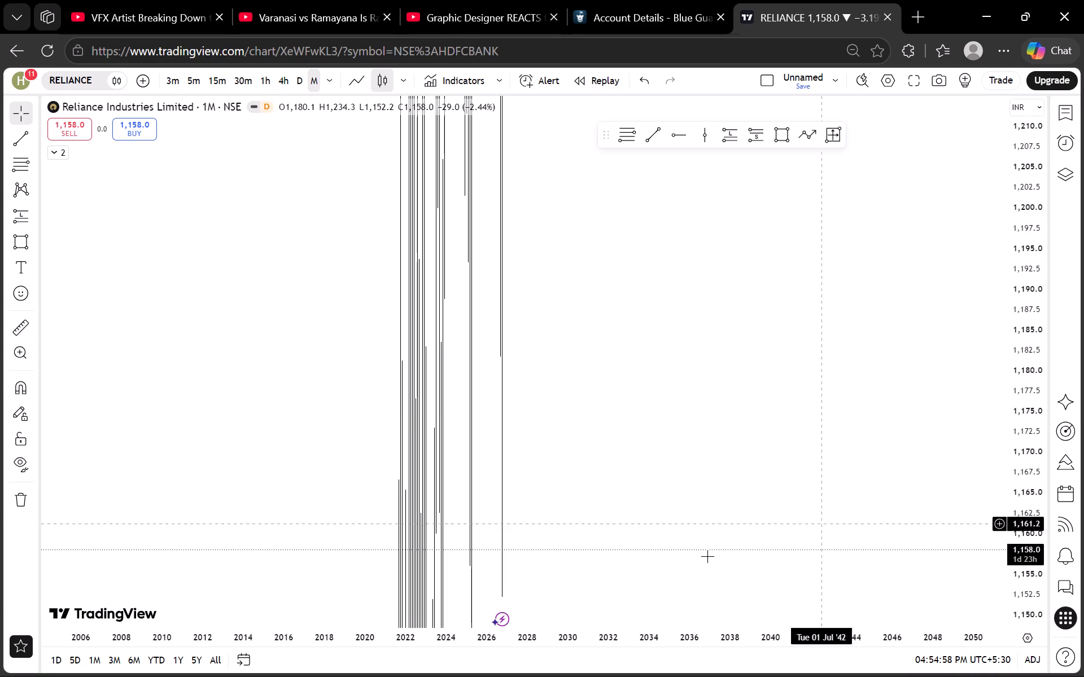
# Draw a rectangle zone from about 1,339.7 down to about 1,237, spanning August 2026 to June 2027.
pyautogui.click(578, 593)
pyautogui.scroll(-1, 693, 411)
pyautogui.scroll(7, 694, 411)
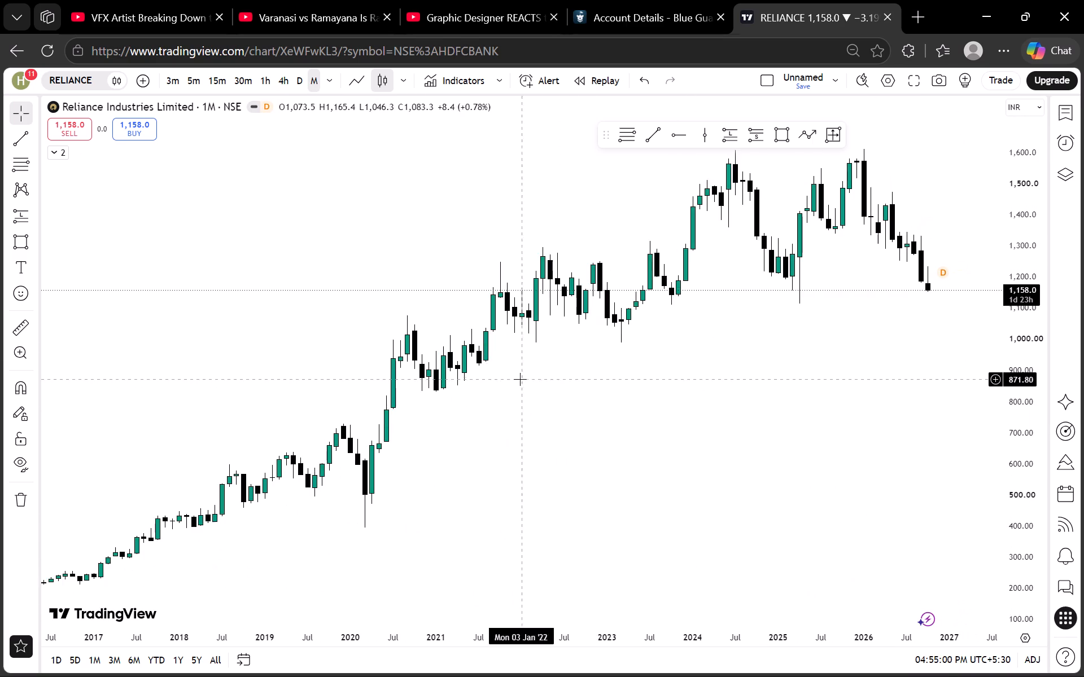
pyautogui.scroll(1, 718, 377)
pyautogui.scroll(6, 1041, 358)
pyautogui.scroll(-3, 925, 352)
pyautogui.moveTo(880, 362); pyautogui.dragTo(534, 433)
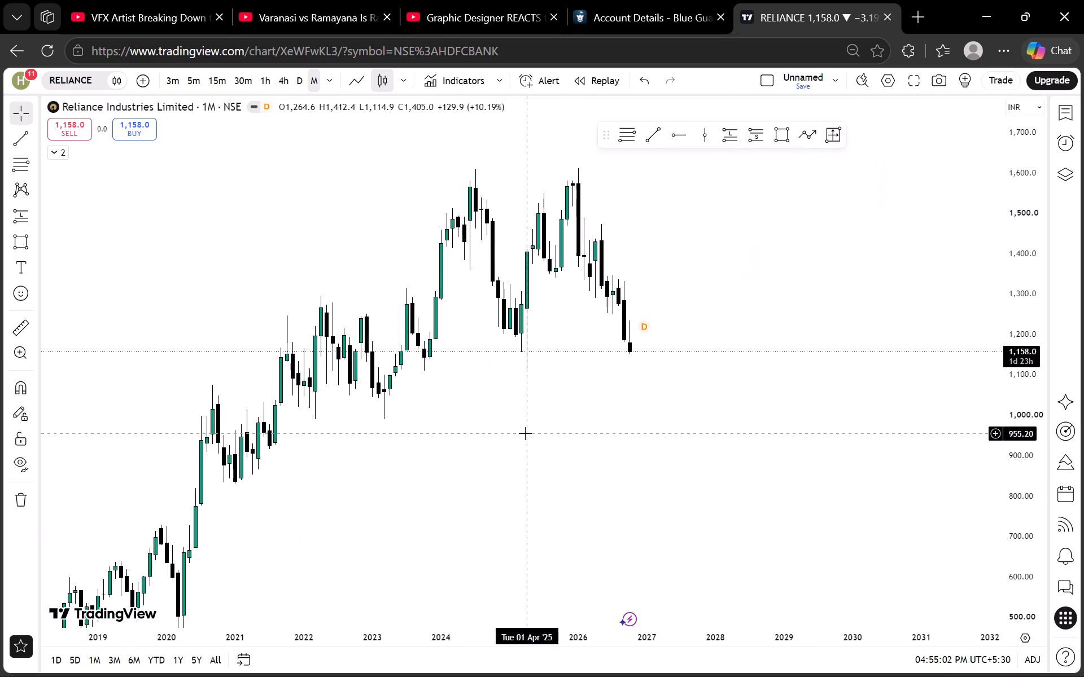
pyautogui.scroll(2, 510, 404)
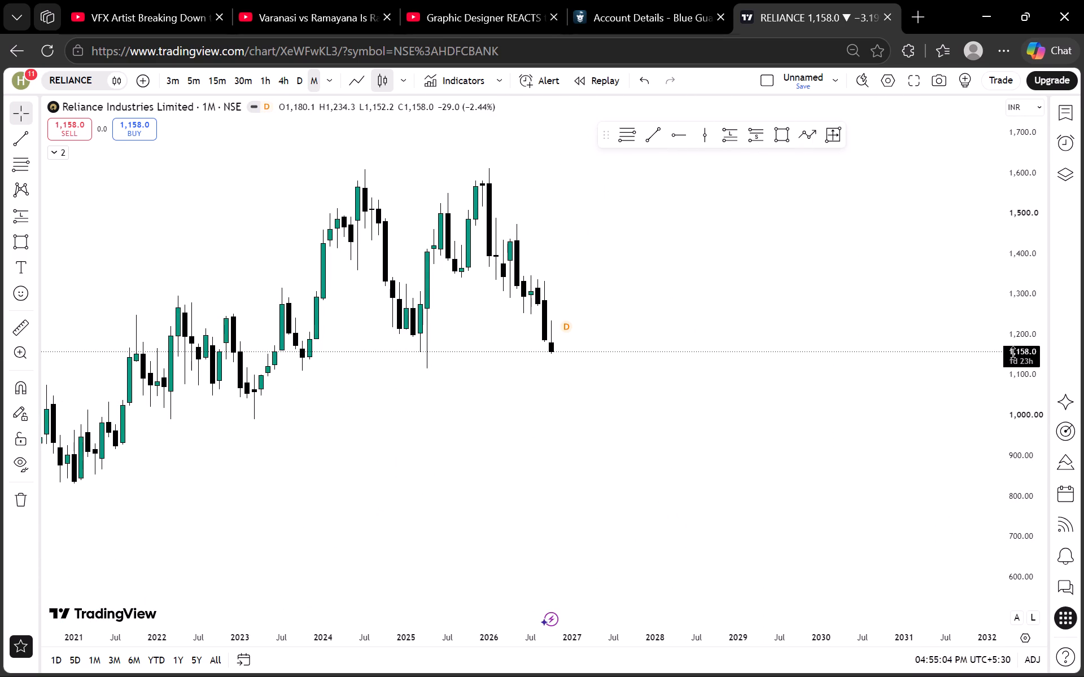
pyautogui.scroll(12, 1013, 353)
pyautogui.moveTo(770, 276); pyautogui.dragTo(765, 315)
pyautogui.click(786, 130)
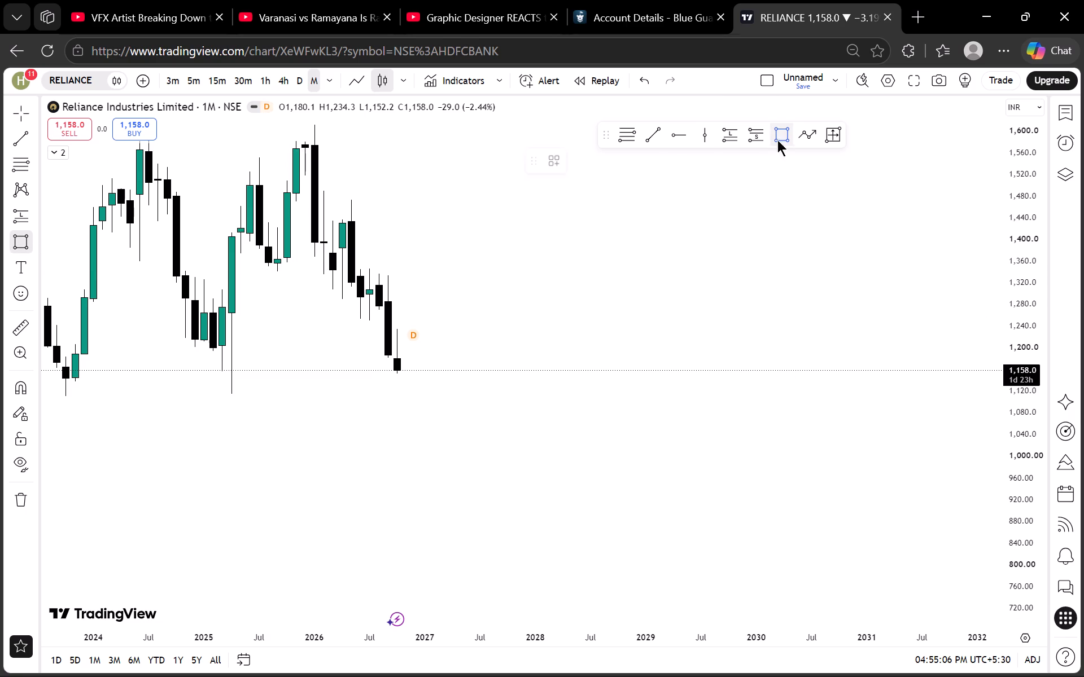
pyautogui.click(375, 272)
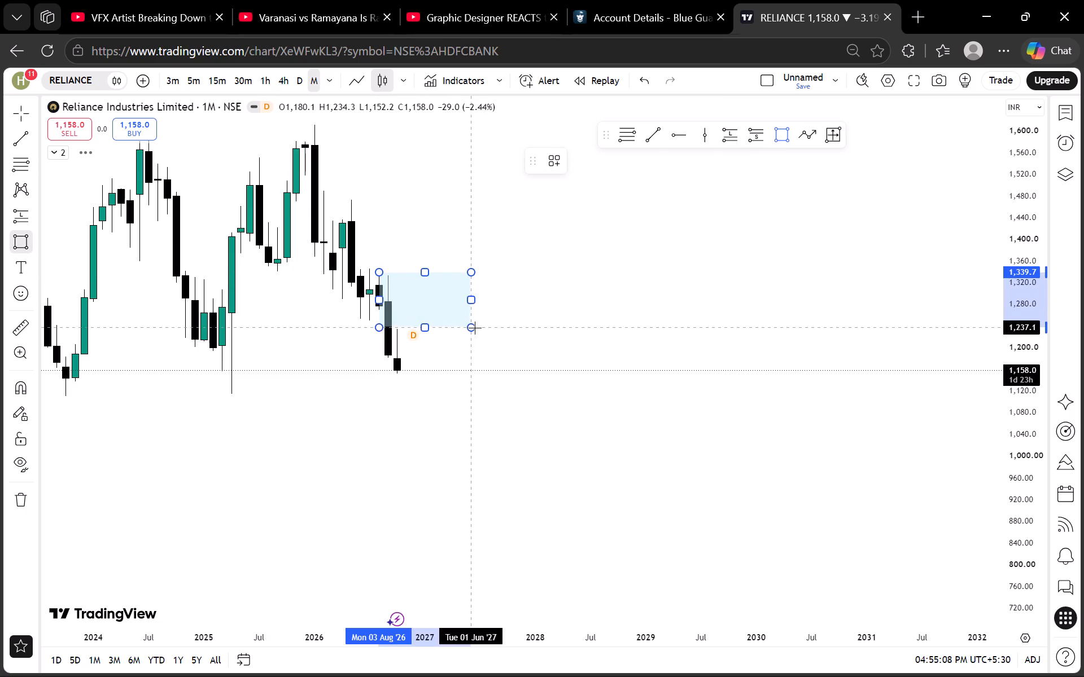
pyautogui.click(475, 328)
pyautogui.click(571, 296)
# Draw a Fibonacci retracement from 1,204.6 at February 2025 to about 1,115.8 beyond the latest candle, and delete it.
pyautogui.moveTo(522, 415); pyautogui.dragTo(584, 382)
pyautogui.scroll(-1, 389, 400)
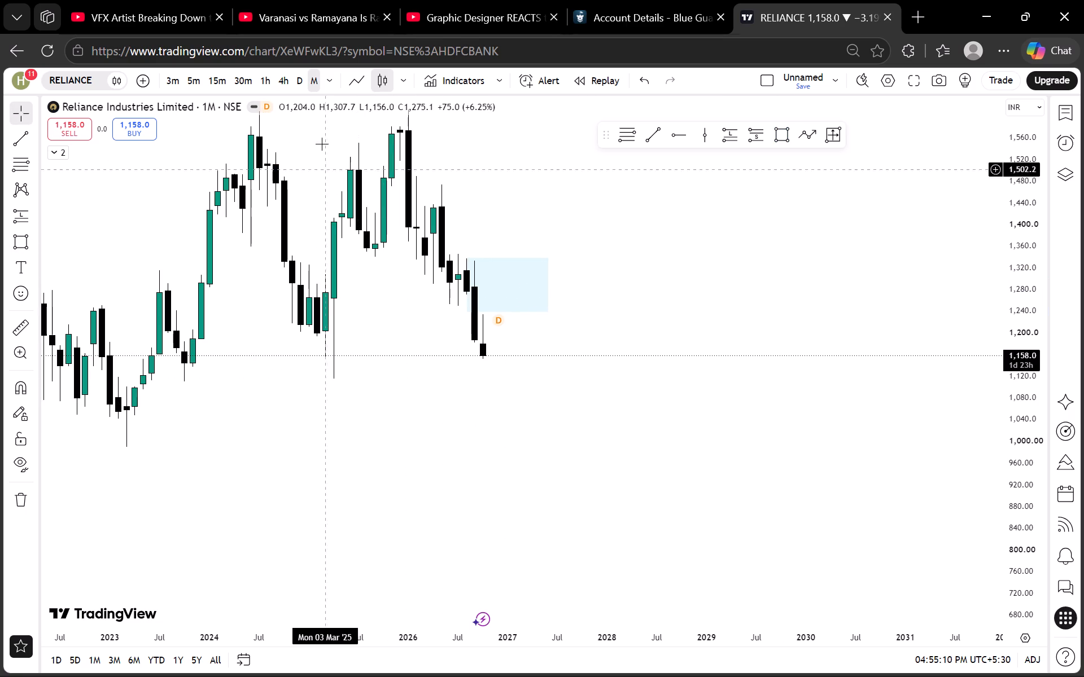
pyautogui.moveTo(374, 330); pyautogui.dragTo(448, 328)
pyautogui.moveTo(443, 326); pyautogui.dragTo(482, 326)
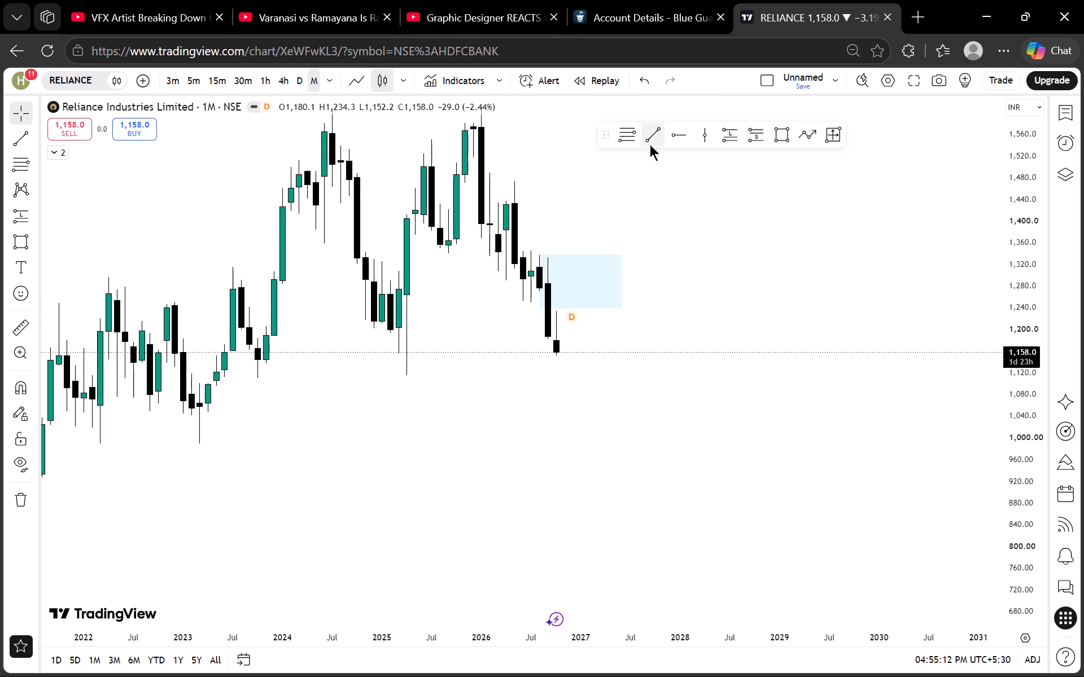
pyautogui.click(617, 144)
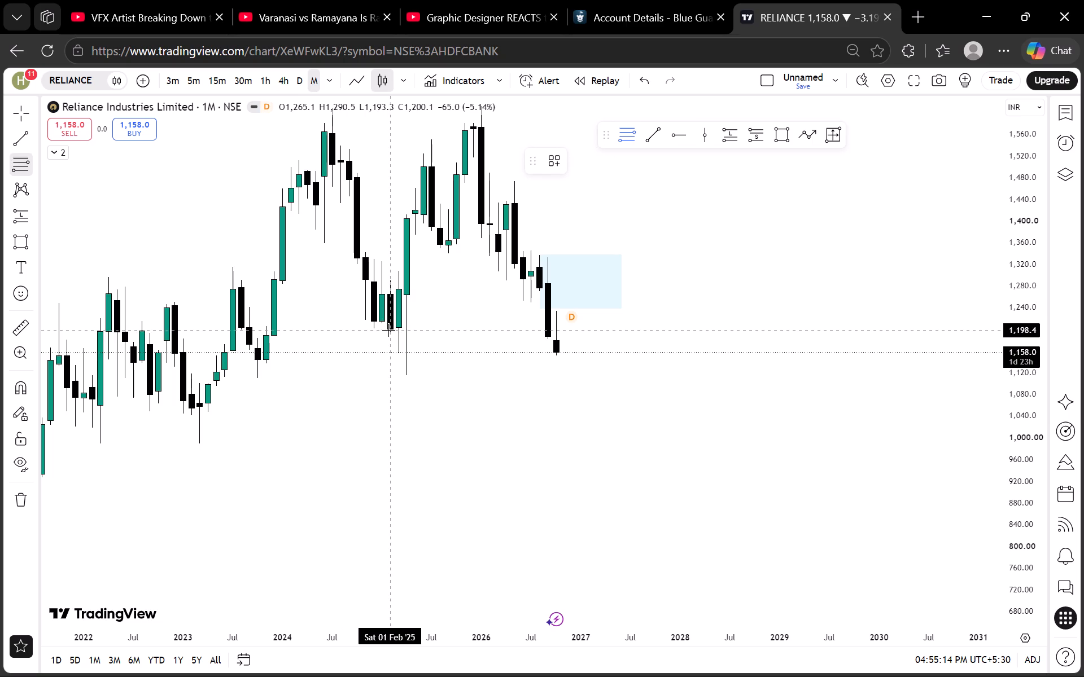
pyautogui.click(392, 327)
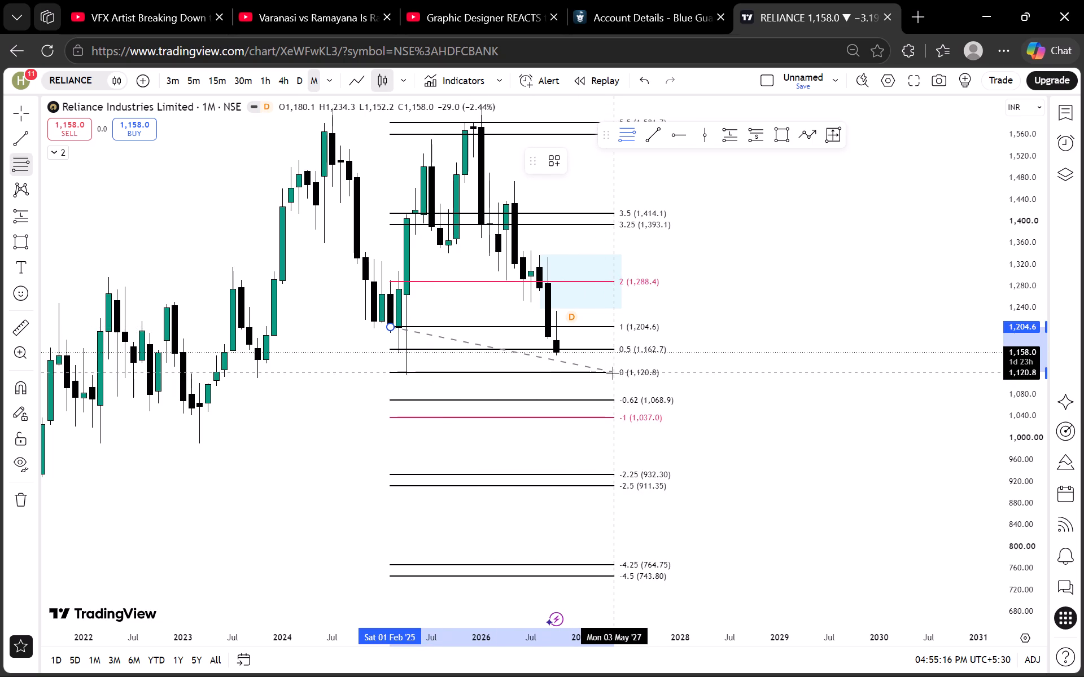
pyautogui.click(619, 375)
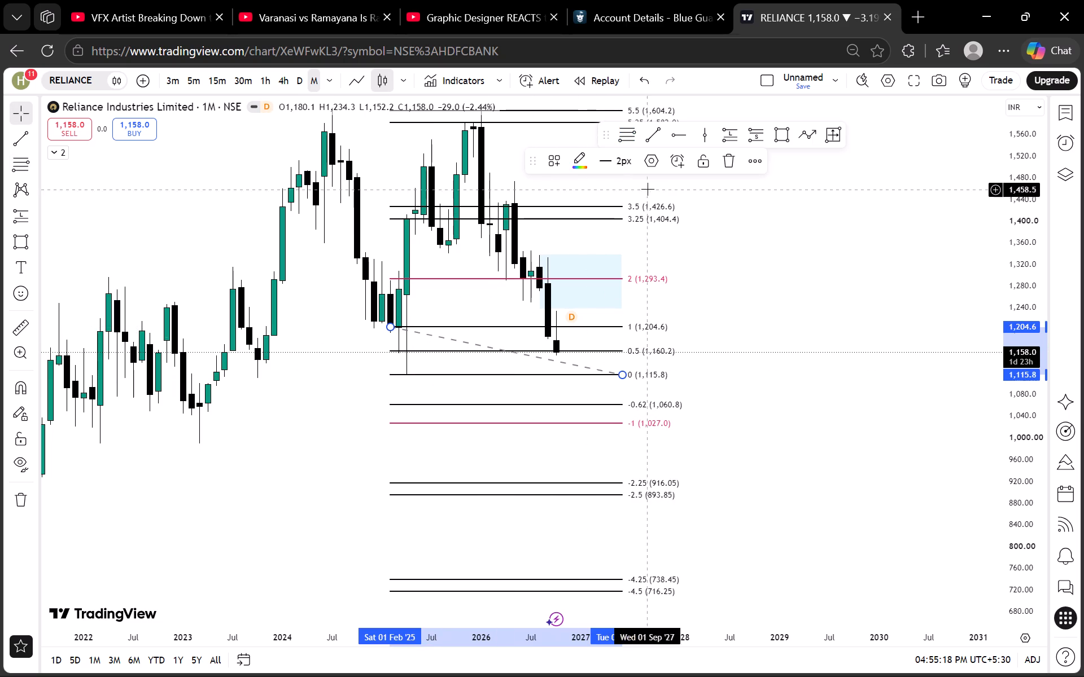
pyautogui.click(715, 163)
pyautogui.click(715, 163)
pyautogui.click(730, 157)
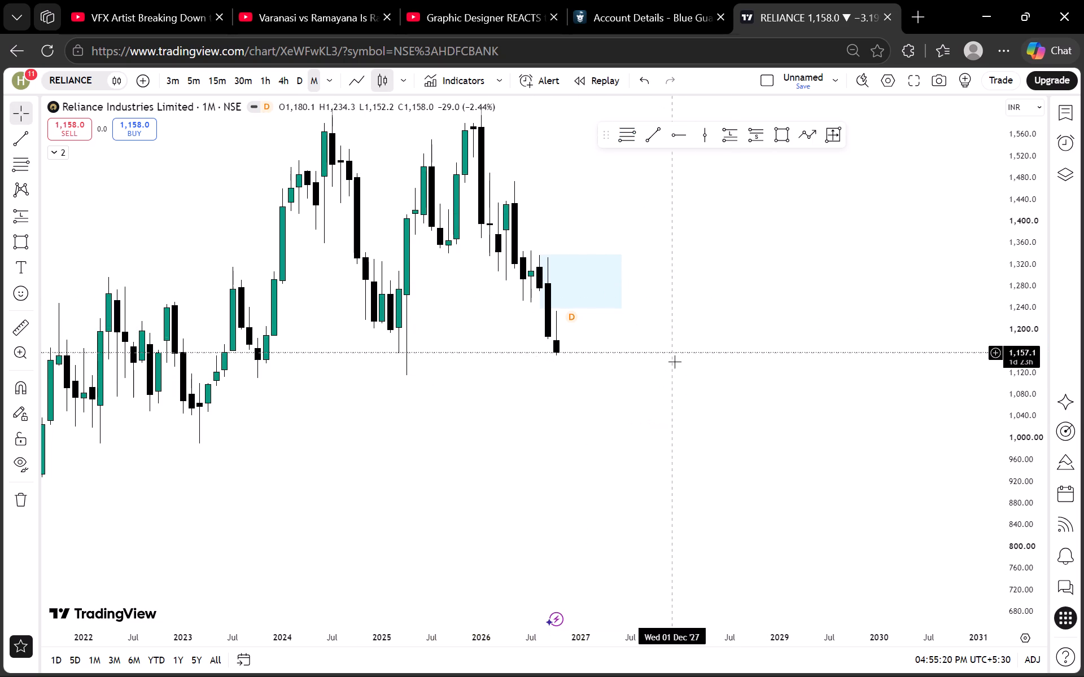
# Switch the Reliance chart to the 1-week interval.
pyautogui.click(296, 77)
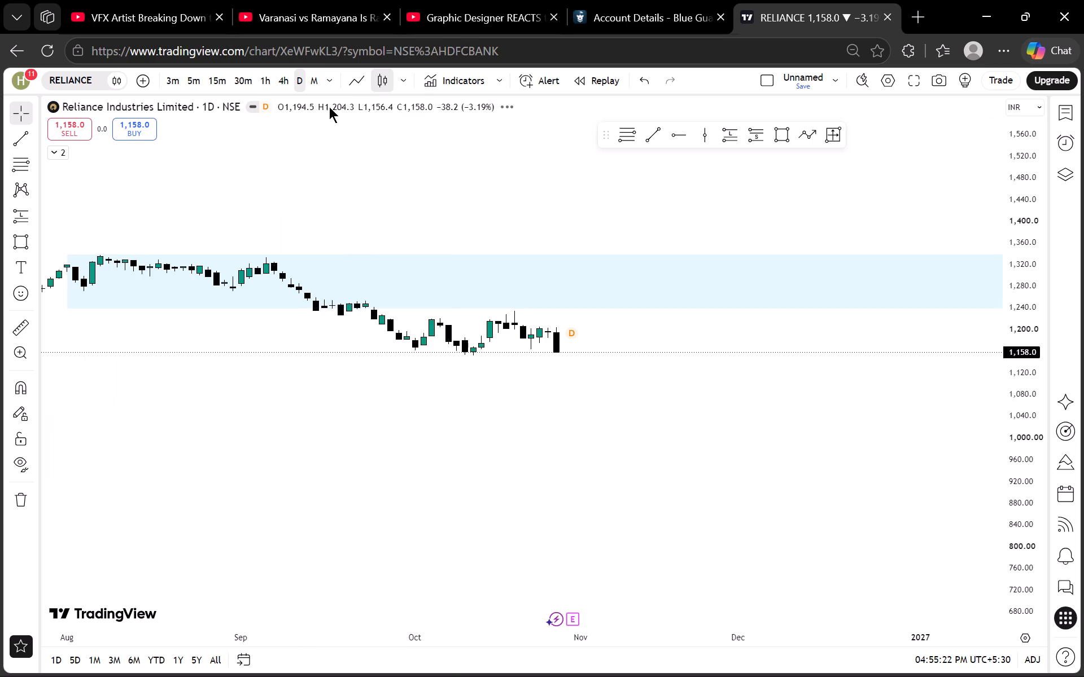
pyautogui.click(324, 82)
pyautogui.scroll(-6, 351, 333)
pyautogui.click(356, 458)
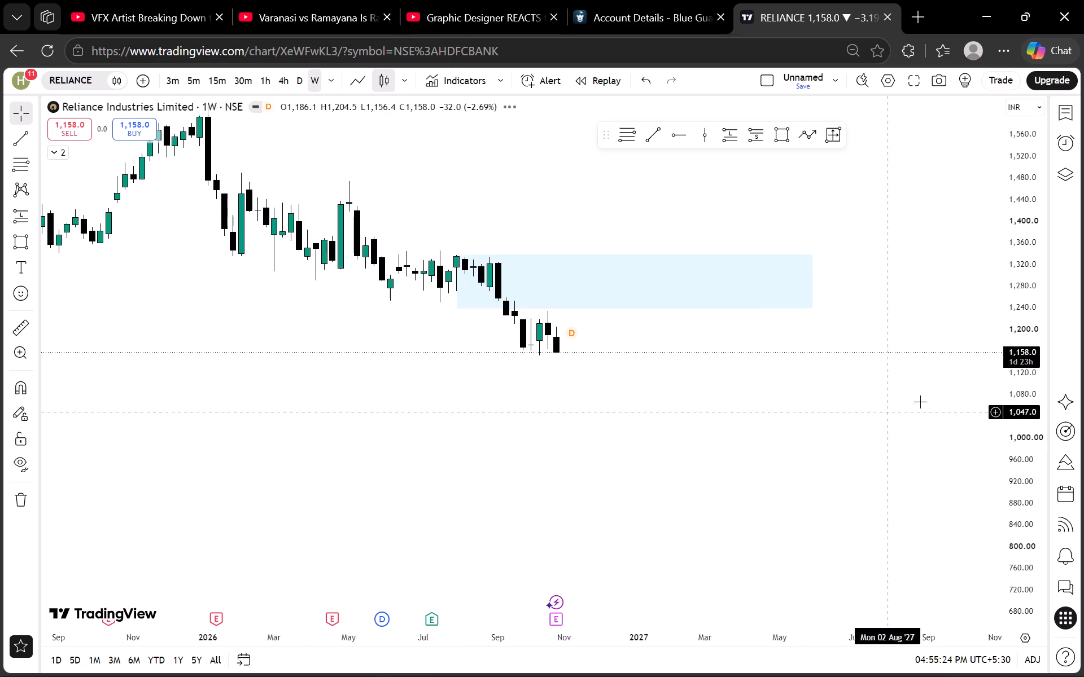
# Draw a nearly horizontal trend line under the October low, from 1,152.5 at 5 Oct 2026 to about 1,153.5 at 4 Jan 2027.
pyautogui.scroll(-6, 754, 394)
pyautogui.scroll(5, 1027, 430)
pyautogui.scroll(-5, 852, 445)
pyautogui.scroll(3, 742, 481)
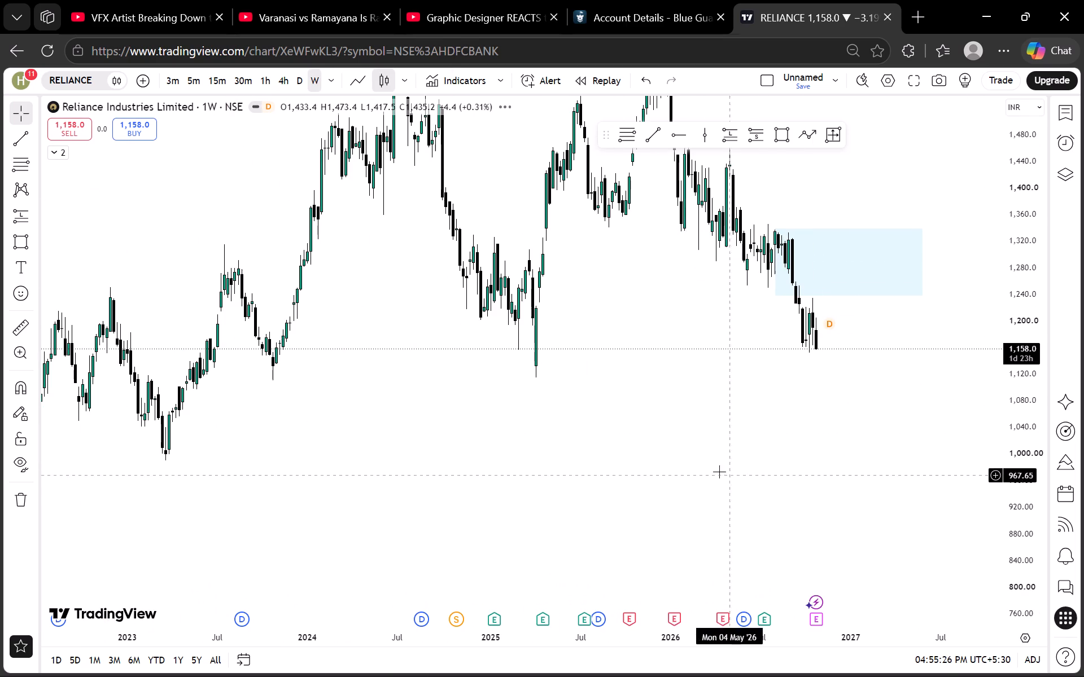
pyautogui.moveTo(618, 373); pyautogui.dragTo(462, 428)
pyautogui.scroll(6, 460, 428)
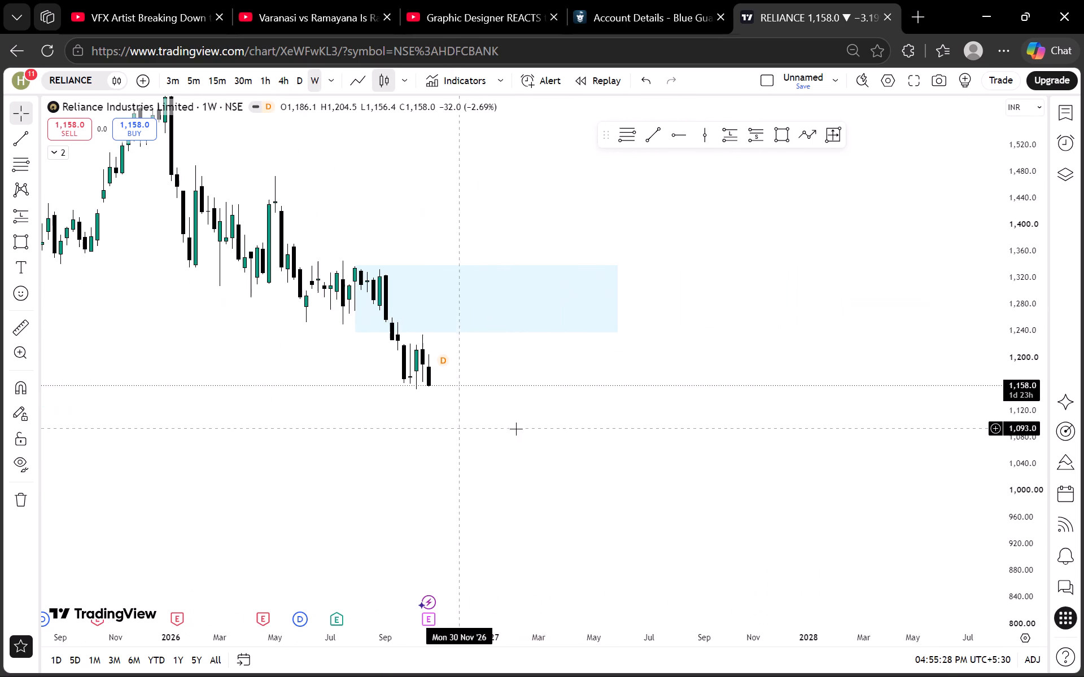
pyautogui.scroll(20, 1031, 384)
pyautogui.scroll(4, 1031, 384)
pyautogui.moveTo(589, 436); pyautogui.dragTo(792, 432)
pyautogui.scroll(4, 748, 421)
pyautogui.moveTo(549, 419); pyautogui.dragTo(560, 419)
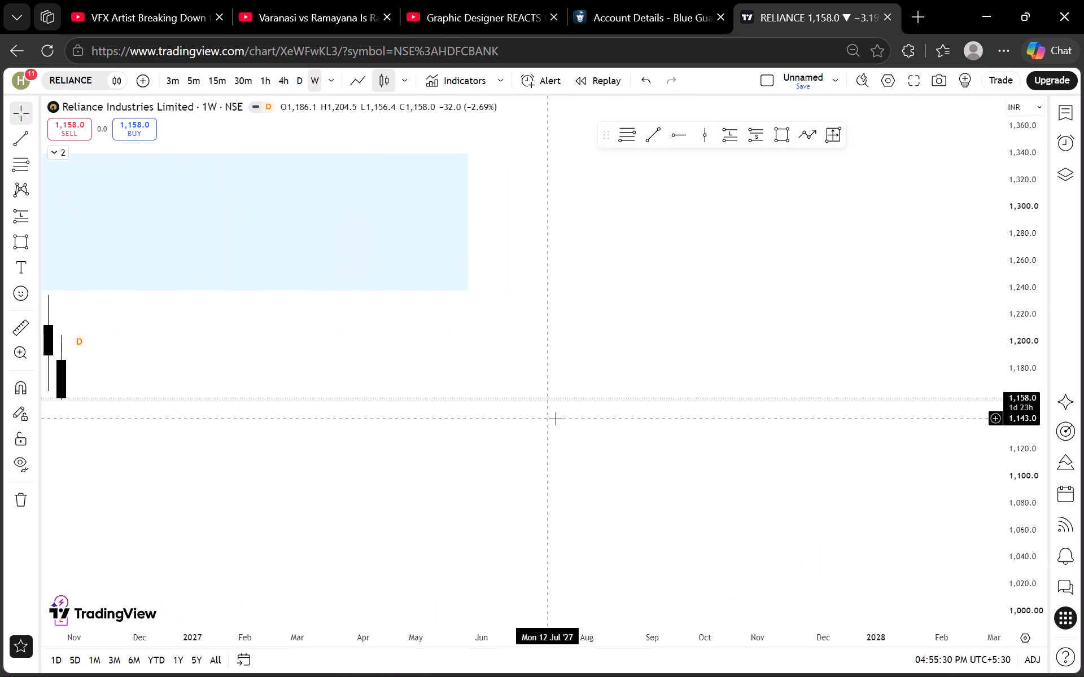
pyautogui.moveTo(560, 419); pyautogui.dragTo(745, 419)
pyautogui.scroll(-1, 684, 388)
pyautogui.moveTo(686, 295); pyautogui.dragTo(727, 296)
pyautogui.click(657, 137)
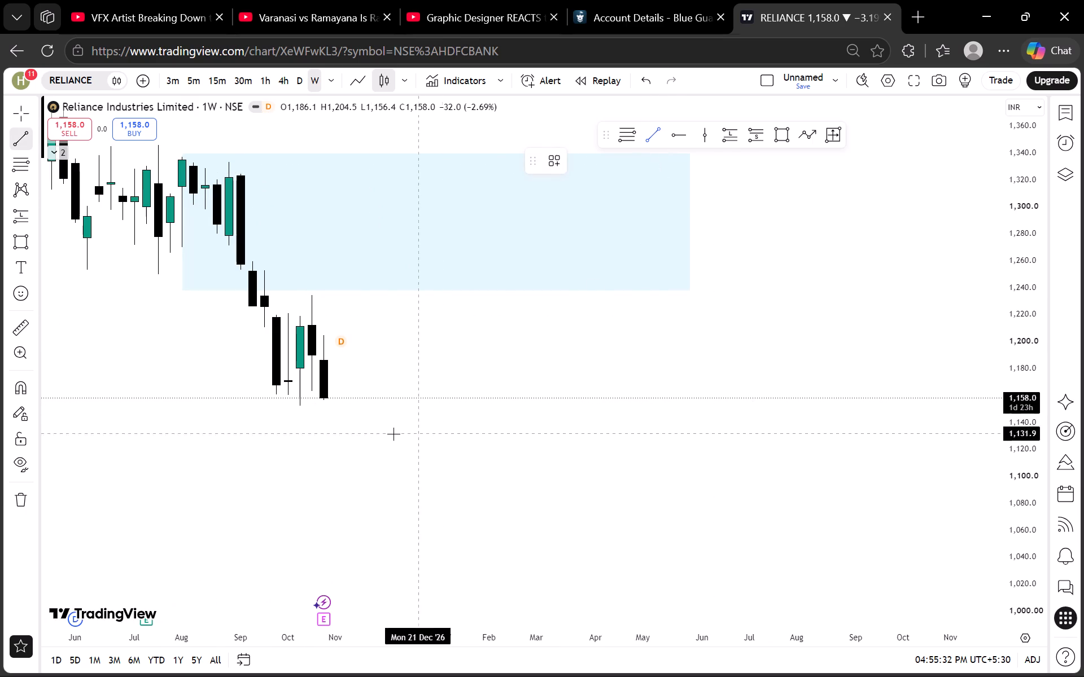
pyautogui.click(287, 406)
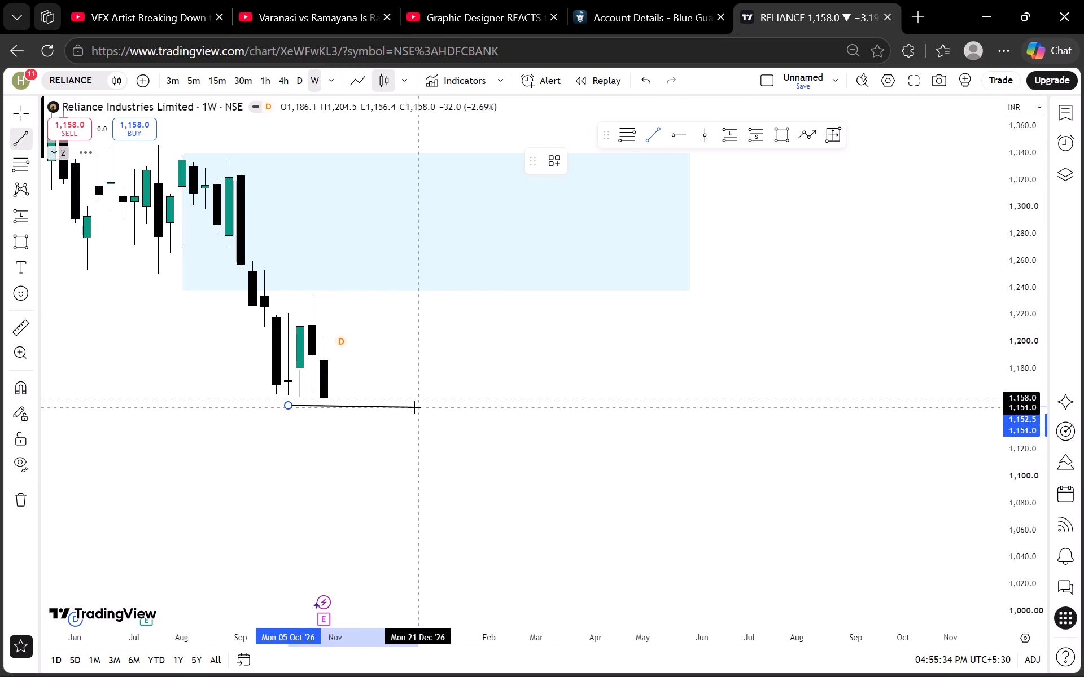
pyautogui.click(439, 405)
pyautogui.click(442, 367)
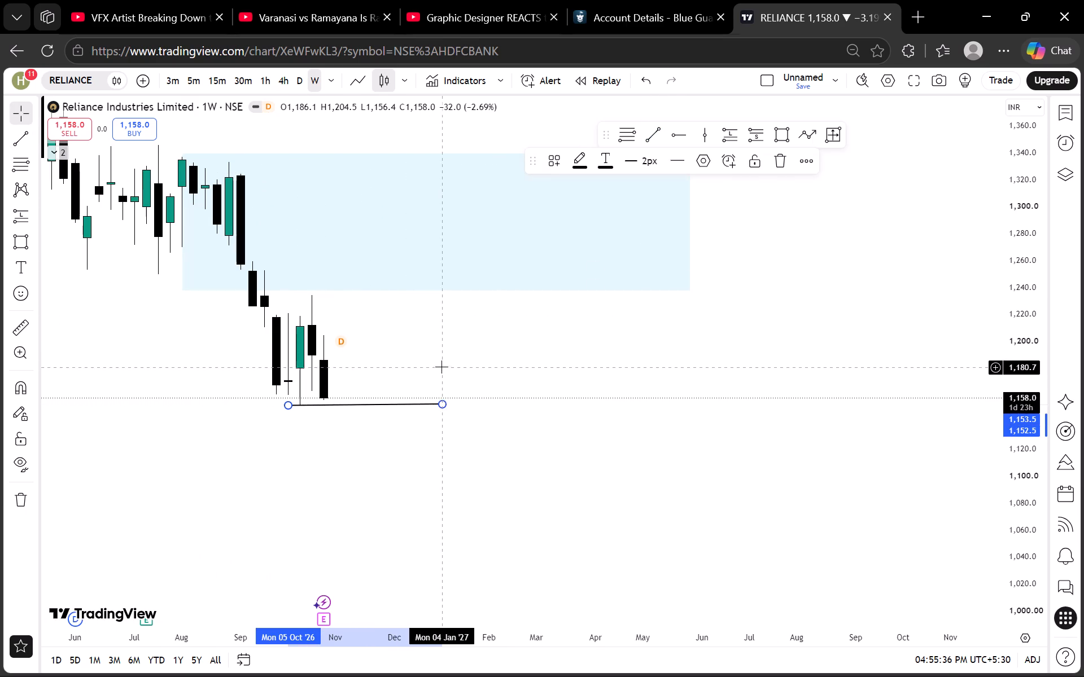
pyautogui.moveTo(447, 338); pyautogui.dragTo(492, 405)
pyautogui.moveTo(454, 367); pyautogui.dragTo(489, 406)
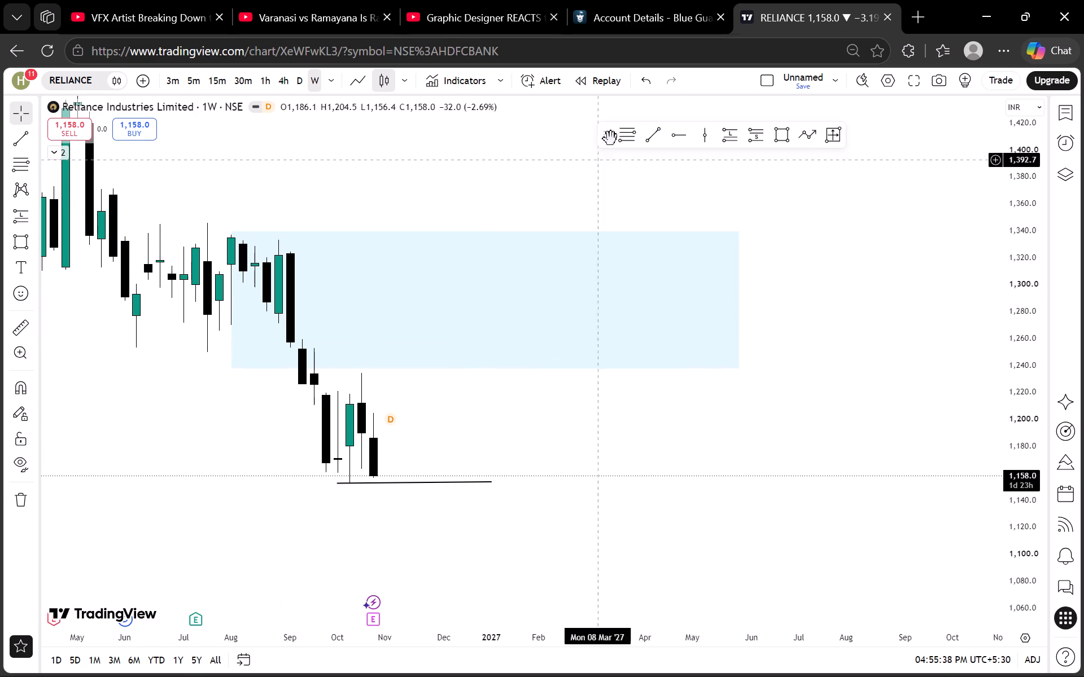
# Draw a horizontal trend line at about 1,234.4 over the October swing high, from 12 Oct to late December 2026.
pyautogui.click(649, 131)
pyautogui.click(348, 373)
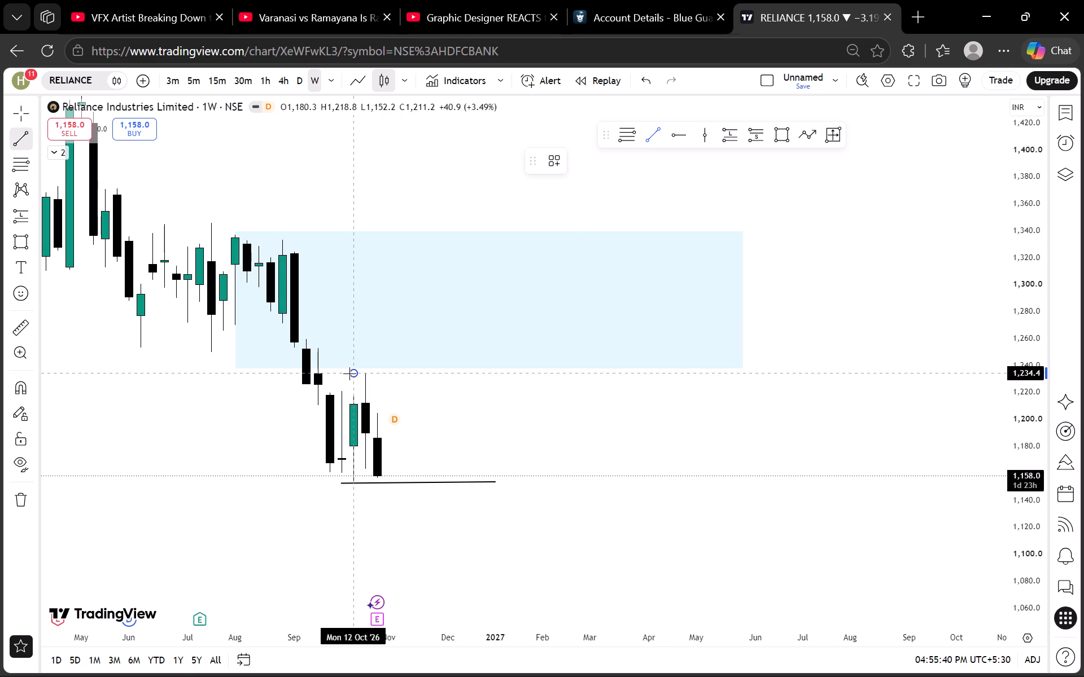
pyautogui.click(488, 373)
pyautogui.click(462, 418)
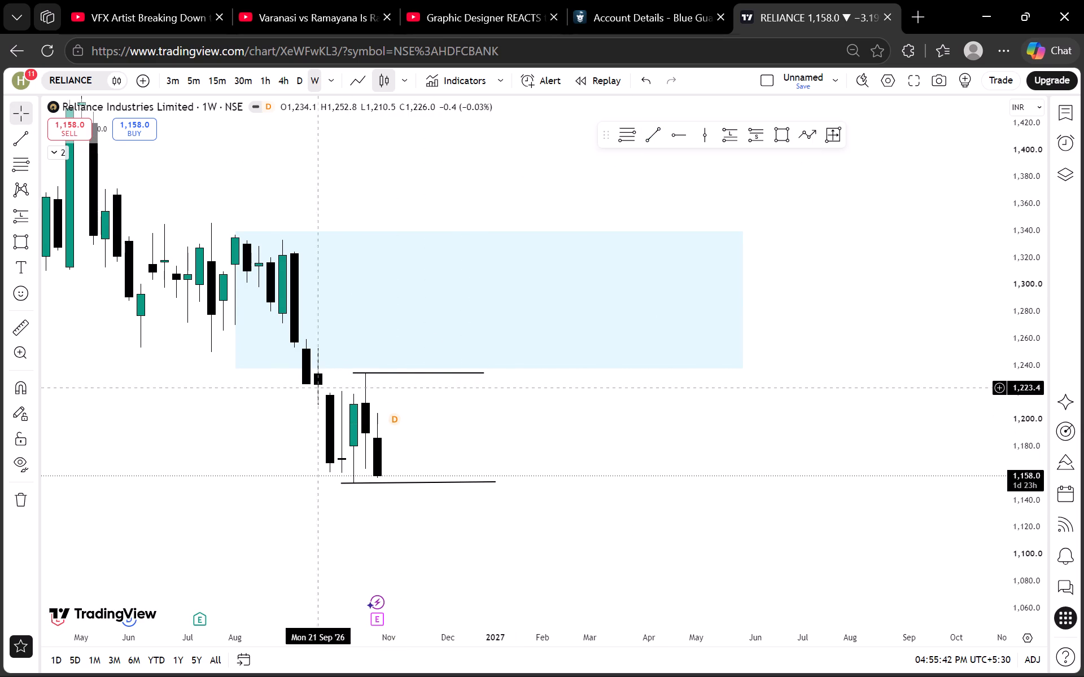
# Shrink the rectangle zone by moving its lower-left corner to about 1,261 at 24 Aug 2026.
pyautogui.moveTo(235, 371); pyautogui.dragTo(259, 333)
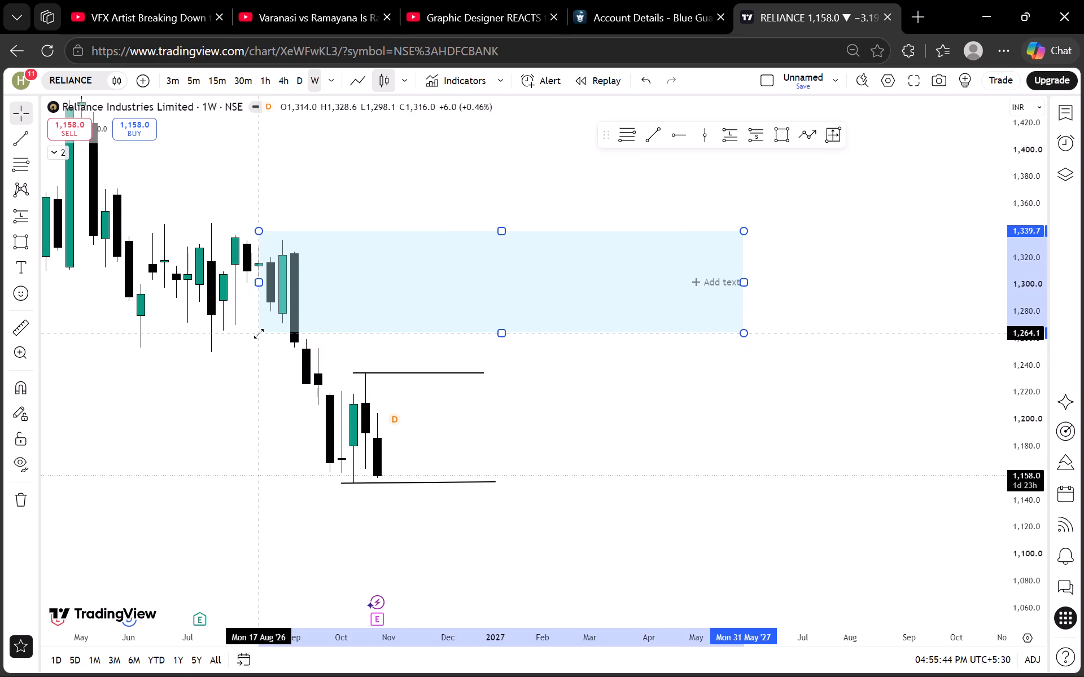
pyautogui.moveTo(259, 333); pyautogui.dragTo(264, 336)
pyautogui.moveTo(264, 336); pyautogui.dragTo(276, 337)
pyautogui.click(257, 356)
# On the daily chart, narrow the rectangle zone to about 1,287.6 down to 1,267.8, starting at 8 Sep 2026.
pyautogui.click(293, 73)
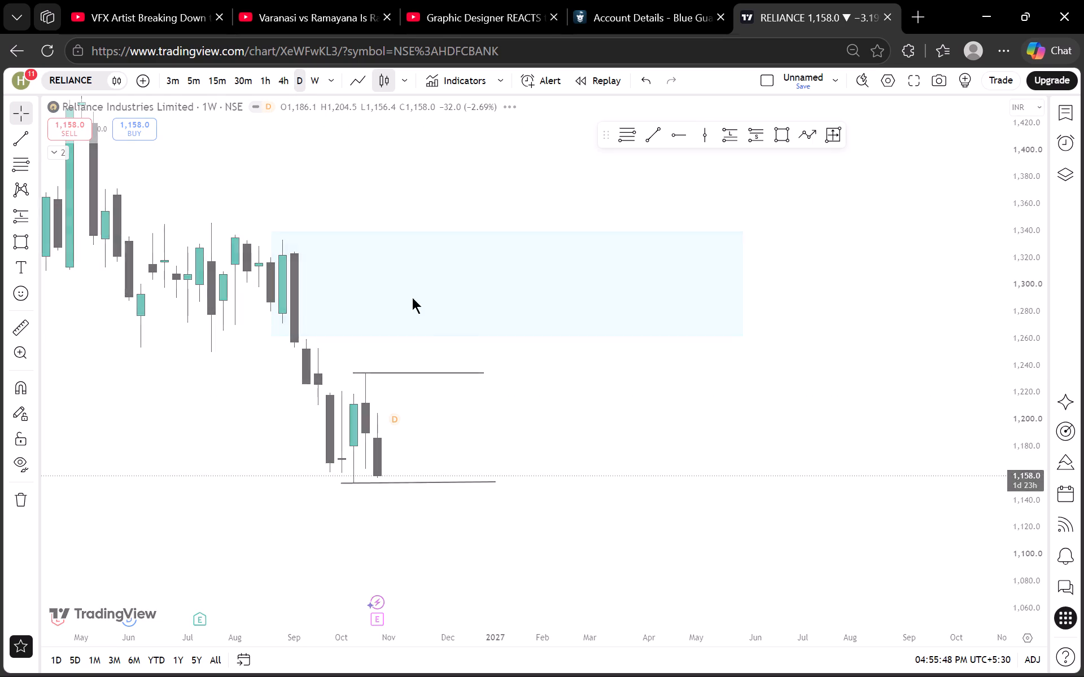
pyautogui.scroll(-6, 452, 347)
pyautogui.moveTo(404, 378); pyautogui.dragTo(303, 405)
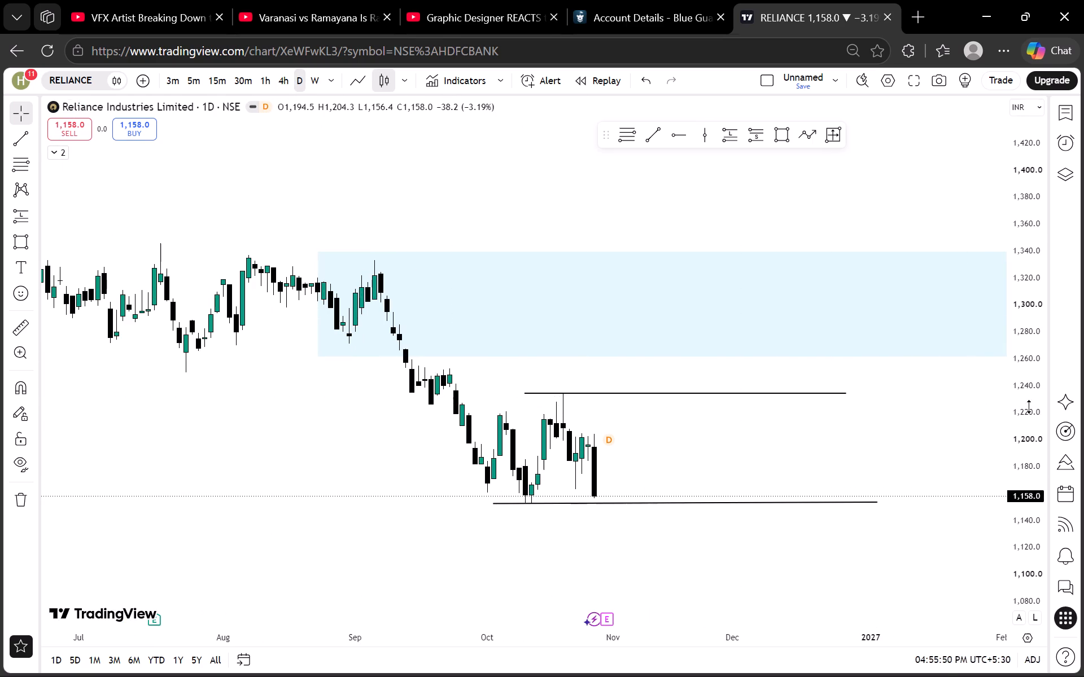
pyautogui.scroll(12, 1031, 417)
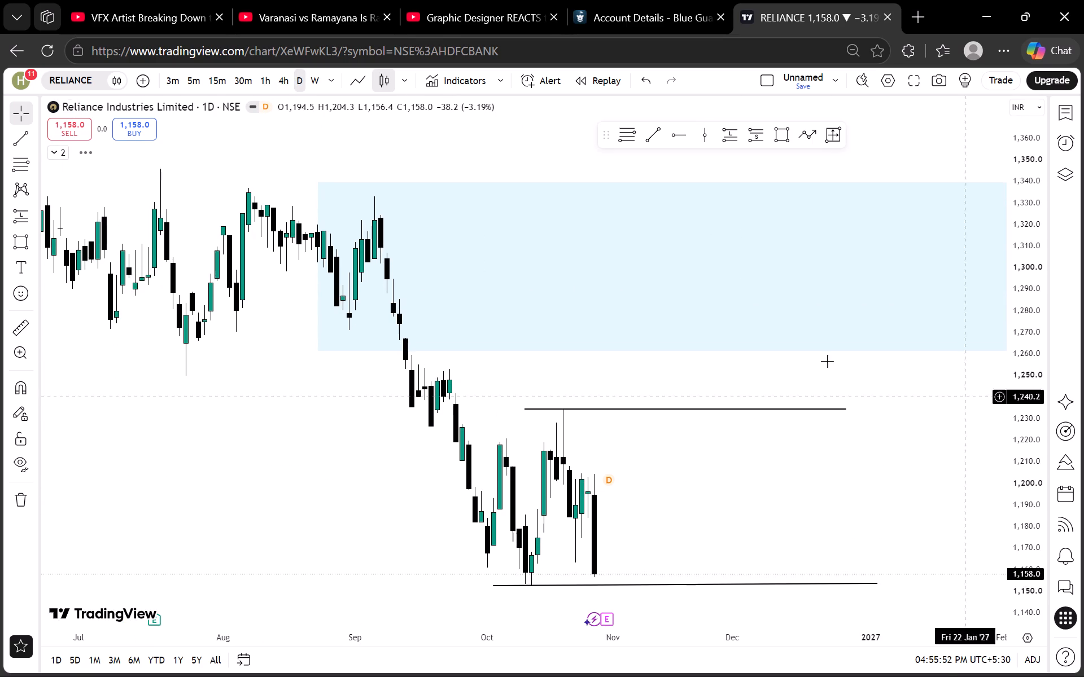
pyautogui.scroll(-1, 537, 307)
pyautogui.moveTo(413, 381); pyautogui.dragTo(325, 436)
pyautogui.scroll(1, 318, 439)
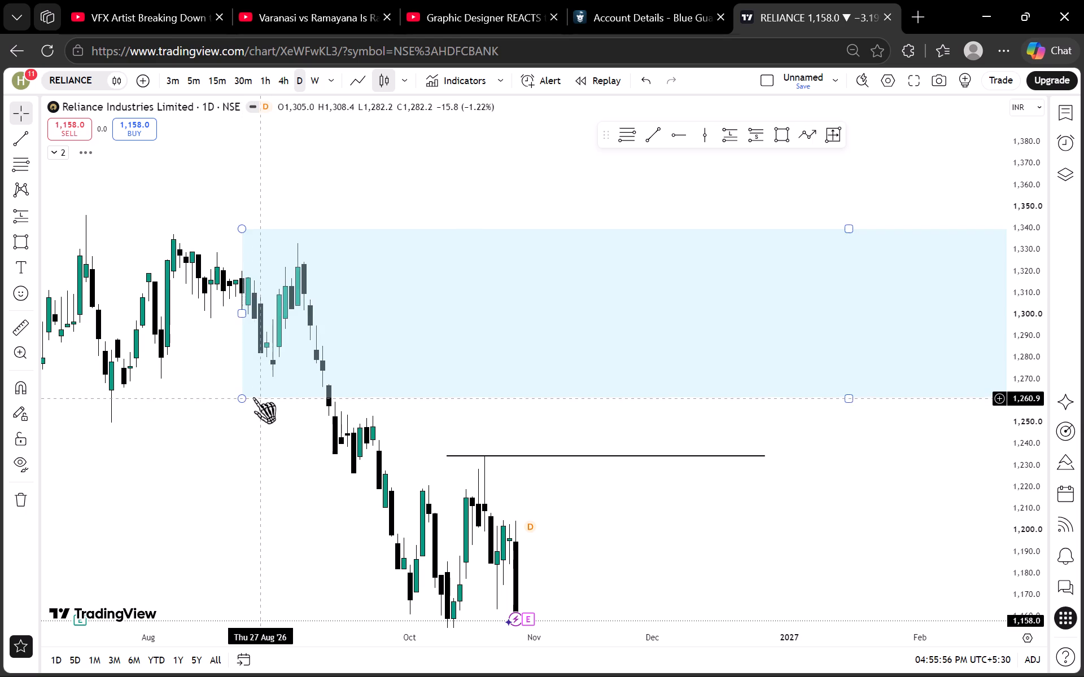
pyautogui.moveTo(243, 400); pyautogui.dragTo(273, 384)
pyautogui.moveTo(277, 229); pyautogui.dragTo(315, 340)
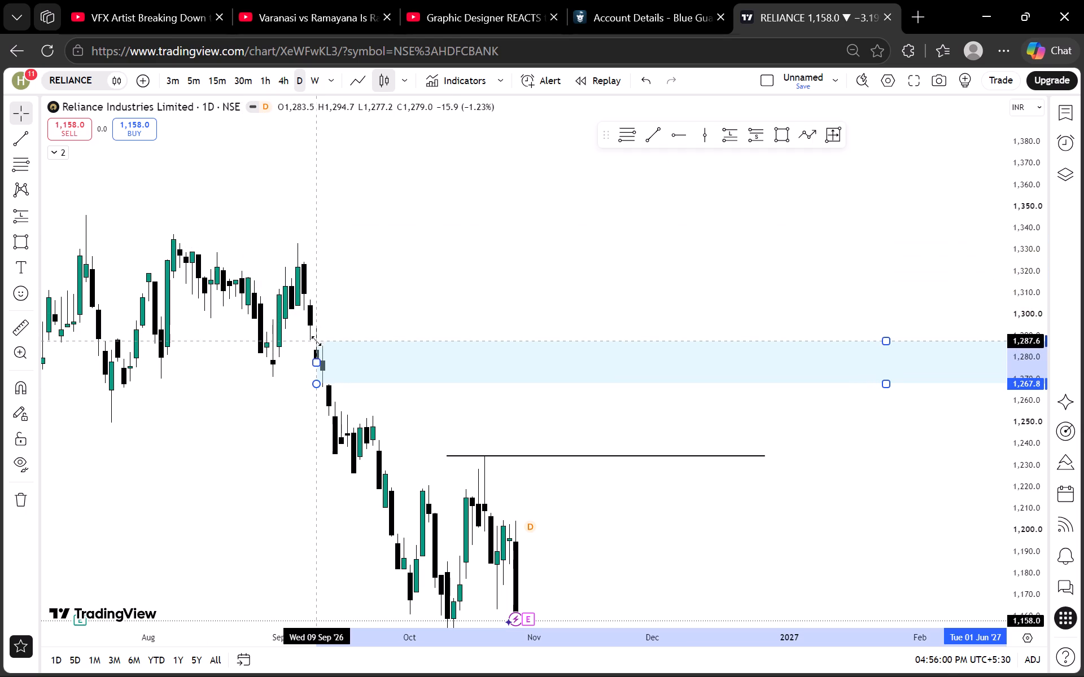
pyautogui.moveTo(315, 340); pyautogui.dragTo(309, 341)
pyautogui.click(341, 312)
# Shorten the rectangle zone so that its end date falls at about 21 Dec 2026.
pyautogui.scroll(-2, 483, 254)
pyautogui.moveTo(547, 266); pyautogui.dragTo(387, 244)
pyautogui.scroll(-4, 870, 266)
pyautogui.moveTo(859, 267); pyautogui.dragTo(693, 263)
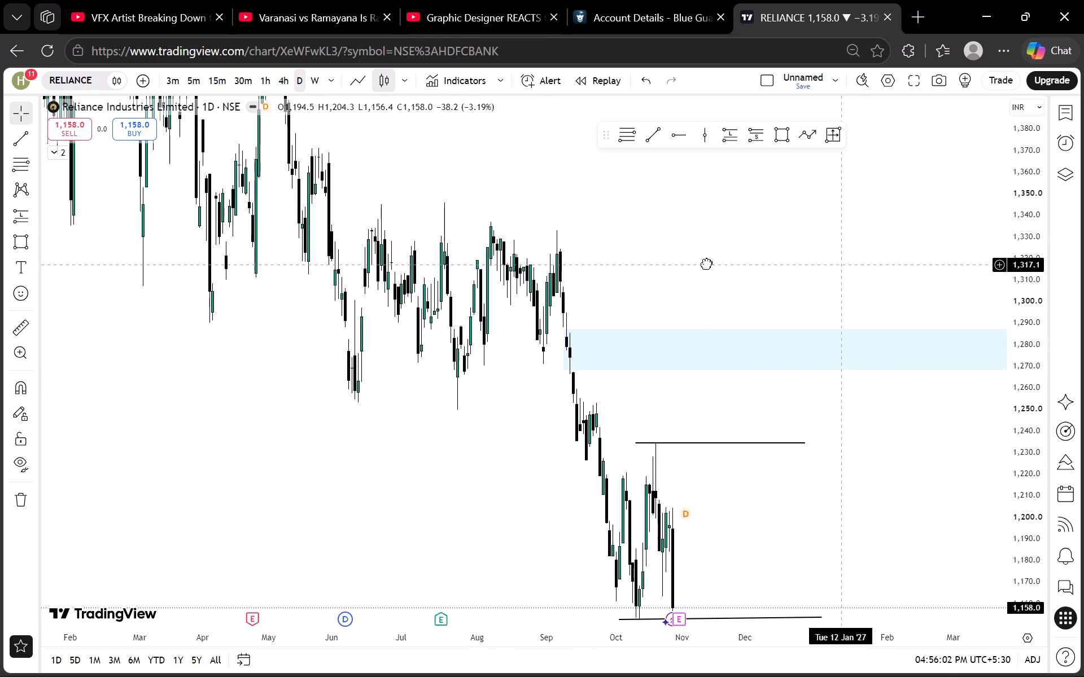
pyautogui.moveTo(693, 263); pyautogui.dragTo(530, 280)
pyautogui.moveTo(894, 367); pyautogui.dragTo(509, 393)
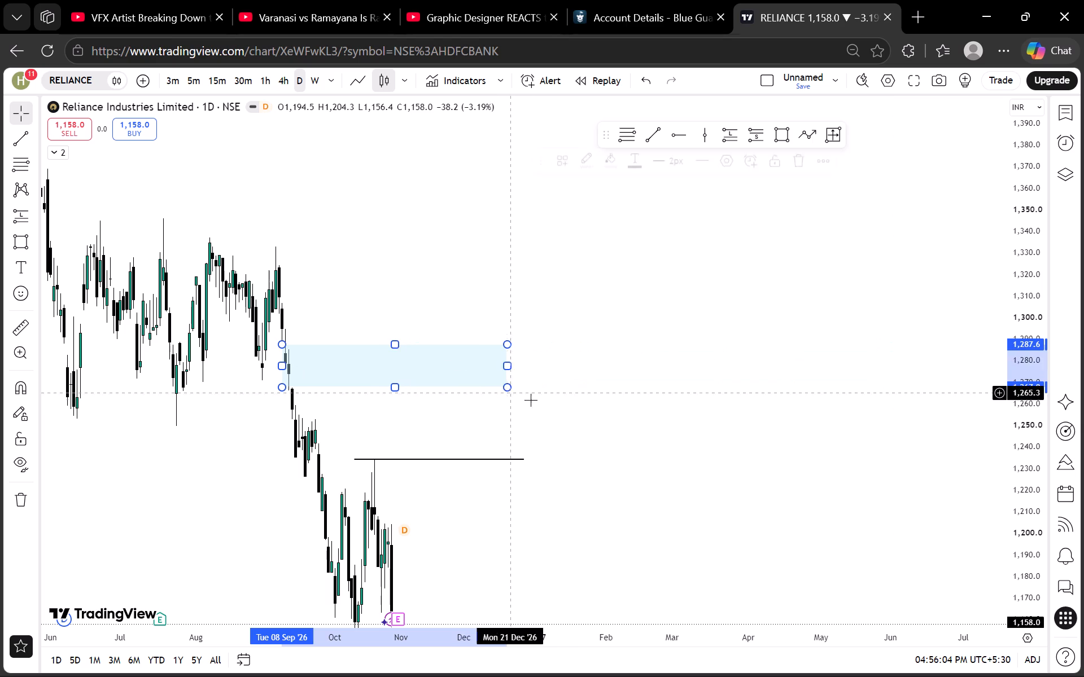
pyautogui.click(560, 407)
# Switch the Reliance chart to the 4-hour interval and examine the price swings between the two trend lines.
pyautogui.moveTo(612, 471); pyautogui.dragTo(757, 379)
pyautogui.scroll(2, 702, 412)
pyautogui.moveTo(644, 434); pyautogui.dragTo(832, 402)
pyautogui.scroll(-6, 1026, 338)
pyautogui.scroll(3, 955, 359)
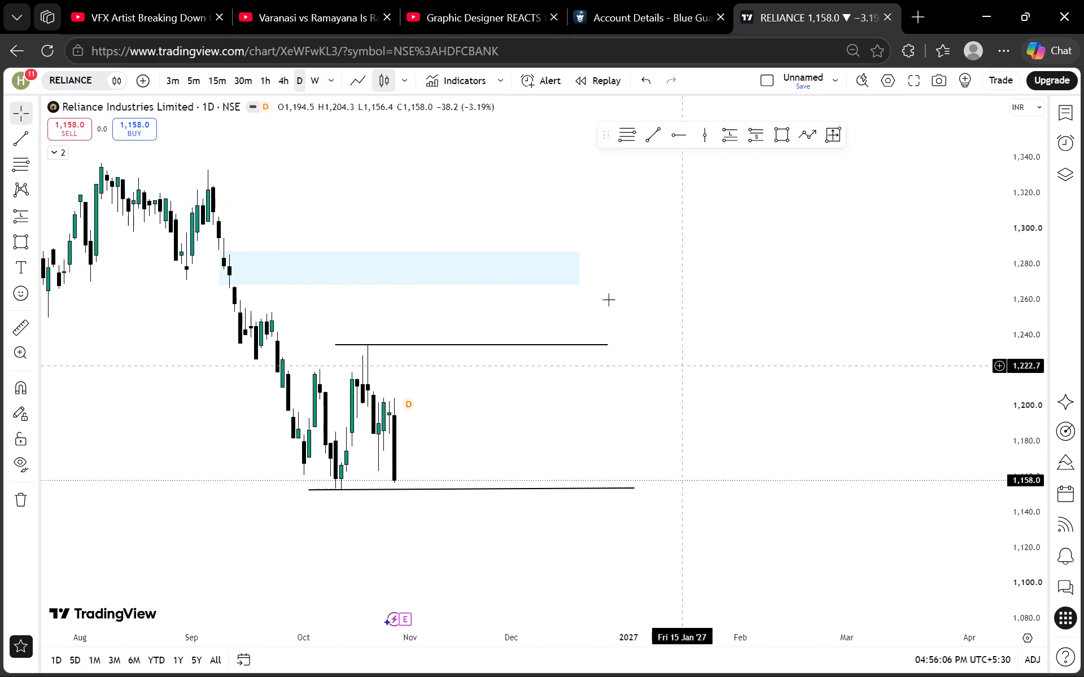
pyautogui.click(282, 77)
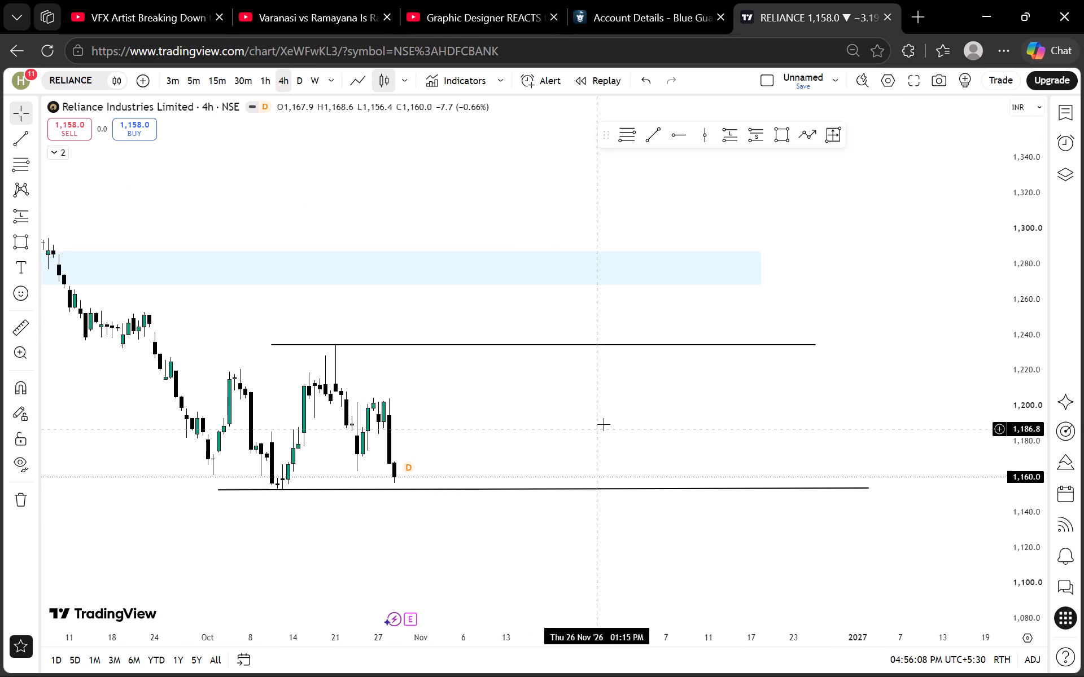
pyautogui.scroll(7, 1028, 412)
pyautogui.scroll(-2, 851, 403)
pyautogui.moveTo(757, 445); pyautogui.dragTo(736, 366)
pyautogui.scroll(1, 719, 372)
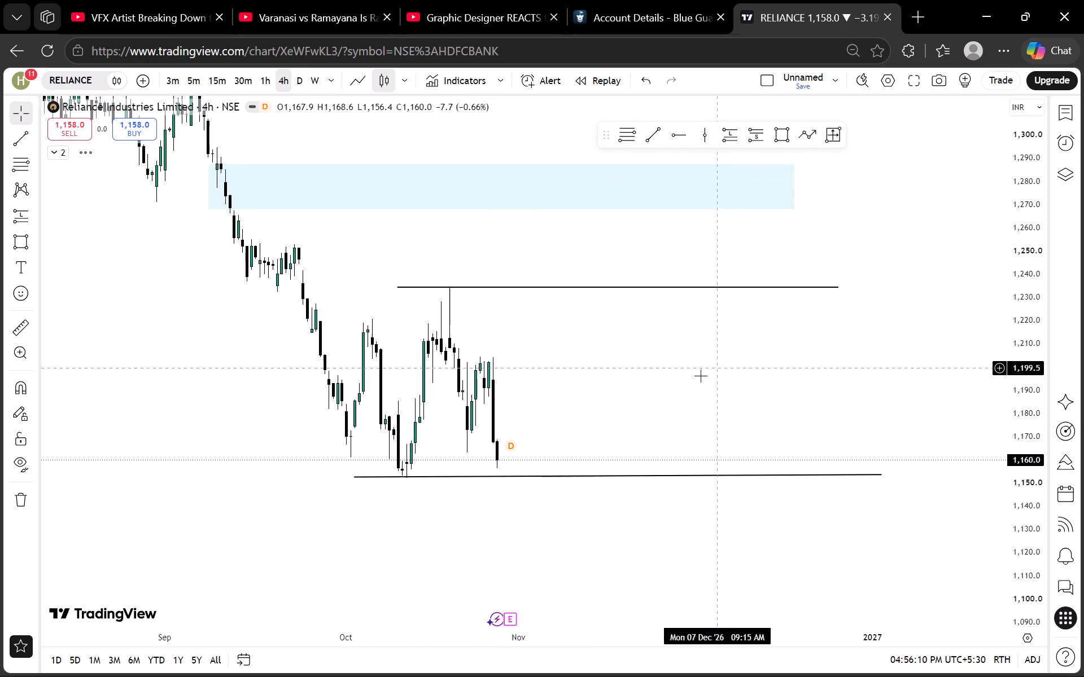
pyautogui.moveTo(613, 390); pyautogui.dragTo(685, 328)
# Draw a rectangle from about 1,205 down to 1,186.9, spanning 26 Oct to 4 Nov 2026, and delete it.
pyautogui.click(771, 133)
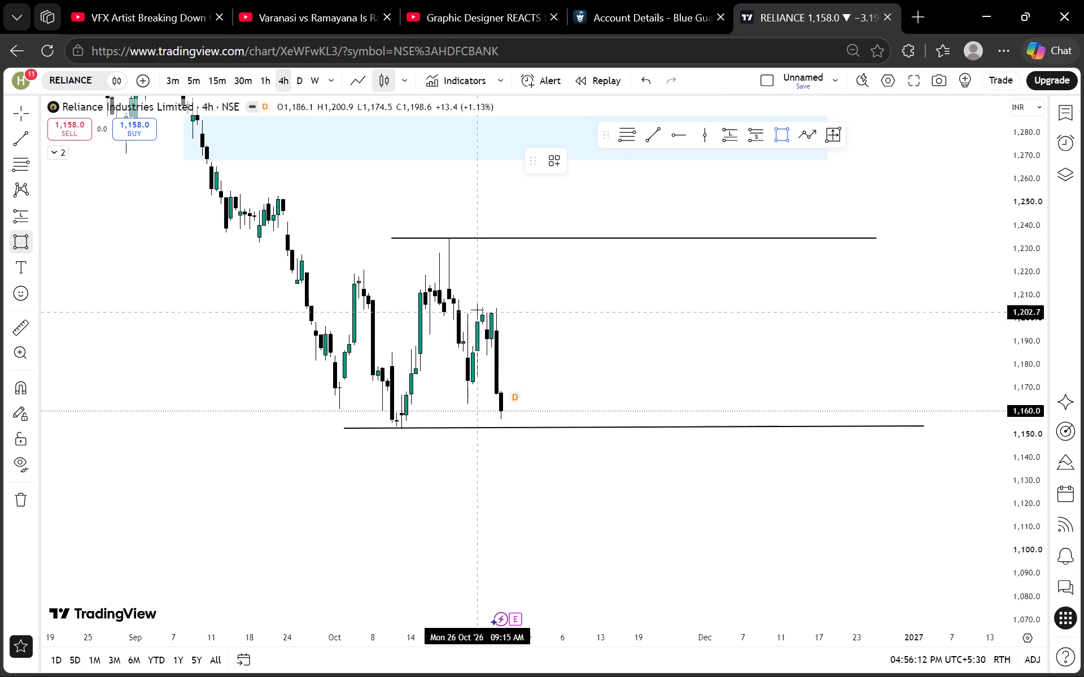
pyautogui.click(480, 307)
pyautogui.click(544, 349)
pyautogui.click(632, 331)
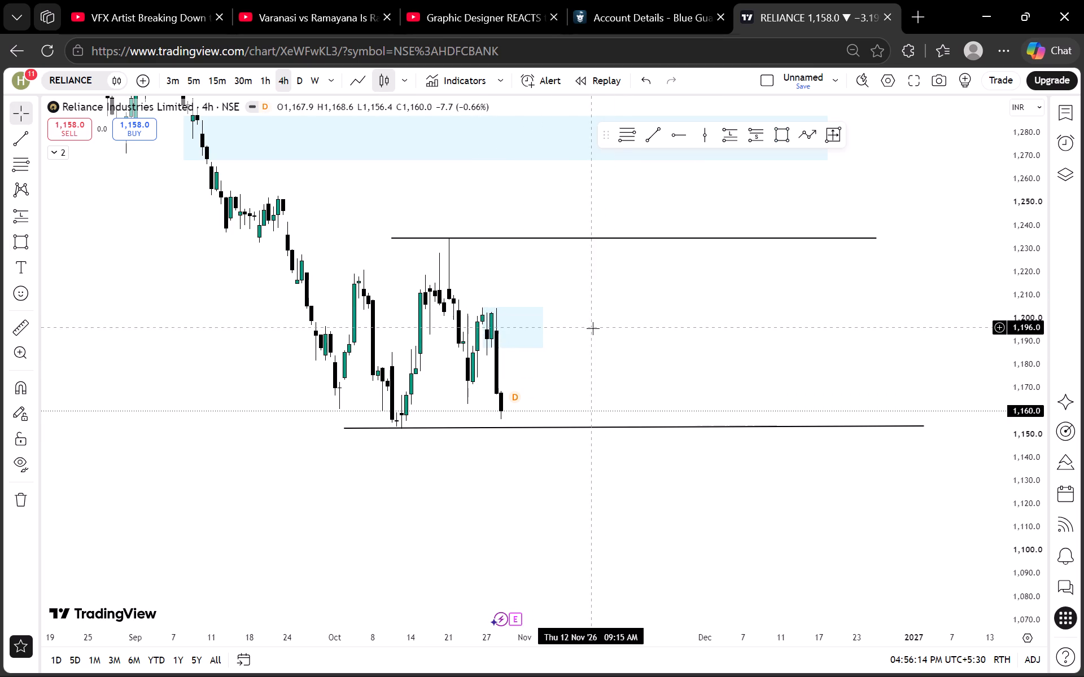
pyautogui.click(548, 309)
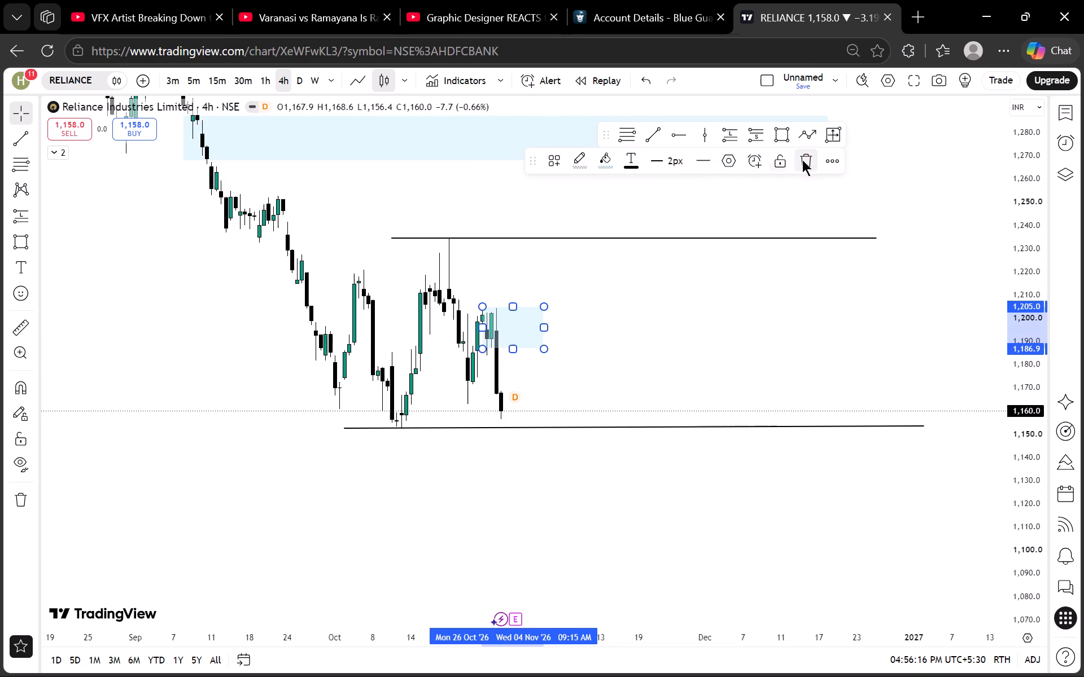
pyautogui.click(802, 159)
# Examine the 4-hour candles around the late-October high and the drop that follows it.
pyautogui.scroll(20, 1050, 340)
pyautogui.scroll(4, 1050, 340)
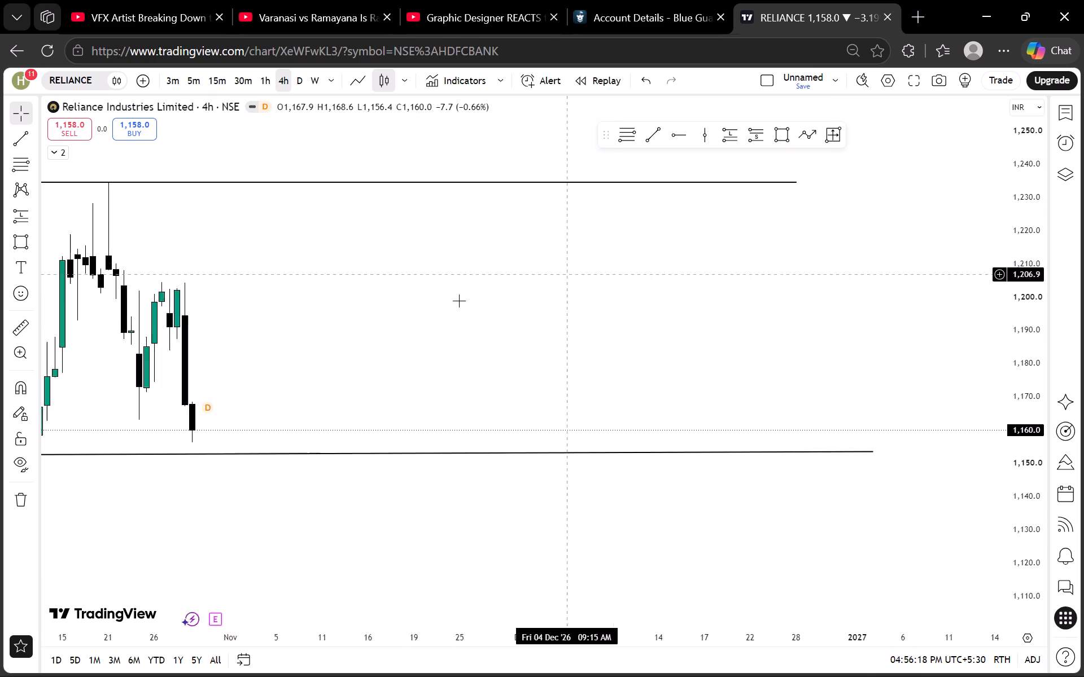
pyautogui.scroll(7, 451, 302)
pyautogui.moveTo(411, 310); pyautogui.dragTo(649, 376)
pyautogui.moveTo(532, 407); pyautogui.dragTo(685, 398)
pyautogui.scroll(-2, 639, 397)
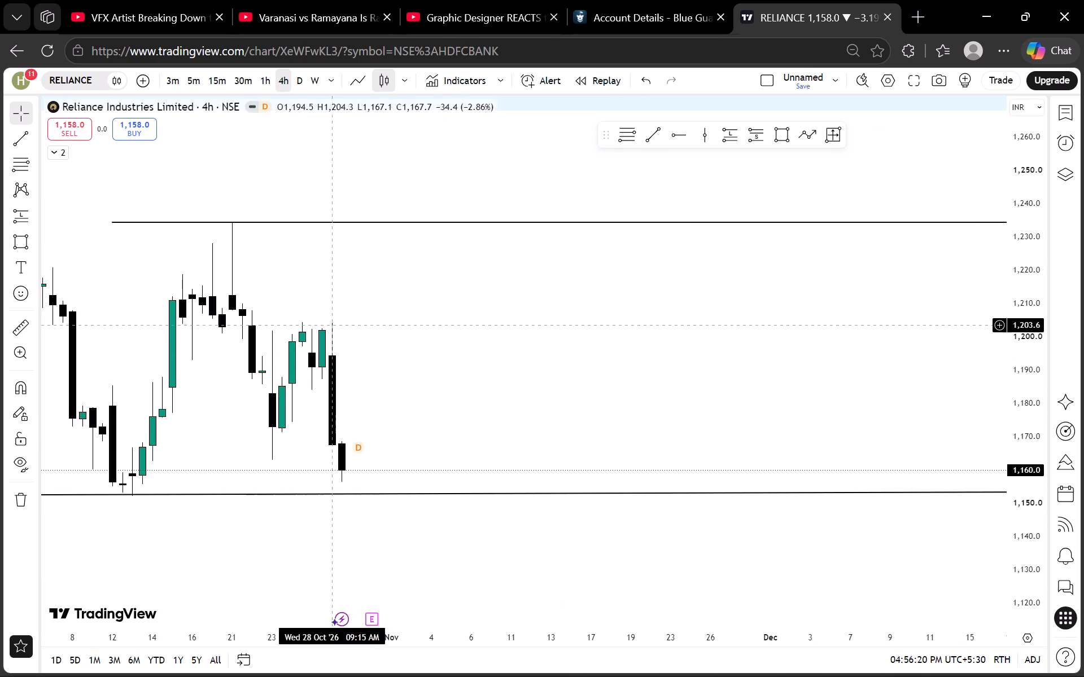
pyautogui.scroll(-3, 537, 370)
pyautogui.moveTo(602, 414); pyautogui.dragTo(526, 308)
# On the daily chart, place a short horizontal trend line under the latest candle's low, at about 1,155.5 from 27 Oct to mid-November 2026.
pyautogui.click(299, 80)
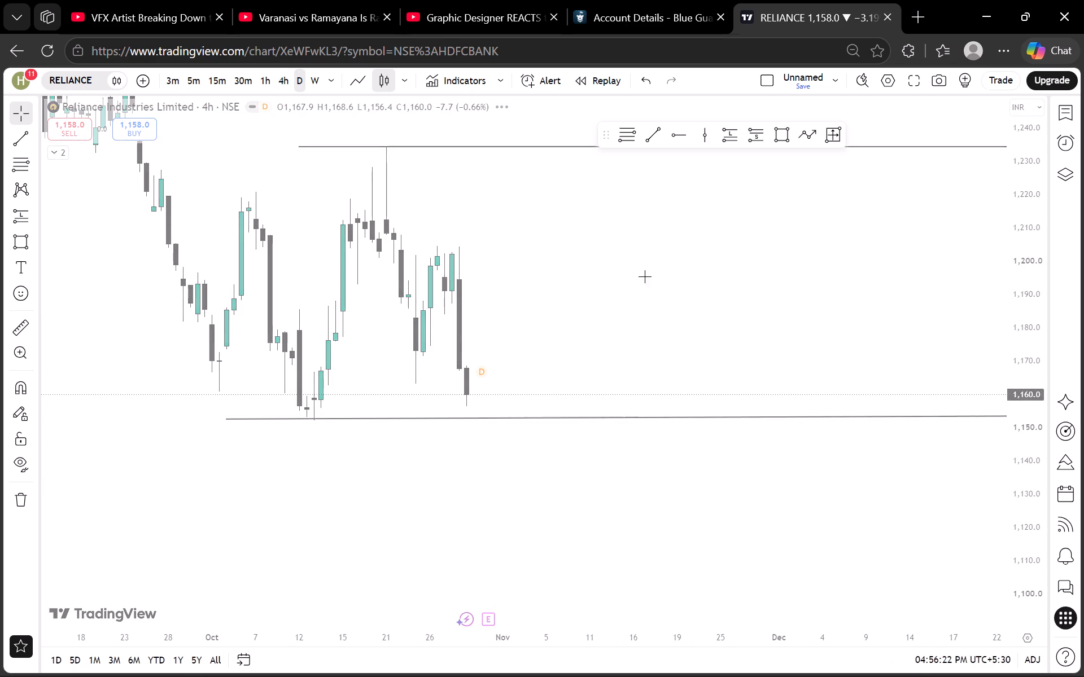
pyautogui.scroll(3, 637, 293)
pyautogui.moveTo(560, 304); pyautogui.dragTo(690, 304)
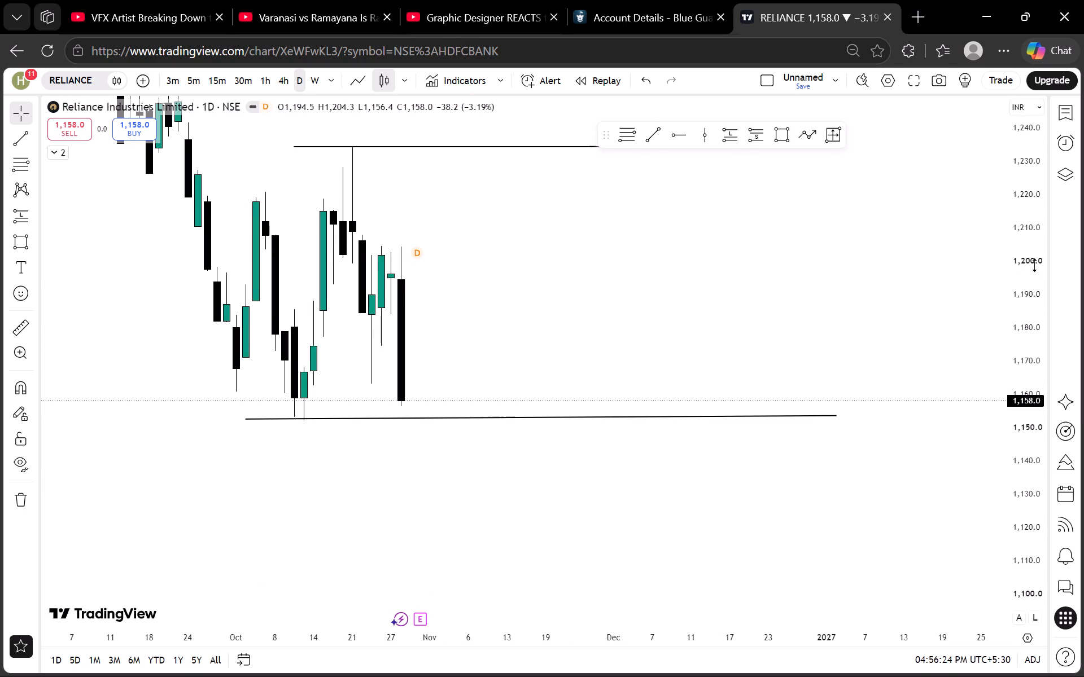
pyautogui.scroll(-6, 1044, 259)
pyautogui.scroll(2, 814, 266)
pyautogui.moveTo(659, 282); pyautogui.dragTo(740, 263)
pyautogui.click(648, 131)
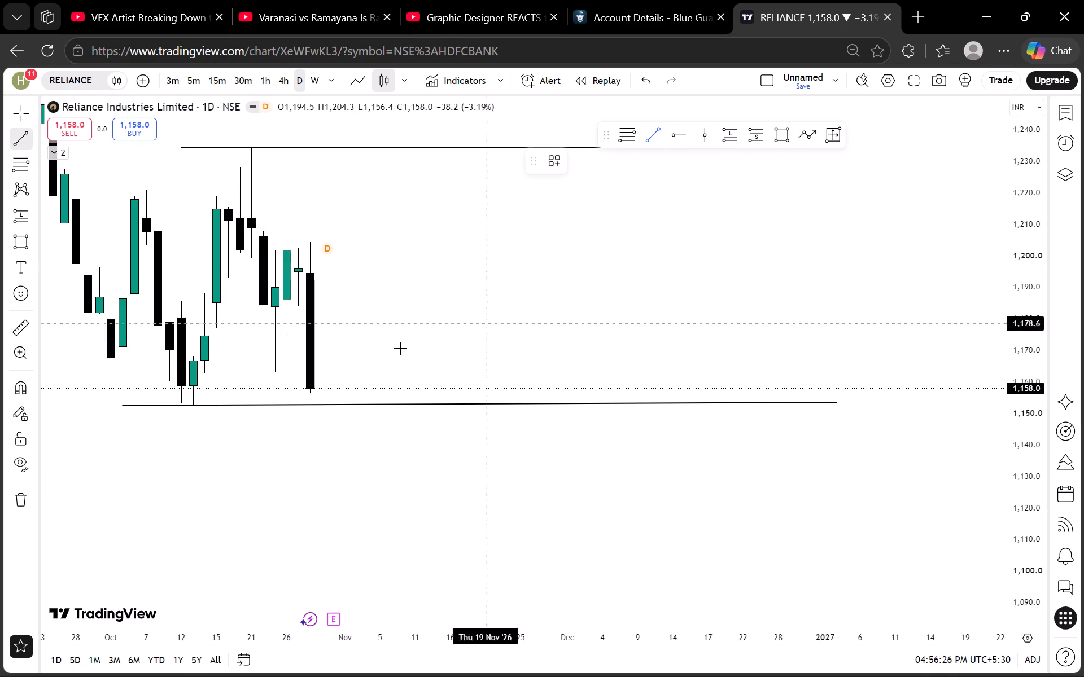
pyautogui.click(305, 390)
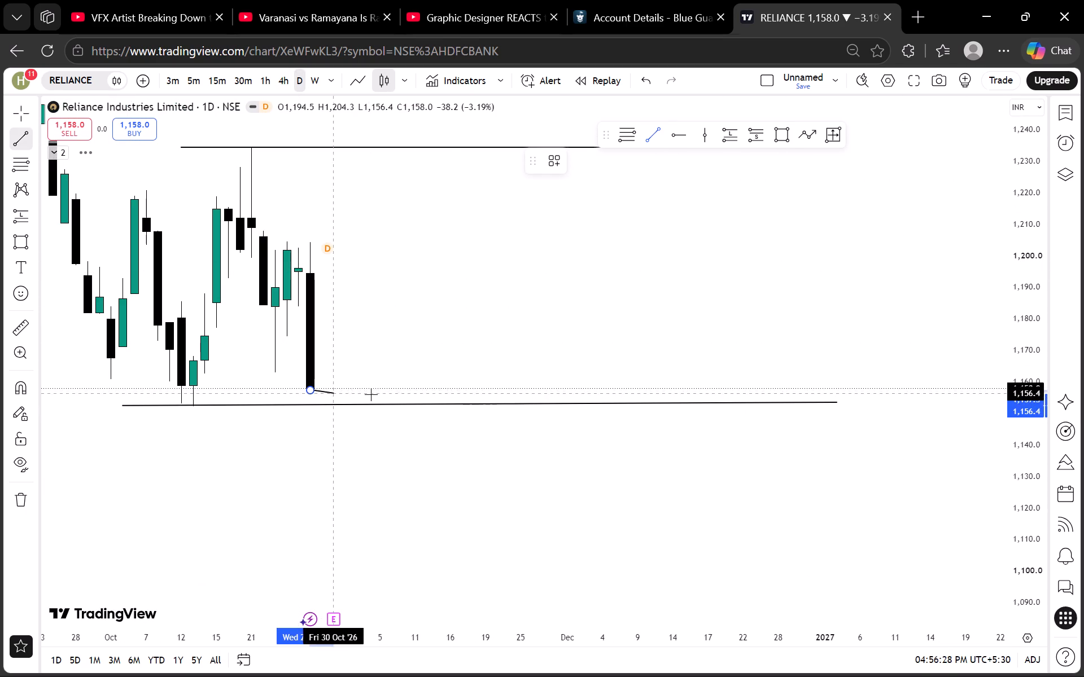
pyautogui.click(469, 390)
pyautogui.click(478, 357)
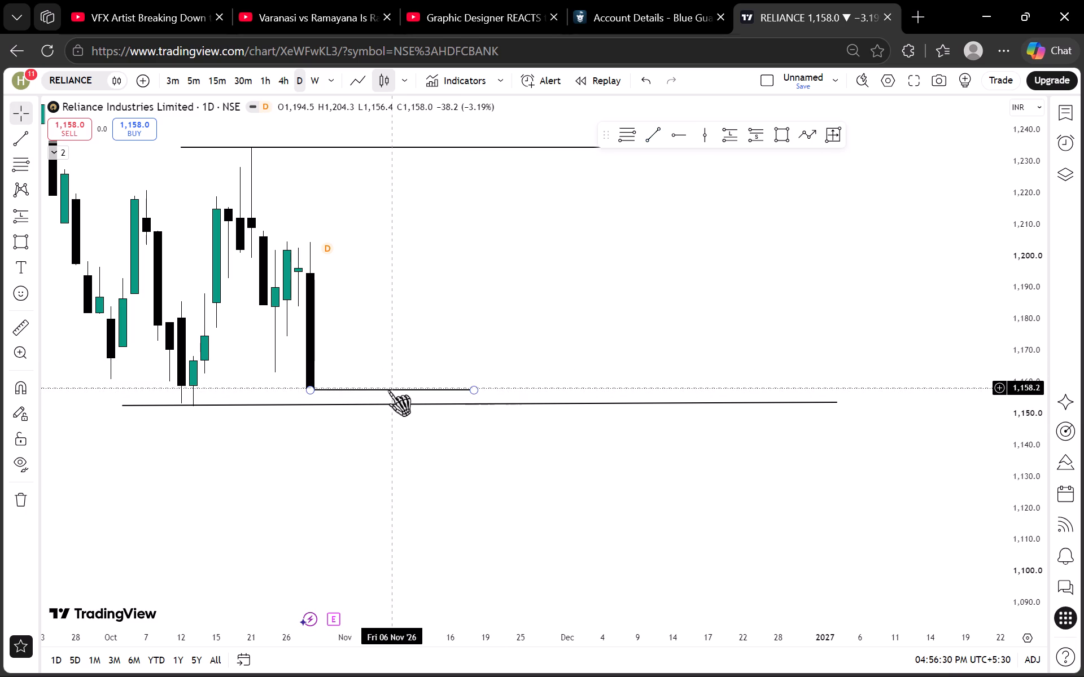
pyautogui.moveTo(381, 388); pyautogui.dragTo(374, 394)
pyautogui.click(373, 393)
pyautogui.click(376, 370)
# Draw a horizontal trend line over the late-October highs at about 1,204.5, from 26 Oct to about 17 Nov 2026.
pyautogui.moveTo(440, 335); pyautogui.dragTo(475, 341)
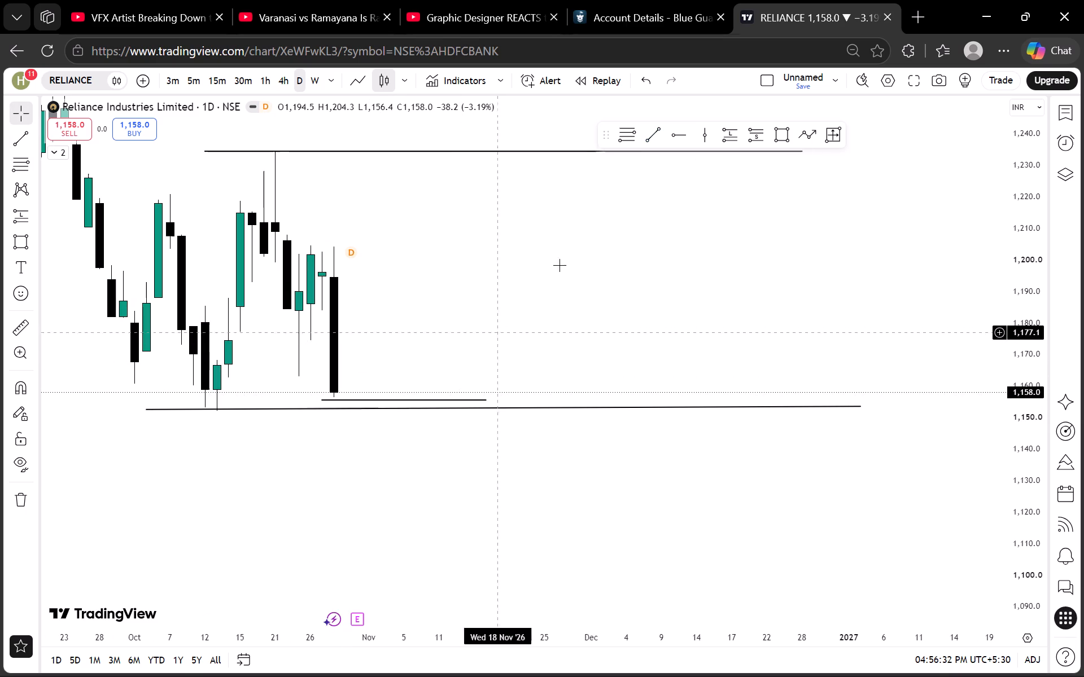
pyautogui.click(644, 134)
pyautogui.click(306, 246)
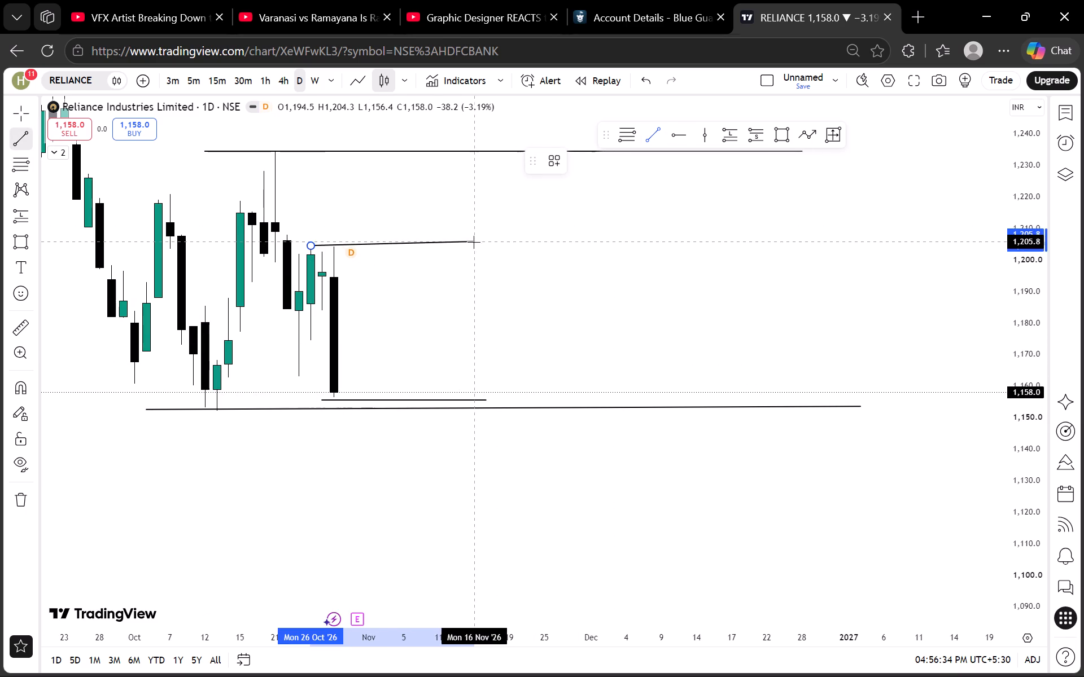
pyautogui.click(486, 246)
pyautogui.click(484, 276)
pyautogui.click(454, 311)
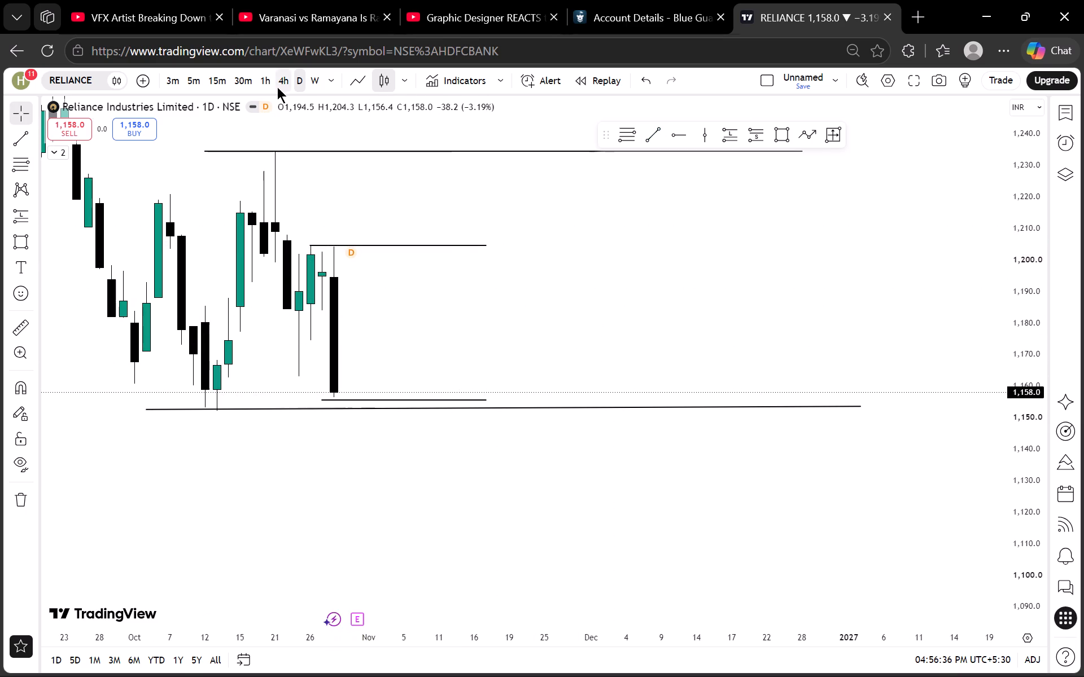
# On the 4-hour chart, raise the short lower trend line to about 1,156.4, level with the latest low.
pyautogui.click(277, 86)
pyautogui.scroll(-3, 351, 278)
pyautogui.moveTo(575, 301); pyautogui.dragTo(485, 270)
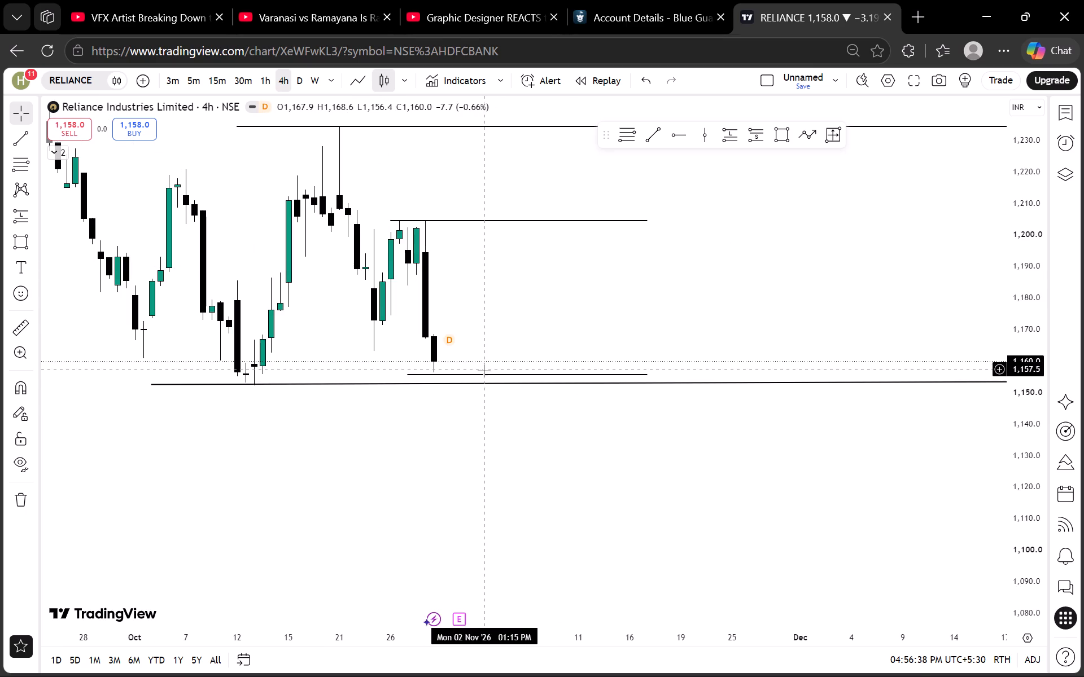
pyautogui.moveTo(482, 375); pyautogui.dragTo(487, 373)
pyautogui.click(496, 336)
pyautogui.click(515, 294)
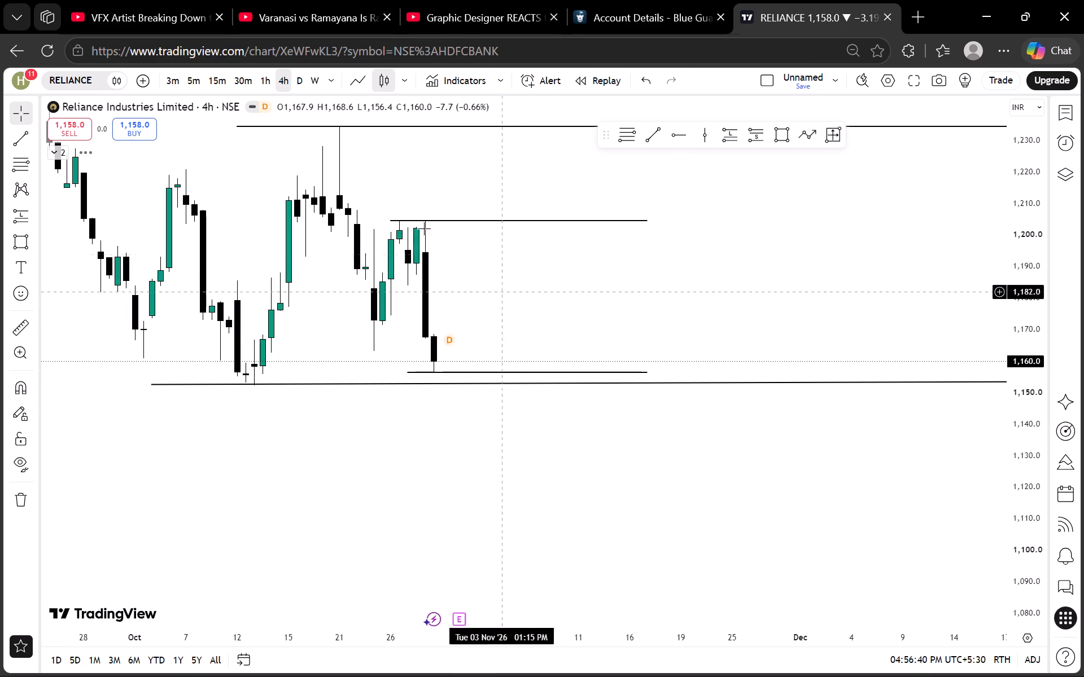
# Examine Reliance's recent price action on the 1-hour, 30-minute, 15-minute, 5-minute and 3-minute charts in turn.
pyautogui.click(272, 77)
pyautogui.scroll(-3, 484, 299)
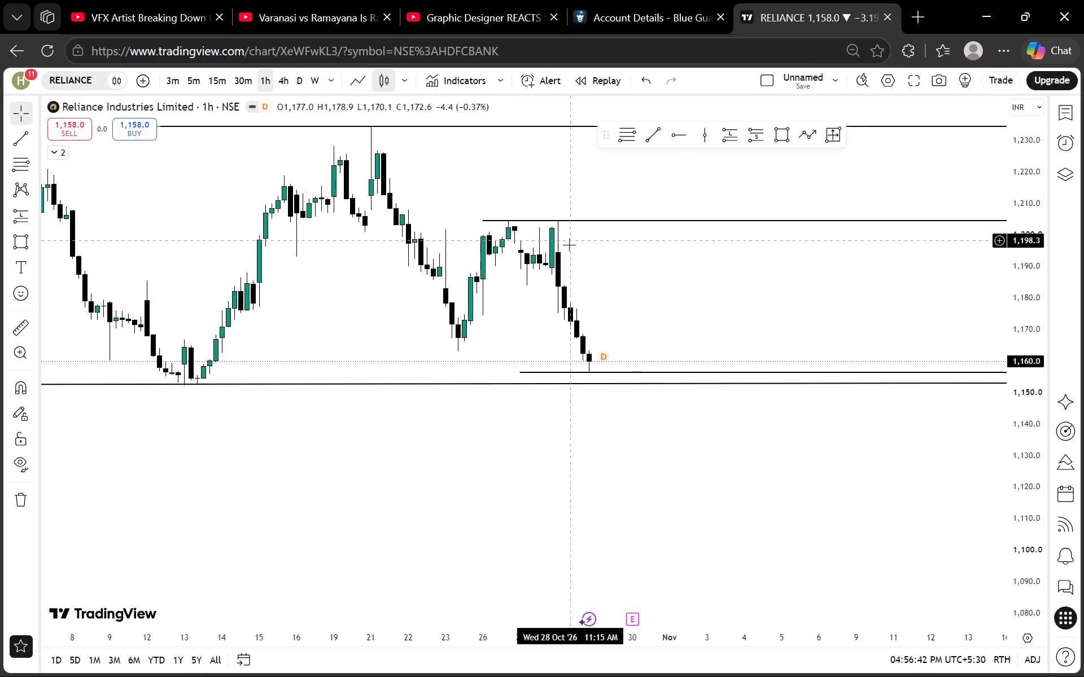
pyautogui.scroll(-5, 676, 312)
pyautogui.moveTo(674, 429); pyautogui.dragTo(609, 445)
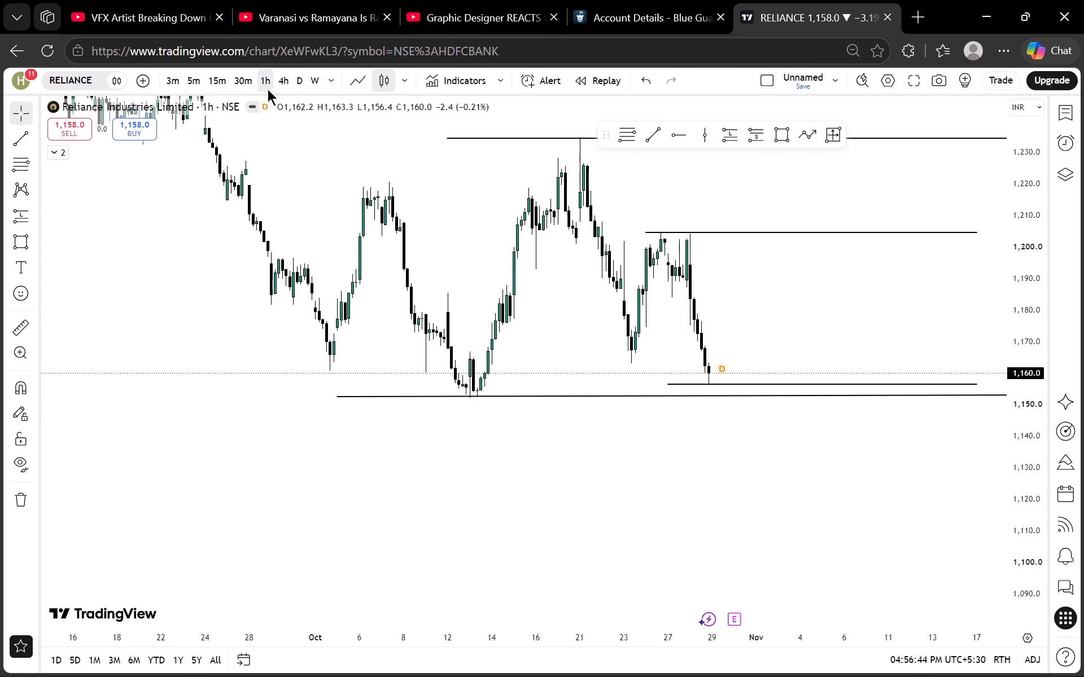
pyautogui.click(247, 78)
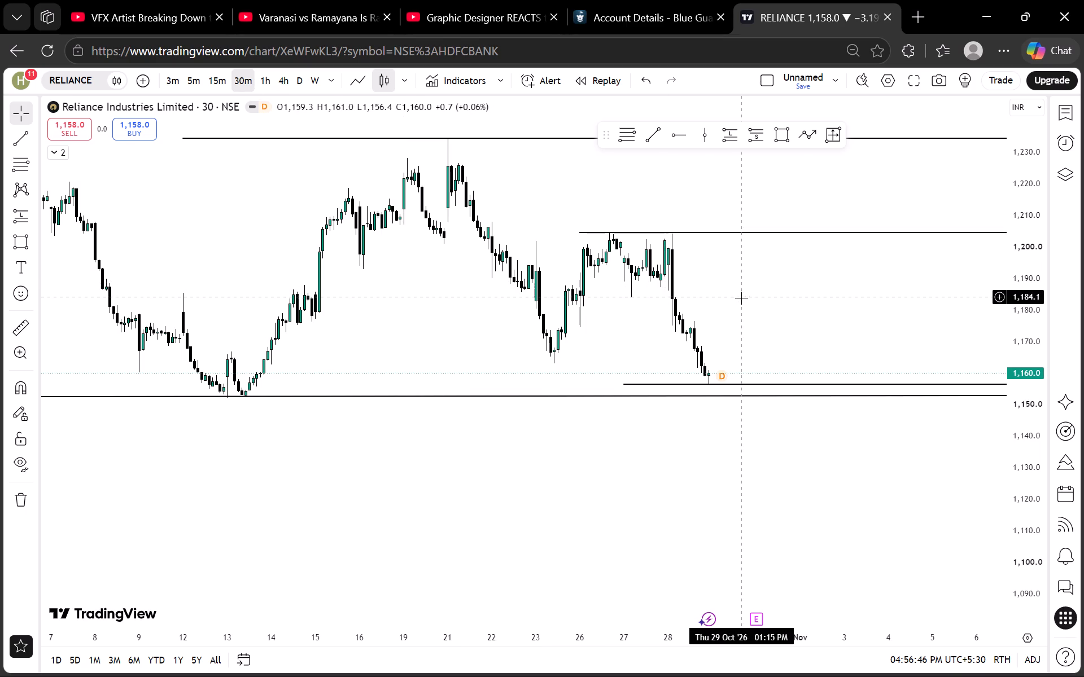
pyautogui.click(217, 72)
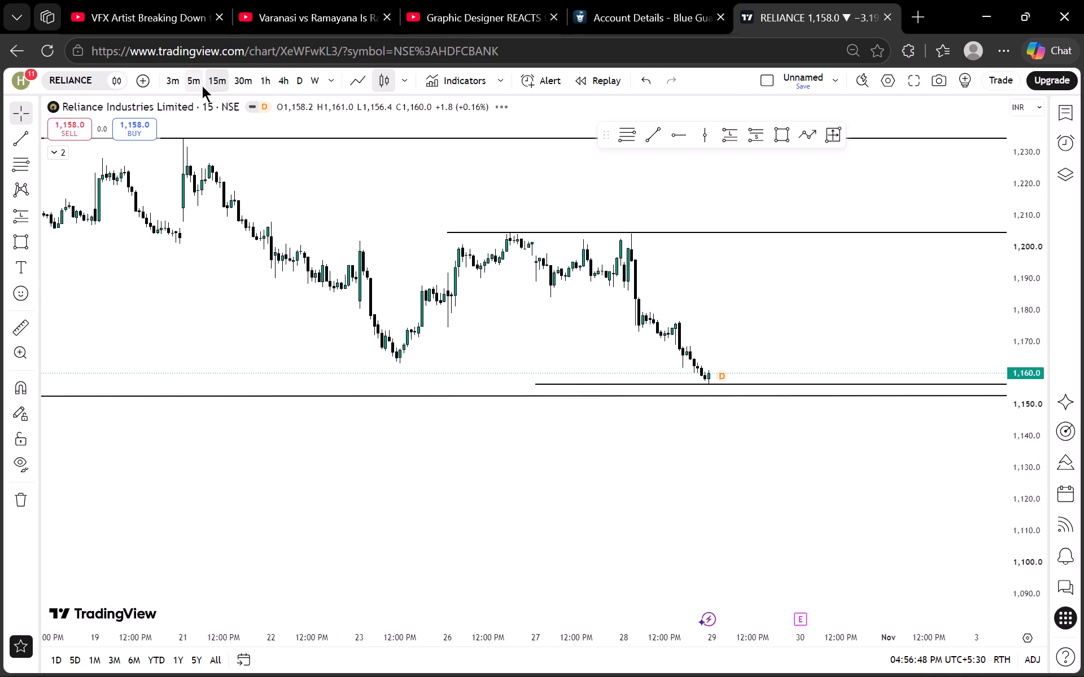
pyautogui.click(194, 80)
pyautogui.click(175, 79)
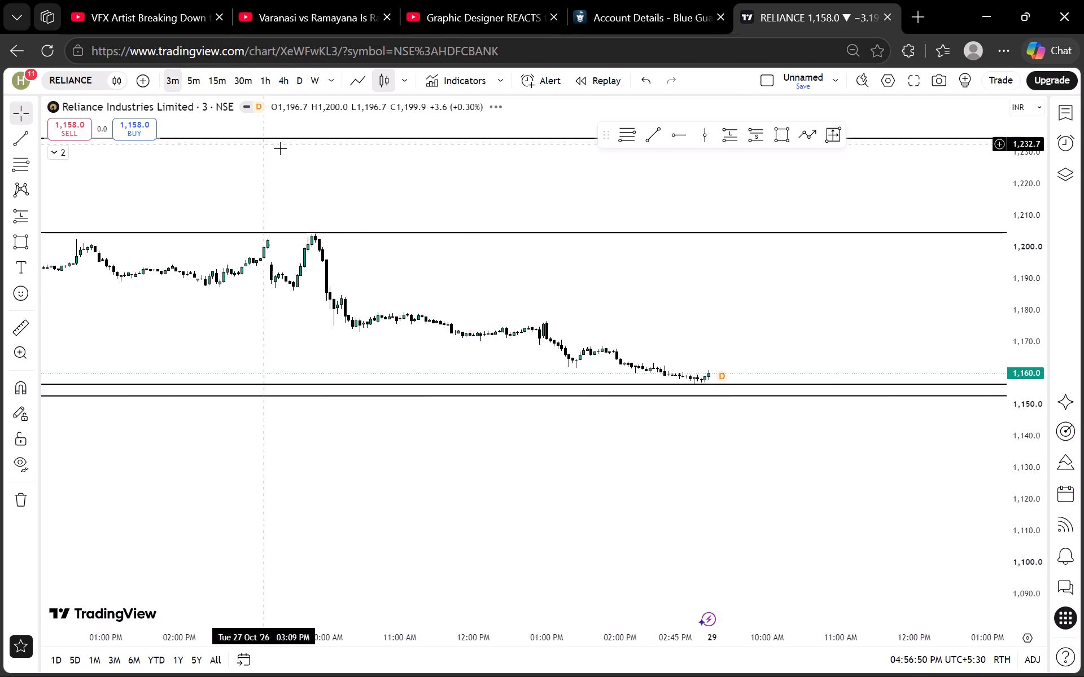
pyautogui.scroll(-5, 291, 158)
pyautogui.moveTo(783, 264); pyautogui.dragTo(583, 256)
pyautogui.scroll(-4, 465, 235)
# Switch the Reliance chart back to the 1-hour interval.
pyautogui.click(260, 73)
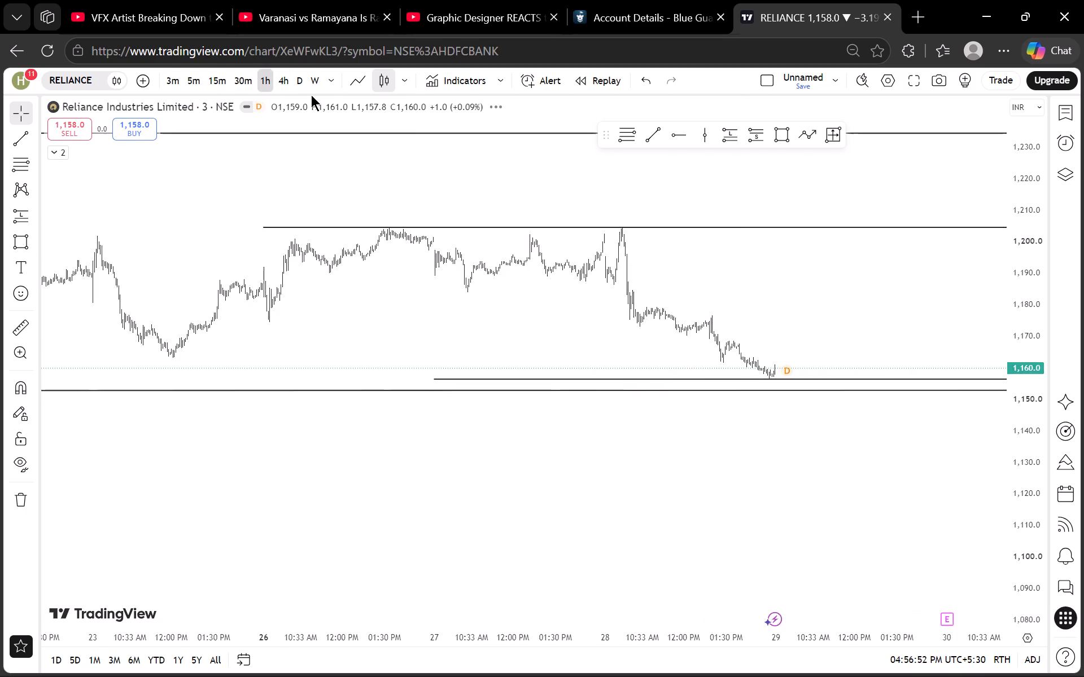
pyautogui.scroll(-20, 1055, 245)
pyautogui.scroll(-7, 1055, 245)
pyautogui.scroll(5, 1004, 297)
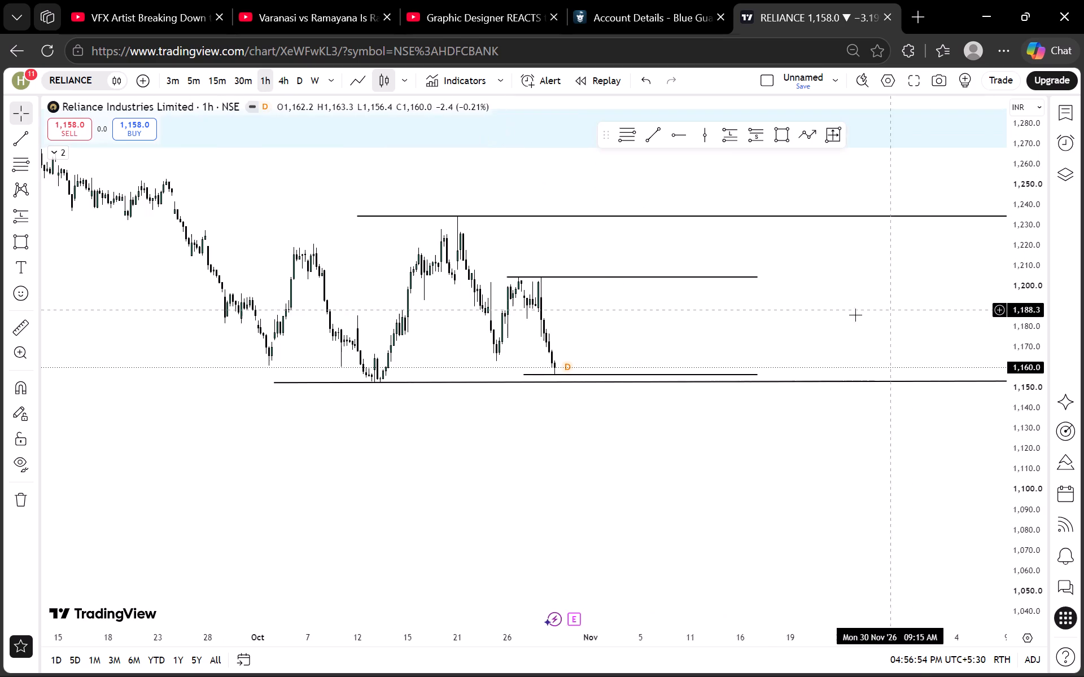
# On the 4-hour Reliance chart, draw a rectangle zone from 13 Oct to 3 Nov 2026 between about 1,168.7 and 1,156.3.
pyautogui.scroll(4, 855, 315)
pyautogui.moveTo(702, 342); pyautogui.dragTo(838, 311)
pyautogui.scroll(13, 1009, 369)
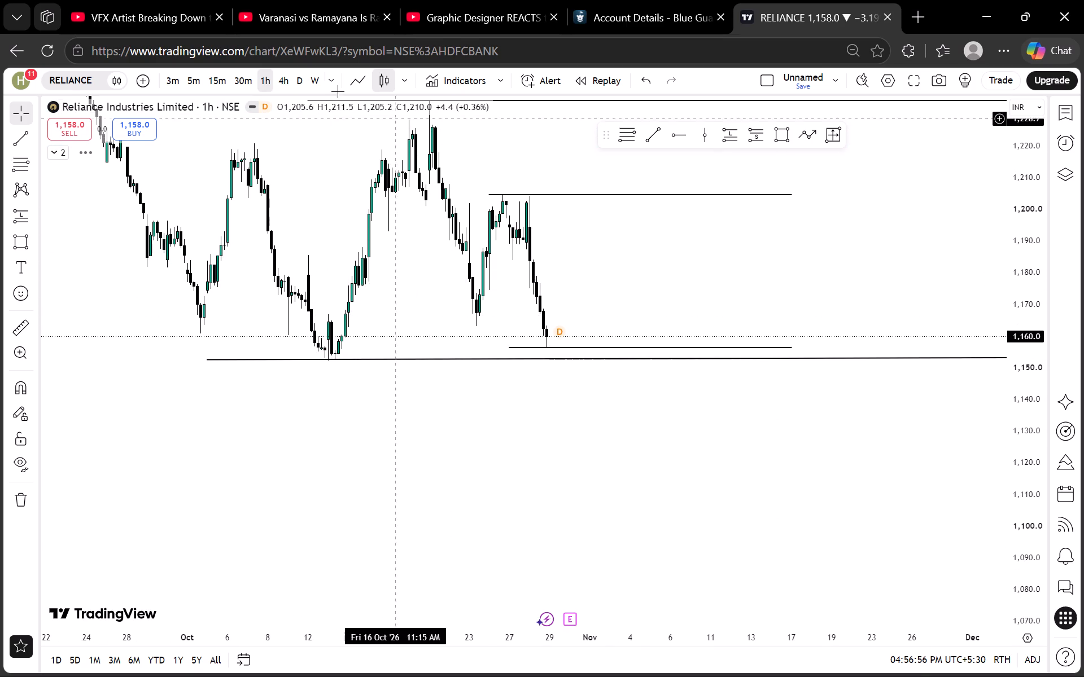
pyautogui.click(291, 72)
pyautogui.scroll(7, 605, 278)
pyautogui.moveTo(336, 397); pyautogui.dragTo(571, 403)
pyautogui.scroll(2, 500, 421)
pyautogui.moveTo(342, 429); pyautogui.dragTo(588, 424)
pyautogui.scroll(7, 1009, 388)
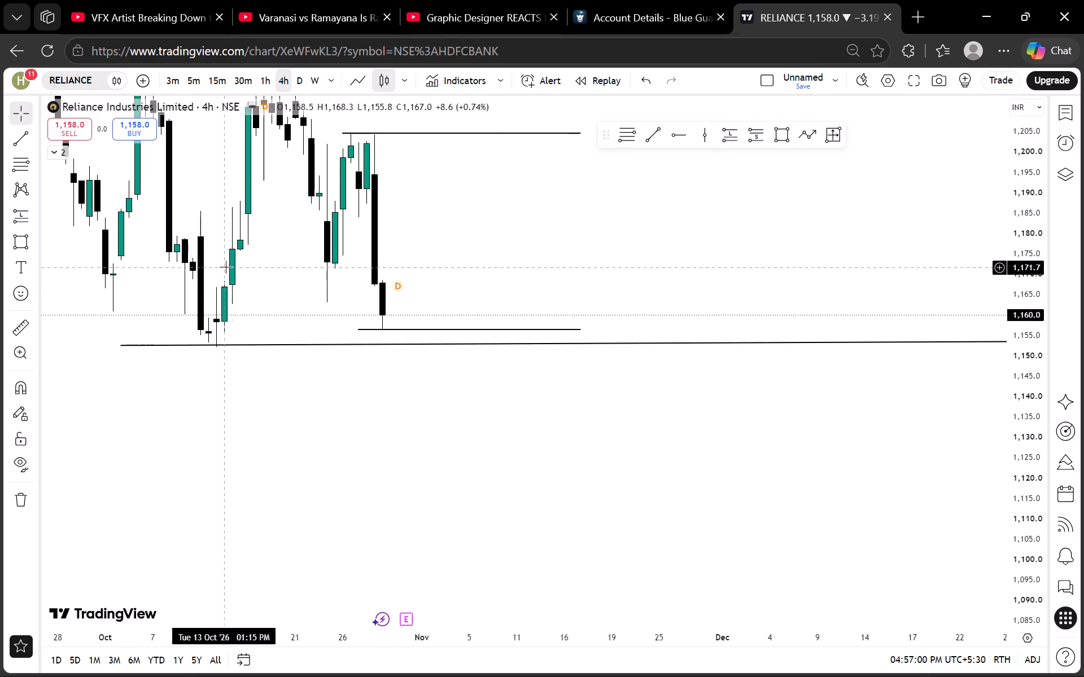
pyautogui.moveTo(308, 405); pyautogui.dragTo(431, 409)
pyautogui.click(773, 140)
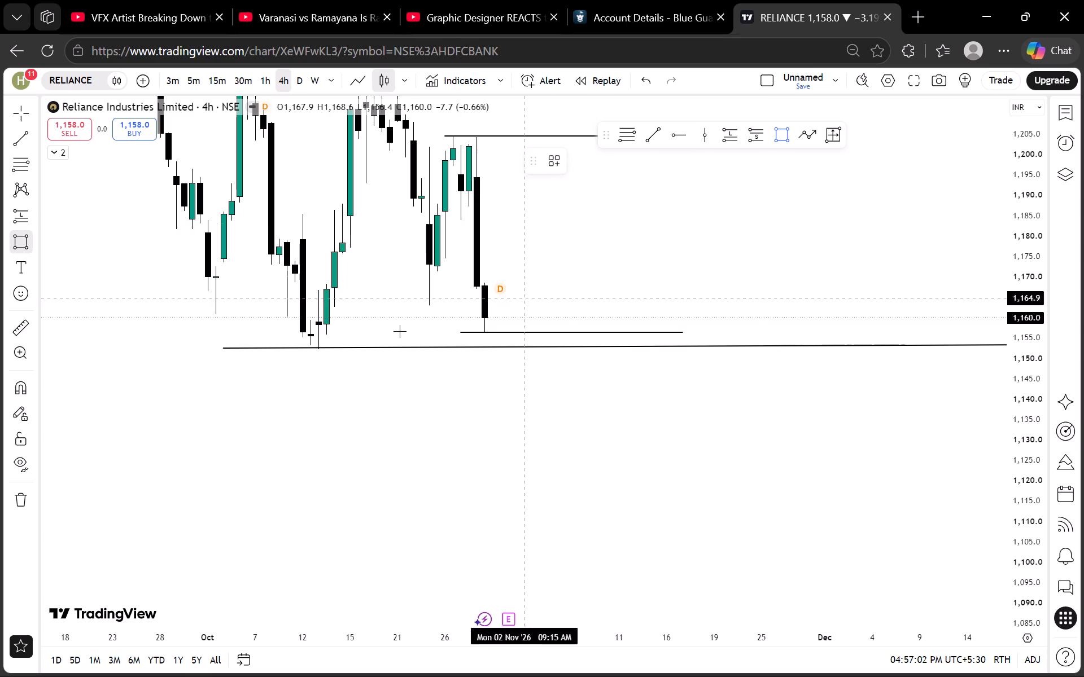
pyautogui.click(318, 283)
pyautogui.click(538, 333)
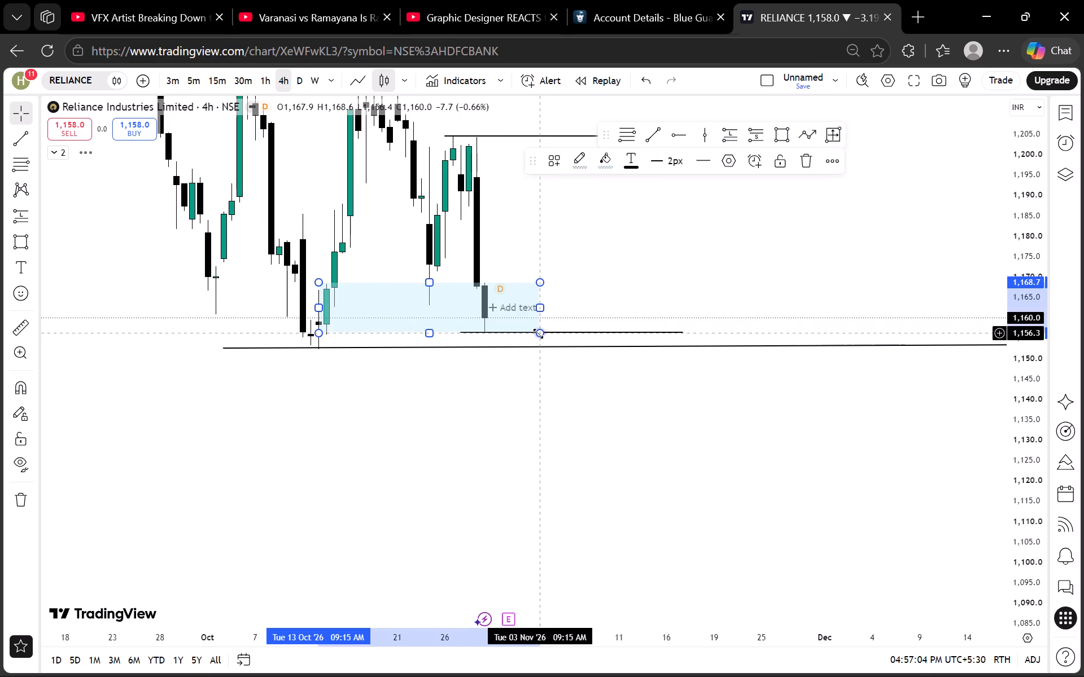
pyautogui.click(596, 293)
pyautogui.click(351, 380)
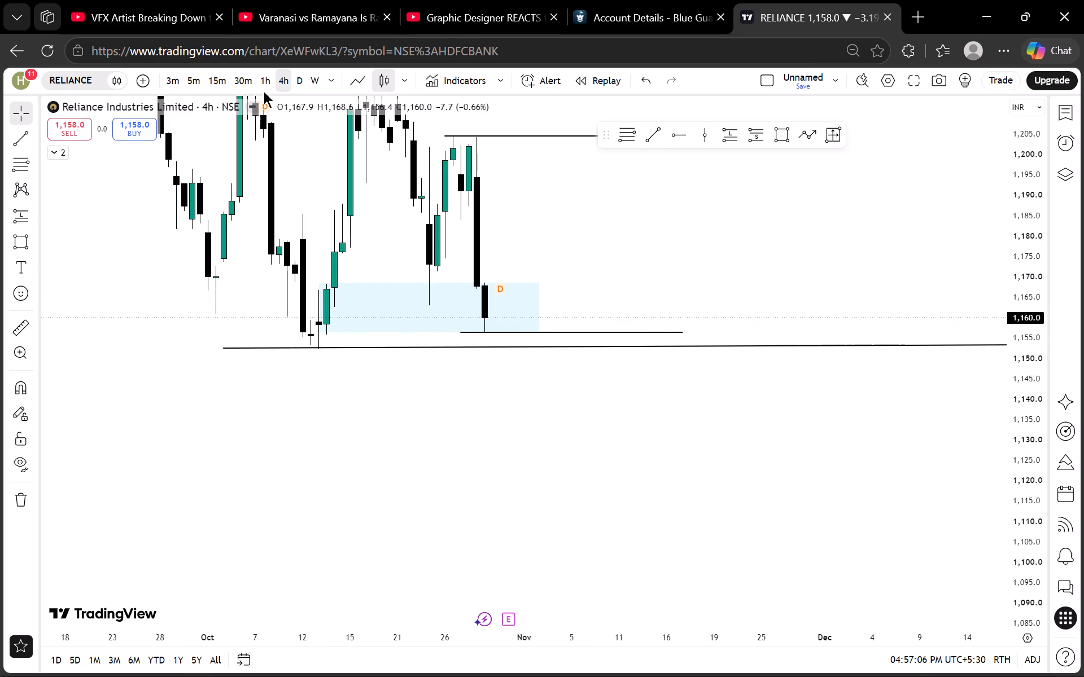
# On the 1-hour chart, refine the zone rectangle to about 1,160.7–1,155.2, starting from the 13 Oct swing-low candle.
pyautogui.click(263, 83)
pyautogui.scroll(-3, 287, 369)
pyautogui.scroll(2, 1030, 356)
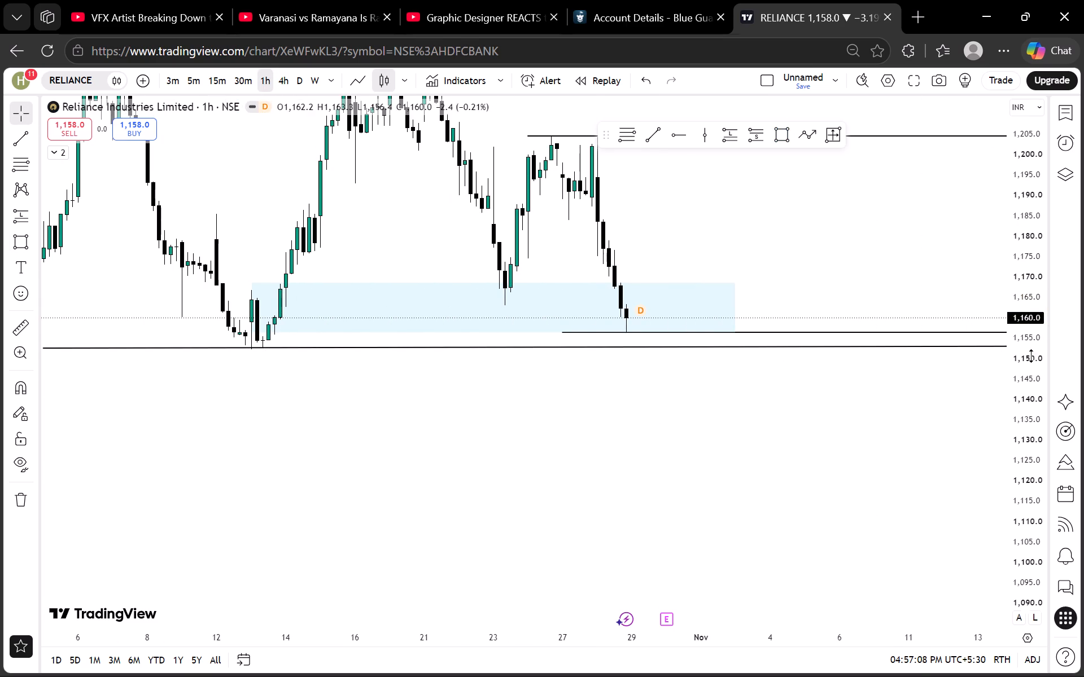
pyautogui.scroll(13, 1031, 356)
pyautogui.moveTo(421, 389); pyautogui.dragTo(566, 433)
pyautogui.scroll(-2, 132, 313)
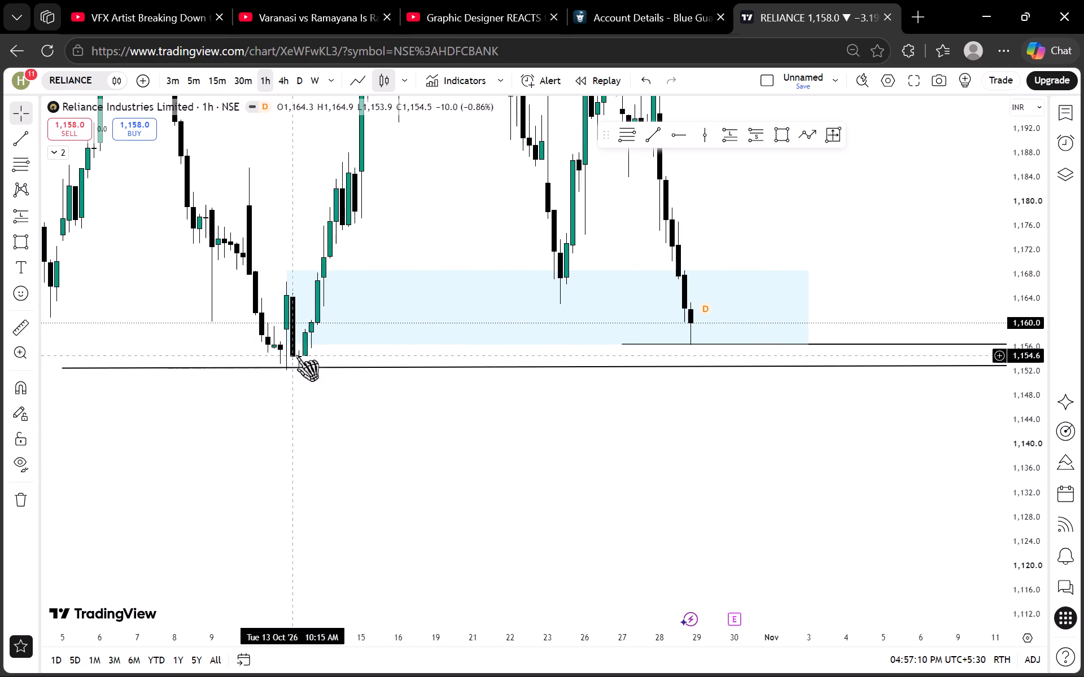
pyautogui.moveTo(288, 348); pyautogui.dragTo(301, 352)
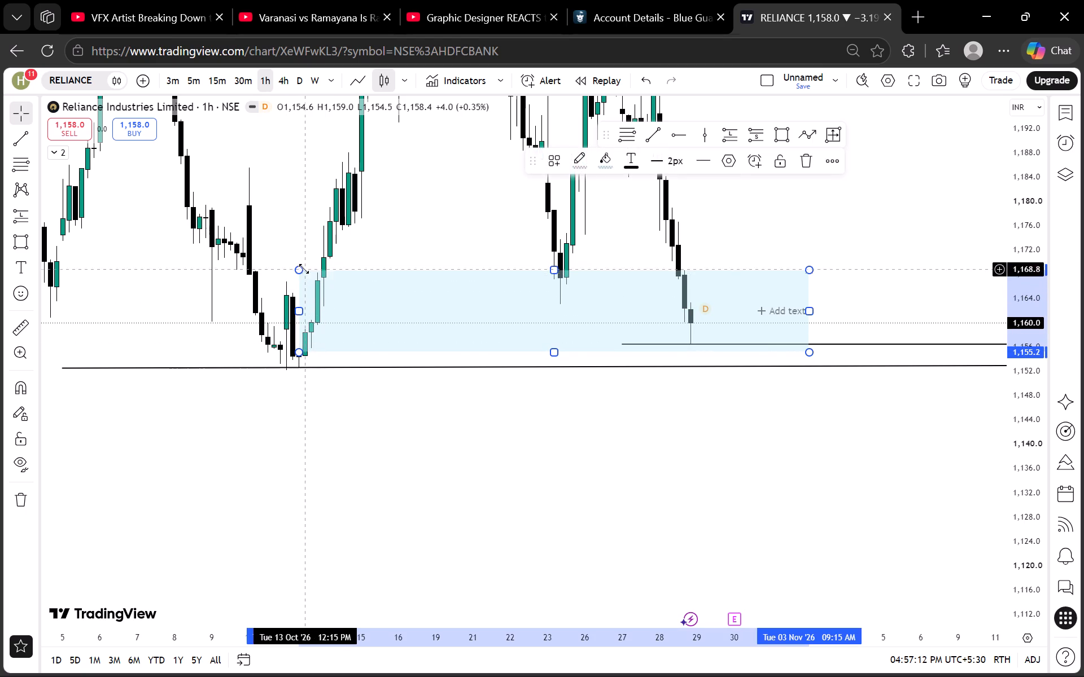
pyautogui.moveTo(304, 268); pyautogui.dragTo(299, 318)
pyautogui.click(716, 272)
pyautogui.moveTo(804, 240); pyautogui.dragTo(664, 308)
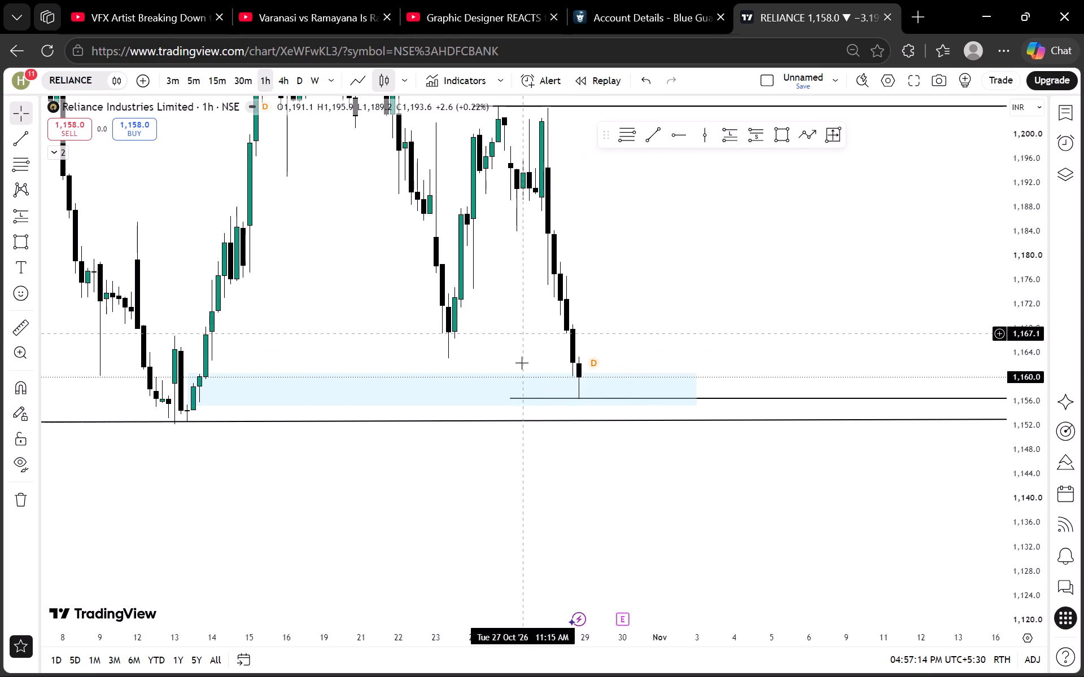
# Examine how Reliance trades at the refined zone, stepping down from the 30-minute through the 5-minute to the 3-minute chart.
pyautogui.click(241, 83)
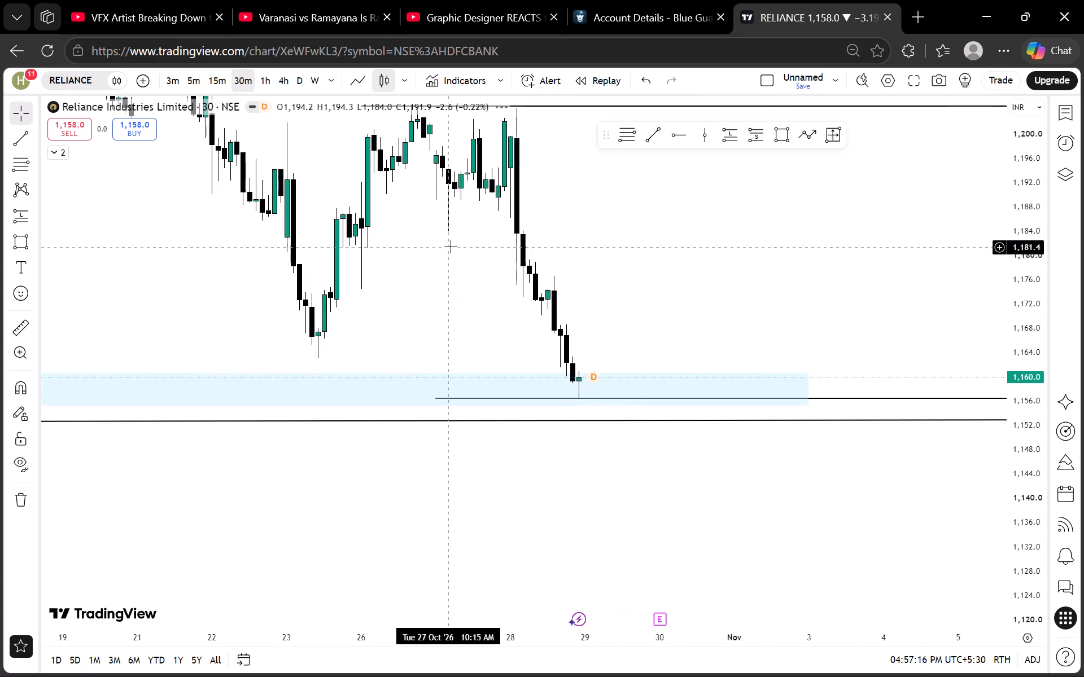
pyautogui.scroll(-1, 461, 245)
pyautogui.click(229, 84)
pyautogui.click(197, 76)
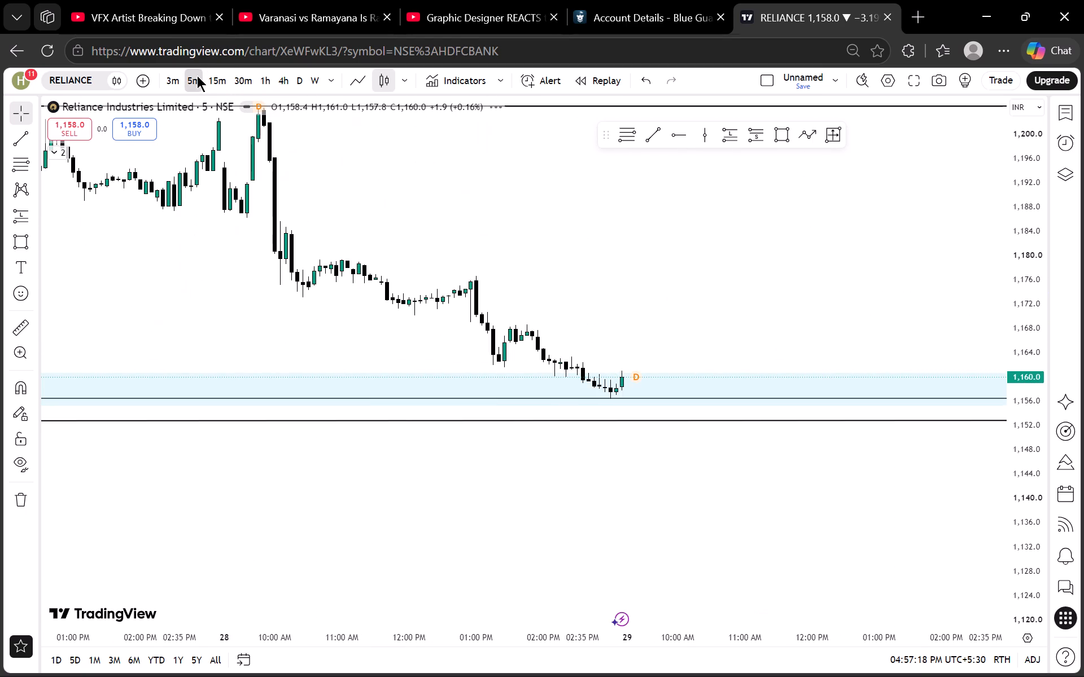
pyautogui.click(169, 73)
pyautogui.scroll(4, 1019, 364)
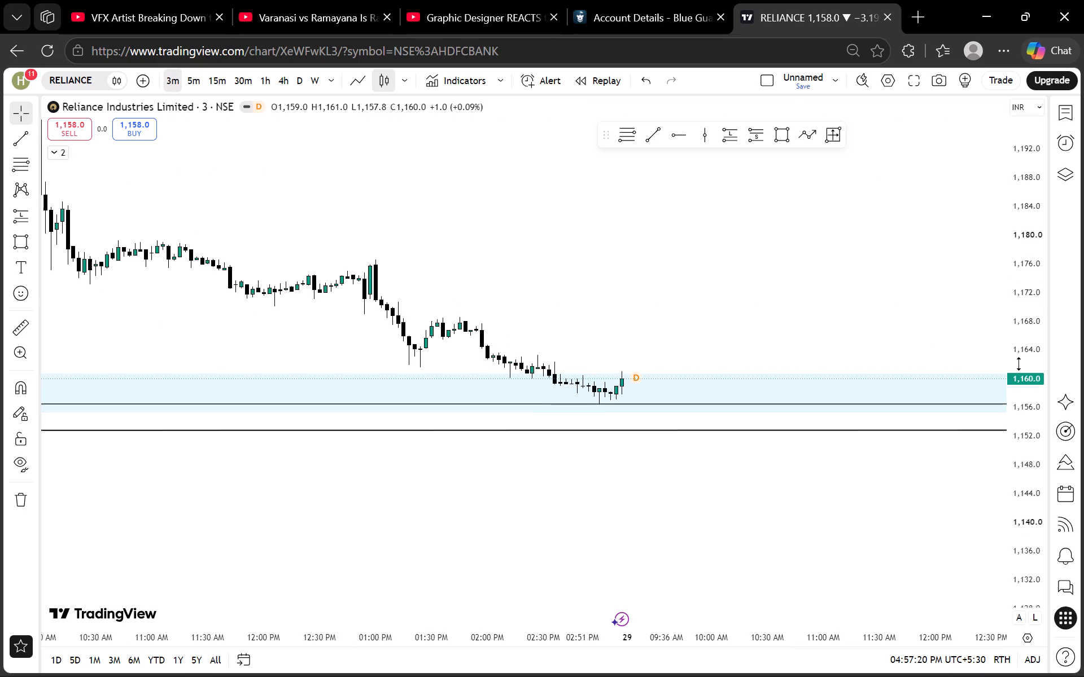
pyautogui.scroll(14, 1019, 364)
pyautogui.scroll(-4, 866, 312)
pyautogui.moveTo(920, 321); pyautogui.dragTo(658, 274)
pyautogui.scroll(13, 1031, 360)
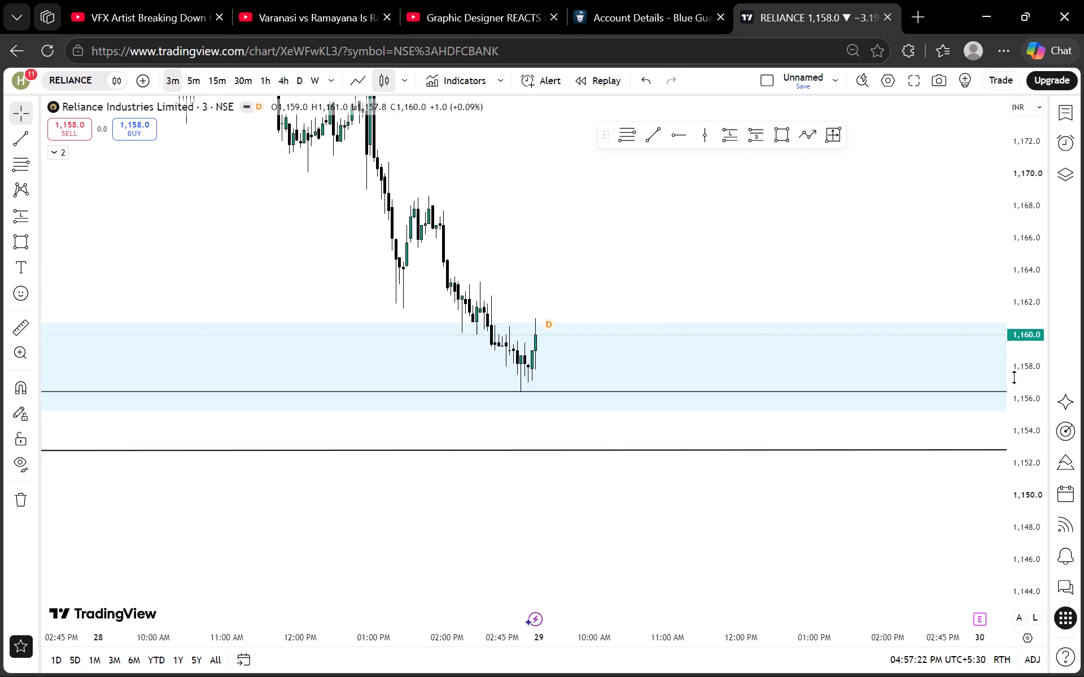
pyautogui.scroll(11, 1015, 377)
# Switch to the 1-minute interval and examine Reliance's latest candles inside the zone and the decline leading into it.
pyautogui.click(335, 80)
pyautogui.scroll(-4, 386, 318)
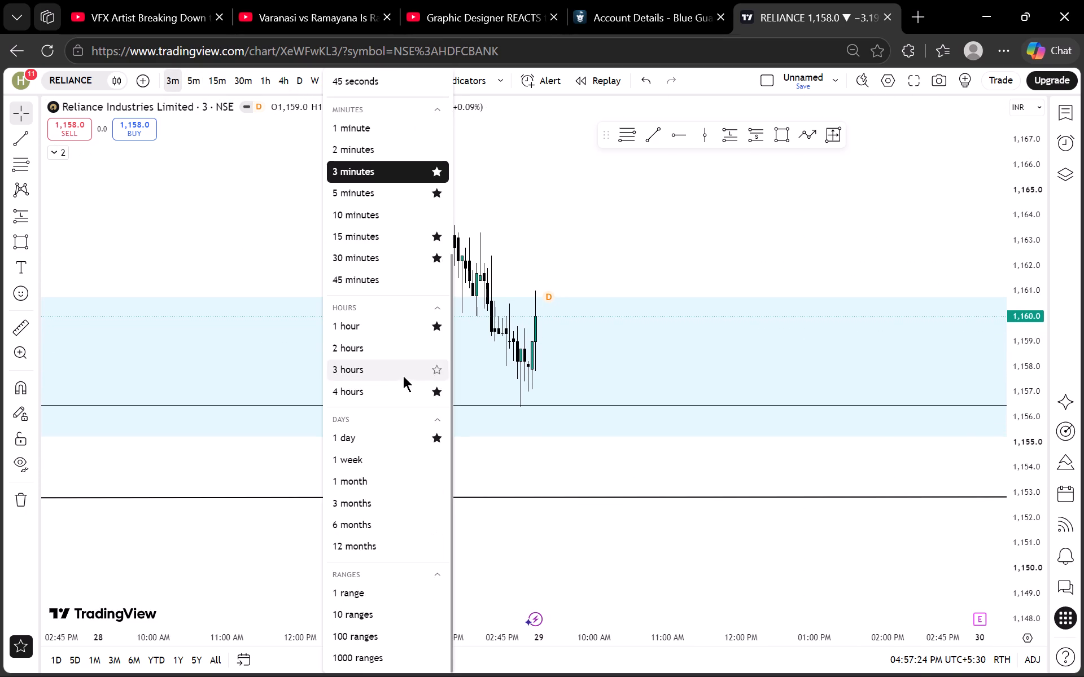
pyautogui.click(366, 126)
pyautogui.scroll(6, 1043, 395)
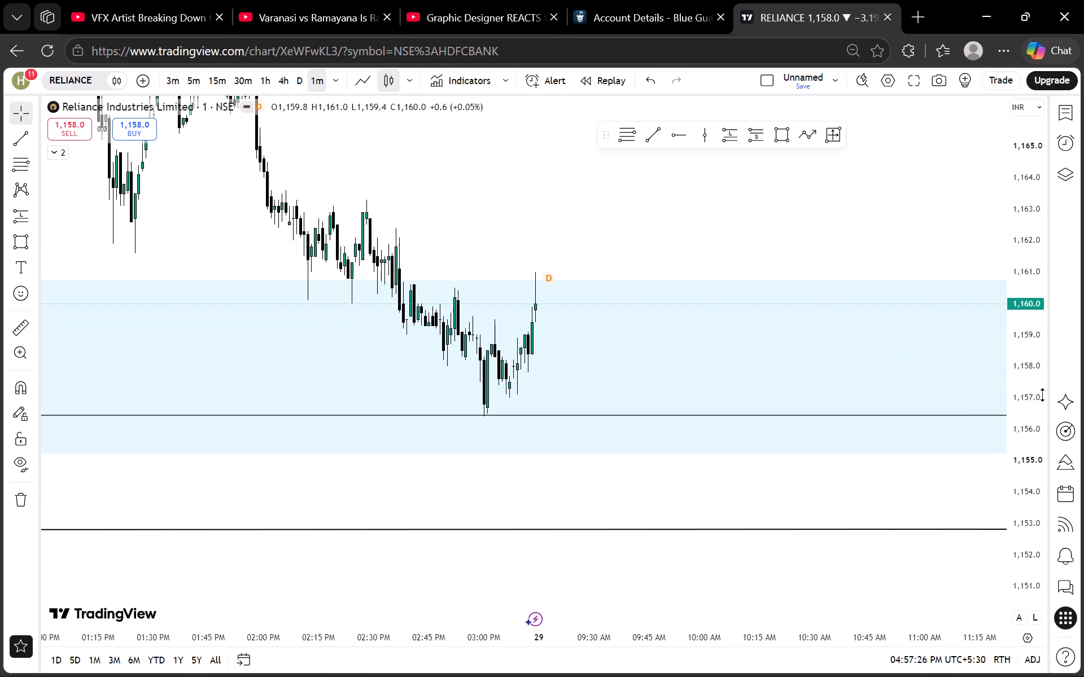
pyautogui.scroll(-3, 639, 341)
pyautogui.moveTo(840, 210); pyautogui.dragTo(681, 380)
pyautogui.scroll(-5, 1006, 340)
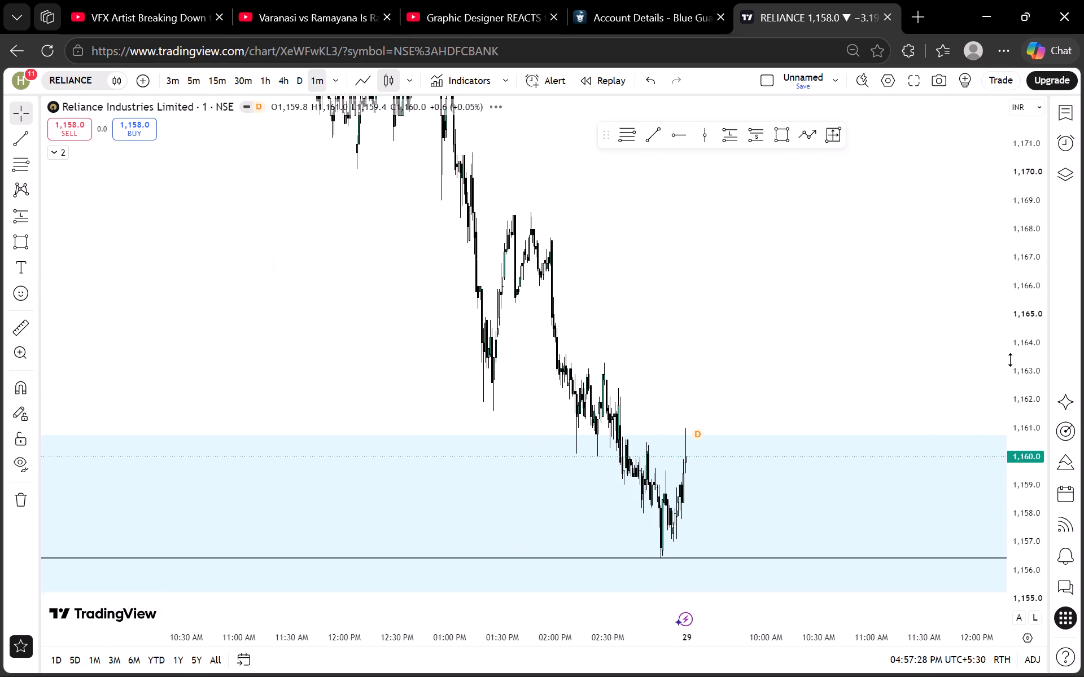
pyautogui.scroll(-13, 1011, 360)
# Examine the 28 Oct decline into the zone on the 5-minute and 15-minute charts.
pyautogui.click(193, 78)
pyautogui.scroll(2, 686, 293)
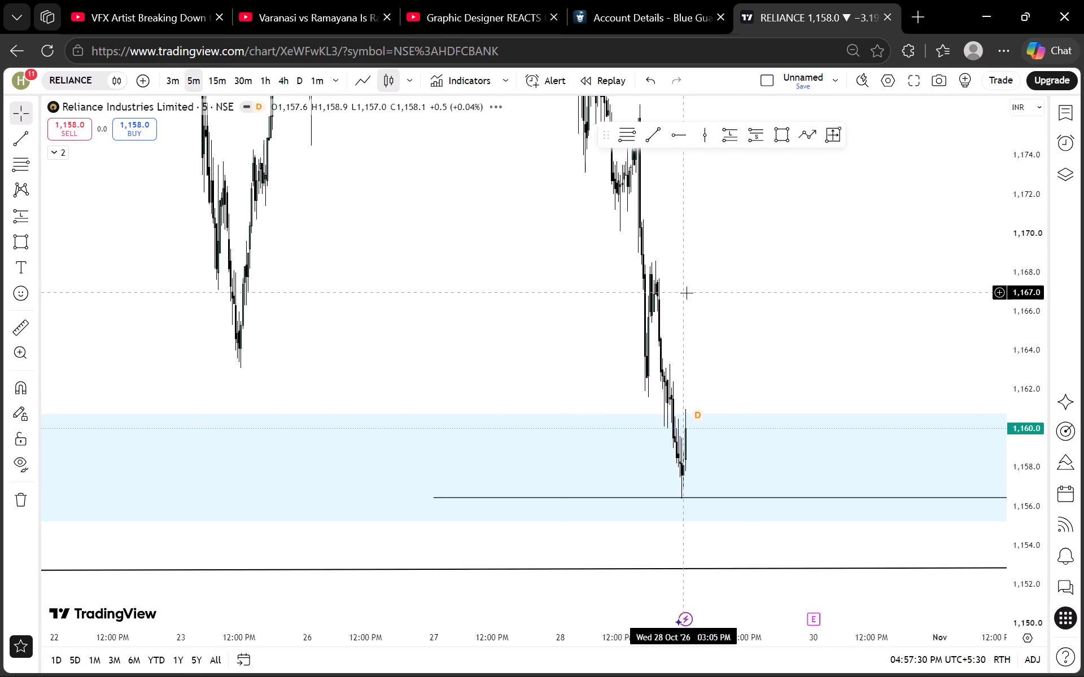
pyautogui.scroll(10, 687, 293)
pyautogui.moveTo(508, 338); pyautogui.dragTo(692, 328)
pyautogui.moveTo(598, 333); pyautogui.dragTo(846, 337)
pyautogui.scroll(-15, 1036, 330)
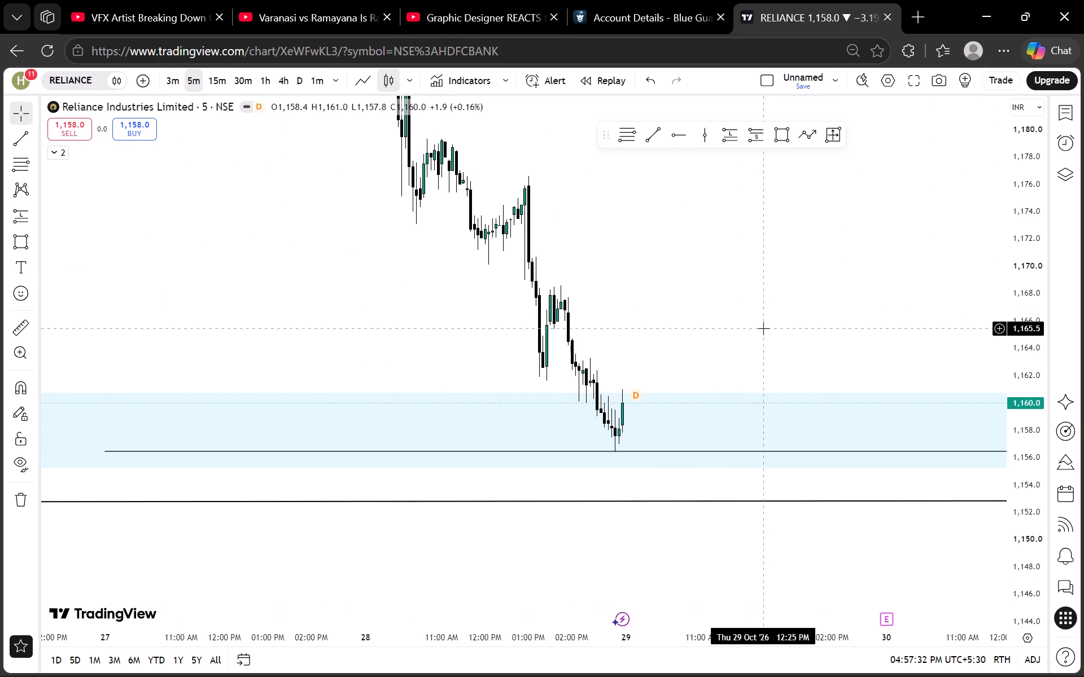
pyautogui.moveTo(636, 323); pyautogui.dragTo(639, 265)
pyautogui.scroll(2, 772, 342)
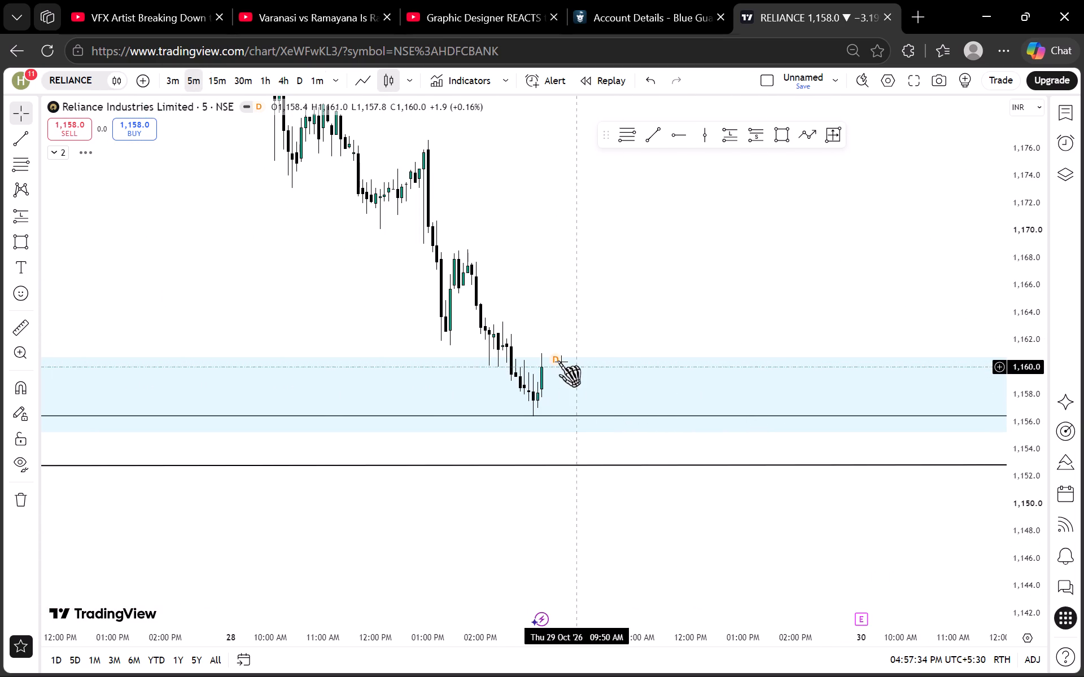
pyautogui.click(217, 78)
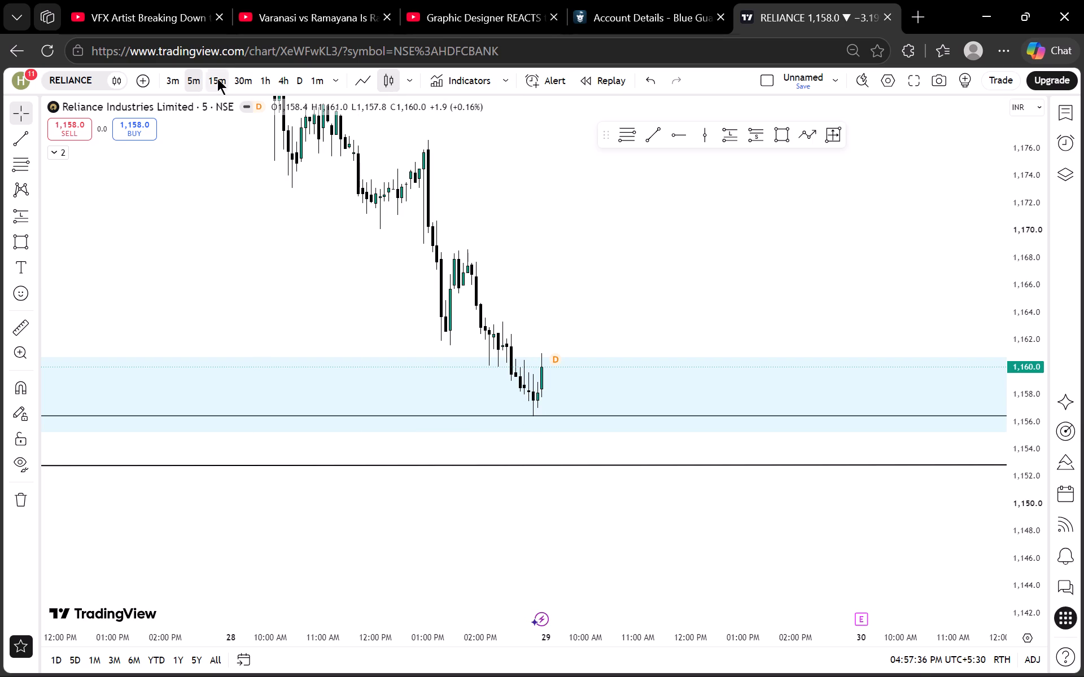
pyautogui.scroll(3, 593, 232)
pyautogui.moveTo(595, 269); pyautogui.dragTo(668, 288)
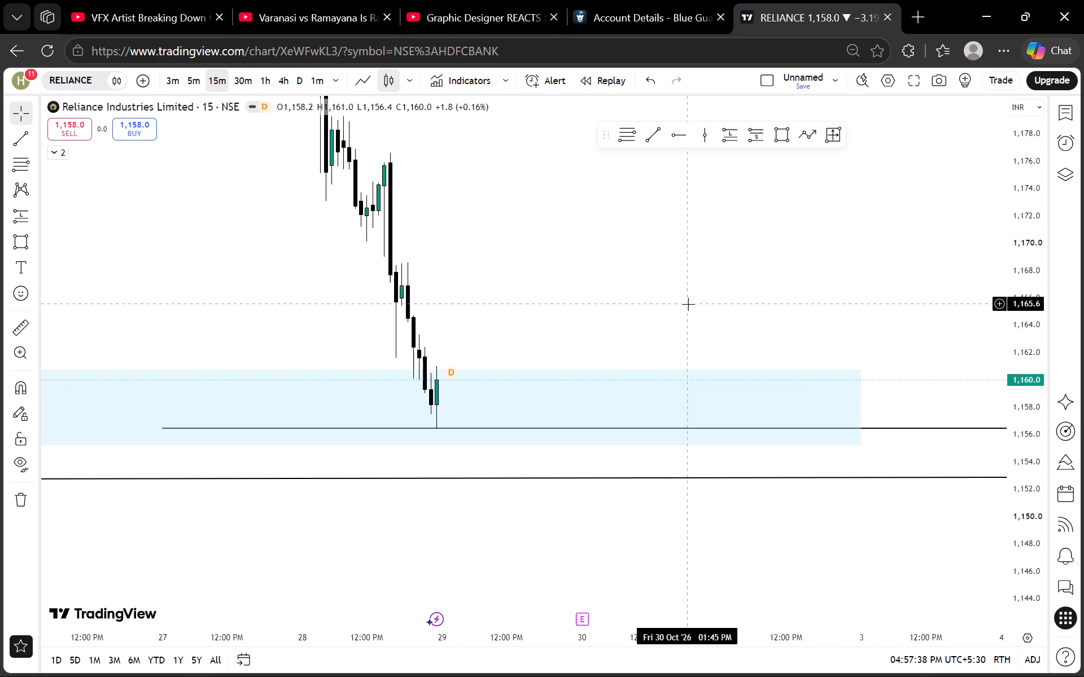
# On the 5-minute chart, draw a rectangle between about 1,167.9 and 1,164.8, from 28 Oct 1:45 PM to about 29 Oct 11:00 AM.
pyautogui.click(188, 81)
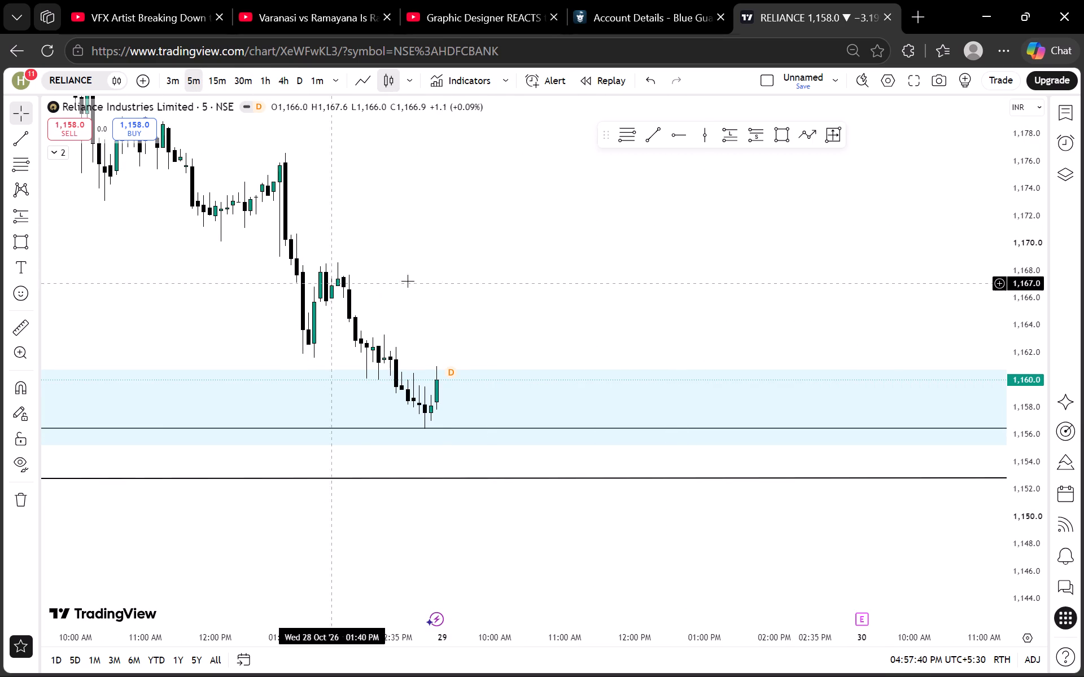
pyautogui.click(781, 132)
pyautogui.click(339, 272)
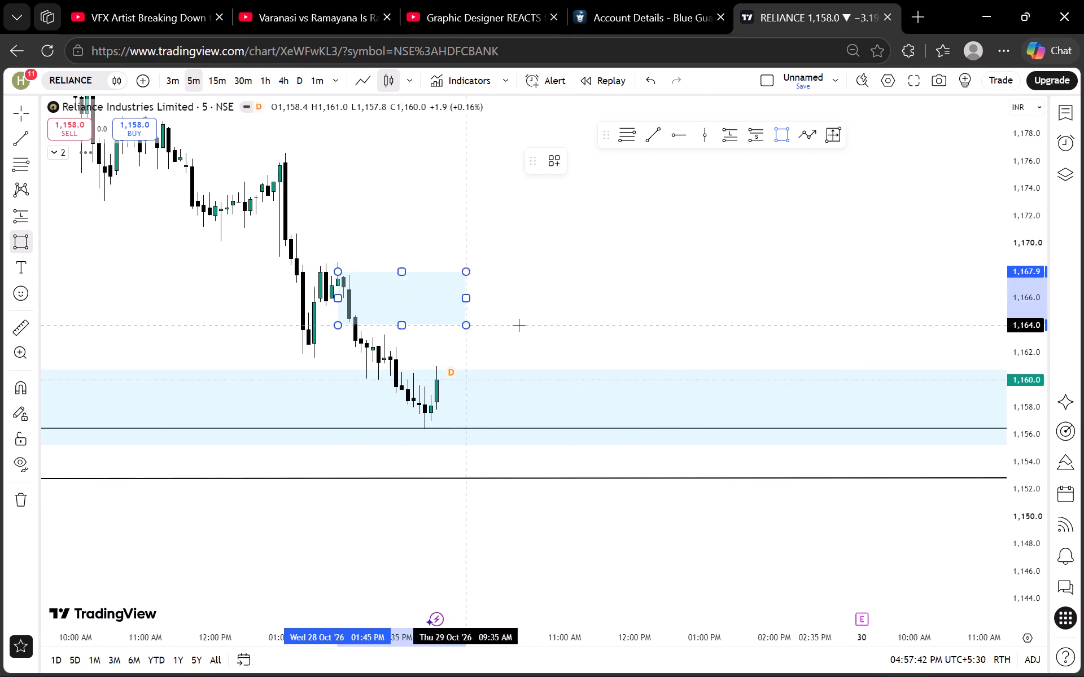
pyautogui.click(646, 315)
pyautogui.moveTo(645, 291); pyautogui.dragTo(595, 297)
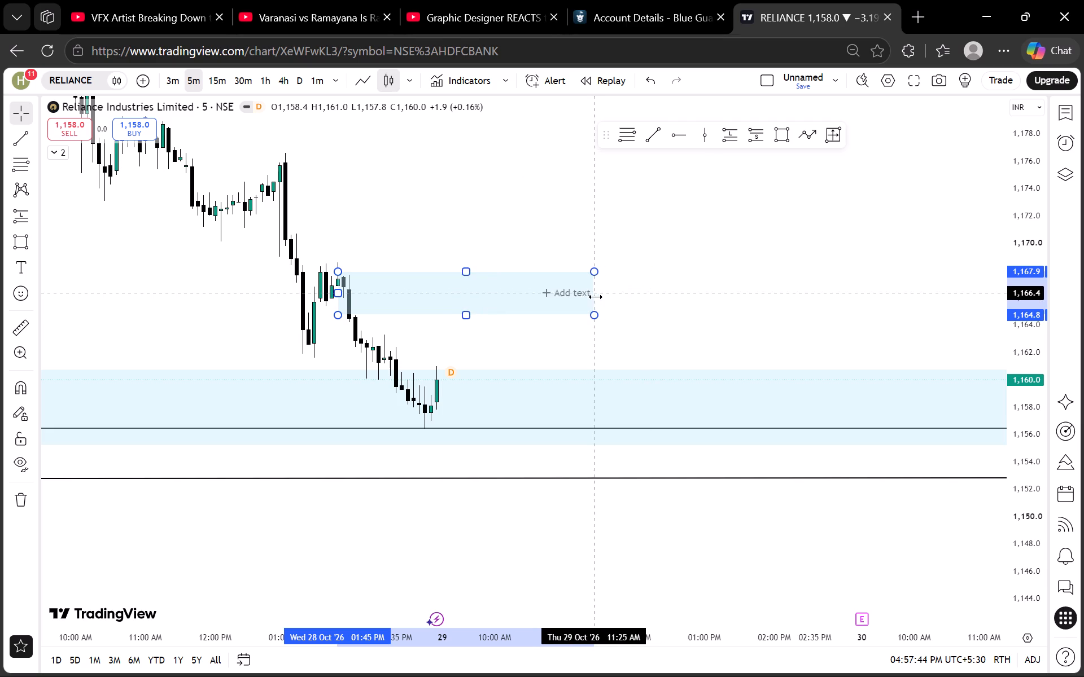
pyautogui.moveTo(595, 297); pyautogui.dragTo(566, 301)
pyautogui.click(602, 300)
# Examine the 5-minute price structure between the new small zone, the lower zone and the upper range line.
pyautogui.moveTo(626, 310); pyautogui.dragTo(627, 291)
pyautogui.moveTo(471, 361); pyautogui.dragTo(486, 311)
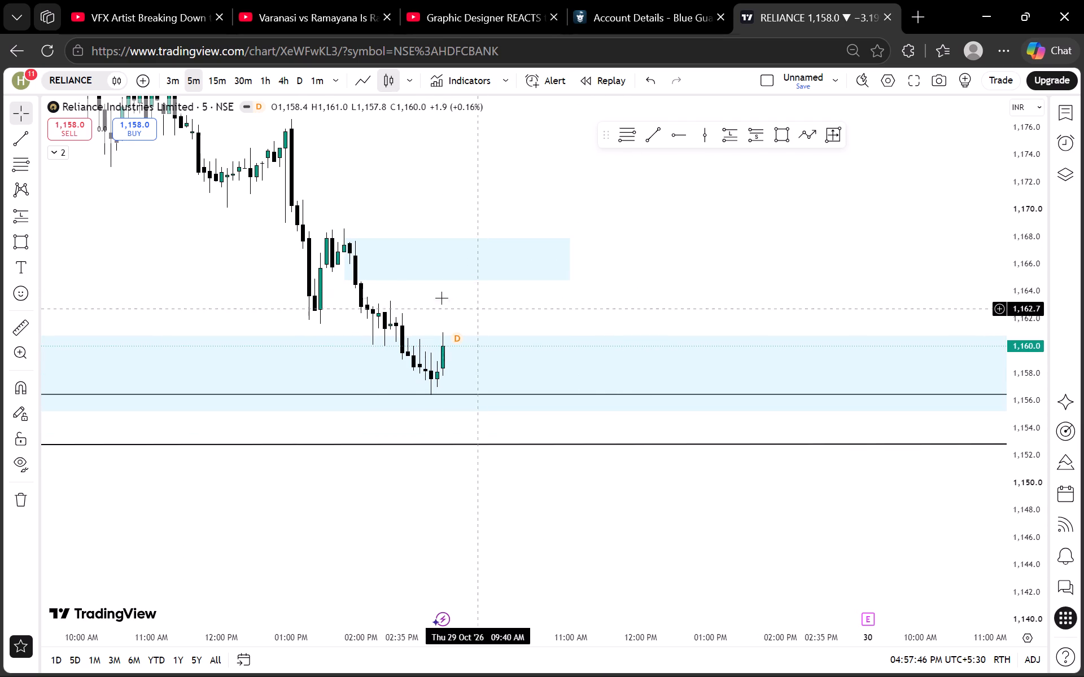
pyautogui.moveTo(475, 288); pyautogui.dragTo(484, 341)
pyautogui.scroll(-4, 705, 288)
pyautogui.scroll(-6, 1013, 309)
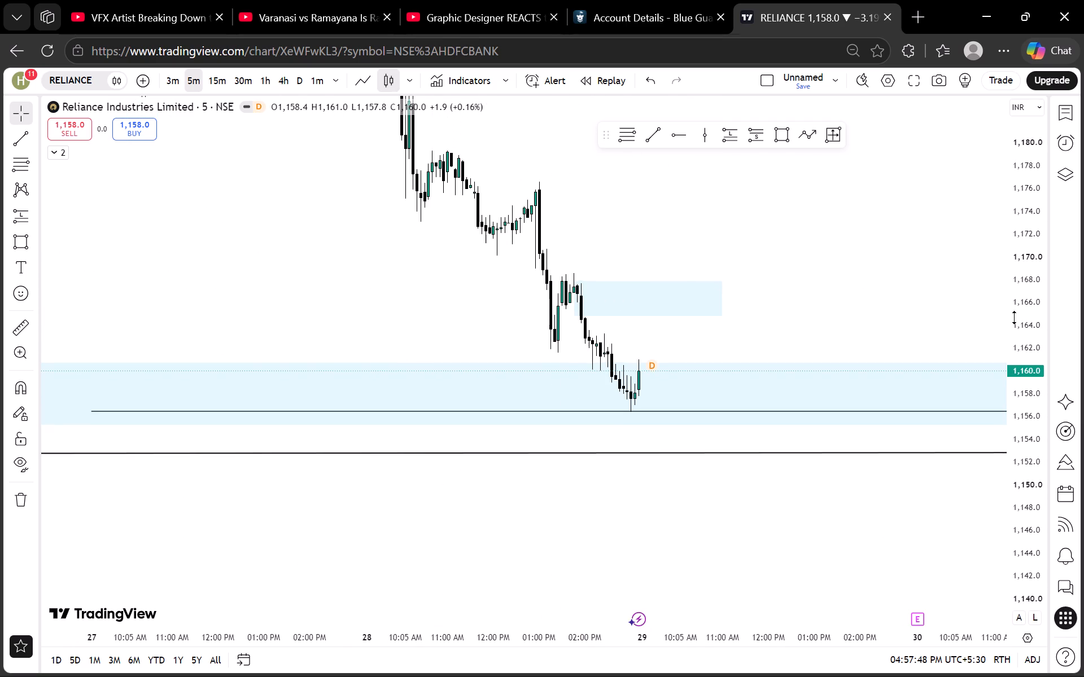
pyautogui.scroll(-11, 1015, 318)
pyautogui.moveTo(832, 196); pyautogui.dragTo(619, 312)
pyautogui.scroll(-2, 626, 266)
pyautogui.moveTo(757, 206); pyautogui.dragTo(714, 409)
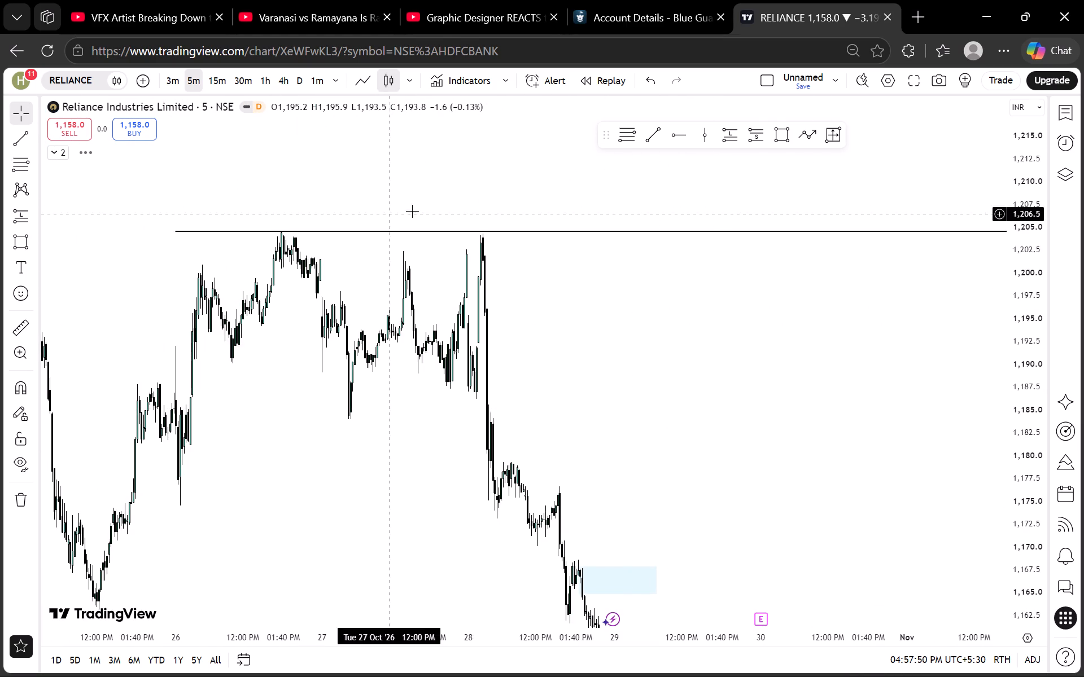
pyautogui.moveTo(623, 392); pyautogui.dragTo(606, 216)
pyautogui.scroll(4, 650, 302)
pyautogui.moveTo(470, 270); pyautogui.dragTo(539, 220)
# Examine both zones against the October swings and range lines on the 15-minute and 30-minute charts.
pyautogui.click(221, 83)
pyautogui.click(230, 80)
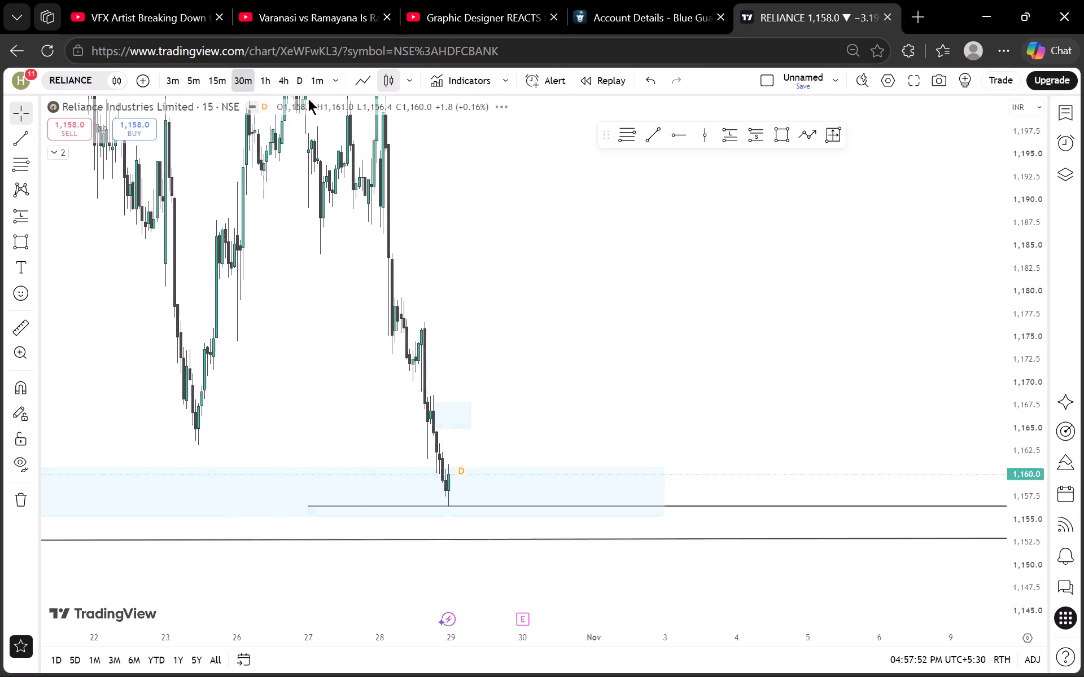
pyautogui.scroll(11, 637, 302)
pyautogui.moveTo(400, 330); pyautogui.dragTo(859, 318)
pyautogui.moveTo(701, 316); pyautogui.dragTo(858, 311)
pyautogui.scroll(-11, 1011, 298)
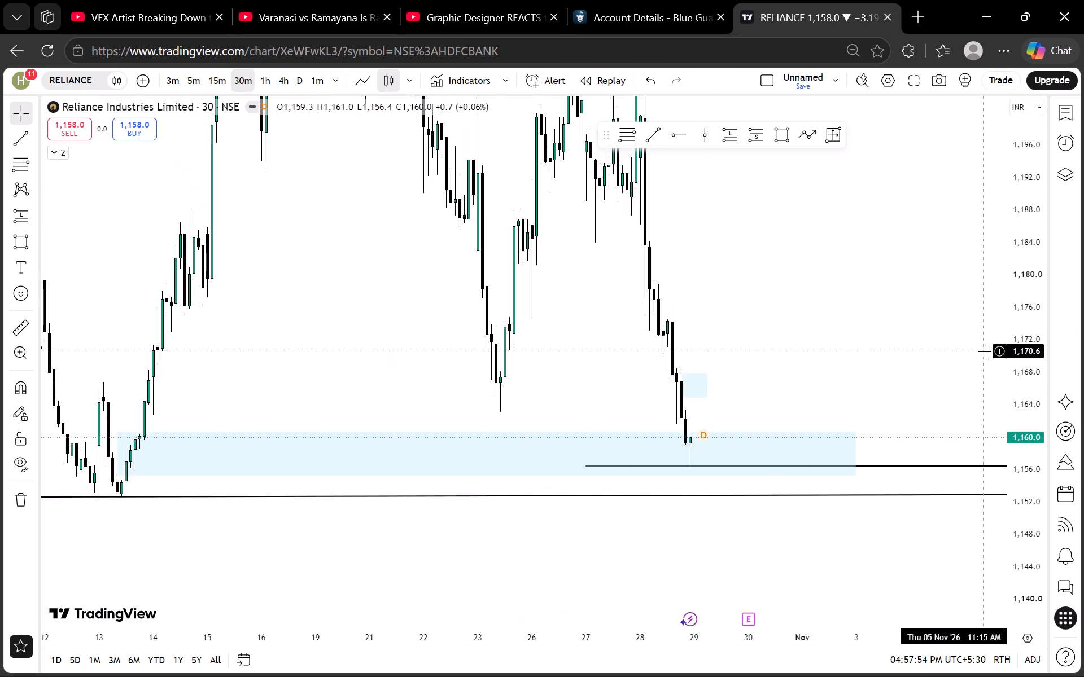
pyautogui.scroll(-20, 985, 351)
pyautogui.scroll(-8, 985, 351)
pyautogui.scroll(7, 1019, 379)
pyautogui.scroll(-10, 1083, 352)
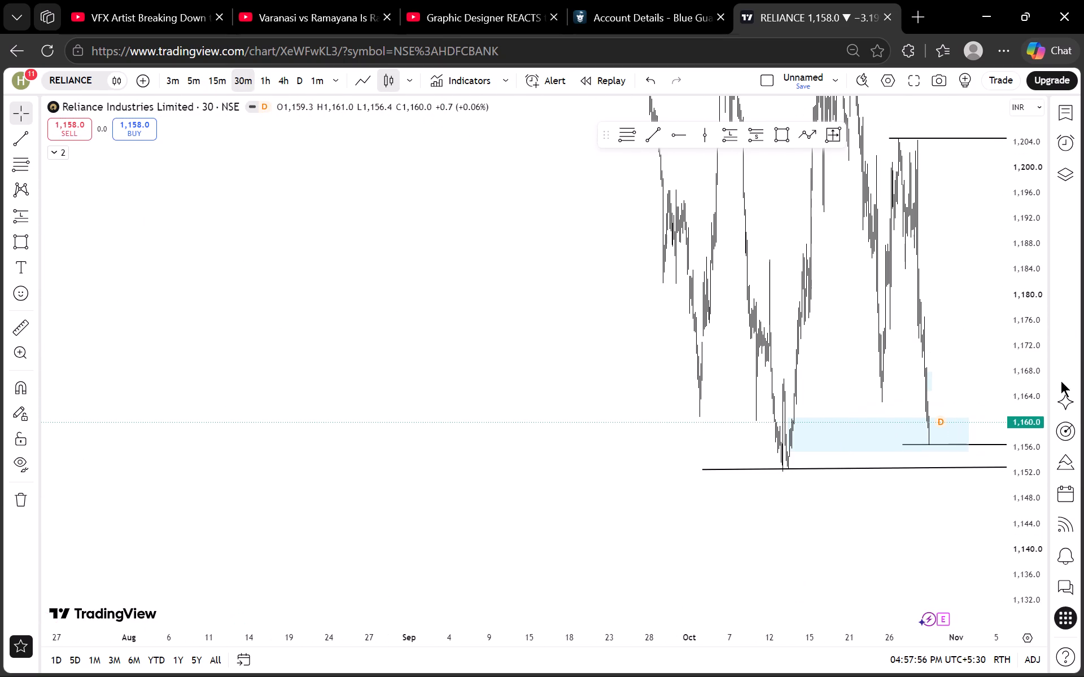
pyautogui.scroll(-11, 1061, 381)
pyautogui.scroll(11, 1030, 392)
pyautogui.scroll(-9, 1030, 327)
pyautogui.scroll(1, 1027, 359)
pyautogui.scroll(2, 944, 325)
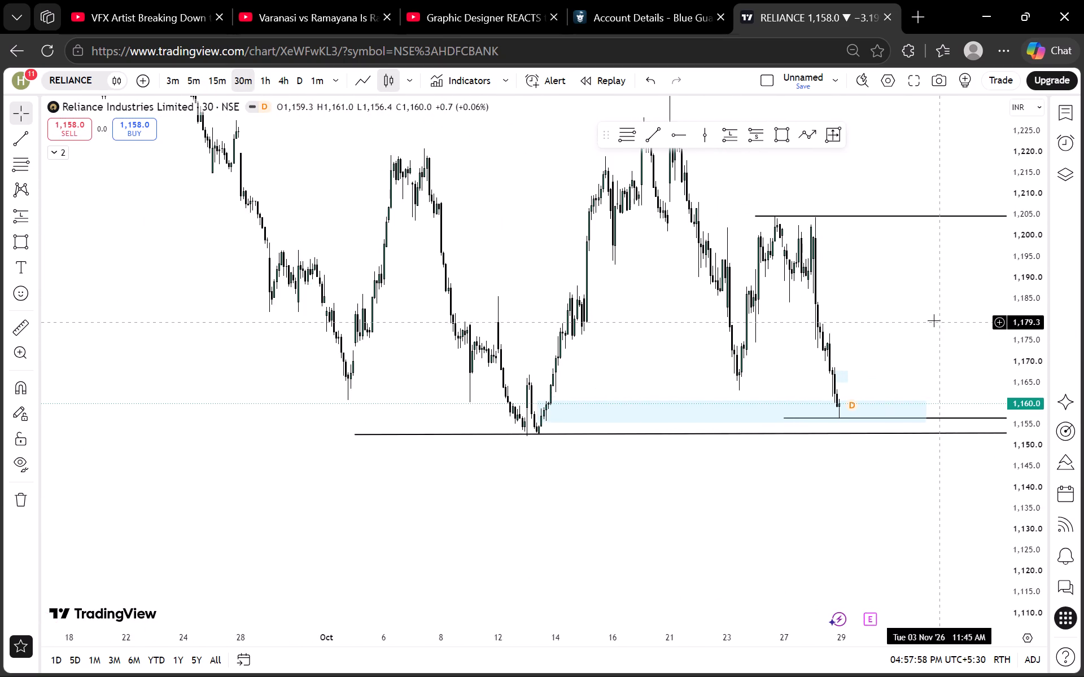
pyautogui.scroll(2, 934, 320)
pyautogui.moveTo(927, 318); pyautogui.dragTo(773, 275)
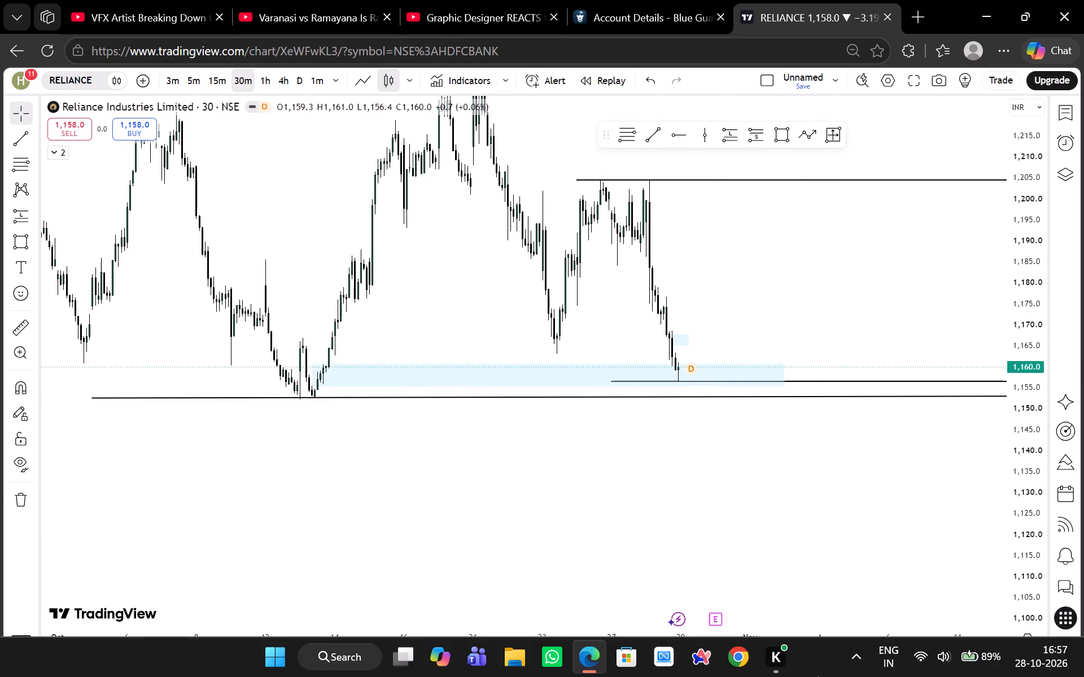
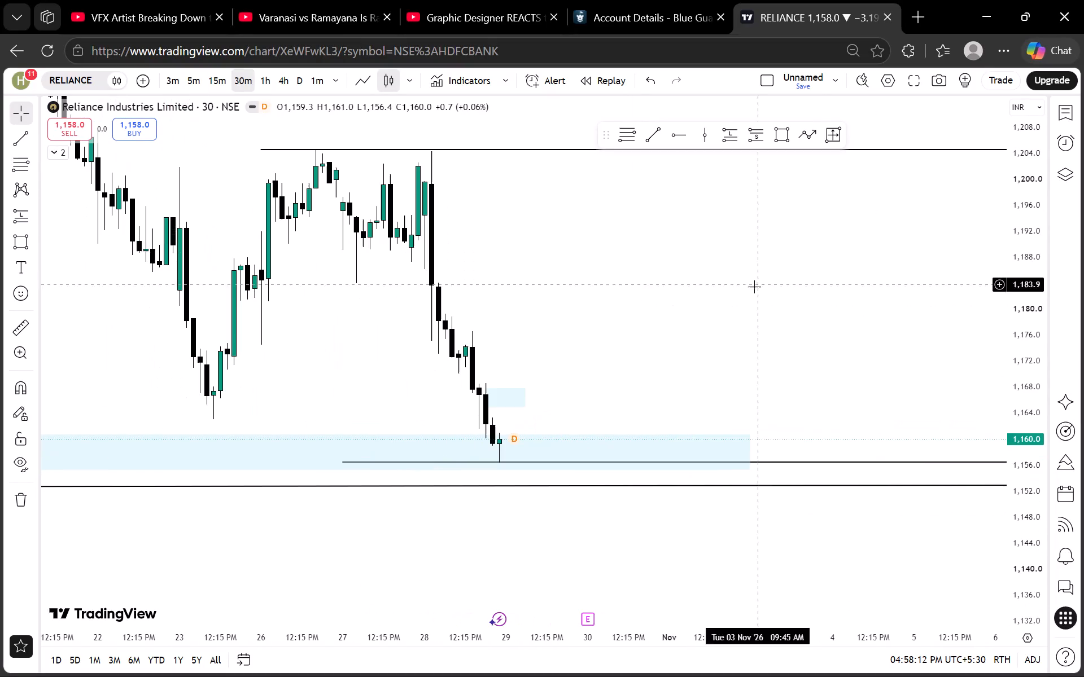
# Close the Account Details browser page.
pyautogui.click(727, 15)
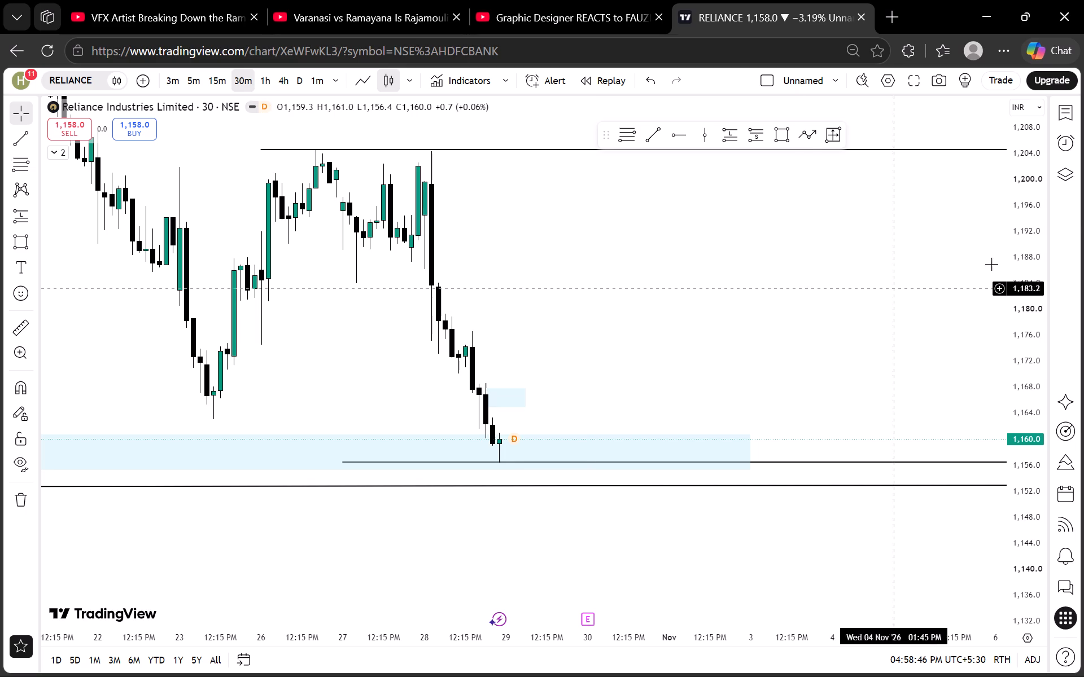
# Switch the chart from Reliance to XAUUSD using the watchlist.
pyautogui.scroll(-9, 1065, 198)
pyautogui.click(1060, 111)
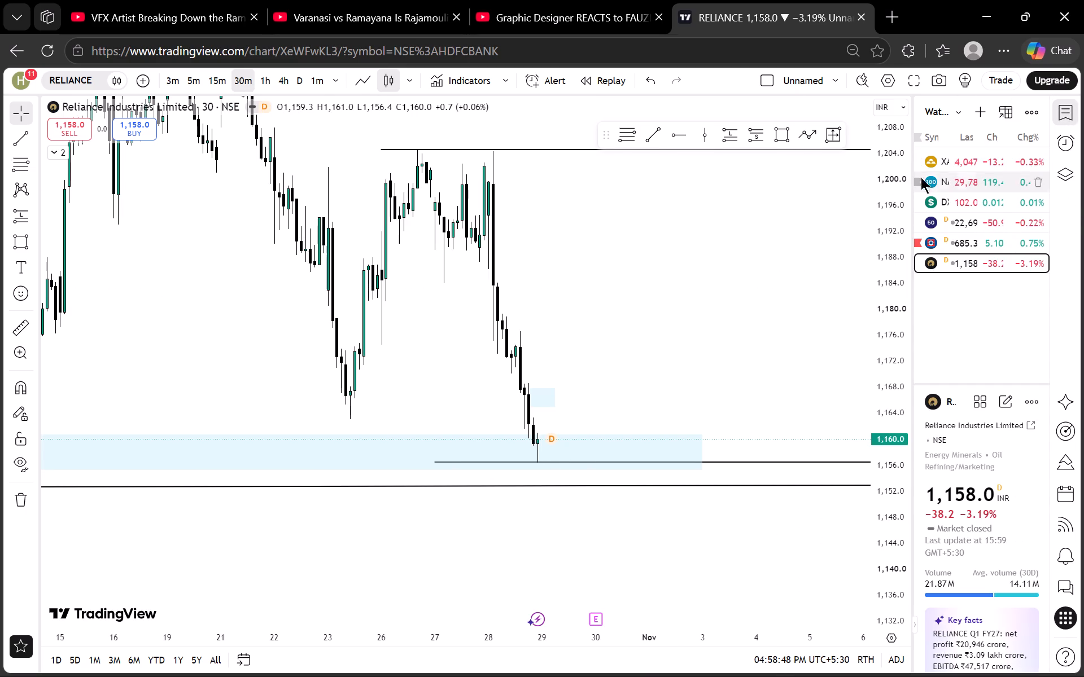
pyautogui.click(947, 164)
pyautogui.click(1066, 115)
# Examine XAUUSD's 28 Oct move around the 1HR Mitigation Zone and the short positions on the 30-minute and 1-hour charts.
pyautogui.scroll(-4, 986, 273)
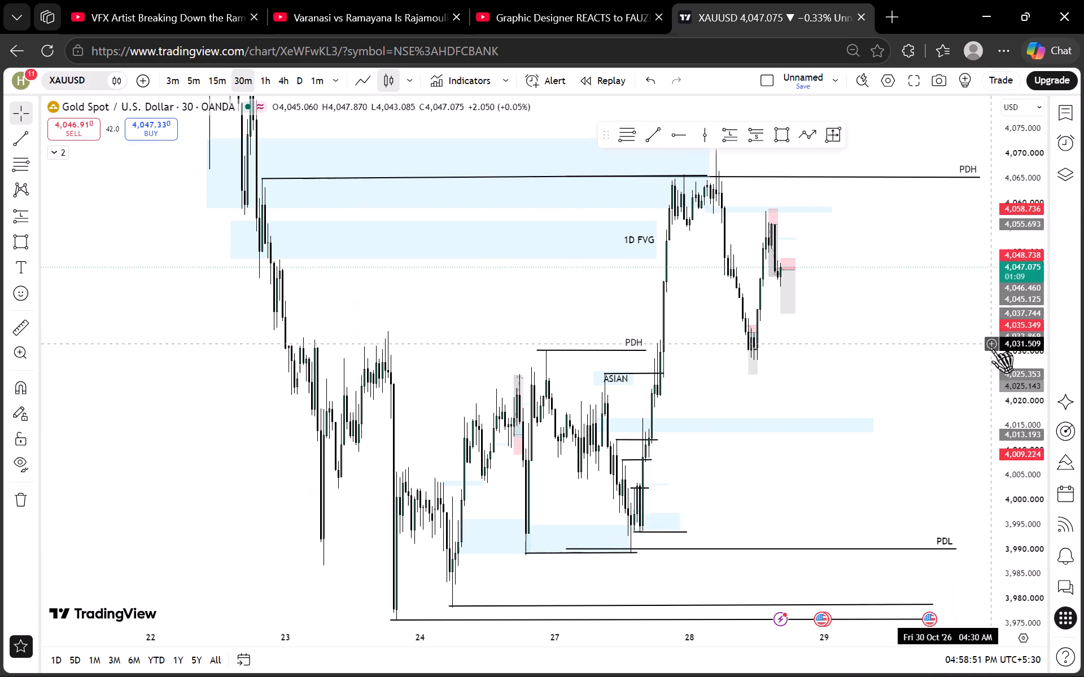
pyautogui.scroll(16, 1017, 326)
pyautogui.moveTo(738, 310); pyautogui.dragTo(765, 442)
pyautogui.scroll(4, 1004, 371)
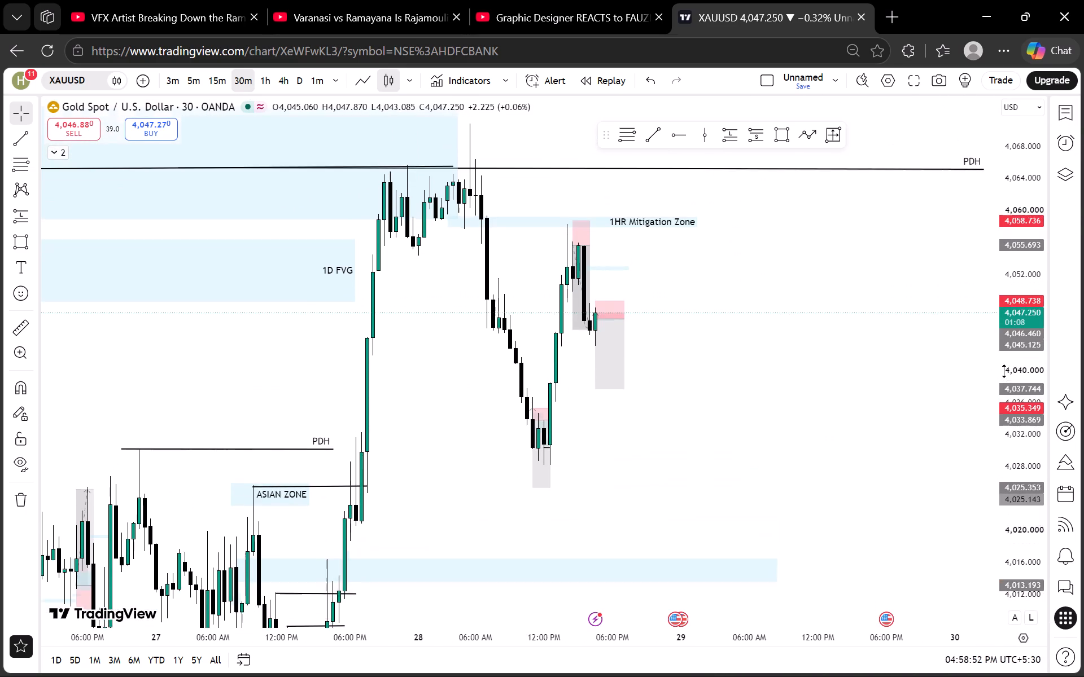
pyautogui.scroll(9, 1004, 371)
pyautogui.moveTo(705, 392); pyautogui.dragTo(722, 458)
pyautogui.click(268, 77)
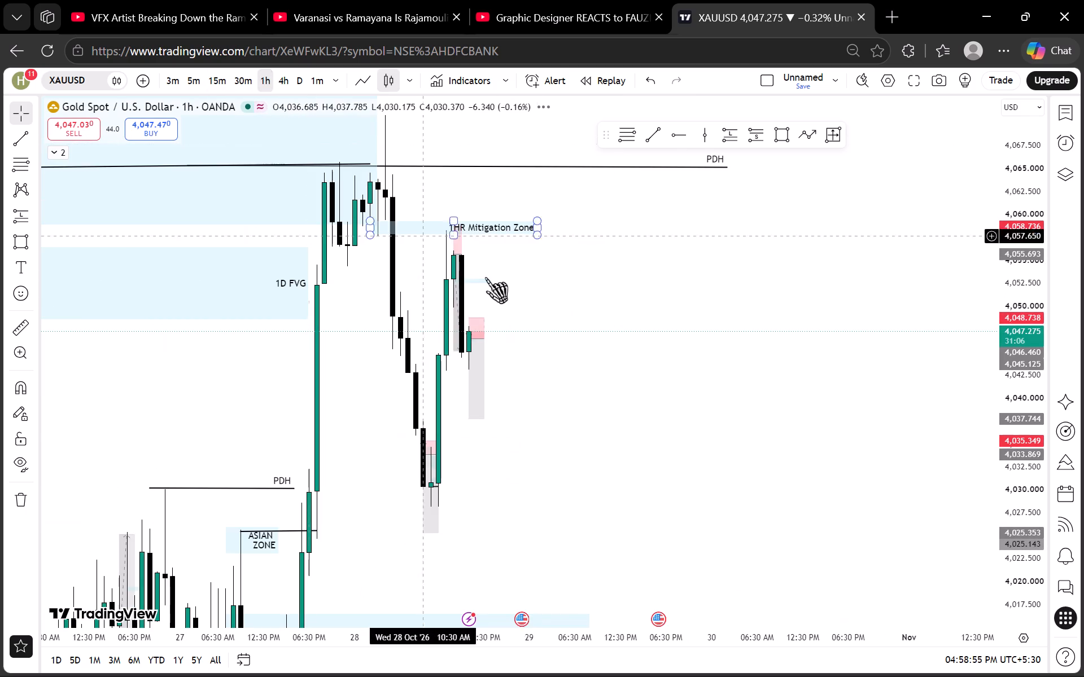
pyautogui.scroll(7, 1029, 352)
pyautogui.moveTo(629, 412); pyautogui.dragTo(797, 450)
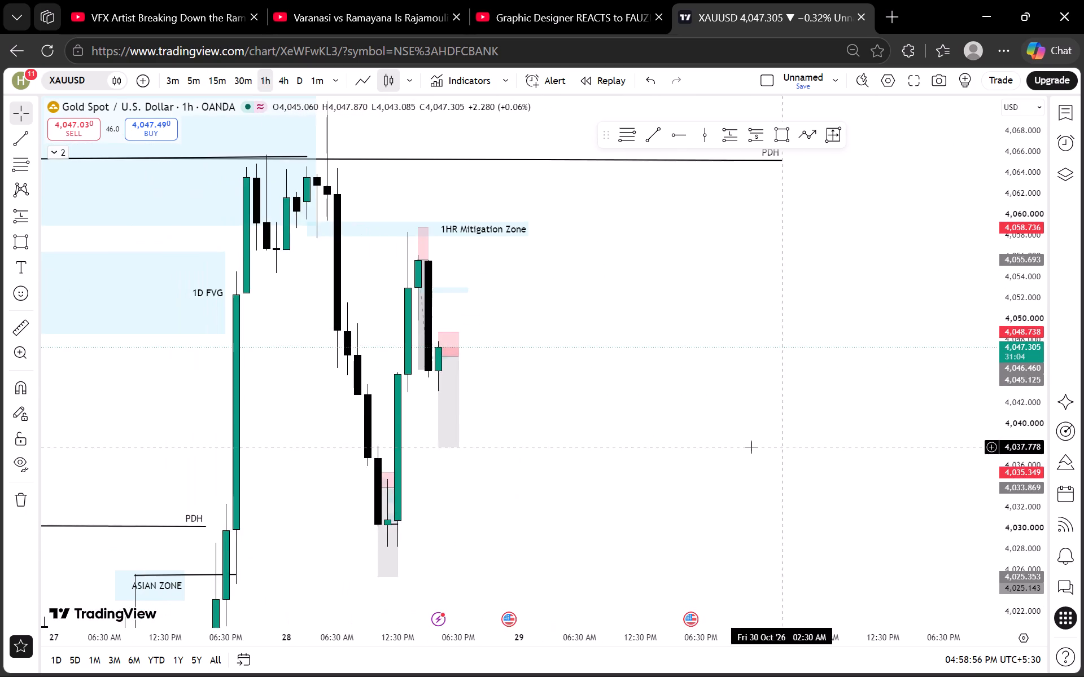
pyautogui.scroll(1, 581, 459)
pyautogui.moveTo(534, 460); pyautogui.dragTo(644, 471)
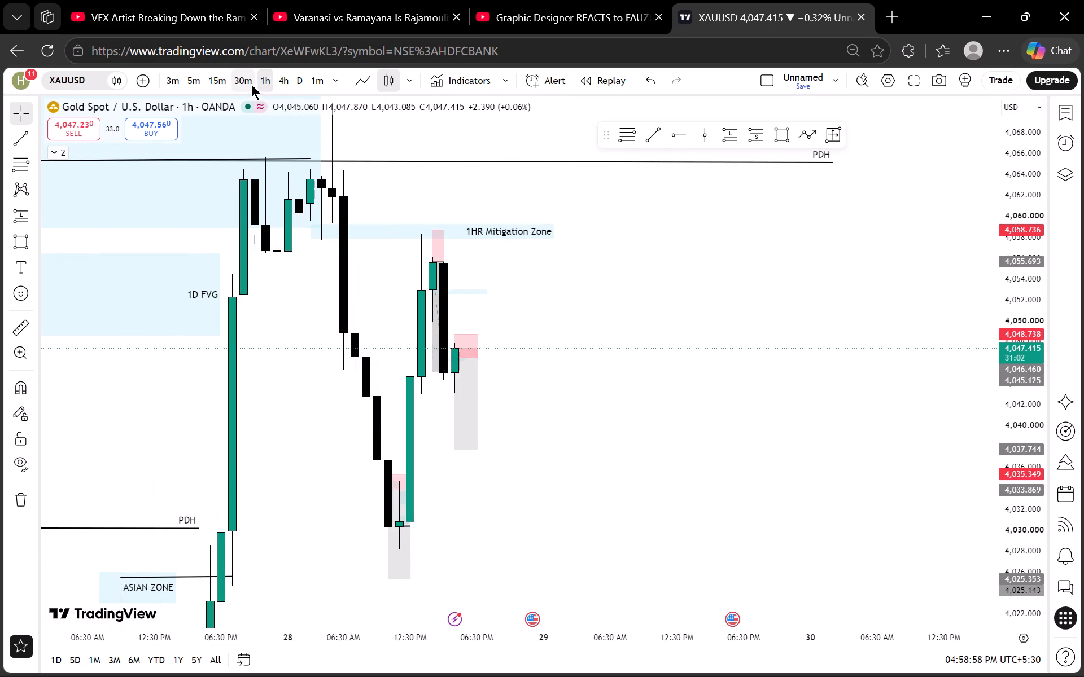
pyautogui.click(249, 83)
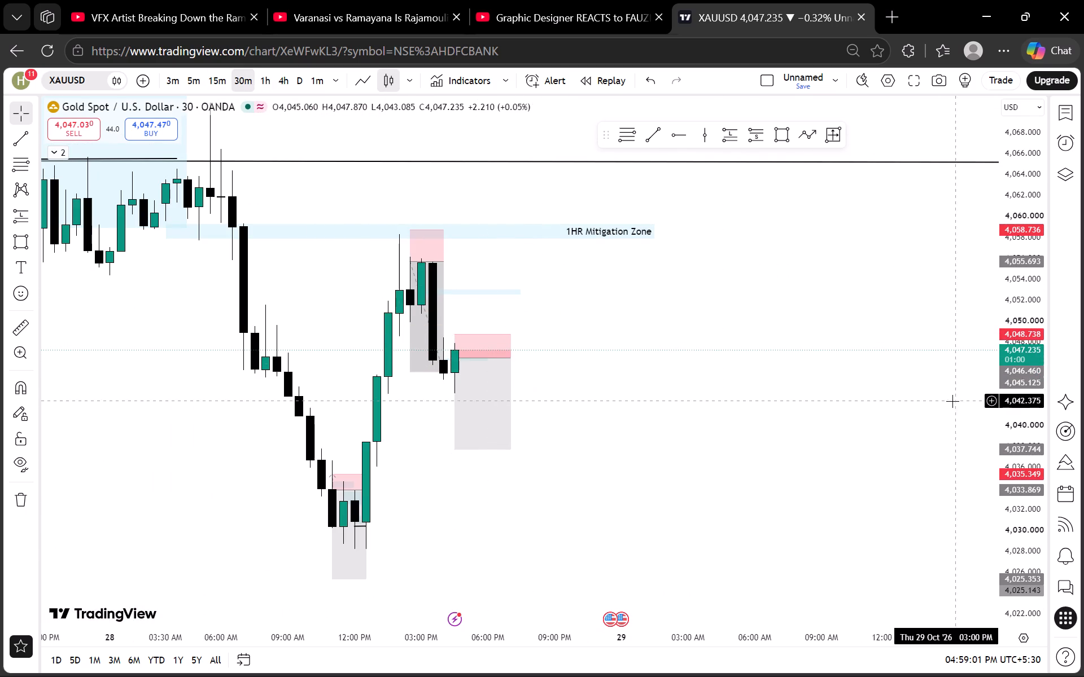
pyautogui.scroll(12, 1017, 376)
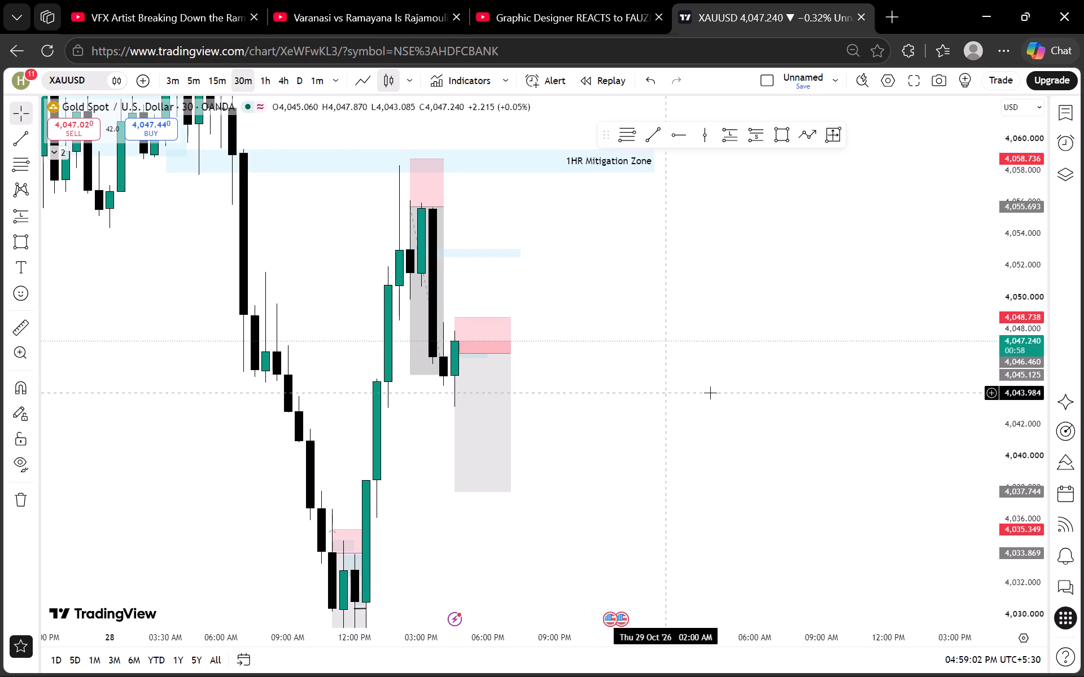
pyautogui.scroll(3, 1008, 374)
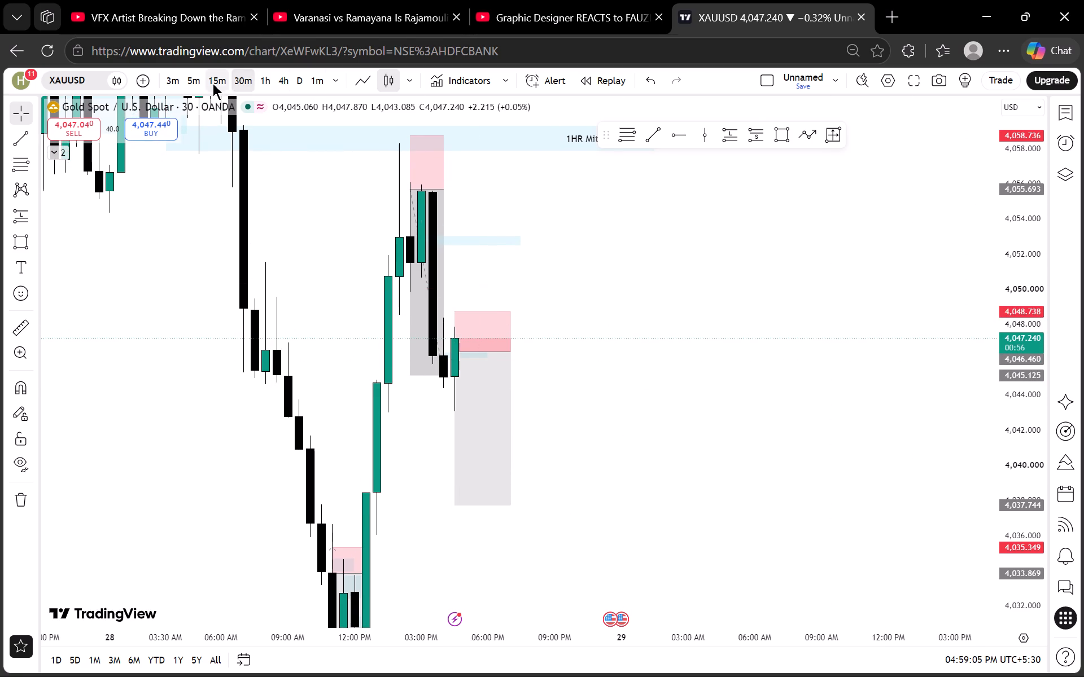
# Examine price inside the short position with entry 4,046.460 on the 5-minute, 3-minute and 1-minute charts.
pyautogui.click(213, 83)
pyautogui.click(191, 78)
pyautogui.scroll(-5, 534, 236)
pyautogui.moveTo(851, 274); pyautogui.dragTo(666, 296)
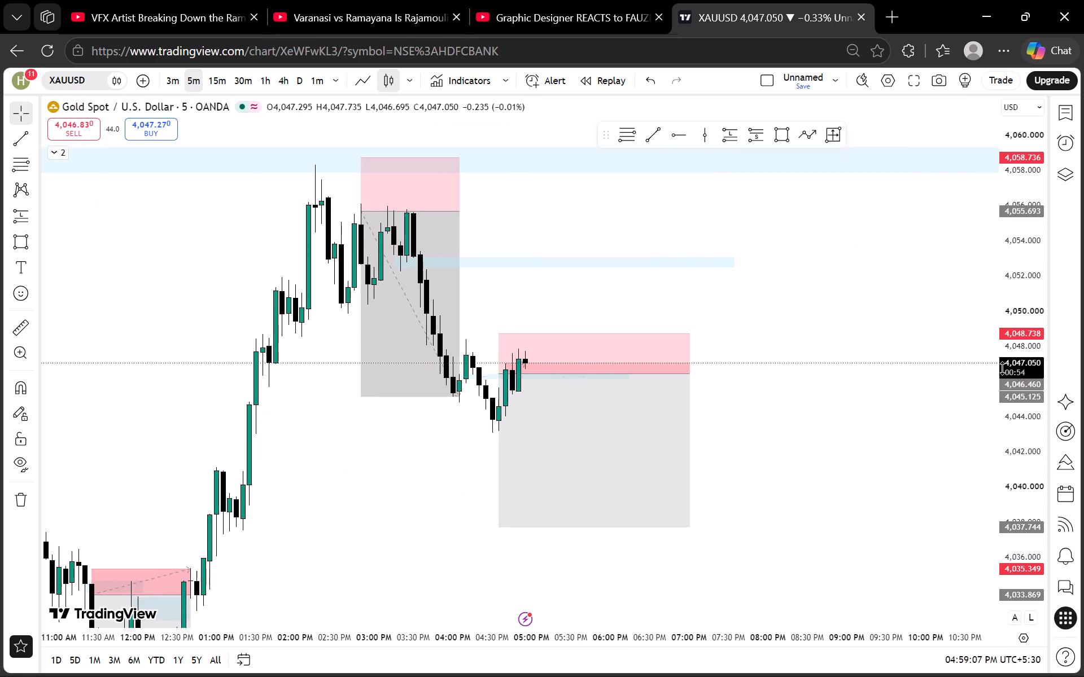
pyautogui.scroll(13, 1003, 368)
pyautogui.scroll(-5, 987, 370)
pyautogui.scroll(10, 1028, 384)
pyautogui.scroll(-3, 808, 320)
pyautogui.moveTo(876, 299); pyautogui.dragTo(738, 298)
pyautogui.scroll(2, 718, 298)
pyautogui.moveTo(600, 297); pyautogui.dragTo(668, 289)
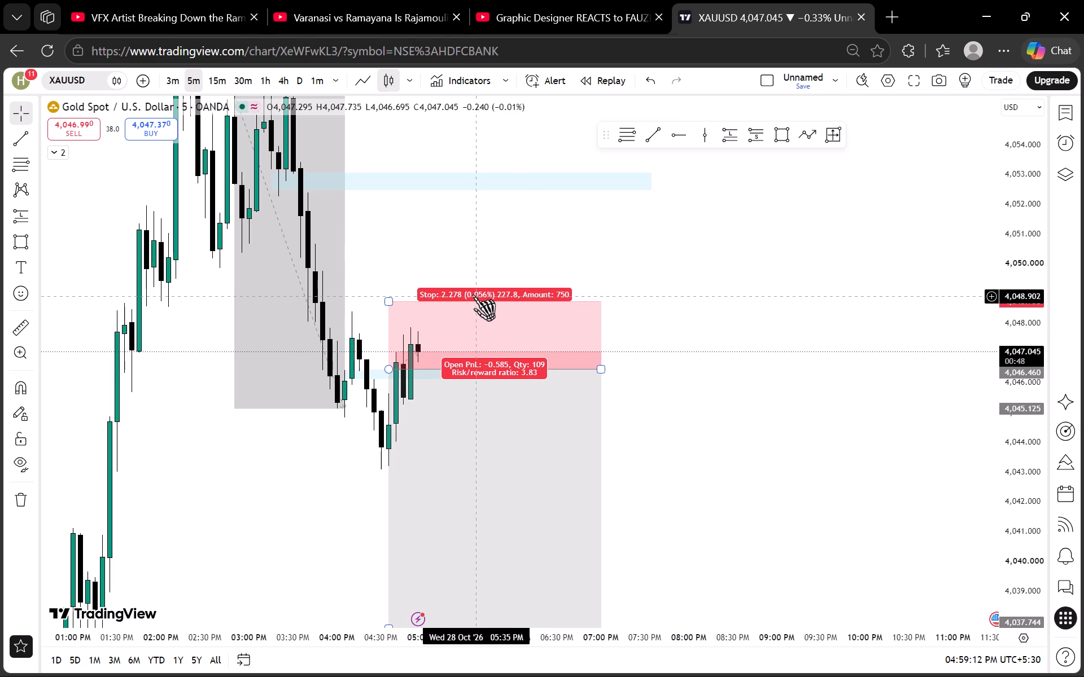
pyautogui.click(182, 80)
pyautogui.click(193, 74)
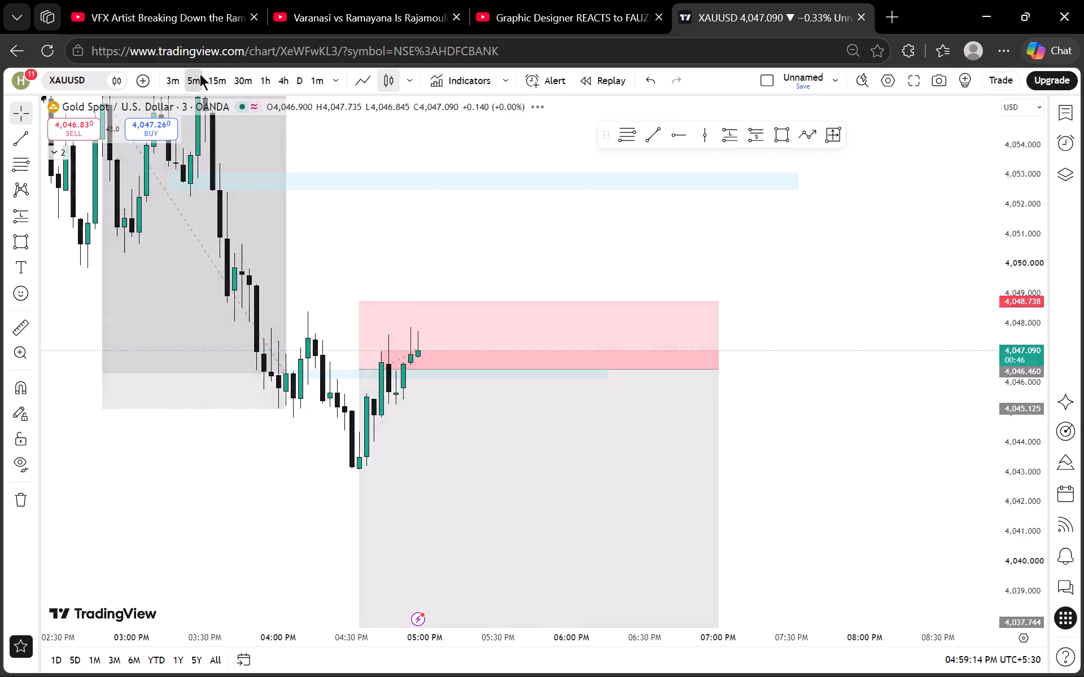
pyautogui.click(317, 76)
pyautogui.scroll(-4, 550, 248)
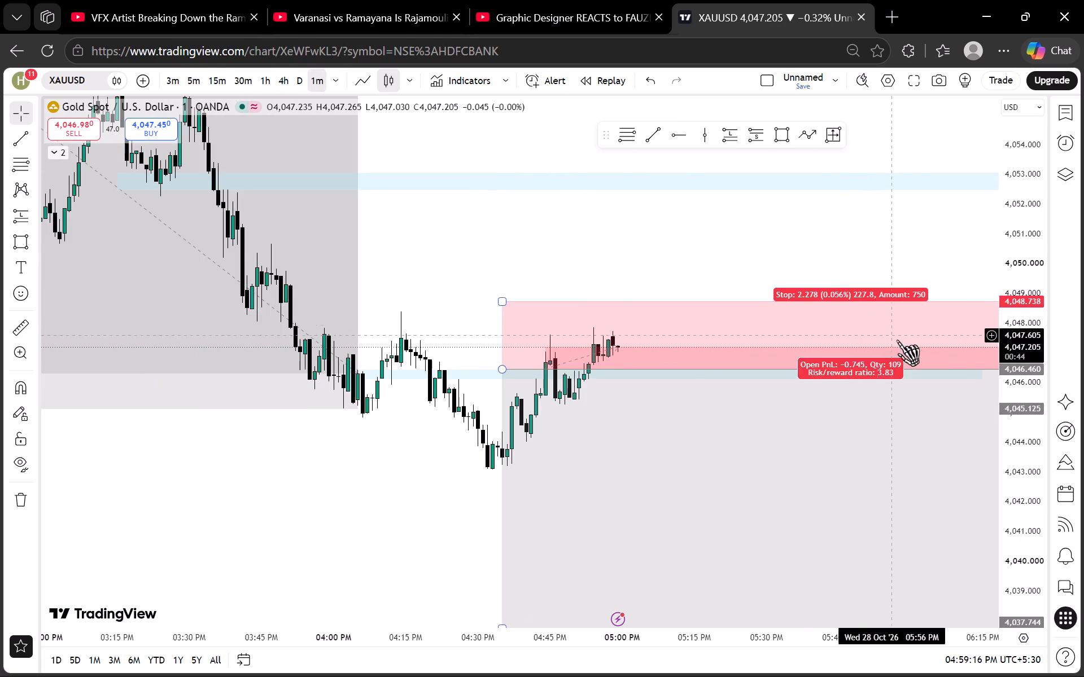
pyautogui.scroll(5, 995, 362)
pyautogui.scroll(-5, 812, 336)
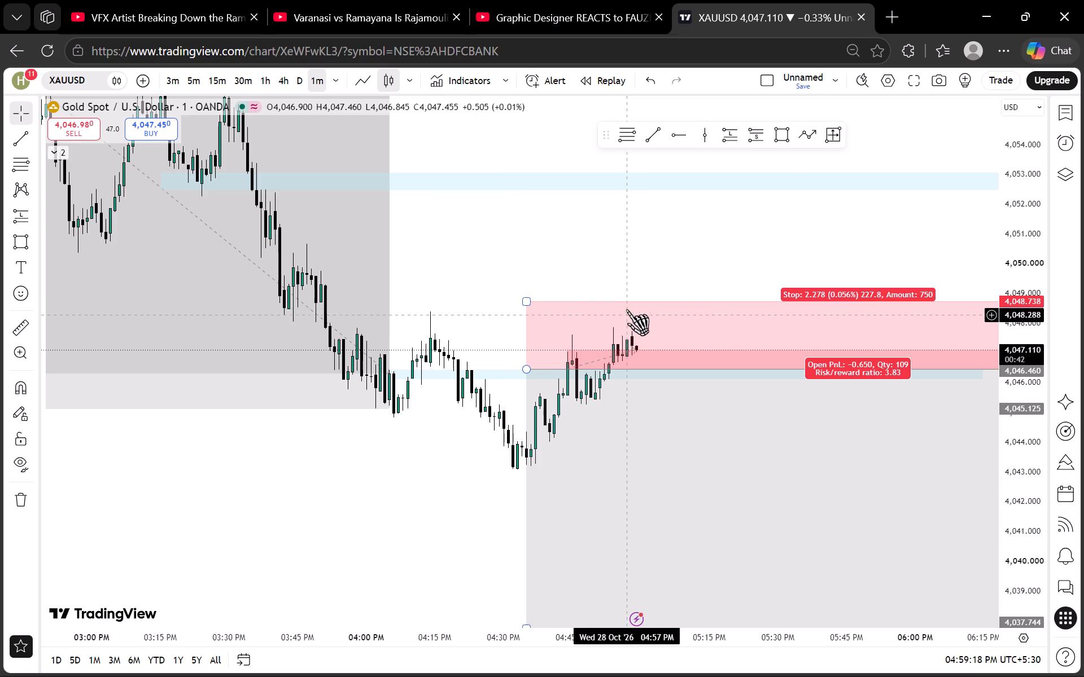
# Delete the short position with entry at 4,046.460 and stop at 4,048.738.
pyautogui.click(626, 305)
pyautogui.click(761, 158)
# Examine the 28 Oct pullback against the two small zones and the 1HR Mitigation Zone on the 1-minute and 30-minute charts.
pyautogui.scroll(-2, 686, 276)
pyautogui.moveTo(698, 293); pyautogui.dragTo(619, 294)
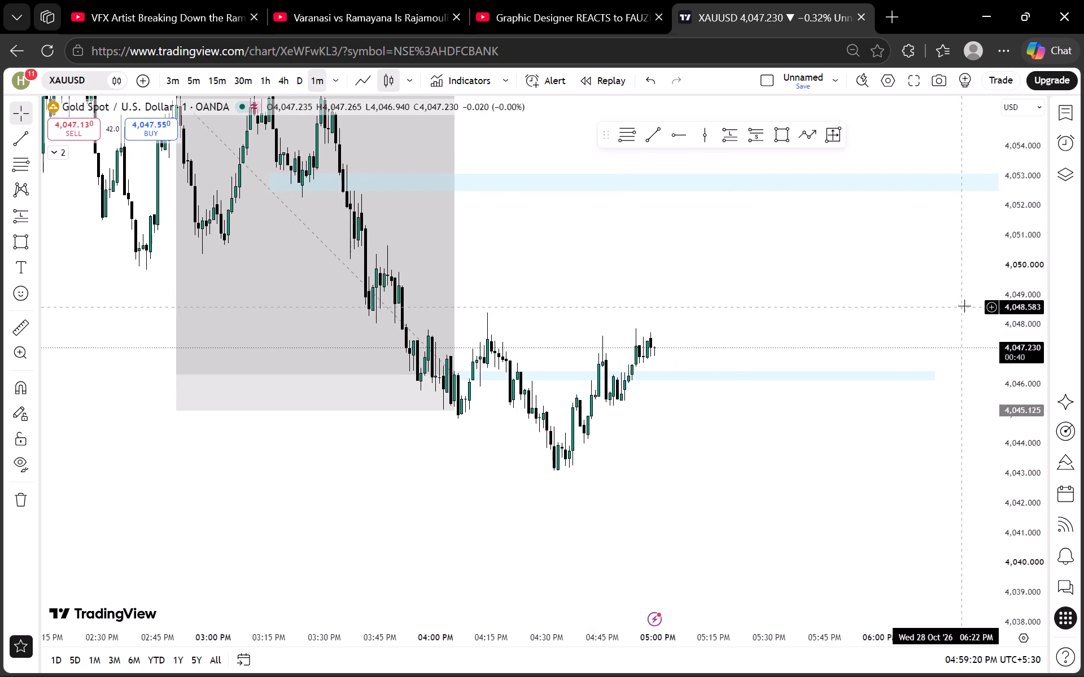
pyautogui.scroll(-10, 1002, 281)
pyautogui.moveTo(875, 285); pyautogui.dragTo(739, 293)
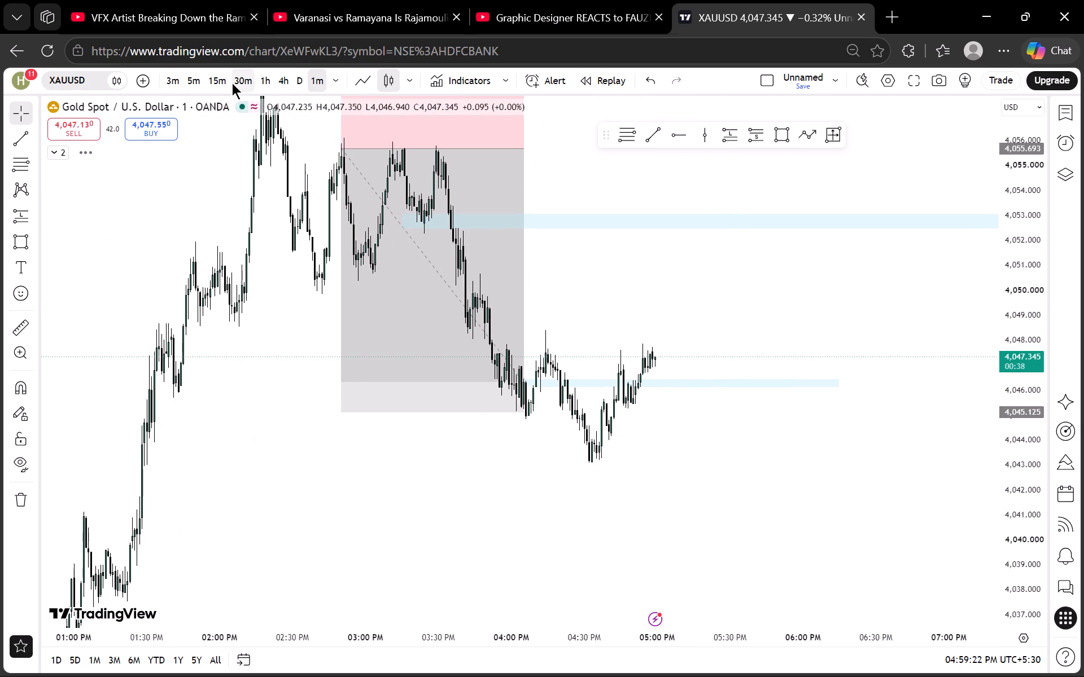
pyautogui.click(232, 83)
pyautogui.scroll(9, 713, 269)
pyautogui.scroll(4, 477, 355)
pyautogui.moveTo(394, 402); pyautogui.dragTo(885, 378)
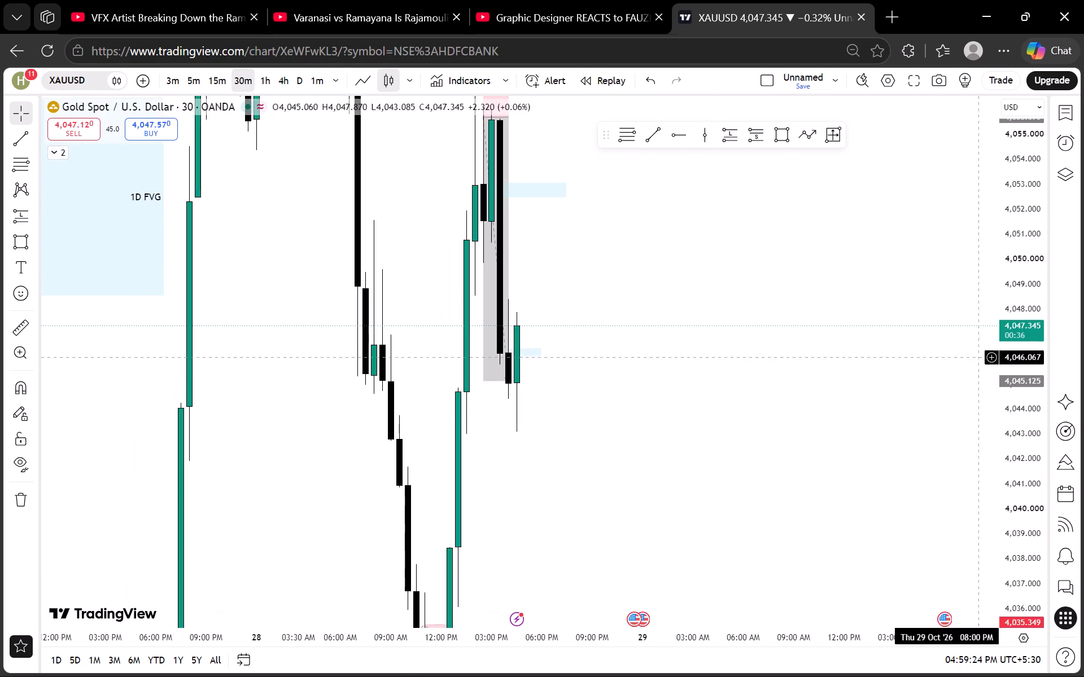
pyautogui.scroll(-20, 1049, 348)
pyautogui.scroll(-3, 1049, 348)
pyautogui.scroll(3, 783, 394)
pyautogui.moveTo(638, 414); pyautogui.dragTo(771, 416)
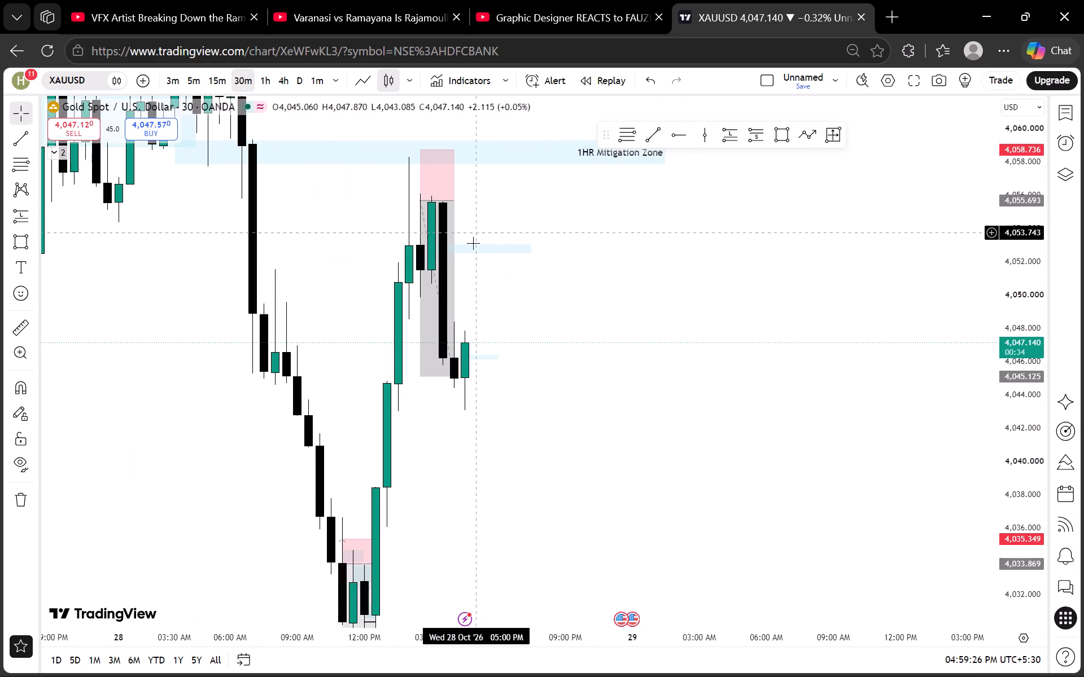
pyautogui.scroll(-15, 1033, 275)
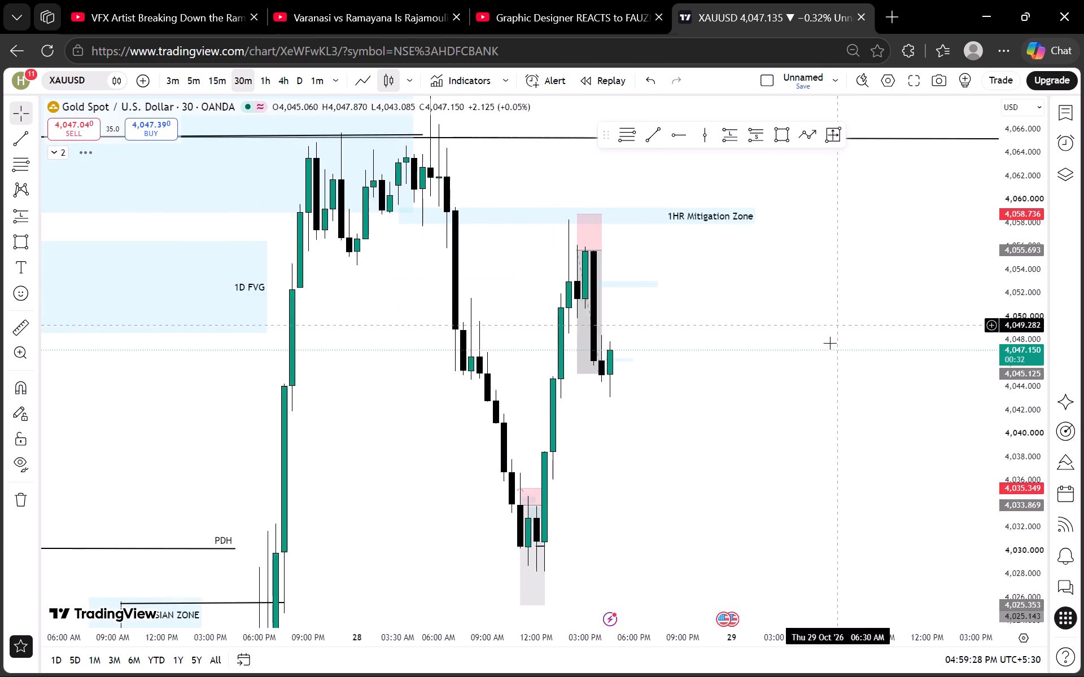
pyautogui.scroll(-1, 829, 346)
pyautogui.moveTo(799, 401); pyautogui.dragTo(709, 311)
pyautogui.scroll(-6, 1007, 239)
pyautogui.scroll(4, 893, 266)
pyautogui.moveTo(745, 253); pyautogui.dragTo(763, 322)
pyautogui.scroll(-3, 721, 296)
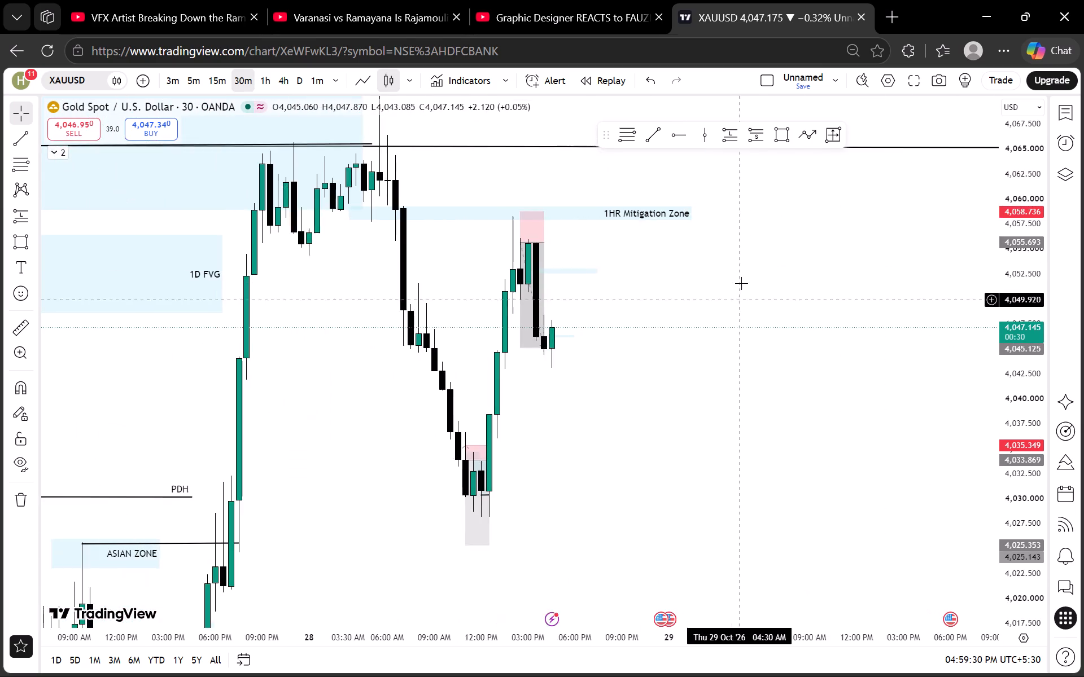
pyautogui.moveTo(741, 283); pyautogui.dragTo(807, 280)
# On the 30-minute chart, place a short position with entry at 4,052.902 in the upper small zone and target at 4,034.262.
pyautogui.click(753, 137)
pyautogui.click(610, 268)
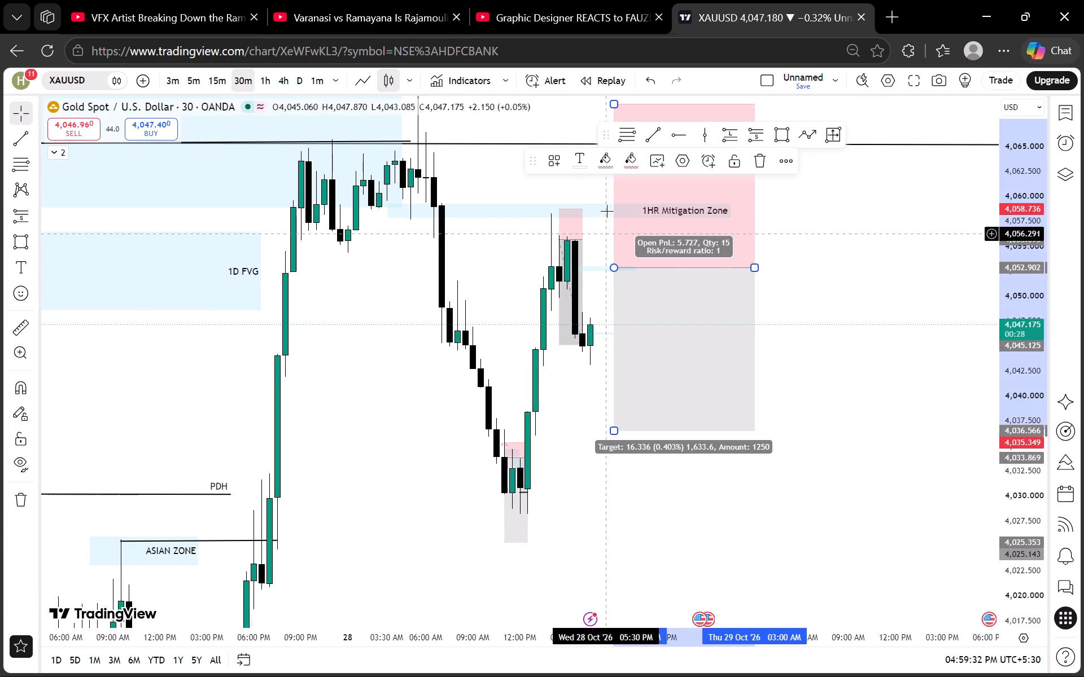
pyautogui.moveTo(851, 226); pyautogui.dragTo(850, 294)
pyautogui.moveTo(613, 476); pyautogui.dragTo(603, 489)
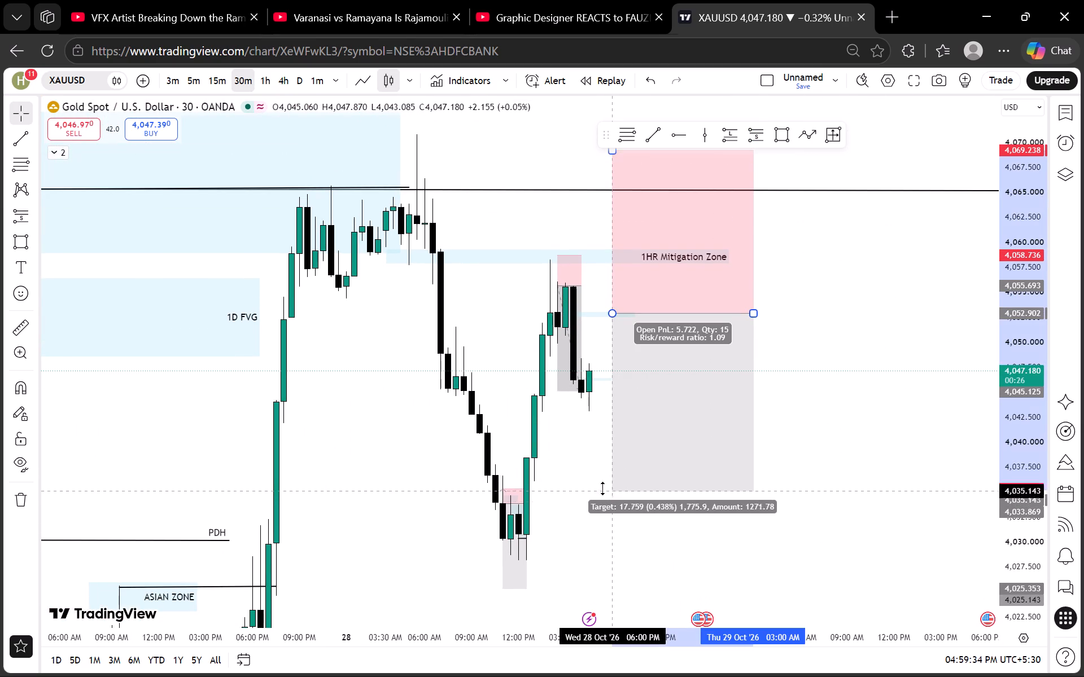
pyautogui.moveTo(603, 489); pyautogui.dragTo(603, 487)
pyautogui.moveTo(602, 475); pyautogui.dragTo(599, 483)
pyautogui.moveTo(609, 491); pyautogui.dragTo(610, 493)
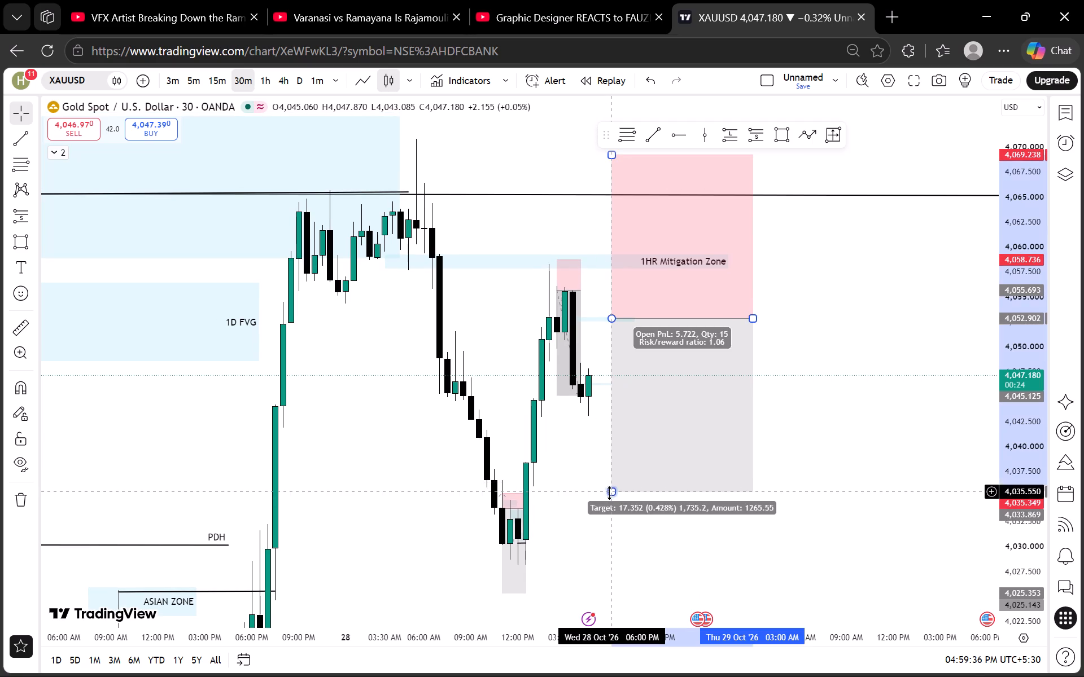
pyautogui.moveTo(610, 493); pyautogui.dragTo(609, 505)
# Tighten the new short position's stop to 4,057.579, just below the 1HR Mitigation Zone.
pyautogui.click(841, 424)
pyautogui.moveTo(877, 351); pyautogui.dragTo(849, 464)
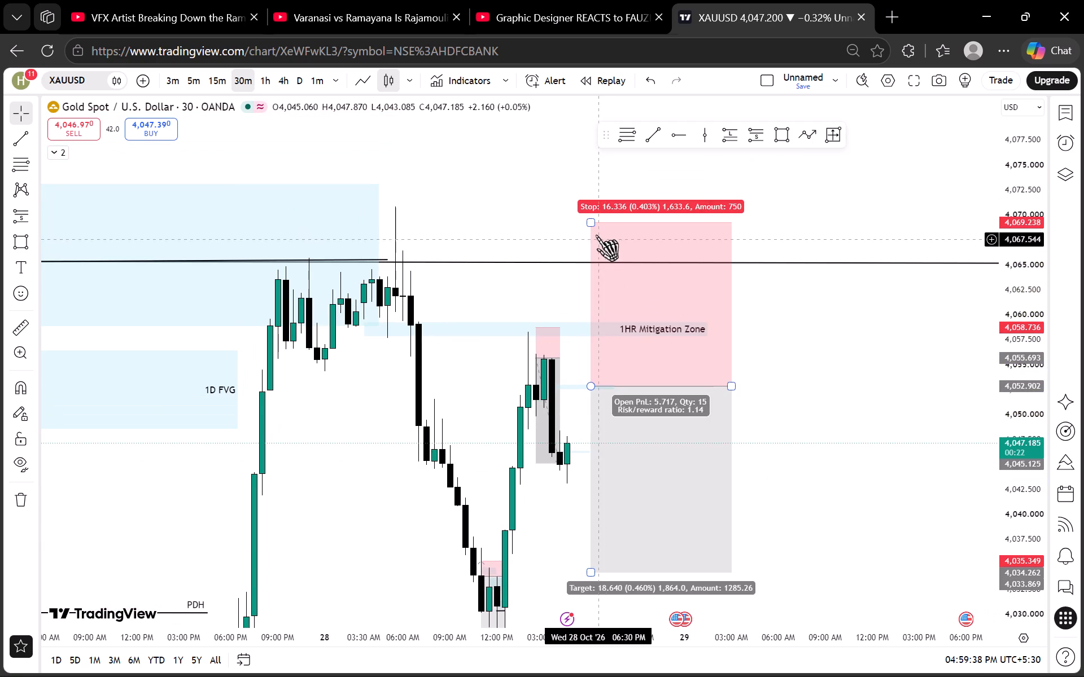
pyautogui.moveTo(590, 216); pyautogui.dragTo(588, 321)
pyautogui.moveTo(588, 305); pyautogui.dragTo(570, 426)
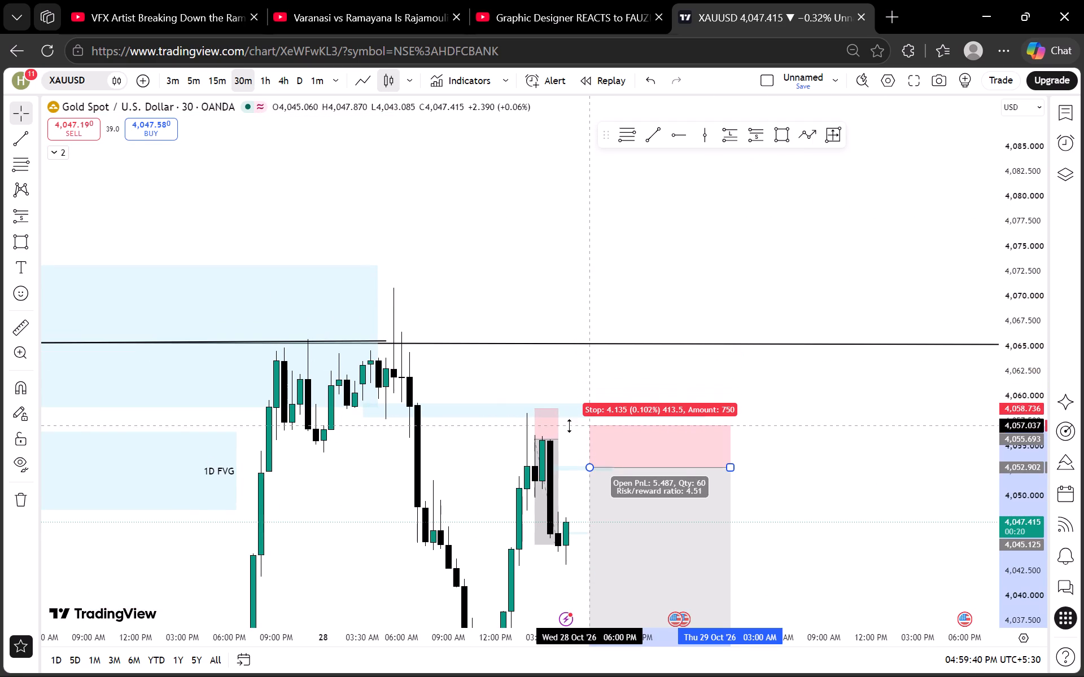
pyautogui.moveTo(570, 426); pyautogui.dragTo(569, 421)
# Move the short position earlier to start at about 4:00 PM on 28 Oct, with entry at 4,052.902.
pyautogui.moveTo(676, 458); pyautogui.dragTo(630, 460)
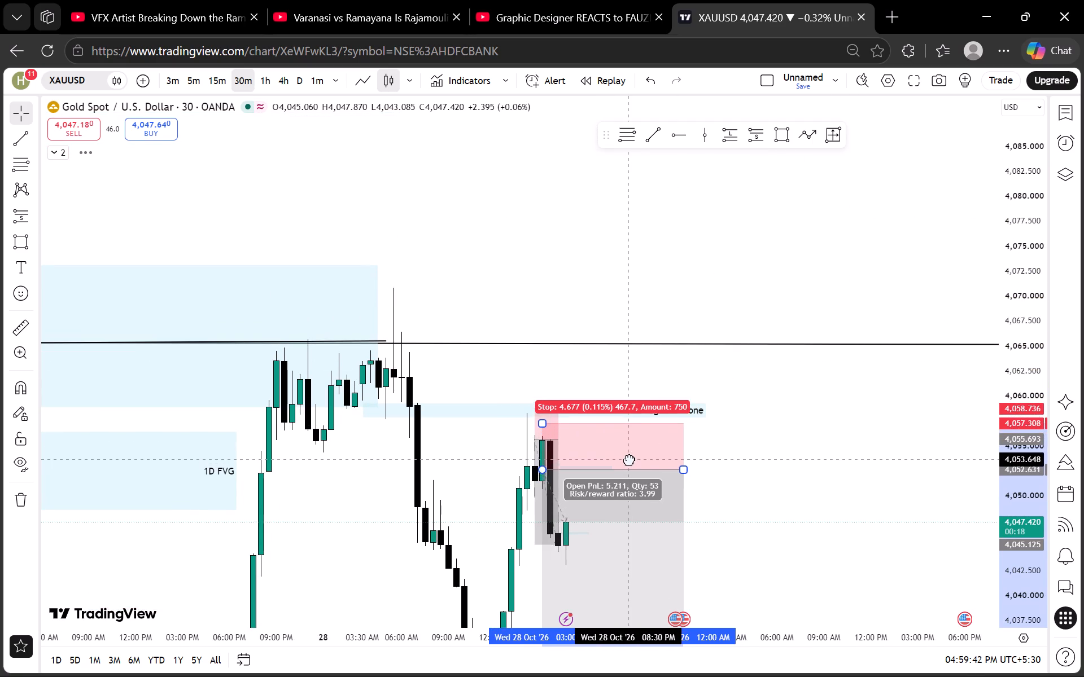
pyautogui.moveTo(630, 460); pyautogui.dragTo(642, 457)
pyautogui.click(807, 438)
pyautogui.moveTo(818, 442); pyautogui.dragTo(820, 395)
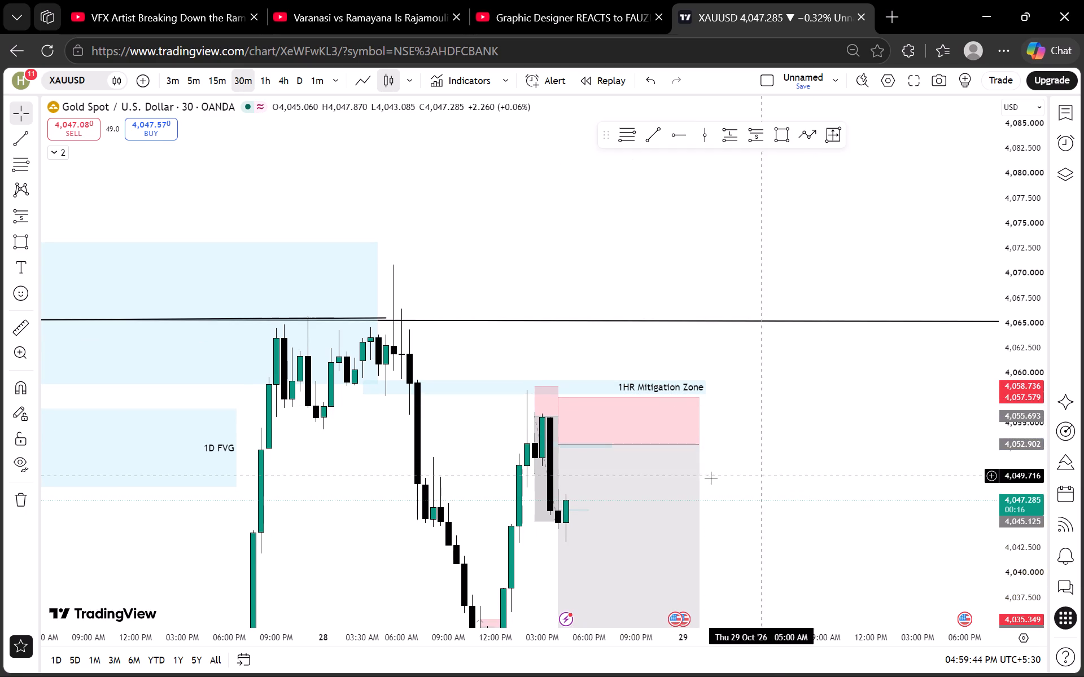
# Lock the short position with entry at 4,052.902.
pyautogui.click(696, 478)
pyautogui.click(735, 165)
# Examine the new short setup against the PDH line, ASIAN ZONE and lower zone on the 30-minute chart.
pyautogui.moveTo(775, 437); pyautogui.dragTo(789, 389)
pyautogui.scroll(-4, 1020, 388)
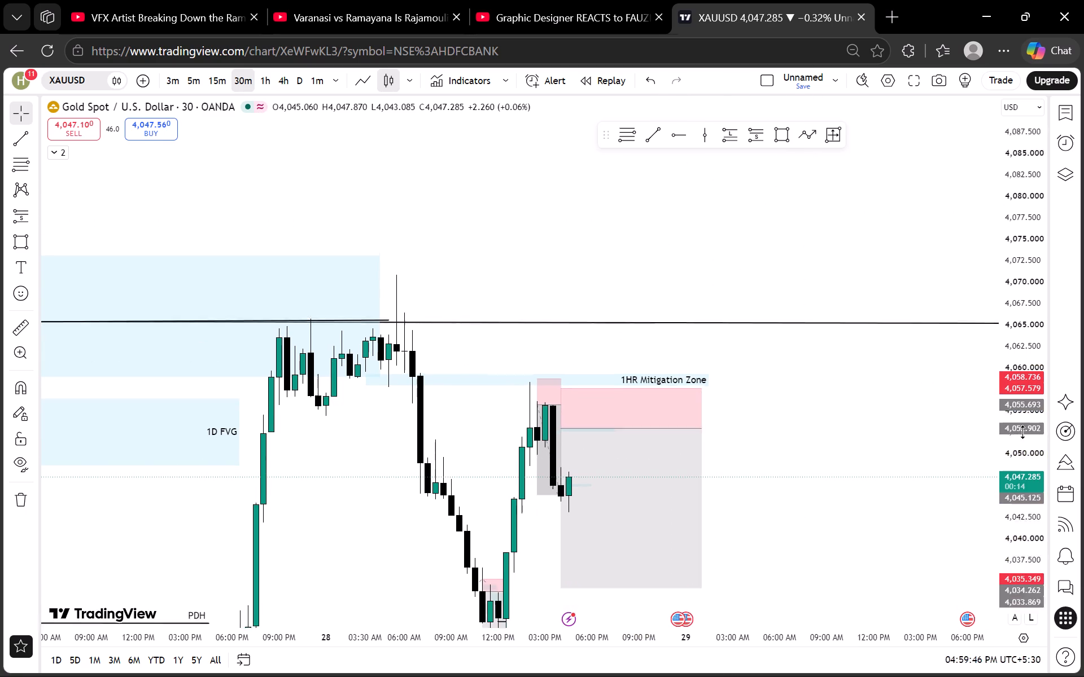
pyautogui.scroll(-10, 1023, 432)
pyautogui.moveTo(851, 494); pyautogui.dragTo(842, 377)
pyautogui.scroll(5, 1000, 435)
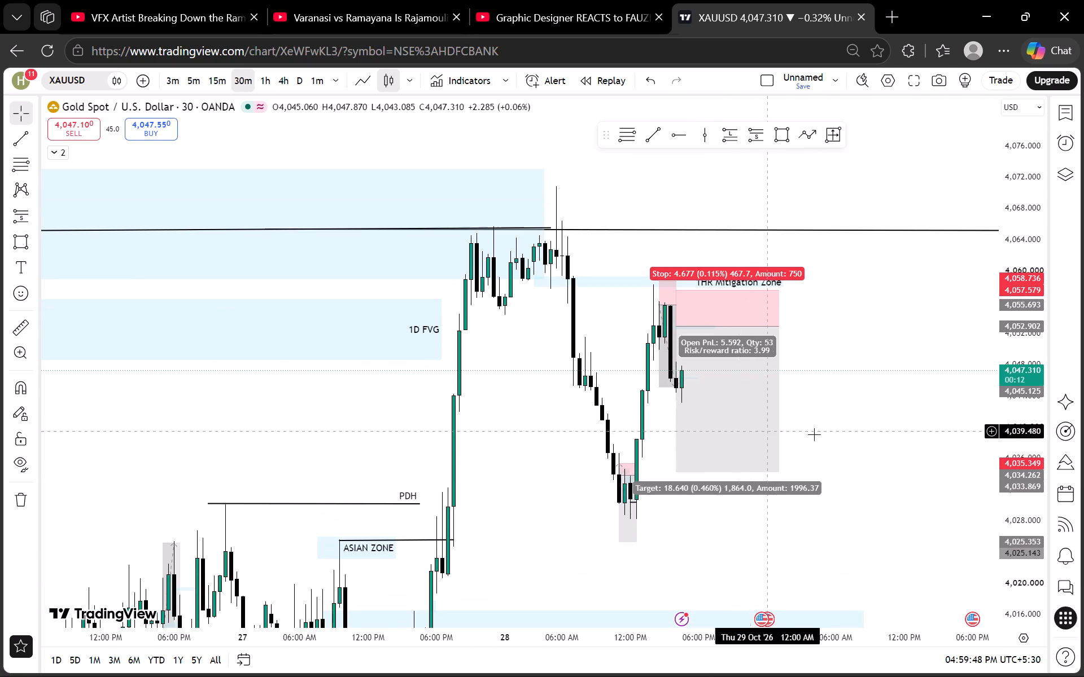
pyautogui.moveTo(847, 480); pyautogui.dragTo(847, 411)
pyautogui.scroll(-6, 1022, 362)
pyautogui.moveTo(860, 291); pyautogui.dragTo(784, 329)
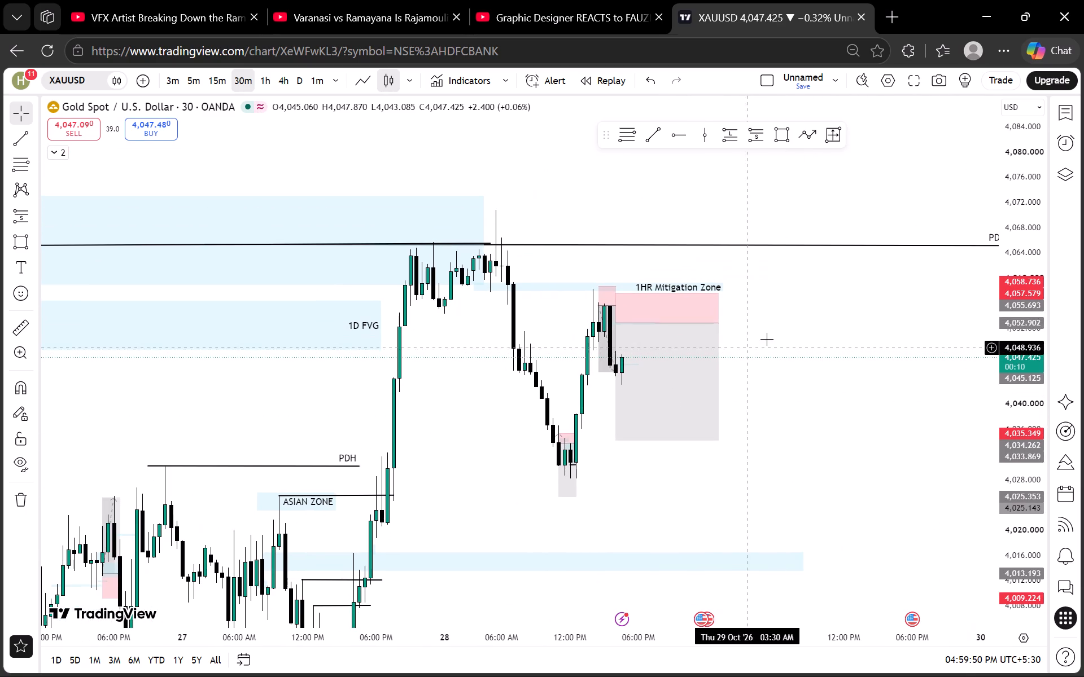
# Examine XAUUSD's daily candles against the 1D Refine OB, 1D FVG, PDH, PDL and lower support lines.
pyautogui.click(299, 79)
pyautogui.scroll(13, 788, 336)
pyautogui.moveTo(602, 392); pyautogui.dragTo(749, 399)
pyautogui.moveTo(610, 392); pyautogui.dragTo(719, 395)
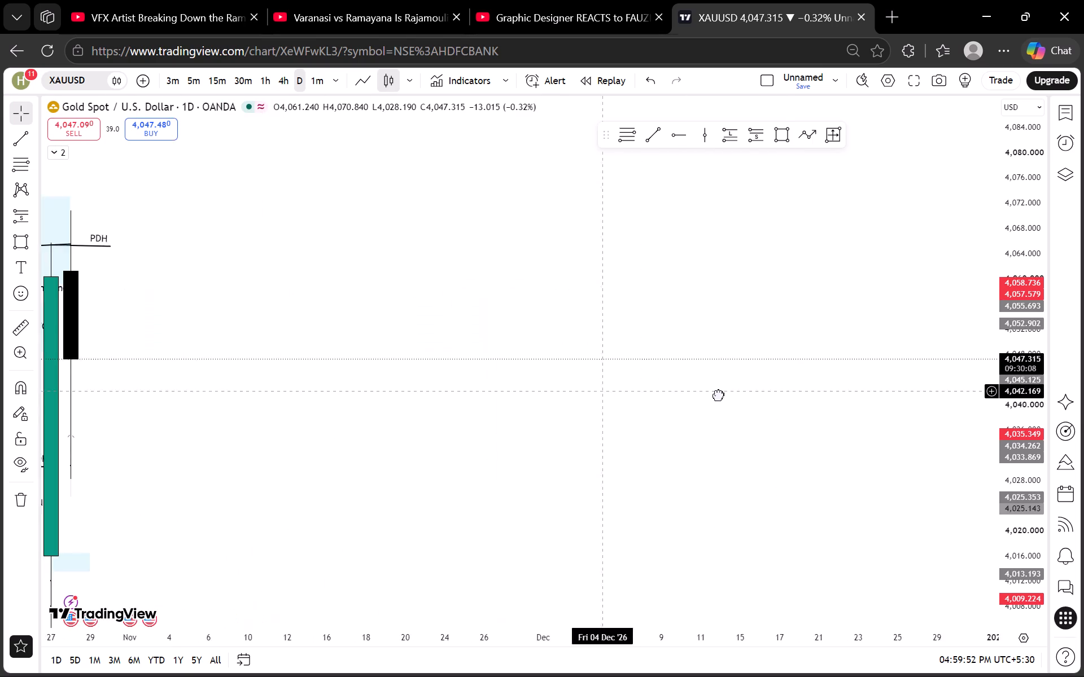
pyautogui.moveTo(719, 395); pyautogui.dragTo(853, 366)
pyautogui.scroll(-20, 1002, 316)
pyautogui.scroll(-6, 1002, 316)
pyautogui.scroll(6, 902, 390)
pyautogui.moveTo(585, 406); pyautogui.dragTo(981, 381)
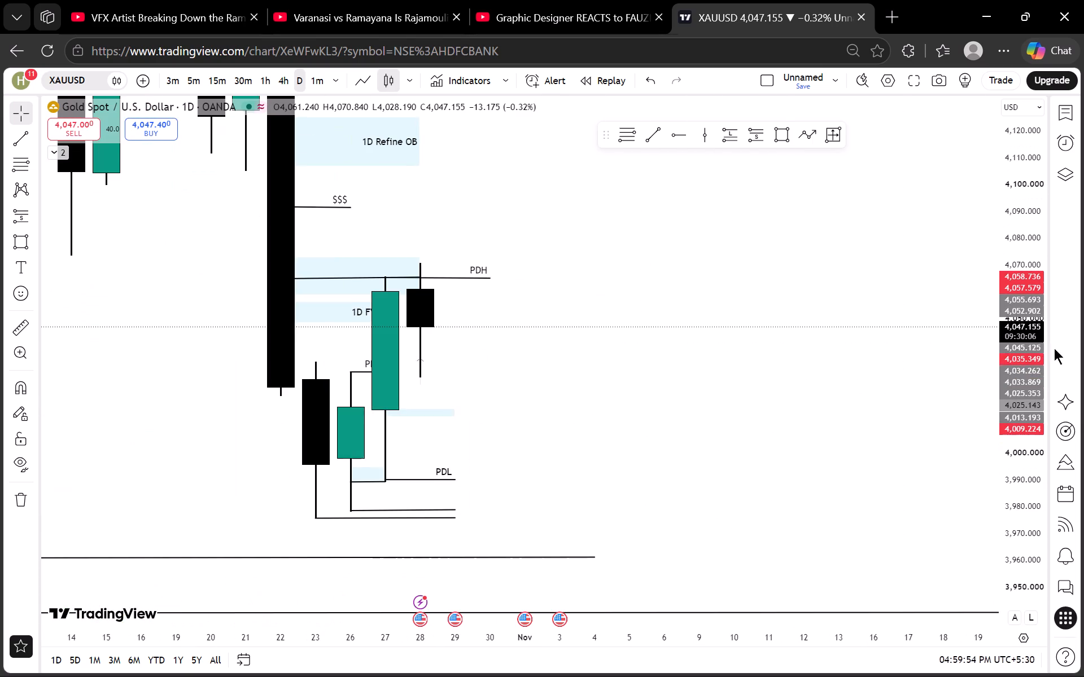
pyautogui.scroll(-12, 1044, 342)
pyautogui.scroll(8, 821, 397)
pyautogui.moveTo(698, 412); pyautogui.dragTo(935, 412)
pyautogui.scroll(6, 1026, 384)
pyautogui.scroll(-3, 1027, 383)
pyautogui.scroll(-5, 936, 372)
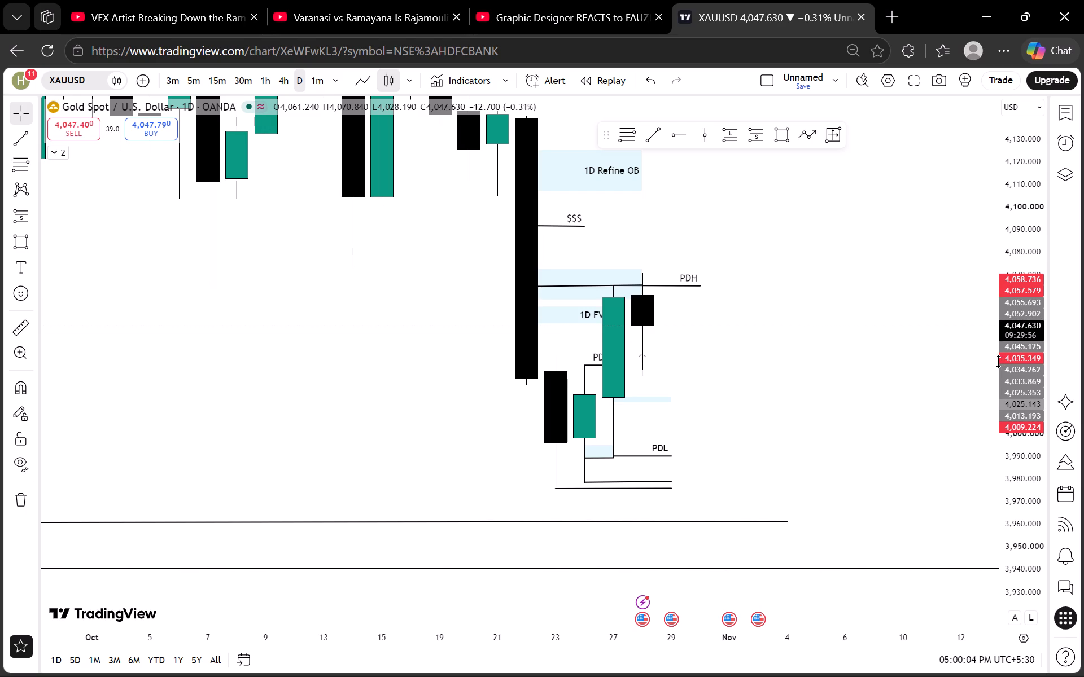
pyautogui.scroll(-2, 999, 362)
pyautogui.scroll(-4, 871, 366)
pyautogui.moveTo(923, 254); pyautogui.dragTo(842, 288)
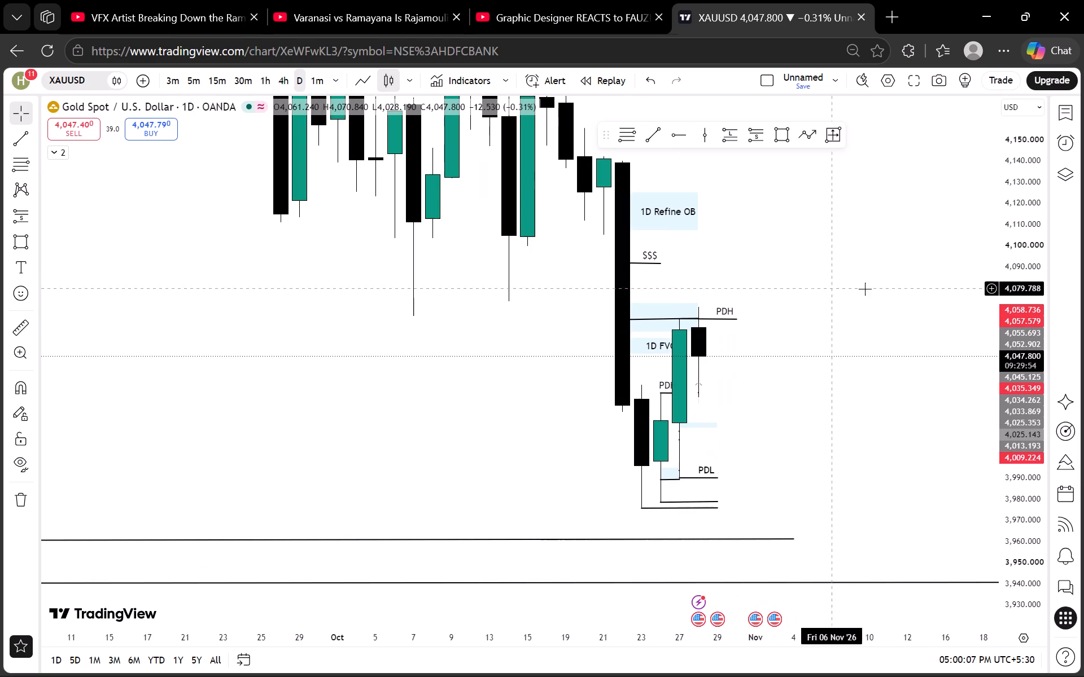
# Switch XAUUSD to the 4-hour chart and examine price against the 1D Refine OB, SSS, 1D FVG and upper PDH levels.
pyautogui.scroll(2, 1022, 351)
pyautogui.scroll(-2, 965, 337)
pyautogui.moveTo(938, 269); pyautogui.dragTo(888, 328)
pyautogui.scroll(2, 829, 321)
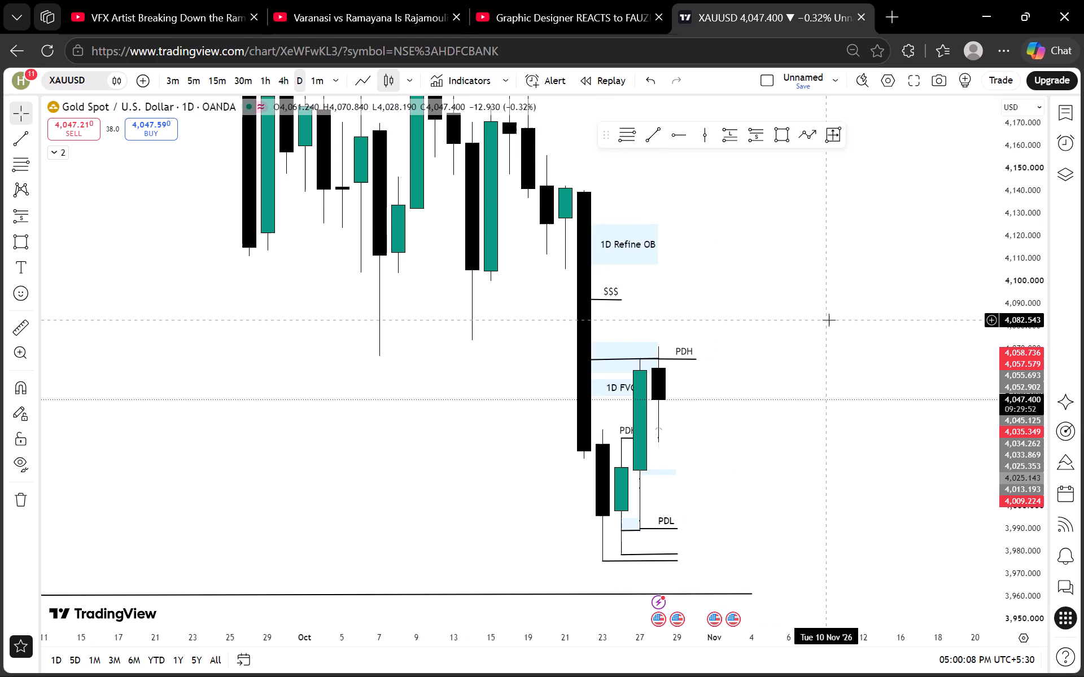
pyautogui.click(290, 77)
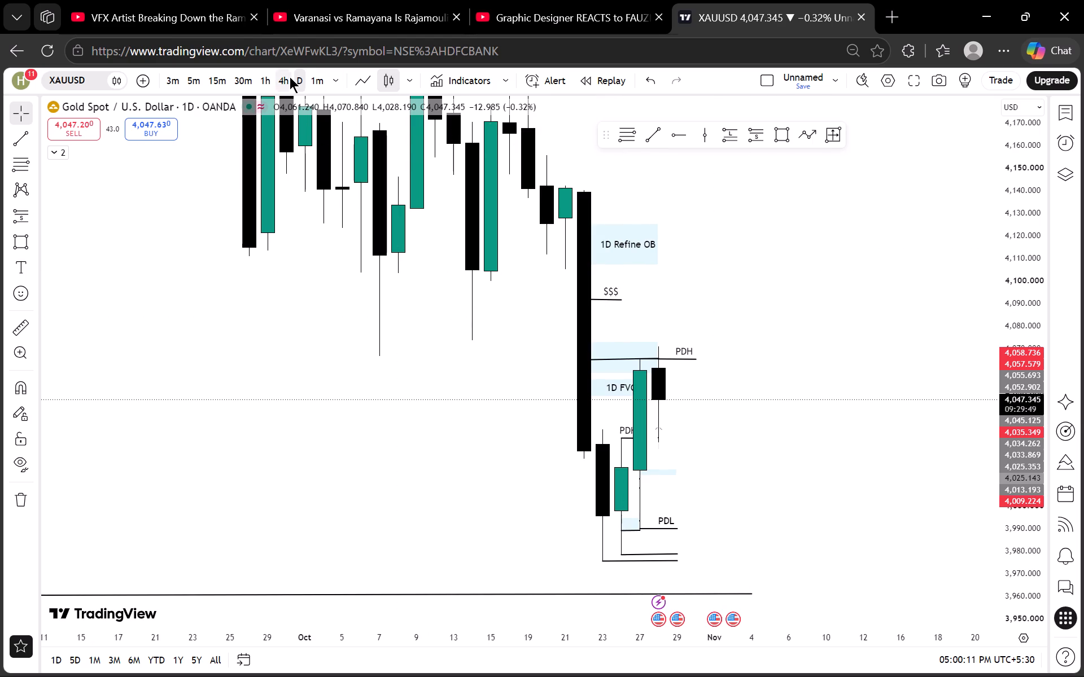
pyautogui.scroll(-3, 691, 284)
pyautogui.moveTo(825, 262); pyautogui.dragTo(671, 261)
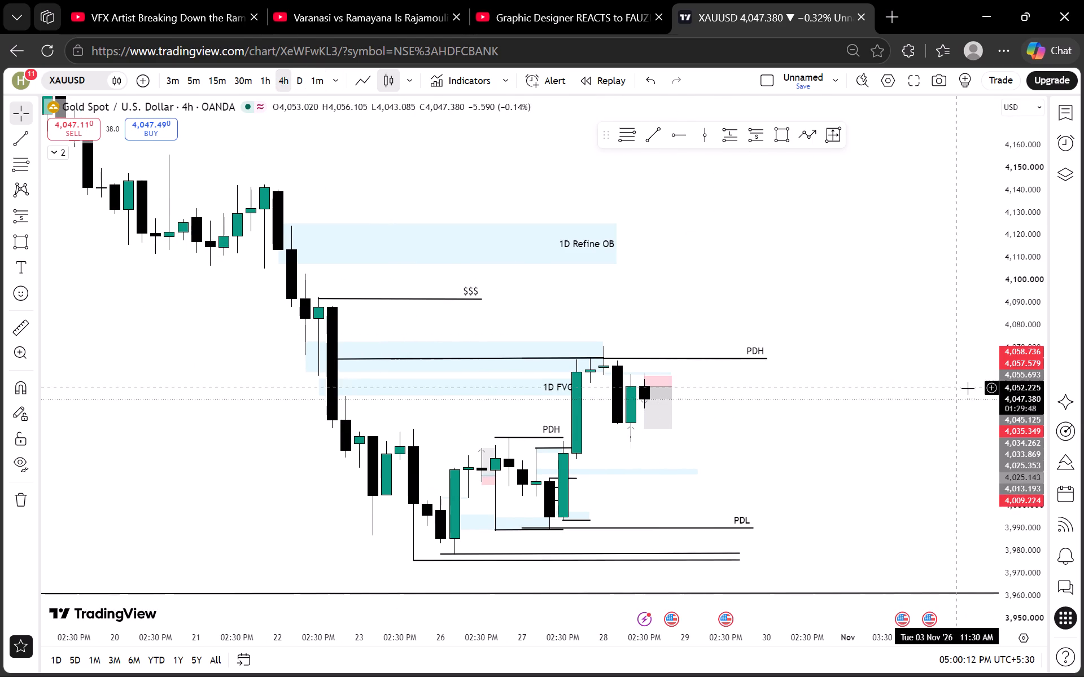
pyautogui.scroll(7, 1013, 409)
pyautogui.scroll(-5, 843, 361)
pyautogui.moveTo(839, 261); pyautogui.dragTo(705, 283)
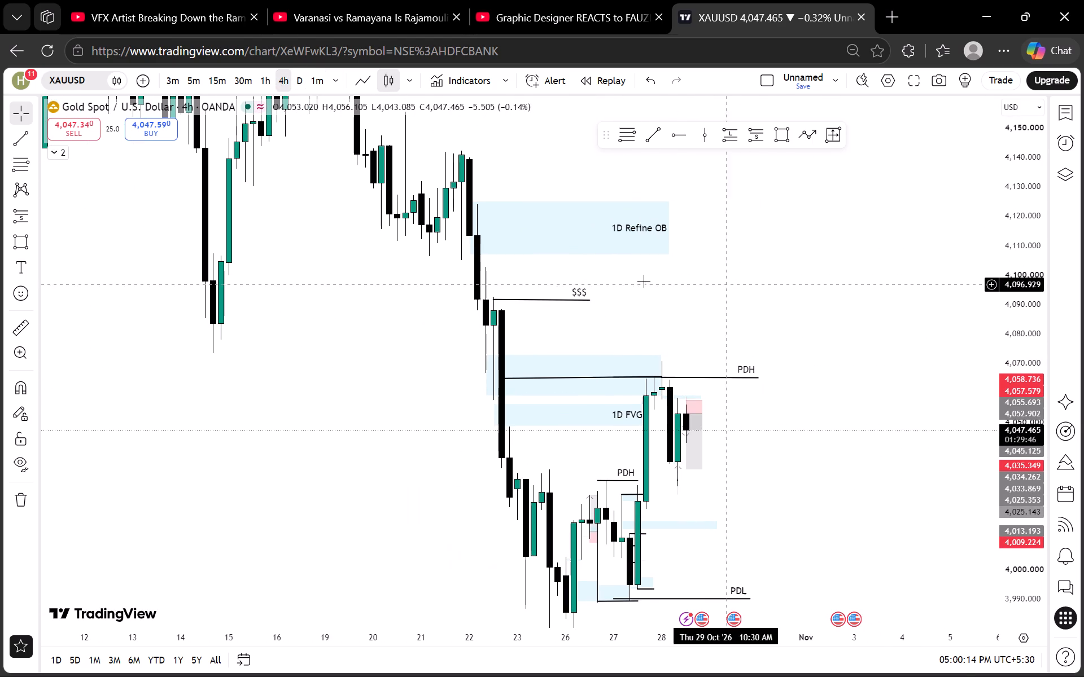
pyautogui.click(659, 211)
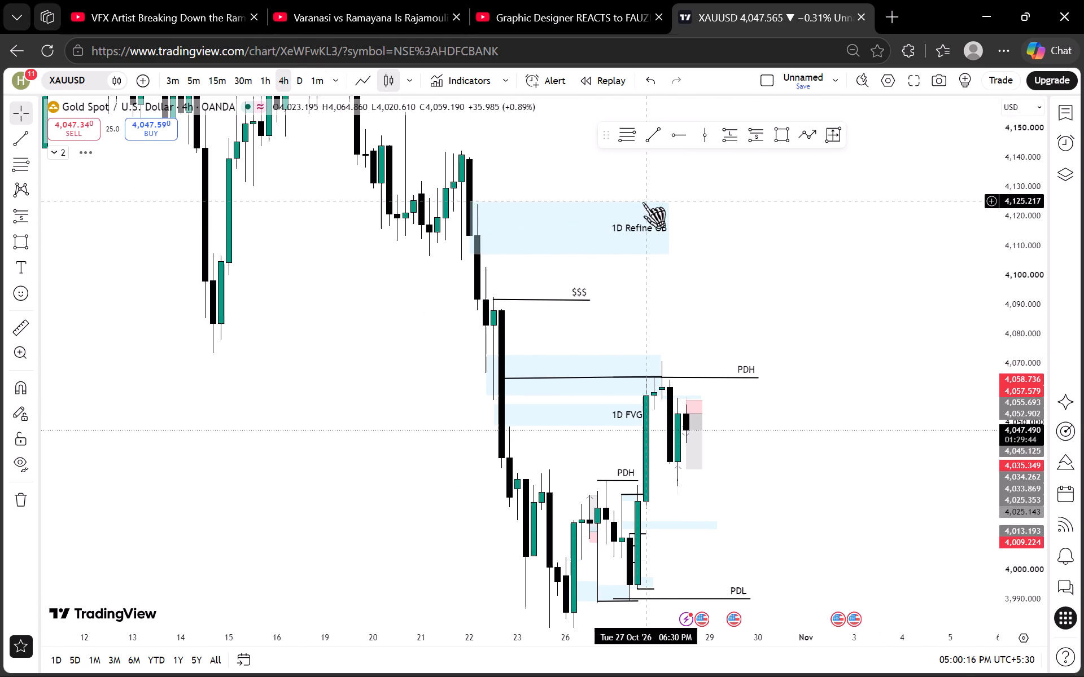
# Examine the 4-hour structure around the PDL, the lower support lines and the short position.
pyautogui.scroll(-9, 1043, 412)
pyautogui.moveTo(878, 490); pyautogui.dragTo(825, 322)
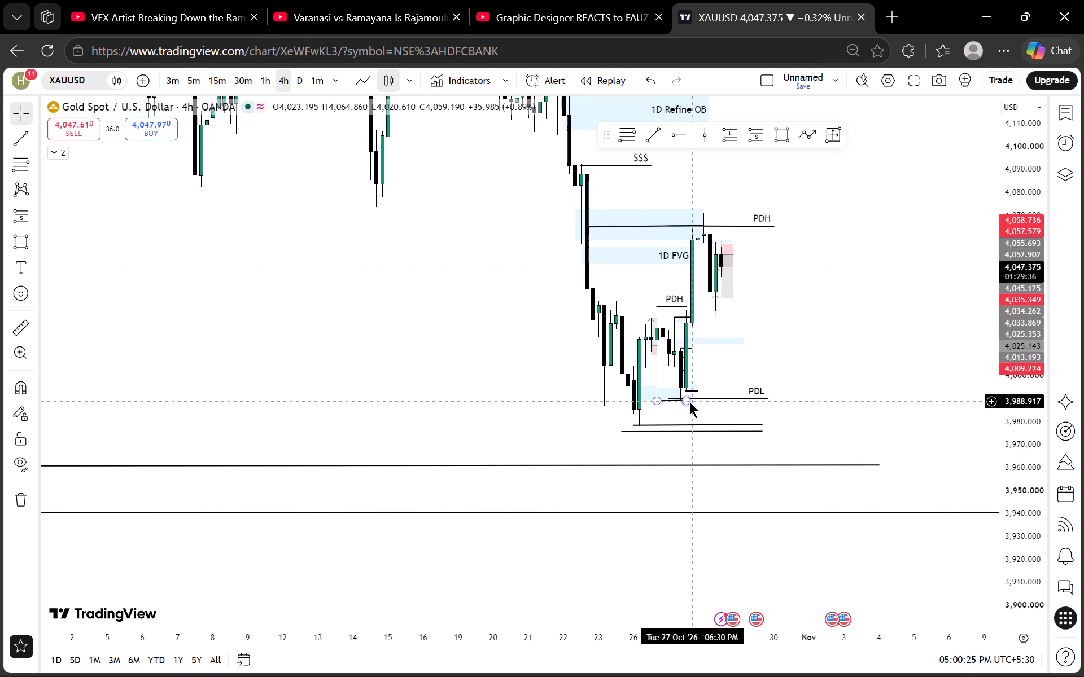
pyautogui.scroll(-7, 1025, 310)
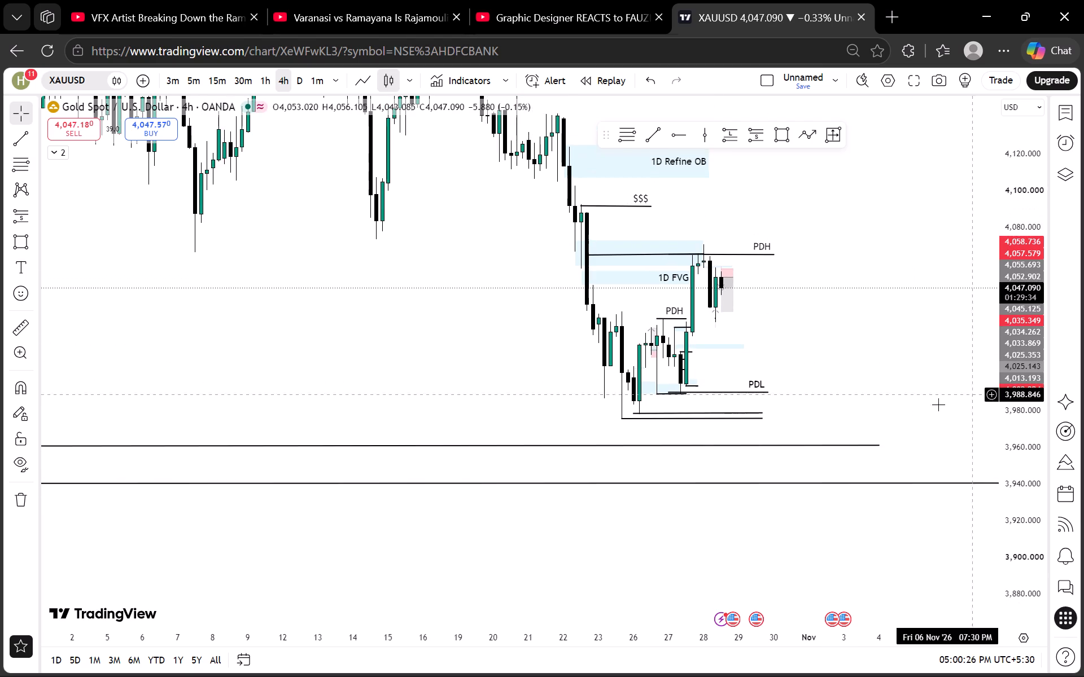
pyautogui.scroll(-3, 835, 257)
pyautogui.moveTo(891, 183); pyautogui.dragTo(873, 298)
pyautogui.scroll(3, 902, 290)
pyautogui.scroll(3, 1046, 244)
pyautogui.scroll(-8, 1047, 249)
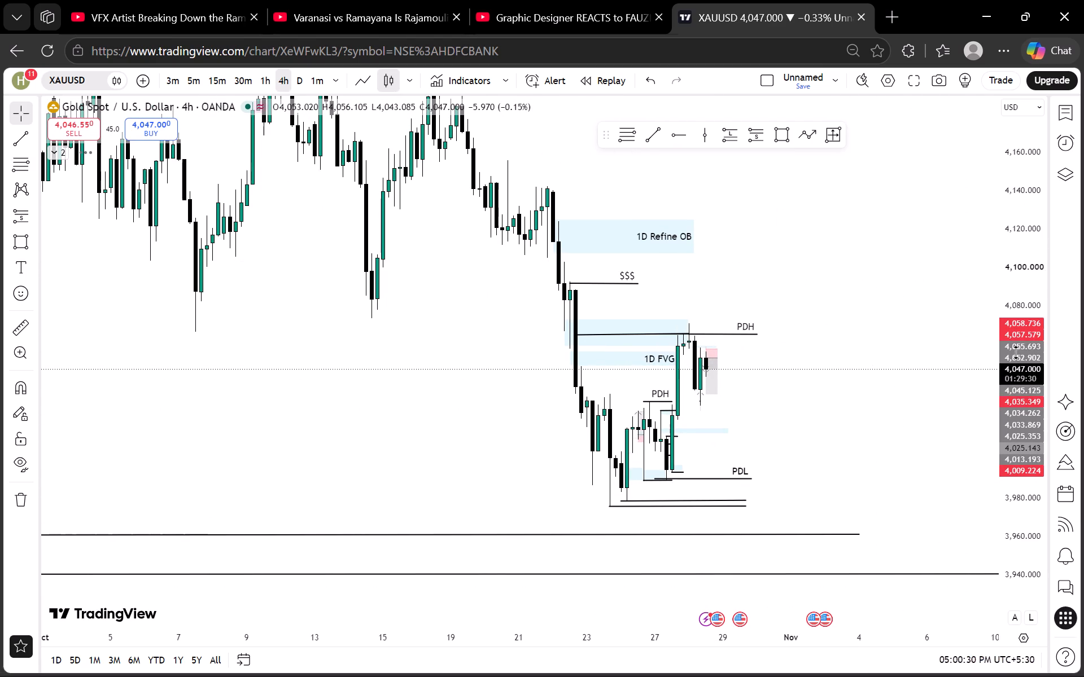
# Open the saved User Interviews paid research studies page in a new tab and look through the study listings.
pyautogui.click(883, 5)
pyautogui.click(954, 76)
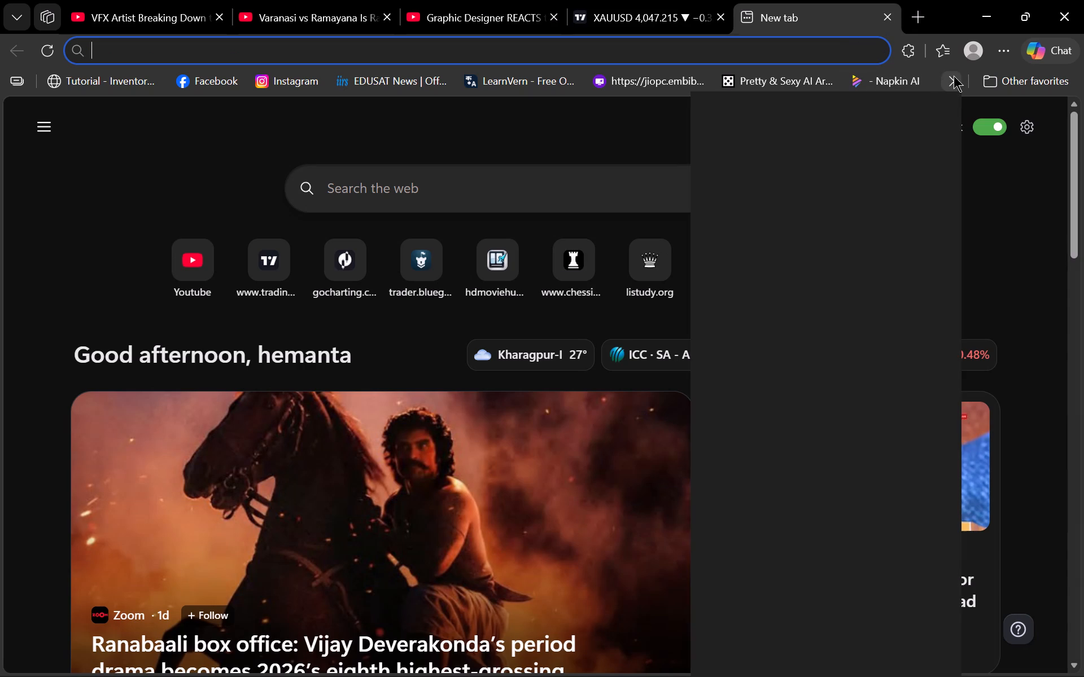
pyautogui.scroll(-4, 867, 388)
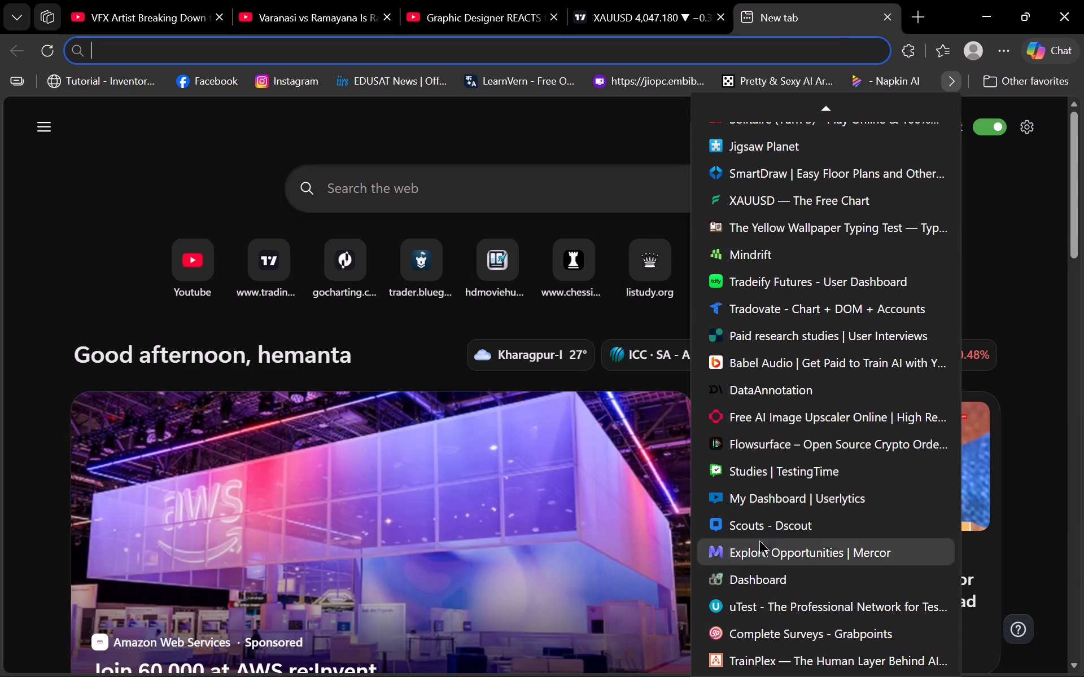
pyautogui.click(802, 337)
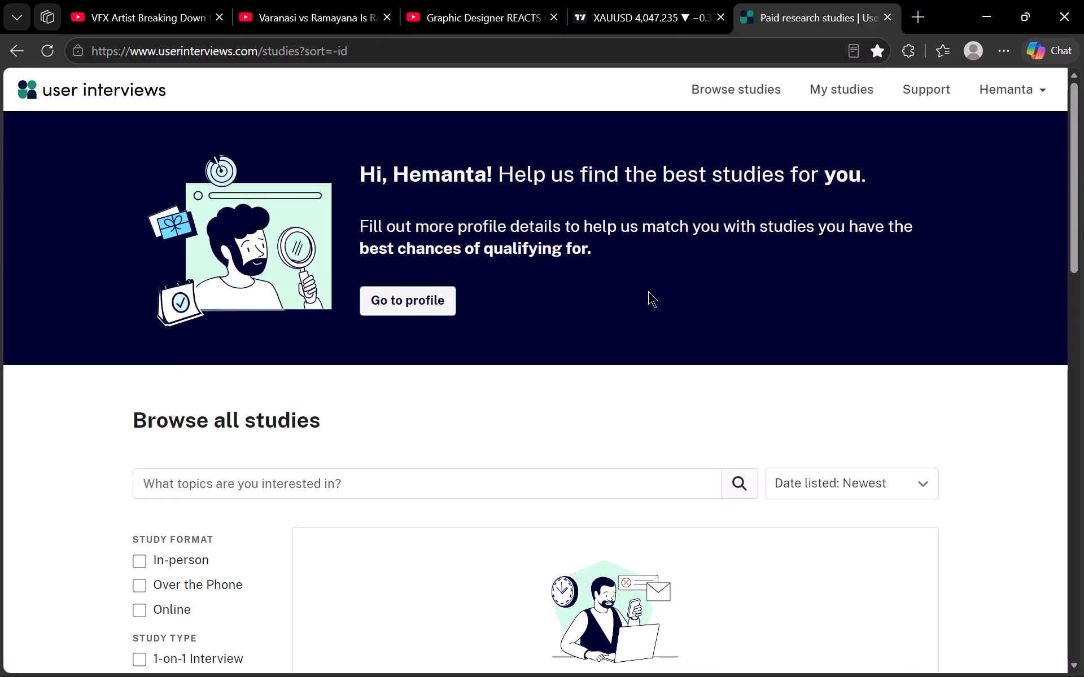
pyautogui.scroll(-6, 648, 298)
pyautogui.scroll(3, 648, 304)
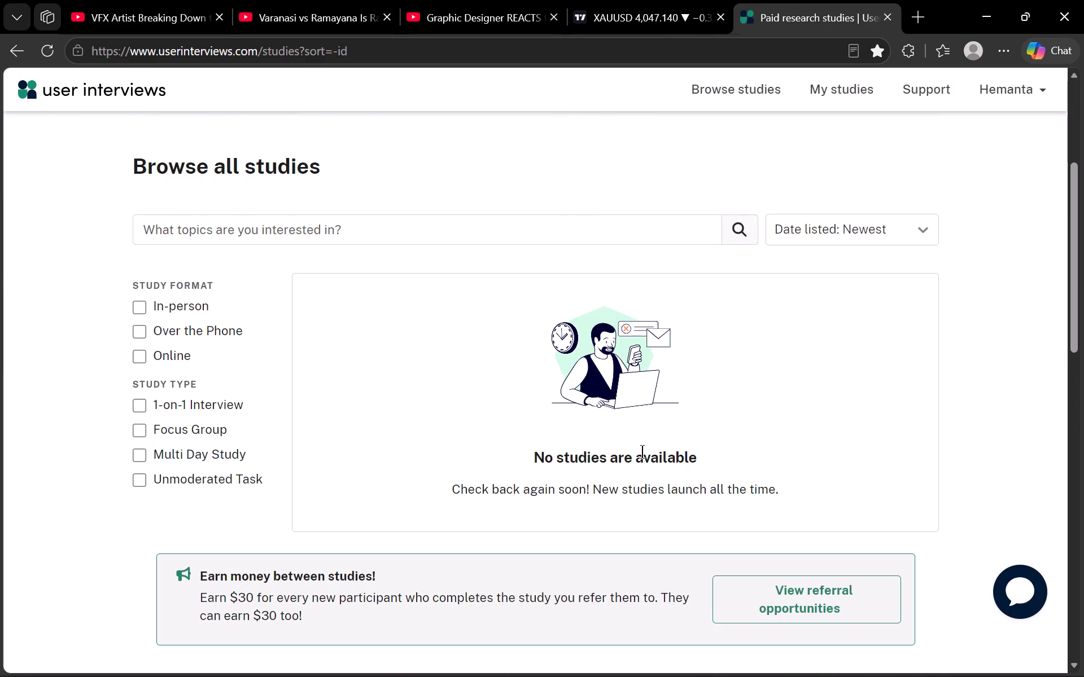
pyautogui.scroll(2, 633, 424)
pyautogui.click(746, 87)
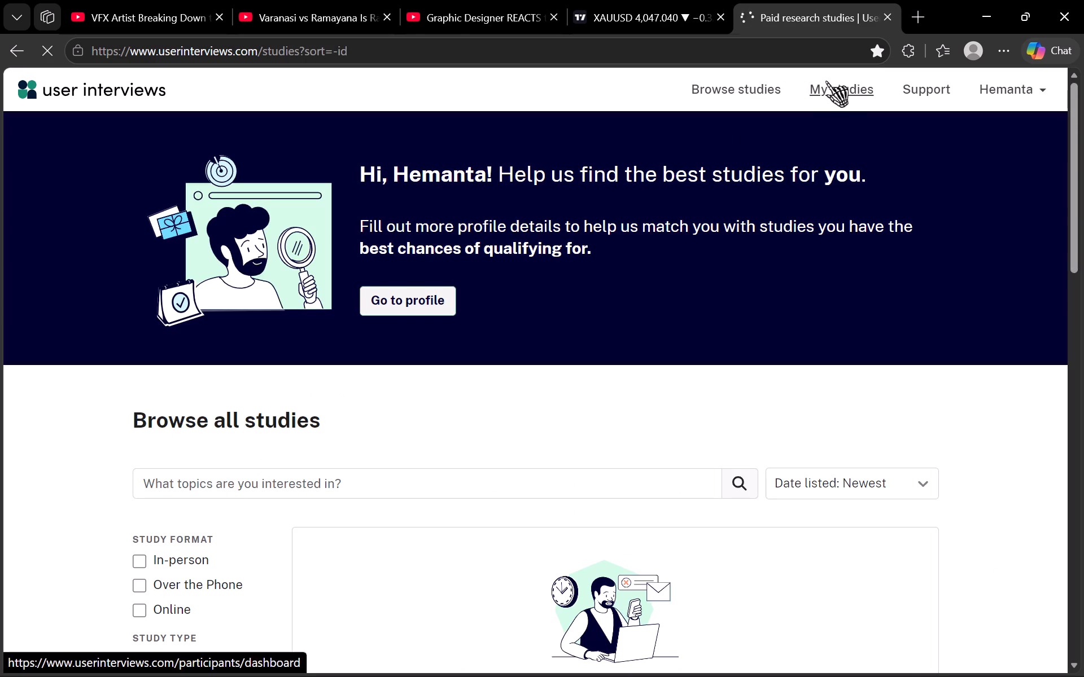
pyautogui.click(829, 86)
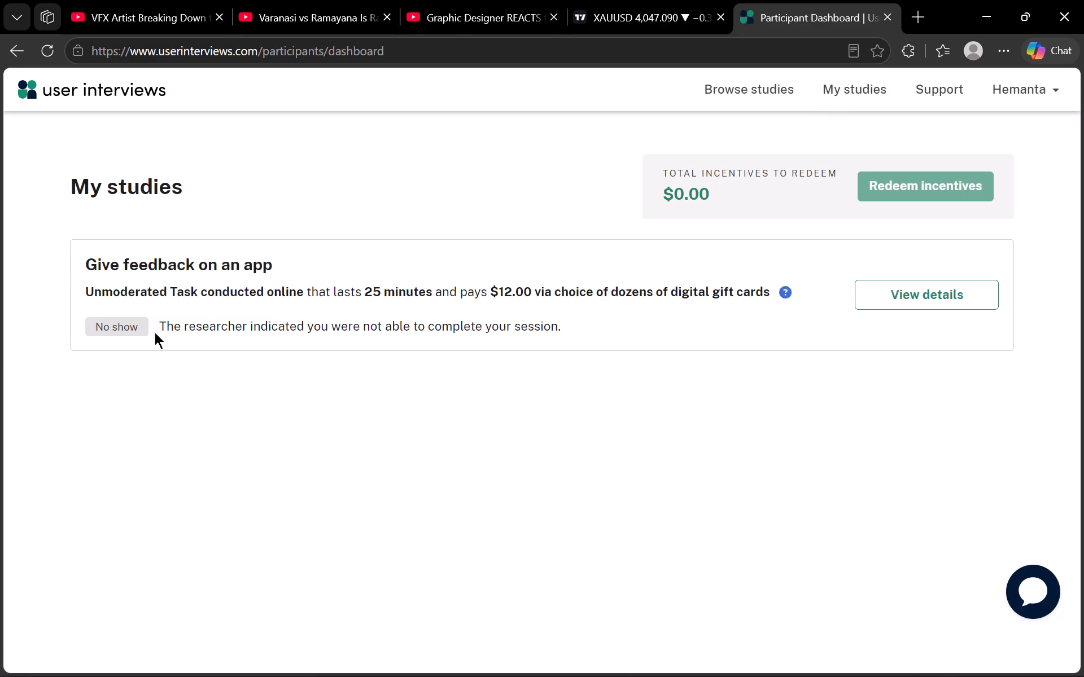
pyautogui.click(130, 327)
pyautogui.click(884, 295)
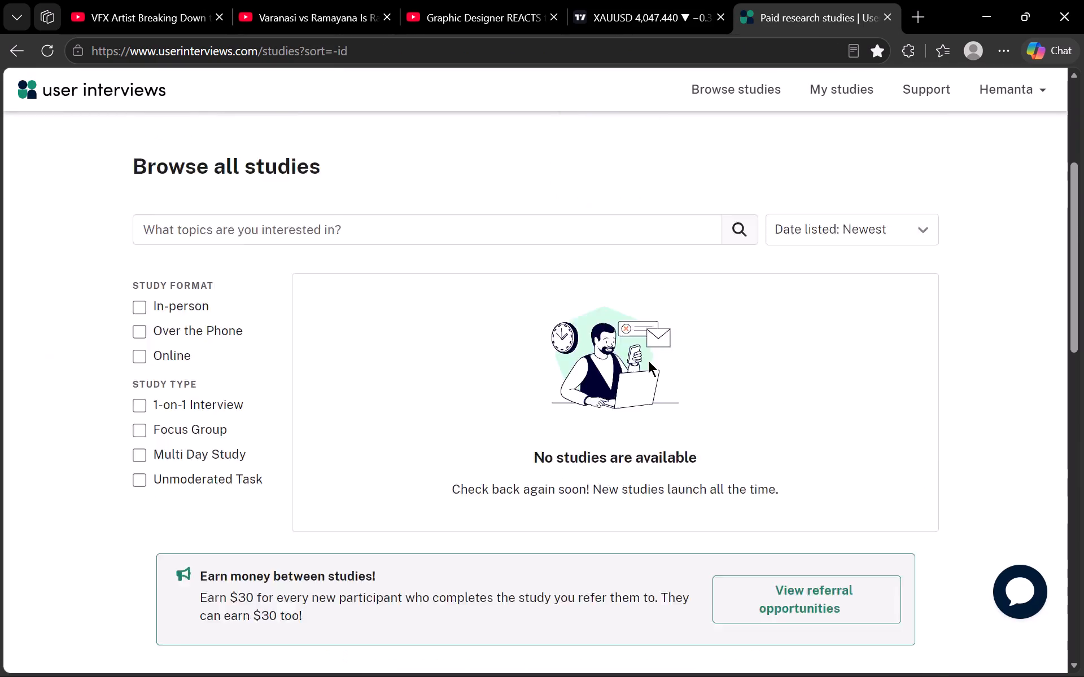
pyautogui.scroll(1, 644, 361)
pyautogui.scroll(-2, 335, 363)
pyautogui.scroll(3, 514, 300)
# Replace the User Interviews tab with a new one and open the saved TimeBucks dashboard in it.
pyautogui.click(908, 20)
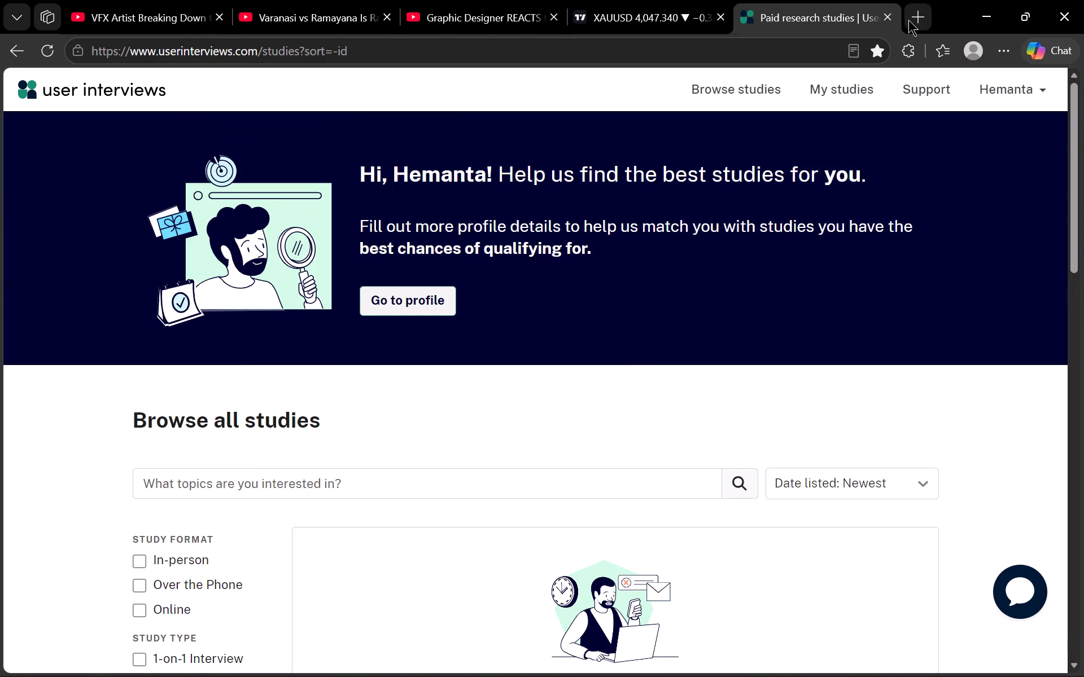
pyautogui.click(748, 11)
pyautogui.click(960, 85)
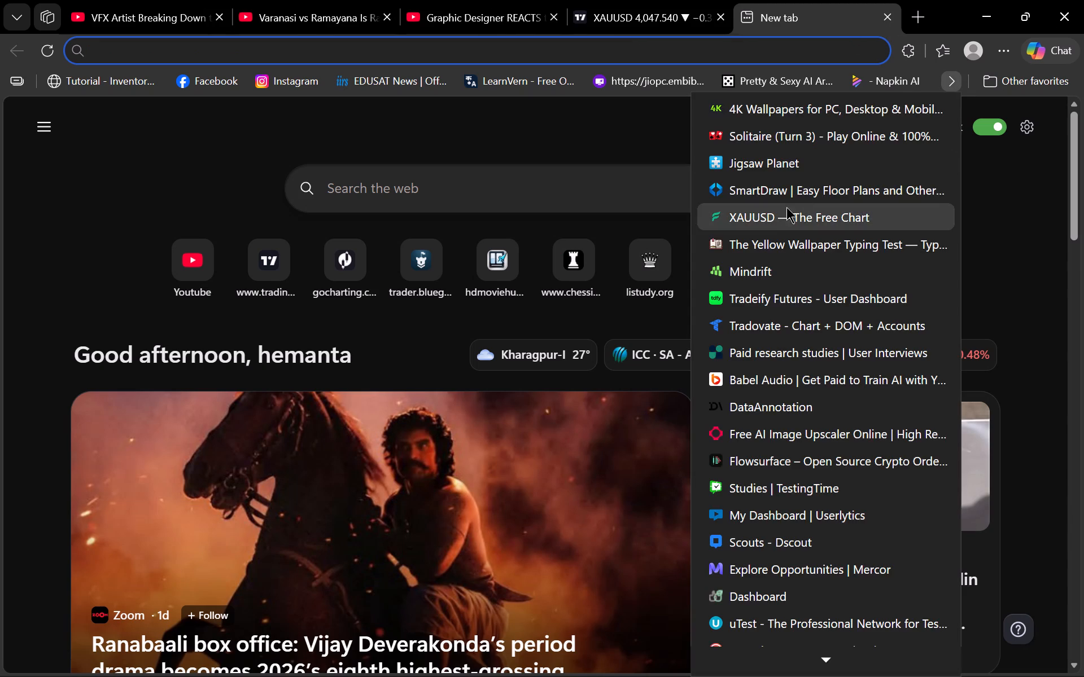
pyautogui.scroll(-7, 767, 200)
pyautogui.scroll(-4, 749, 440)
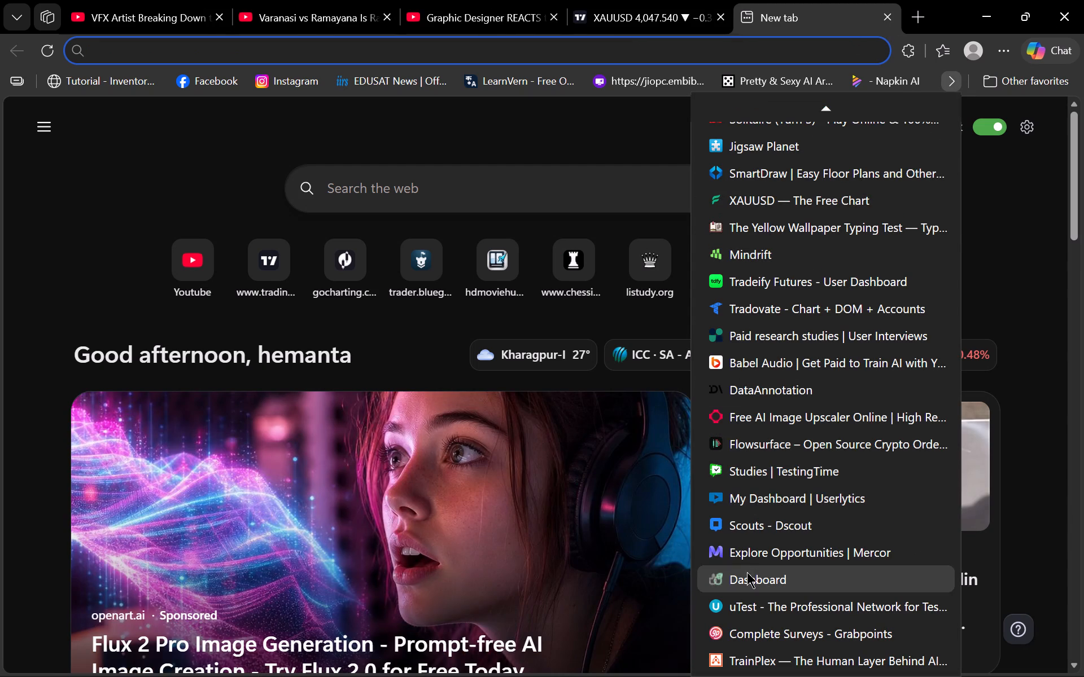
pyautogui.click(747, 573)
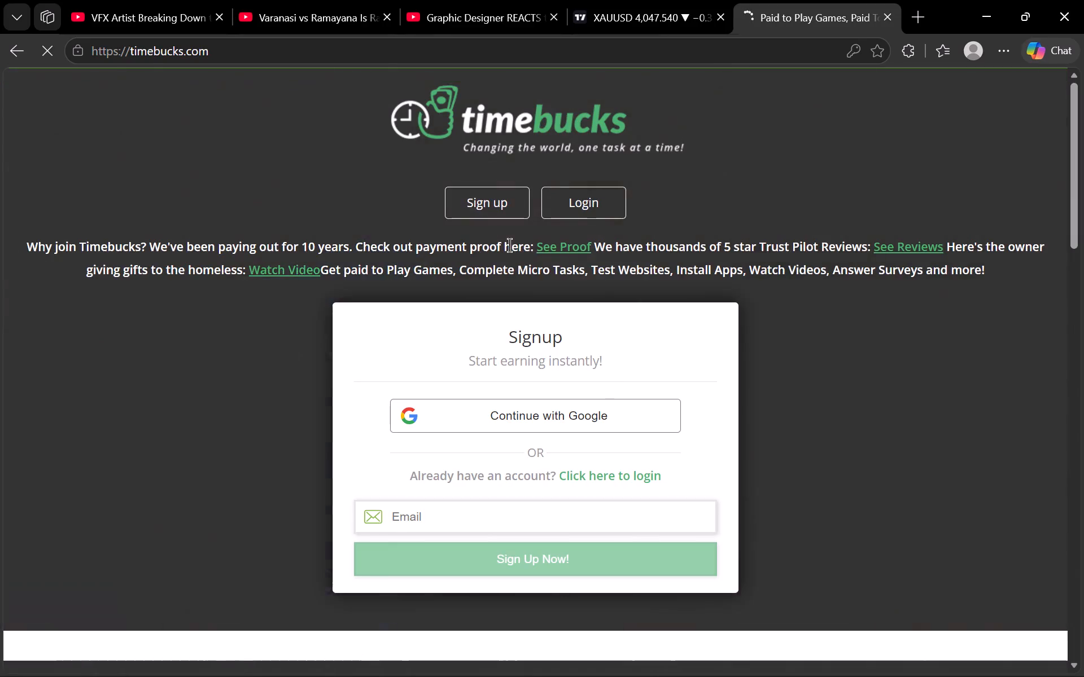
# Continue to TimeBucks with the Google account.
pyautogui.click(499, 401)
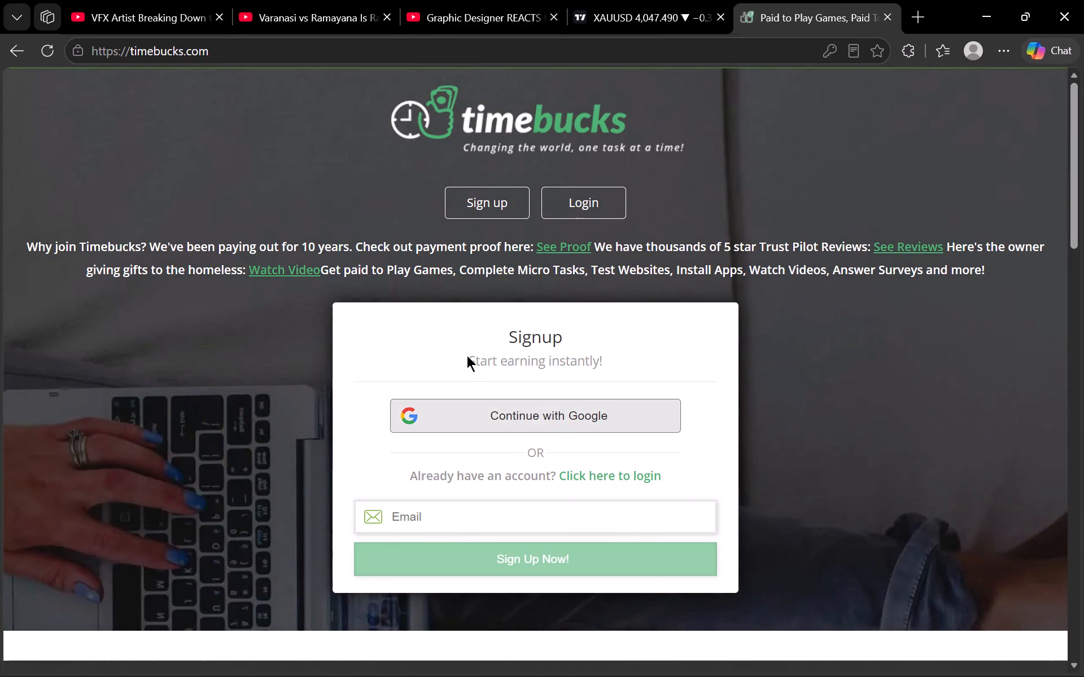